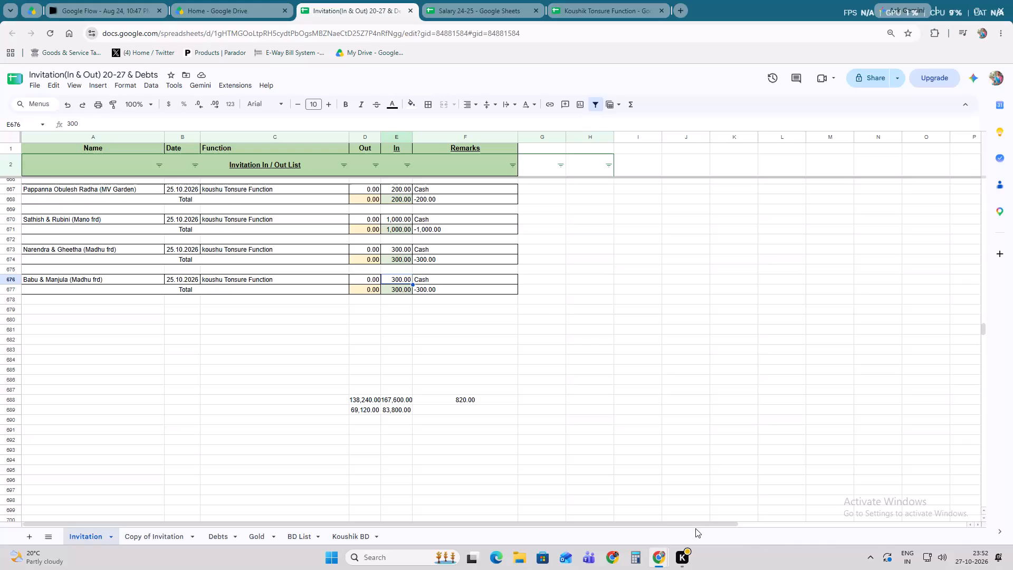
Set the In amount of the last koushu Tonsure Function entry, in cell E676, to 500.
{"action": "type", "text": "500"}
{"action": "key", "text": "Return"}
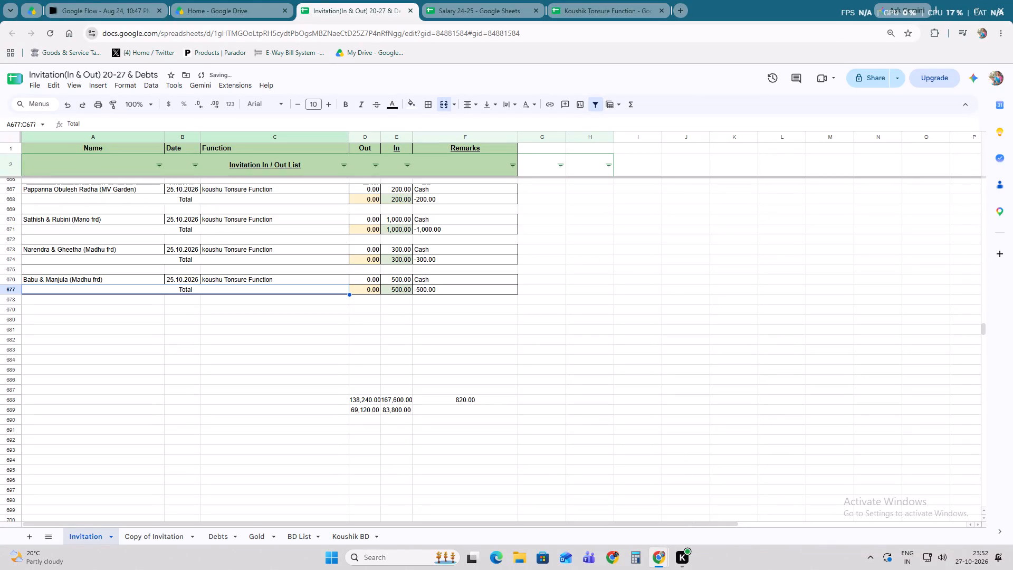
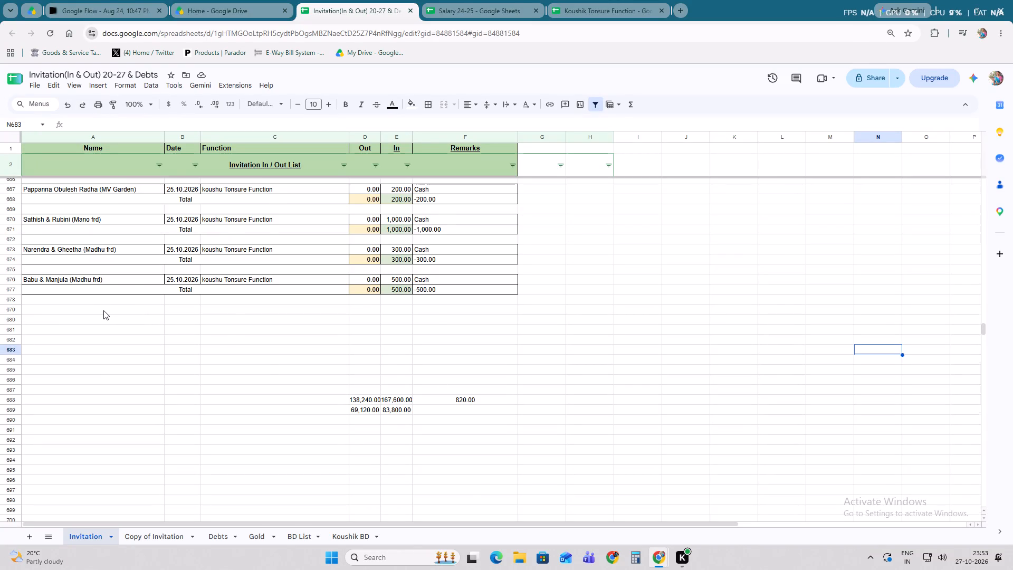
Copy the (MV Garden) koushu Tonsure Function entry and its Total row from rows 663–664 to rows 679–680.
{"action": "scroll", "coordinate": [103, 310], "scroll_direction": "up", "scroll_amount": 2}
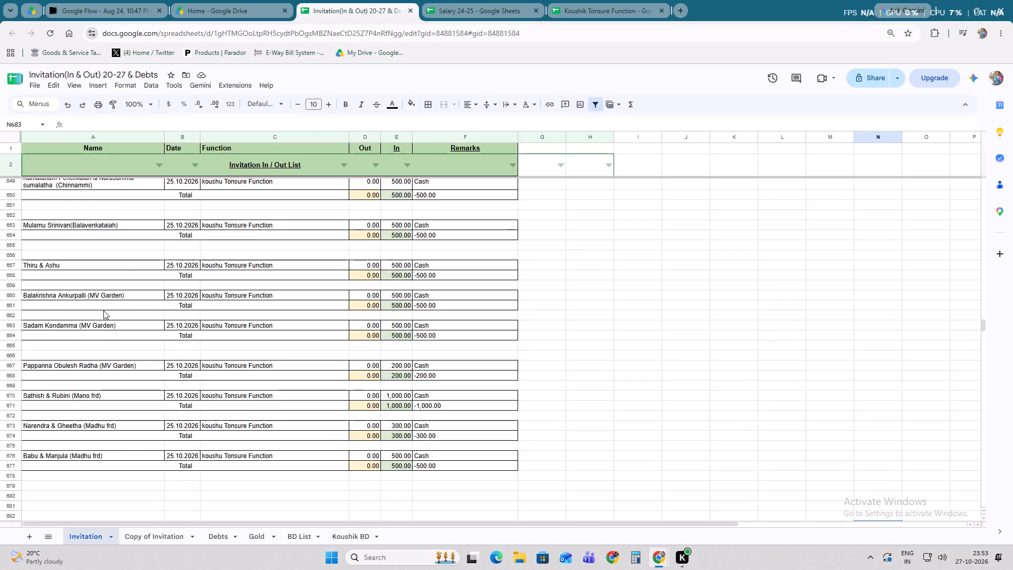
{"action": "scroll", "coordinate": [103, 310], "scroll_direction": "up", "scroll_amount": 1}
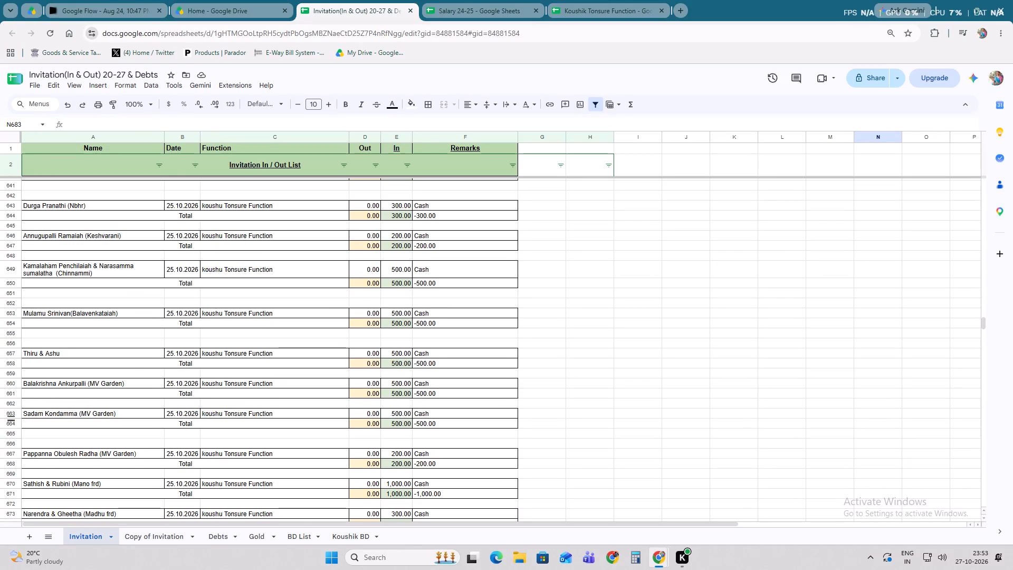
{"action": "left_click_drag", "start_coordinate": [11, 414], "coordinate": [11, 422]}
{"action": "key", "text": "ctrl+c"}
{"action": "scroll", "coordinate": [11, 422], "scroll_direction": "down", "scroll_amount": 3}
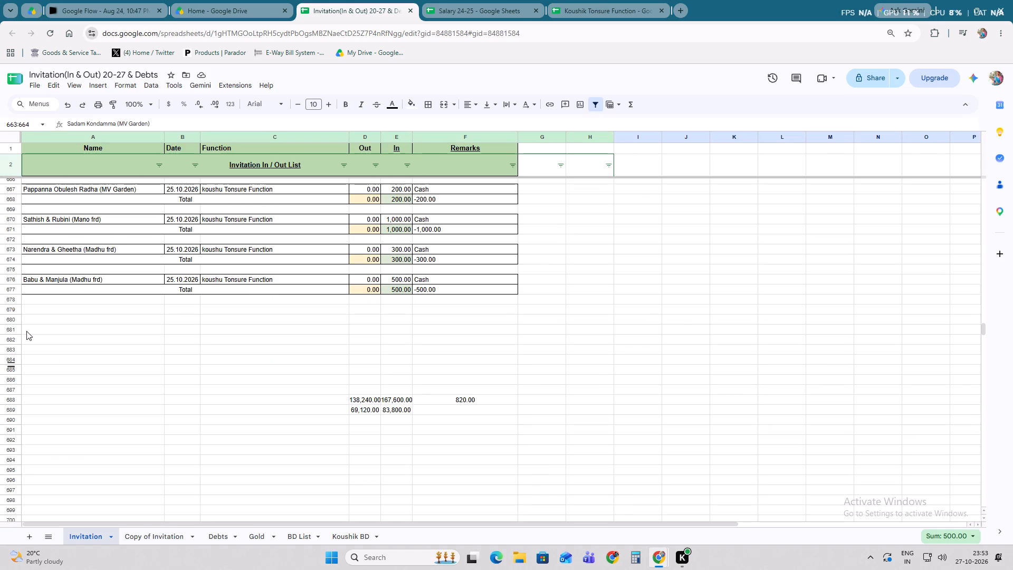
{"action": "left_click", "coordinate": [15, 307]}
{"action": "left_click", "coordinate": [13, 310]}
{"action": "key", "text": "ctrl+v"}
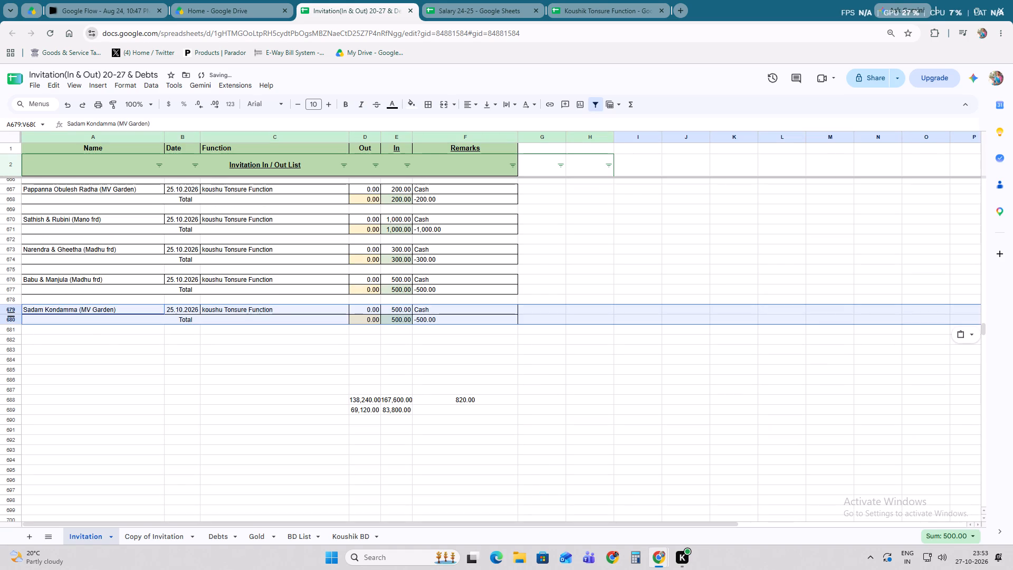
Change the bracketed tag after the guest name in cell A679 to Chikku.
{"action": "double_click", "coordinate": [94, 310]}
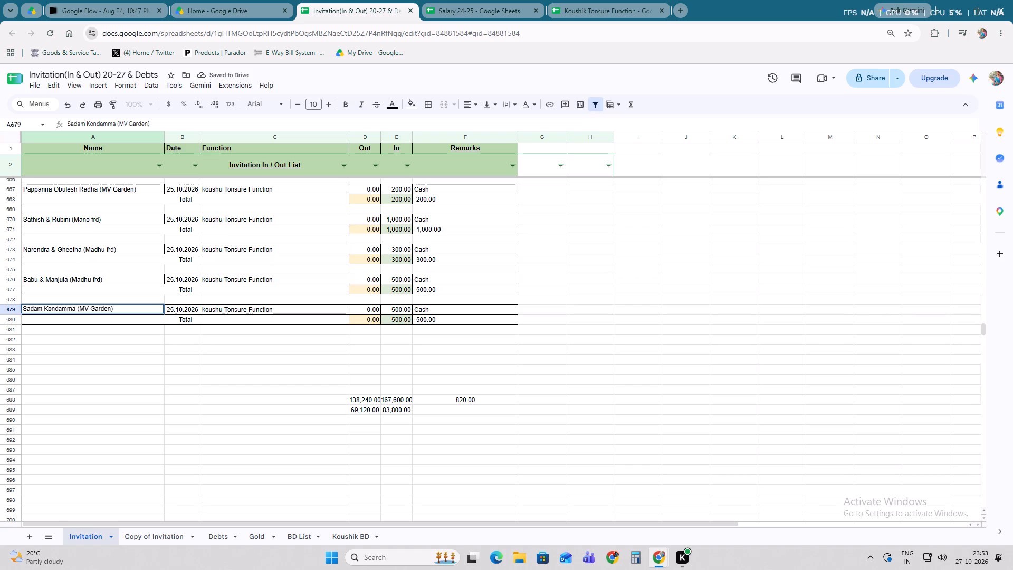
{"action": "left_click", "coordinate": [103, 310]}
{"action": "key", "text": "Delete"}
{"action": "key", "text": "Delete"}
{"action": "key", "text": "BackSpace"}
{"action": "key", "text": "BackSpace"}
{"action": "key", "text": "BackSpace"}
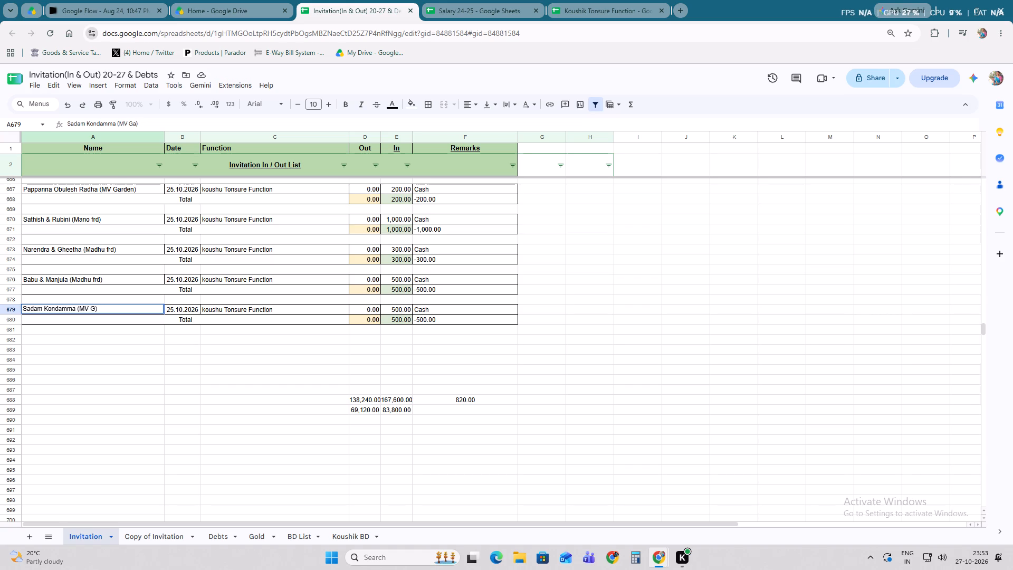
{"action": "key", "text": "BackSpace"}
{"action": "key", "text": "BackSpace"}
{"action": "key", "text": "BackSpace"}
{"action": "key", "text": "BackSpace"}
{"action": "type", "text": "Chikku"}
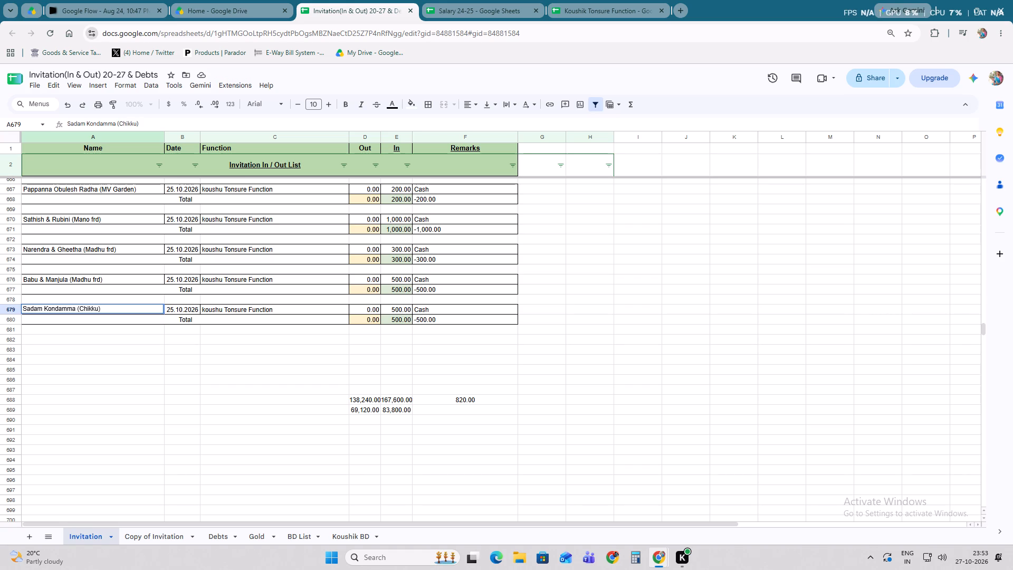
Replace the name before the (Chikku) tag in cell A679 with the new guest's name, including Hennurcross.
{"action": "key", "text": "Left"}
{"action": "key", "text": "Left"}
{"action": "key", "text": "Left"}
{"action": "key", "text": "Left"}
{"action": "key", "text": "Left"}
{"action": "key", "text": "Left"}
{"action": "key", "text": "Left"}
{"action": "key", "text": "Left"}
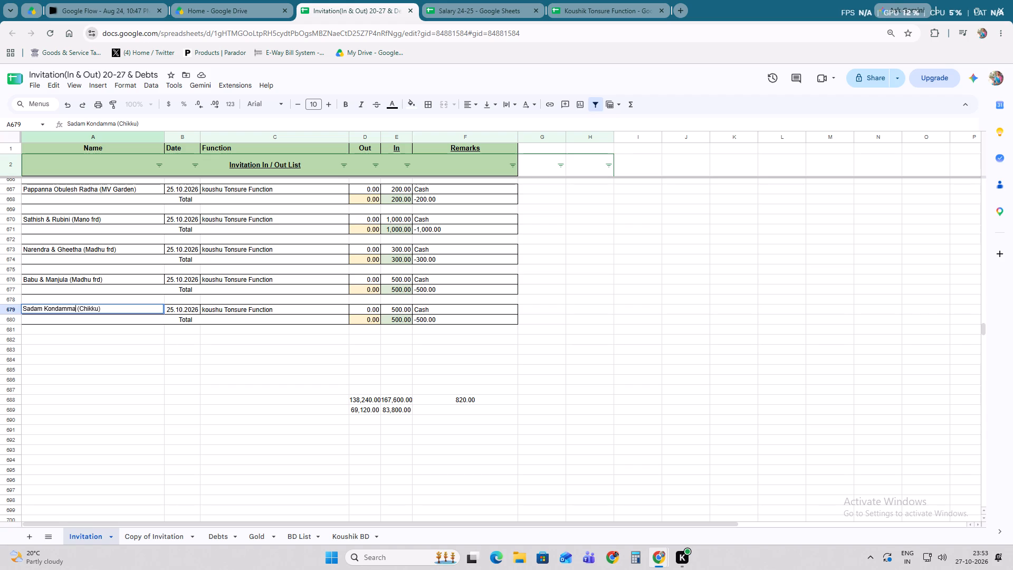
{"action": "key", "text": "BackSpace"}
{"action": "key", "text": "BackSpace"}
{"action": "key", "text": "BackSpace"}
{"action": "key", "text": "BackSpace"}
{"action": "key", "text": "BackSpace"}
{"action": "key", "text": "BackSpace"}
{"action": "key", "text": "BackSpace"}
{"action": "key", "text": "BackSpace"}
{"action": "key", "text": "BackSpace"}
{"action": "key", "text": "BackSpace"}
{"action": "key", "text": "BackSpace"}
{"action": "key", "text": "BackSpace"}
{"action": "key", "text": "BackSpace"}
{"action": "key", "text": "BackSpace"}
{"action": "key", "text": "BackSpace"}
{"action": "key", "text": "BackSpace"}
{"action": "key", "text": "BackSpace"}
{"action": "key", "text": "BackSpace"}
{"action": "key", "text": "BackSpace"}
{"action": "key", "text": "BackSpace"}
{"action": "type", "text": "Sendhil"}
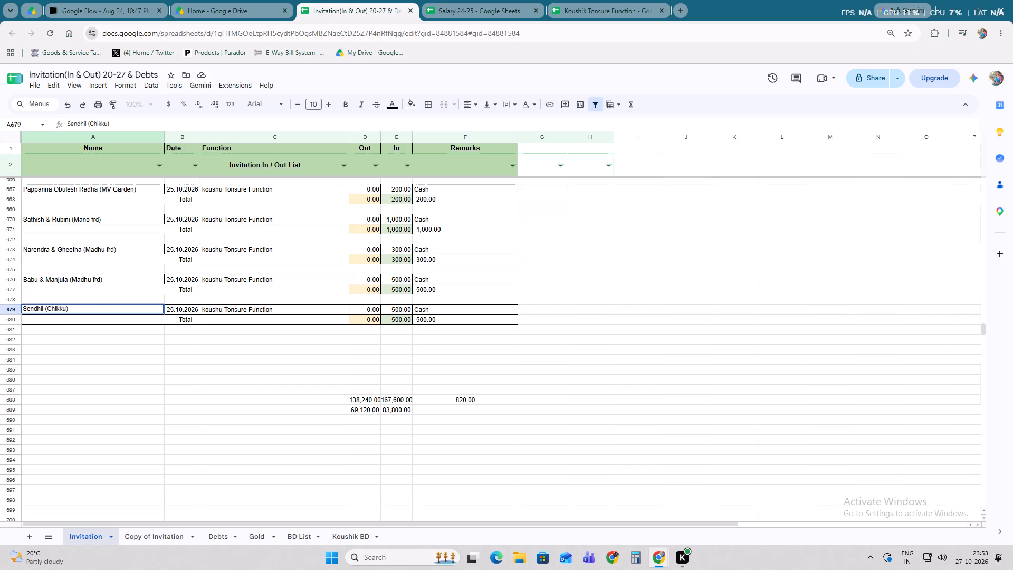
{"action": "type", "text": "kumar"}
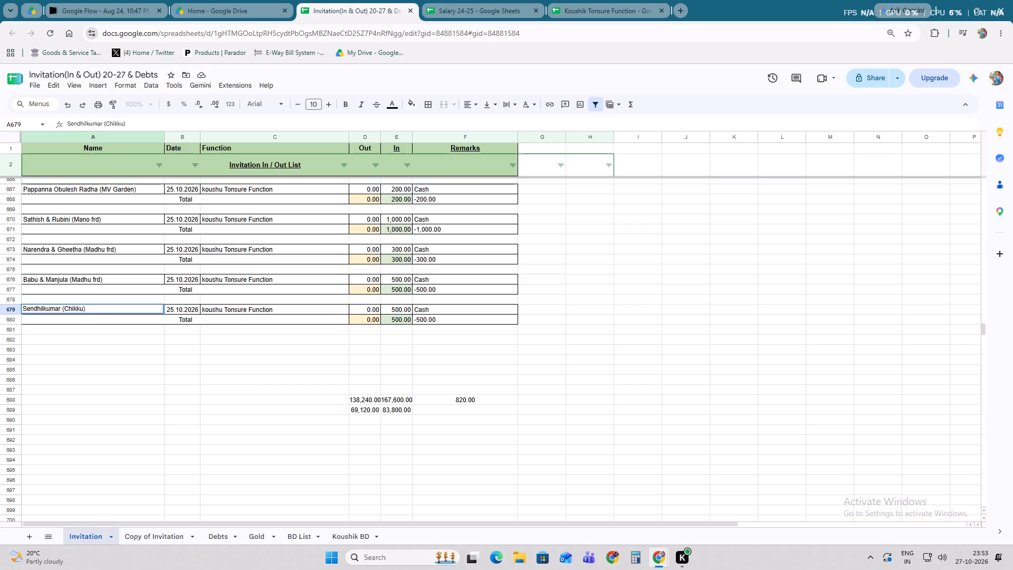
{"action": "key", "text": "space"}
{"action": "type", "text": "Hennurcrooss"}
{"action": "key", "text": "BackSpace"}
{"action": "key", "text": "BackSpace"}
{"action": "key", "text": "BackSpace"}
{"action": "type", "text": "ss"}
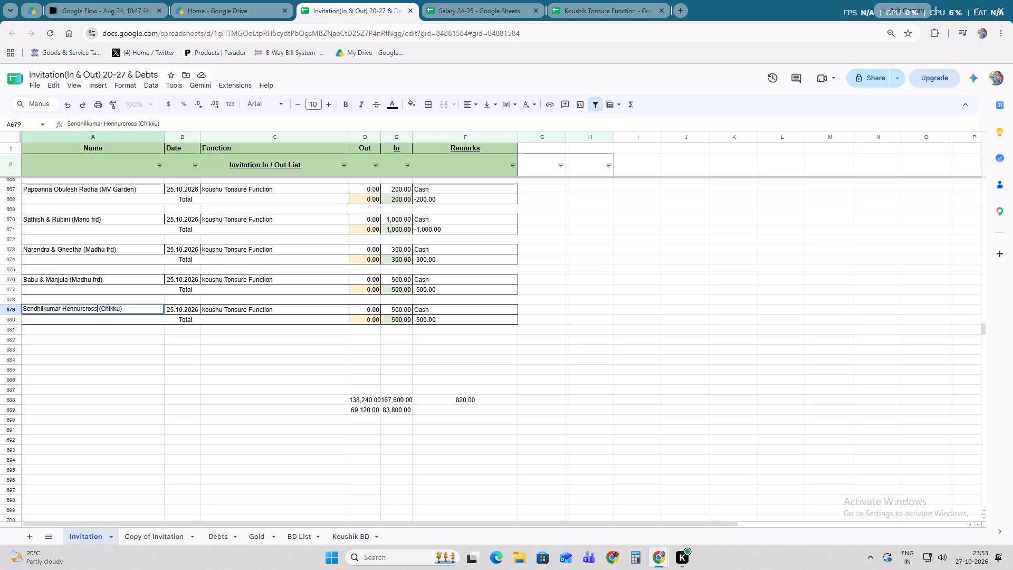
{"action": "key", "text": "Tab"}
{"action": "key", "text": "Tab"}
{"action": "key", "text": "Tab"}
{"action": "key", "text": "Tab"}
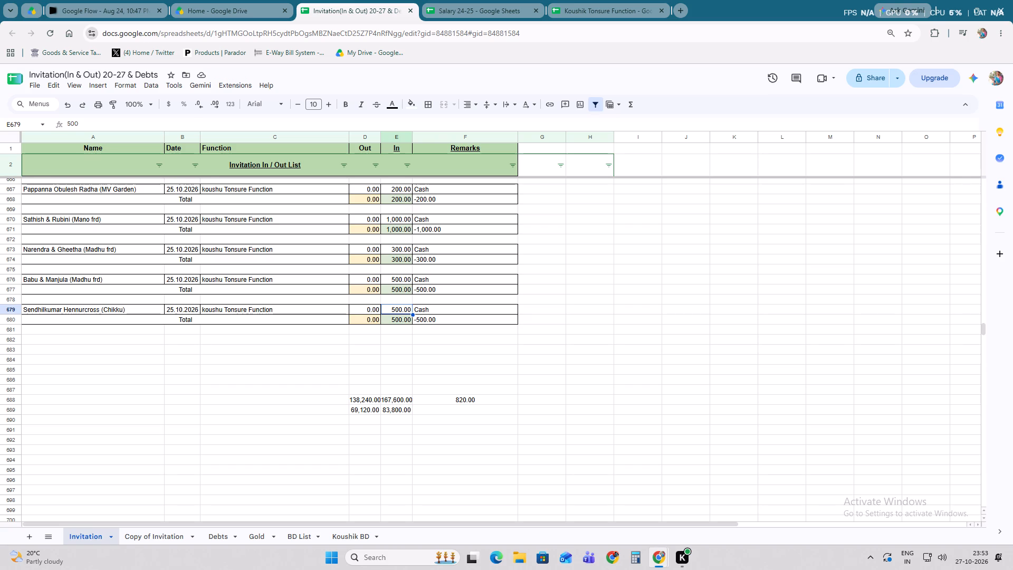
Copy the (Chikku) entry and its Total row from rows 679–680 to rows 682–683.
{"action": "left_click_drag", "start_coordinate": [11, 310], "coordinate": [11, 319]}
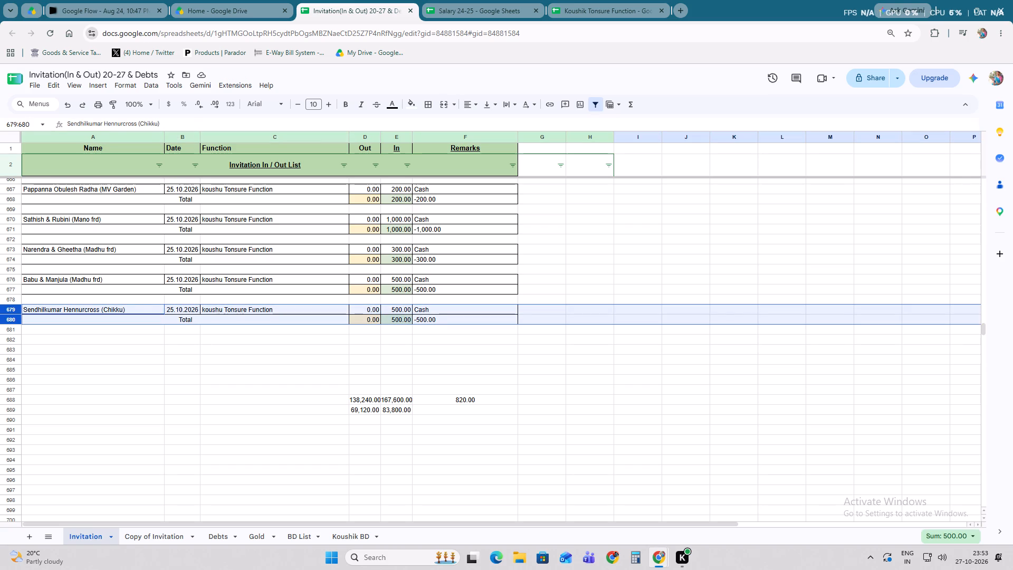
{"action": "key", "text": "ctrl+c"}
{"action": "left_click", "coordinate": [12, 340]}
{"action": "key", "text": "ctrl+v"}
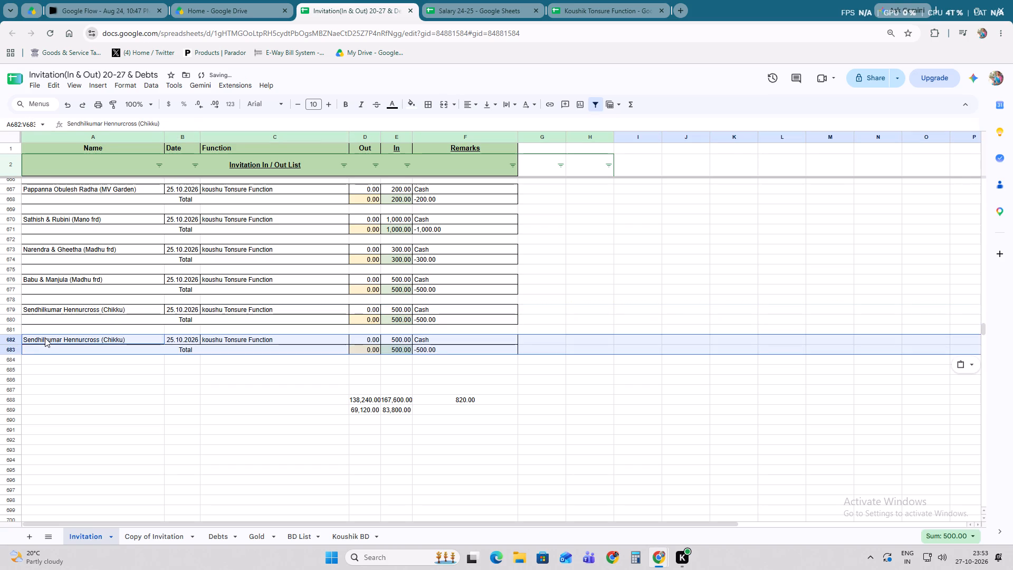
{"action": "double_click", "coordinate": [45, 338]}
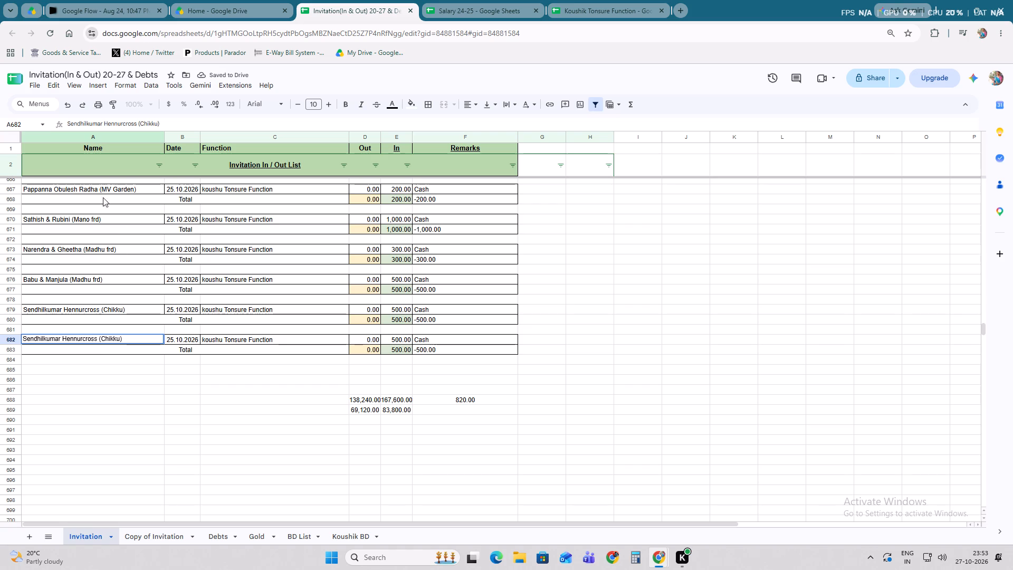
Copy the (MV Garden) entry and its Total row from rows 667–668 over rows 682–683.
{"action": "left_click_drag", "start_coordinate": [12, 191], "coordinate": [12, 201]}
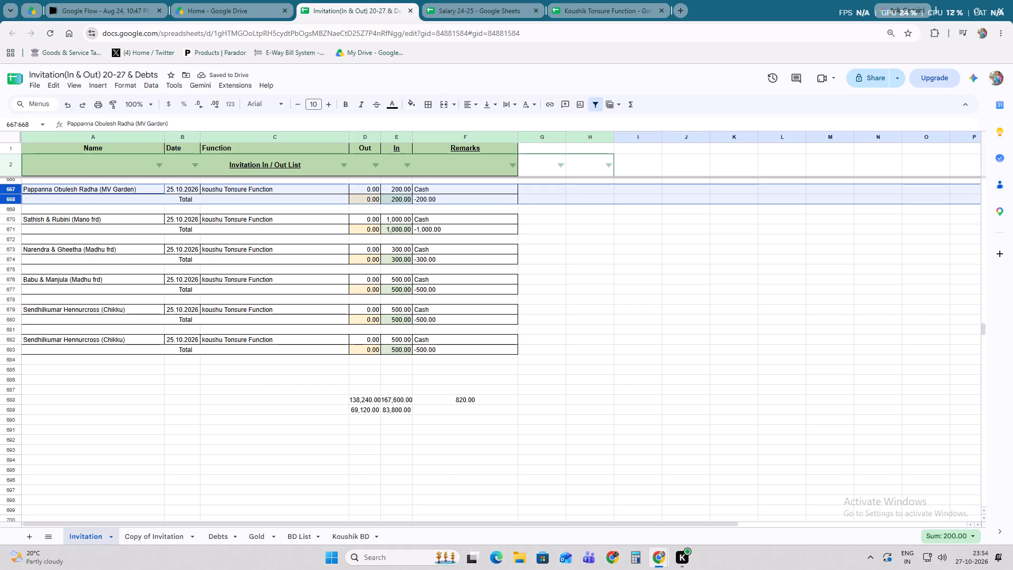
{"action": "key", "text": "ctrl+c"}
{"action": "left_click", "coordinate": [13, 340]}
{"action": "key", "text": "ctrl+v"}
Replace the name before the (MV Garden) tag in cell A682 with the new guest couple's names.
{"action": "double_click", "coordinate": [35, 340]}
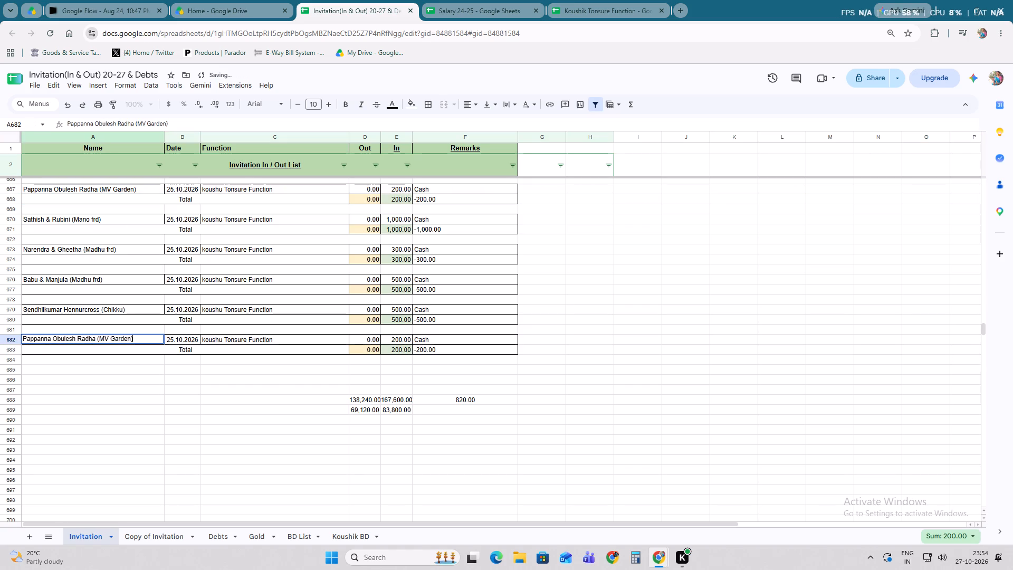
{"action": "left_click_drag", "start_coordinate": [94, 340], "coordinate": [11, 341]}
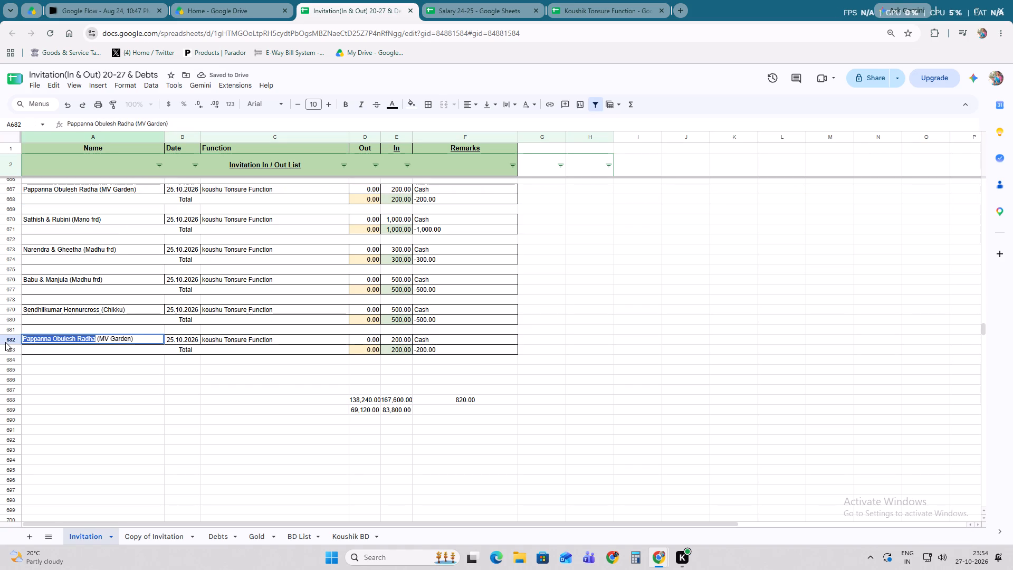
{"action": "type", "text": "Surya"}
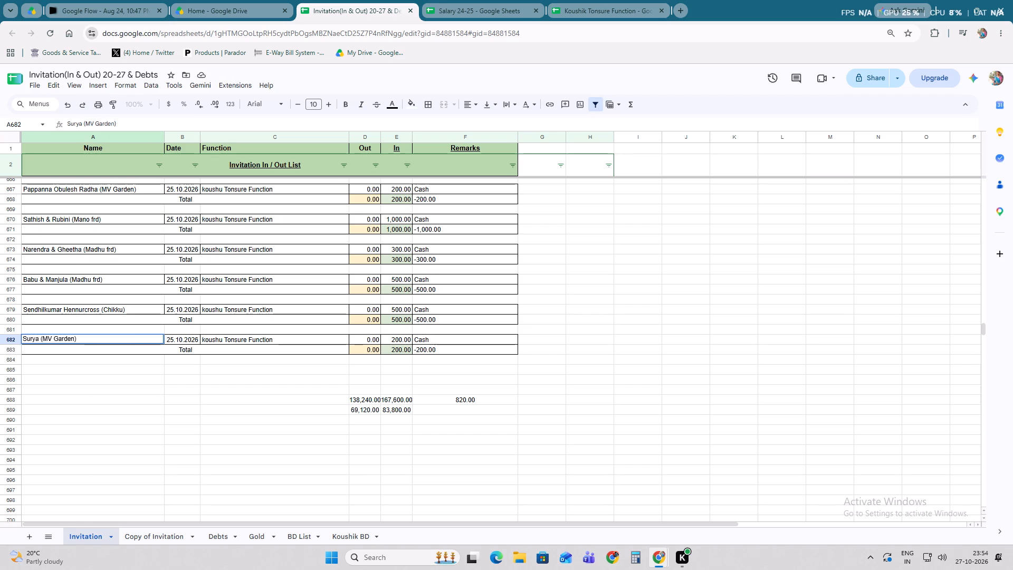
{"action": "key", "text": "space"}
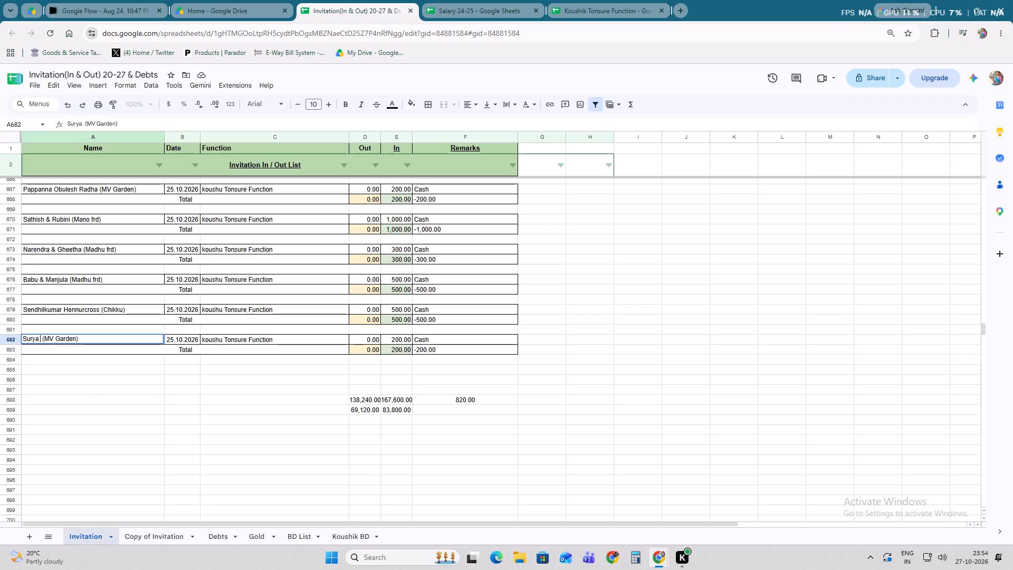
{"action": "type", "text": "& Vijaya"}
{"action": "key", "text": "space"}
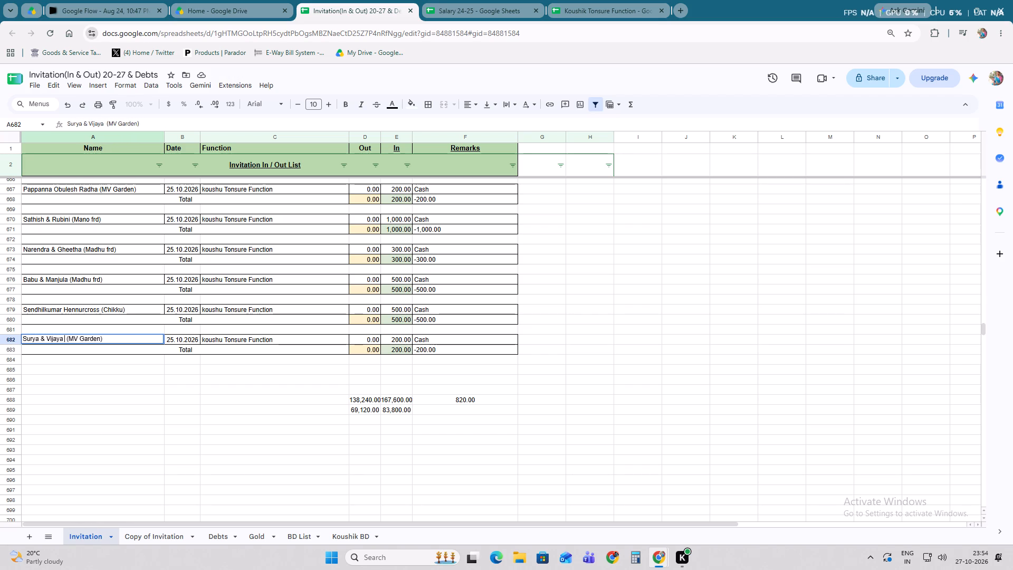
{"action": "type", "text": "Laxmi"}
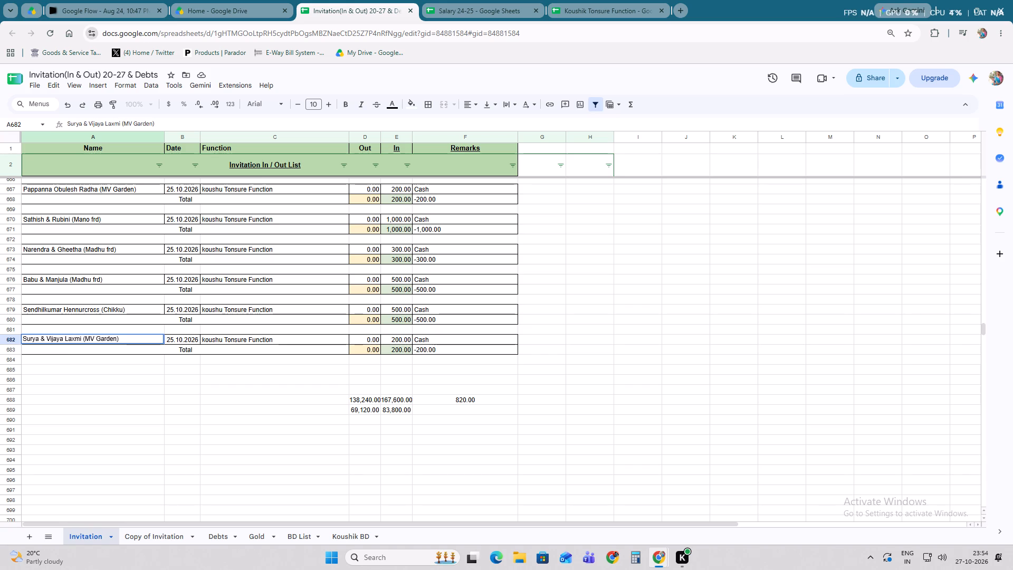
Add 7th Main before MV Garden inside the brackets in cell A682.
{"action": "left_click", "coordinate": [84, 339]}
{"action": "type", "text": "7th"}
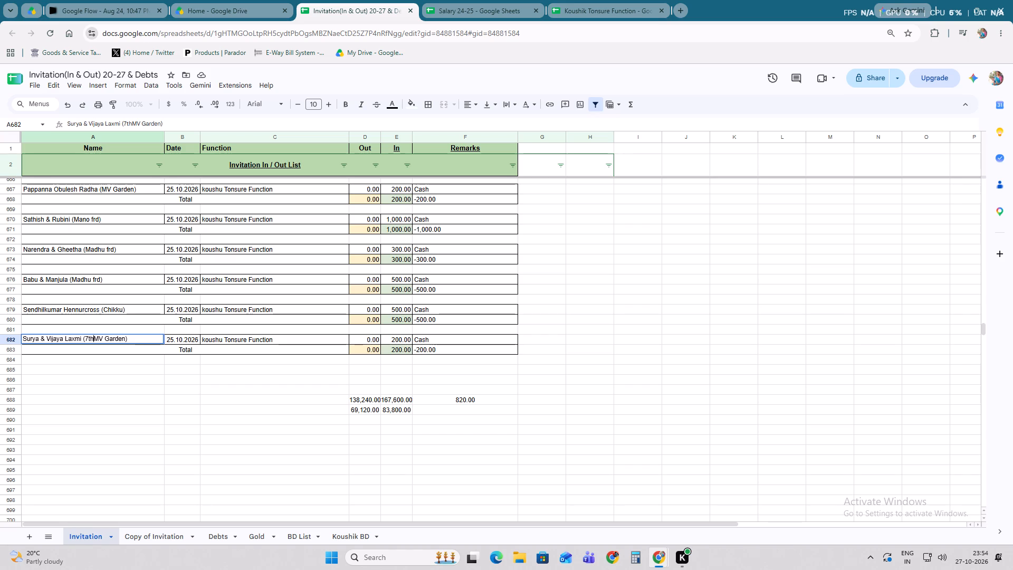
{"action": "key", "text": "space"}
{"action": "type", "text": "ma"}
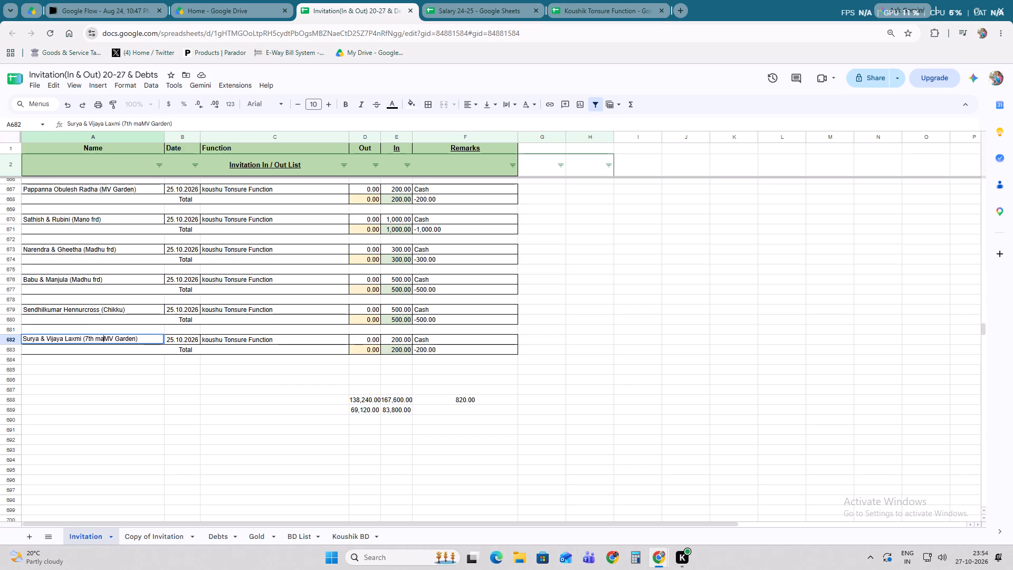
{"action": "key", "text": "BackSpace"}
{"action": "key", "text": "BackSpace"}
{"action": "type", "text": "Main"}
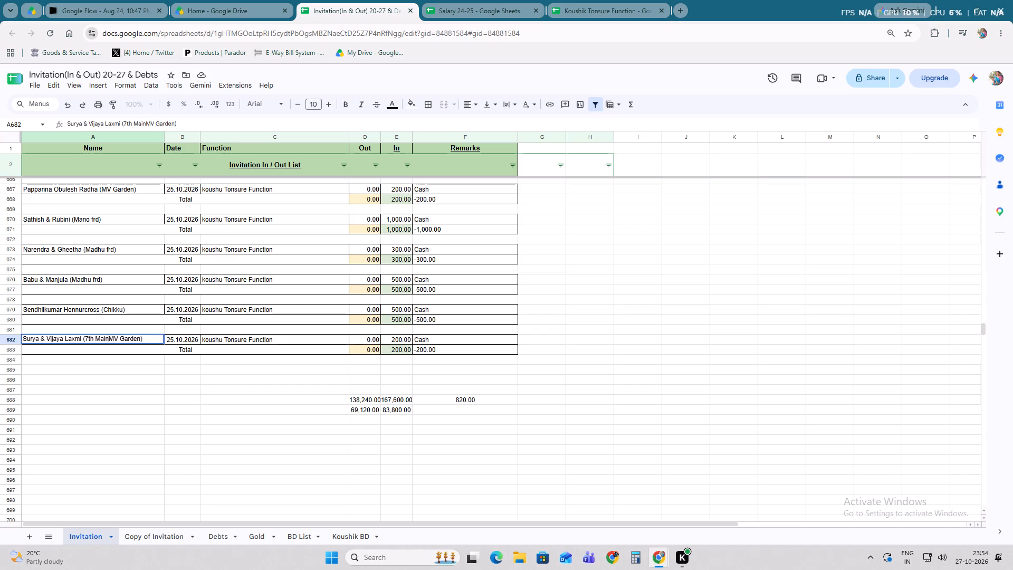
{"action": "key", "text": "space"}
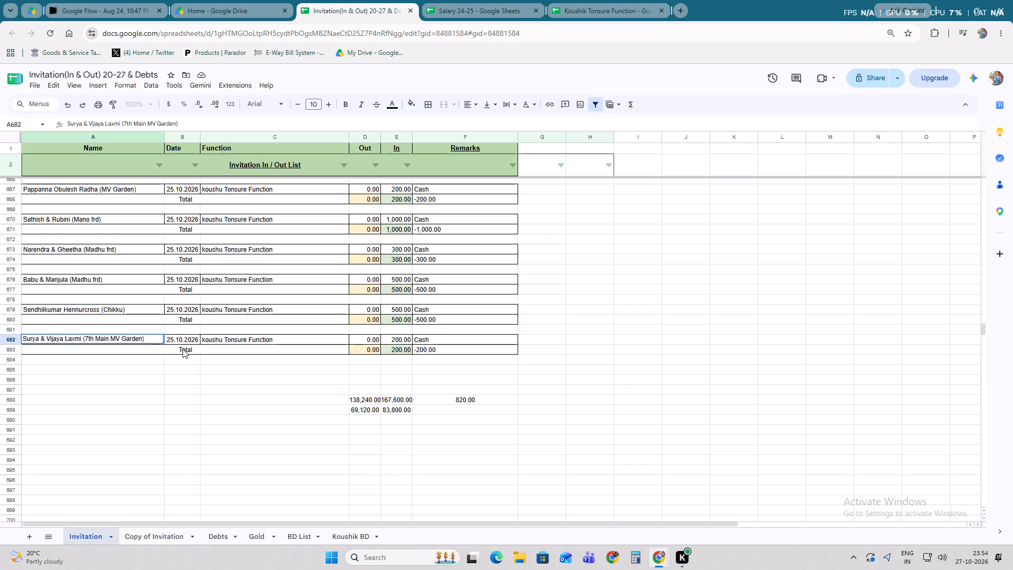
Set the In amount of the new entry, in cell E682, to 500.
{"action": "left_click", "coordinate": [394, 340]}
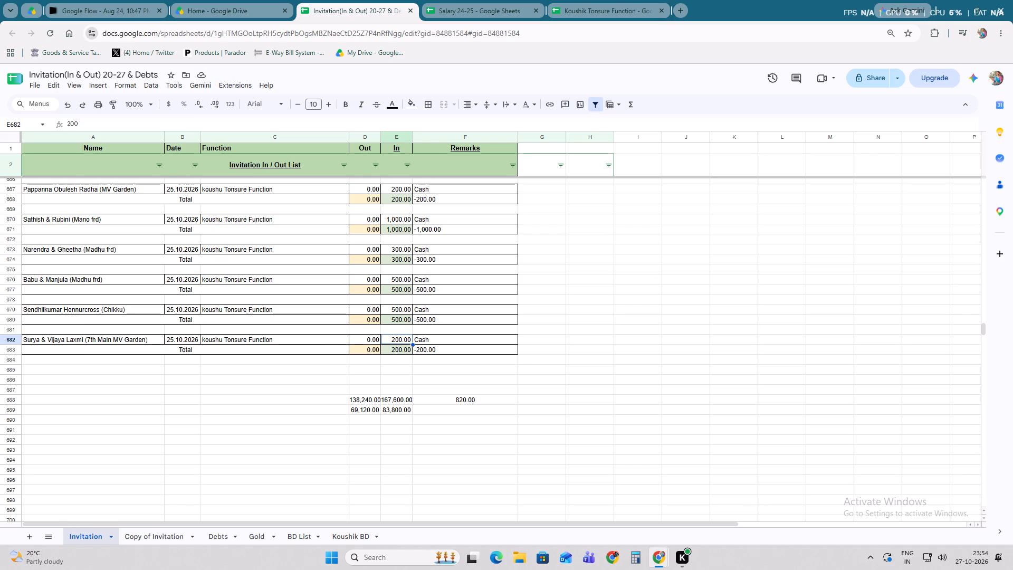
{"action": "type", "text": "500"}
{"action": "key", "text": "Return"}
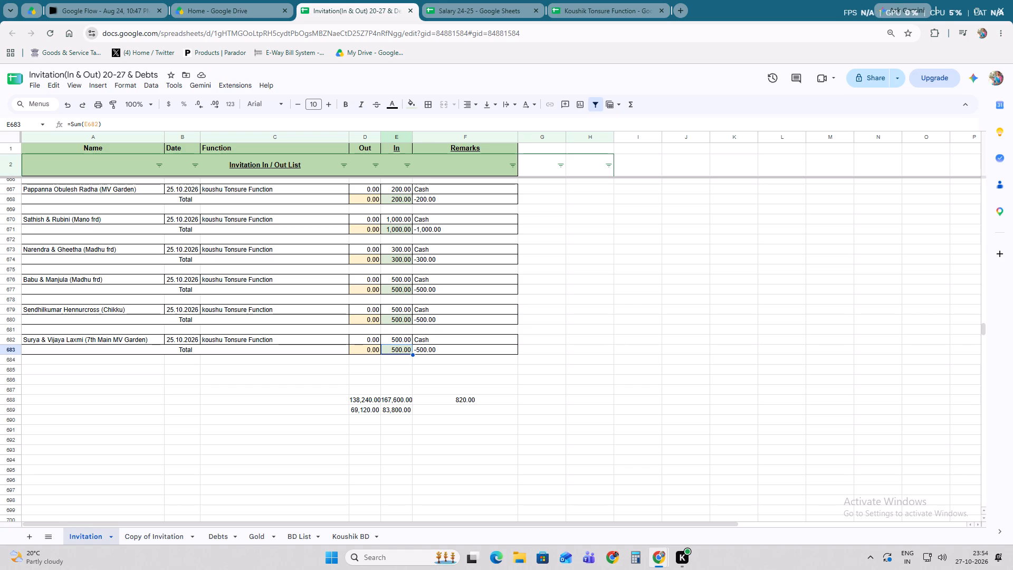
Copy the (Sandya Bhava) entry and its Total row from rows 91–92 to rows 94–95.
{"action": "scroll", "coordinate": [316, 345], "scroll_direction": "up", "scroll_amount": 17}
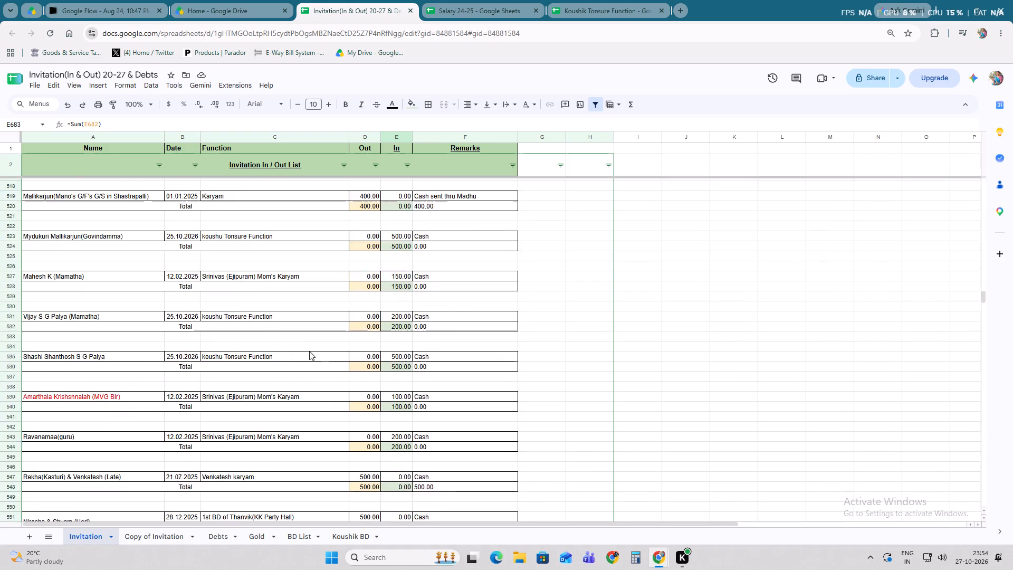
{"action": "scroll", "coordinate": [309, 351], "scroll_direction": "up", "scroll_amount": 20}
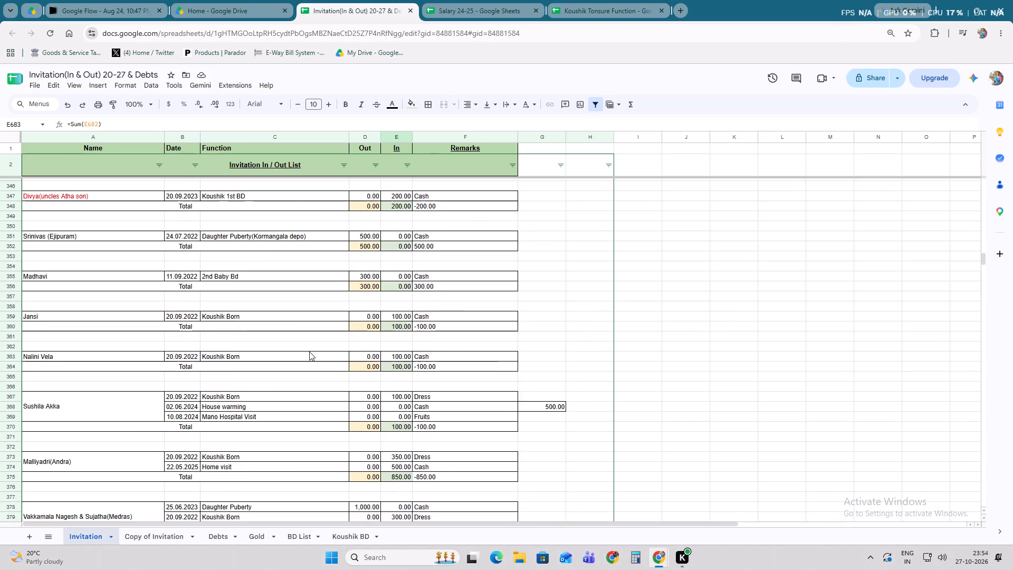
{"action": "scroll", "coordinate": [309, 351], "scroll_direction": "up", "scroll_amount": 20}
{"action": "scroll", "coordinate": [309, 351], "scroll_direction": "up", "scroll_amount": 3}
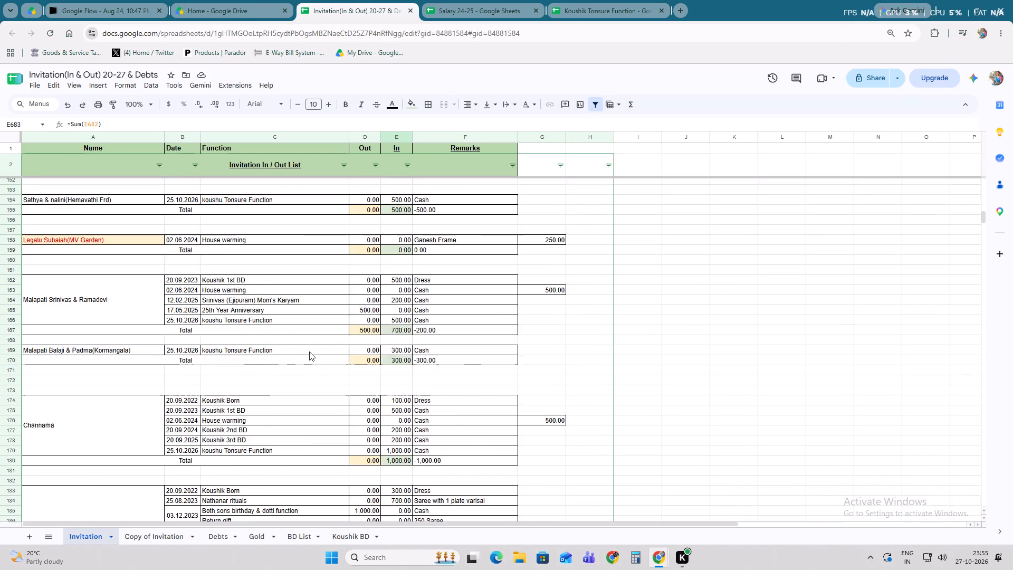
{"action": "scroll", "coordinate": [309, 351], "scroll_direction": "up", "scroll_amount": 11}
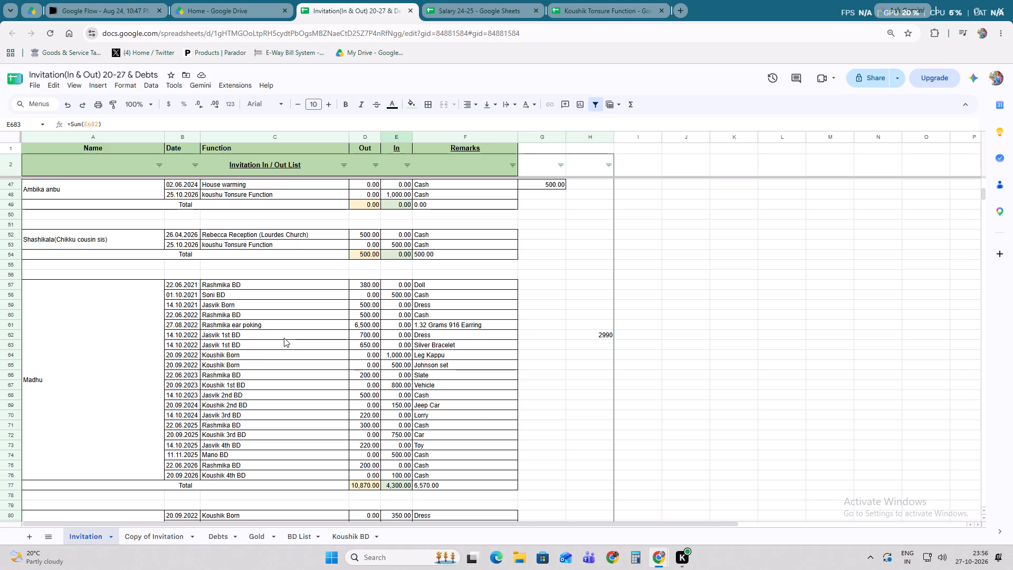
{"action": "scroll", "coordinate": [284, 338], "scroll_direction": "up", "scroll_amount": 3}
{"action": "scroll", "coordinate": [284, 338], "scroll_direction": "down", "scroll_amount": 2}
{"action": "scroll", "coordinate": [284, 338], "scroll_direction": "up", "scroll_amount": 9}
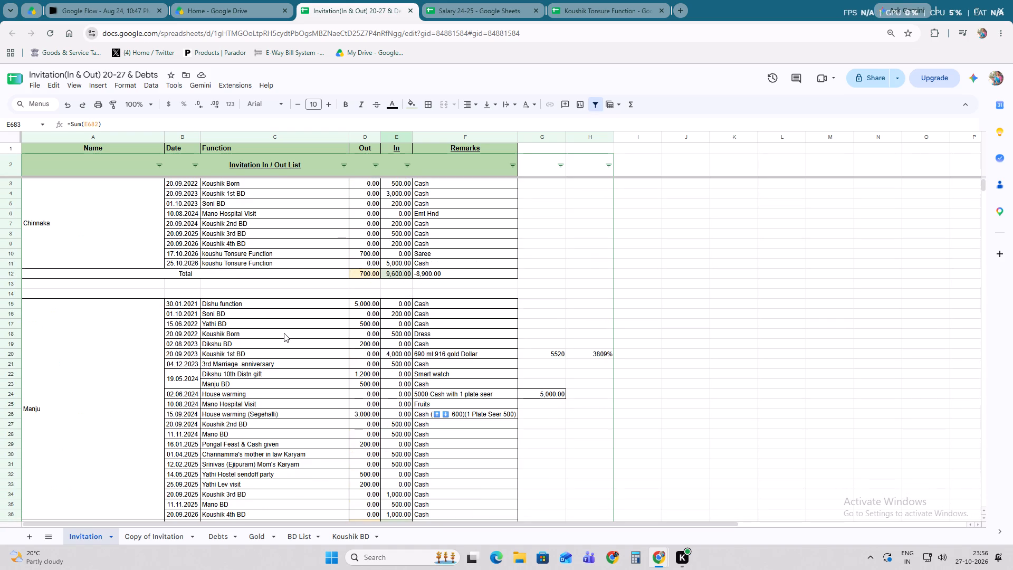
{"action": "scroll", "coordinate": [284, 333], "scroll_direction": "up", "scroll_amount": 2}
{"action": "scroll", "coordinate": [284, 333], "scroll_direction": "down", "scroll_amount": 8}
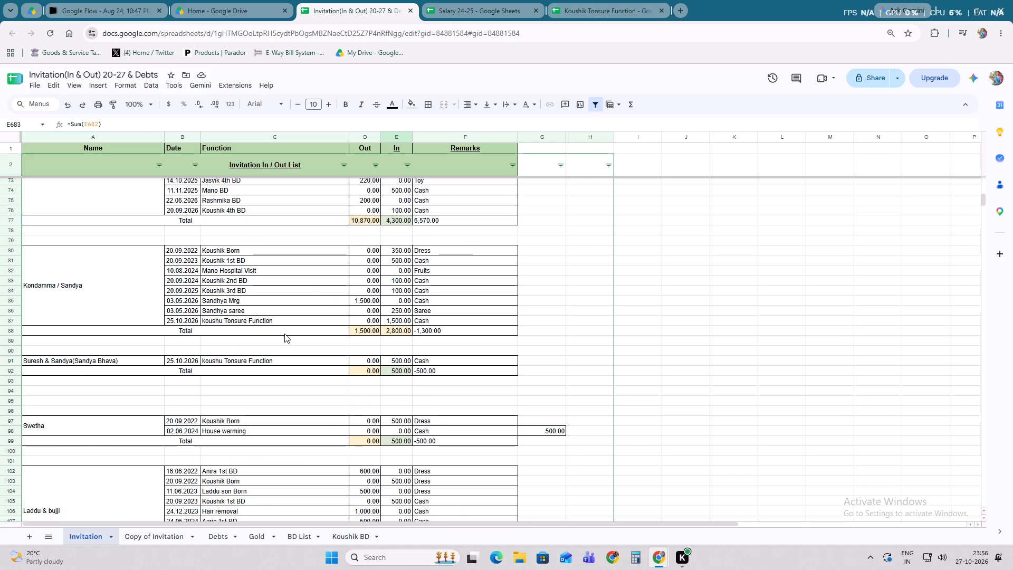
{"action": "left_click_drag", "start_coordinate": [12, 362], "coordinate": [11, 367]}
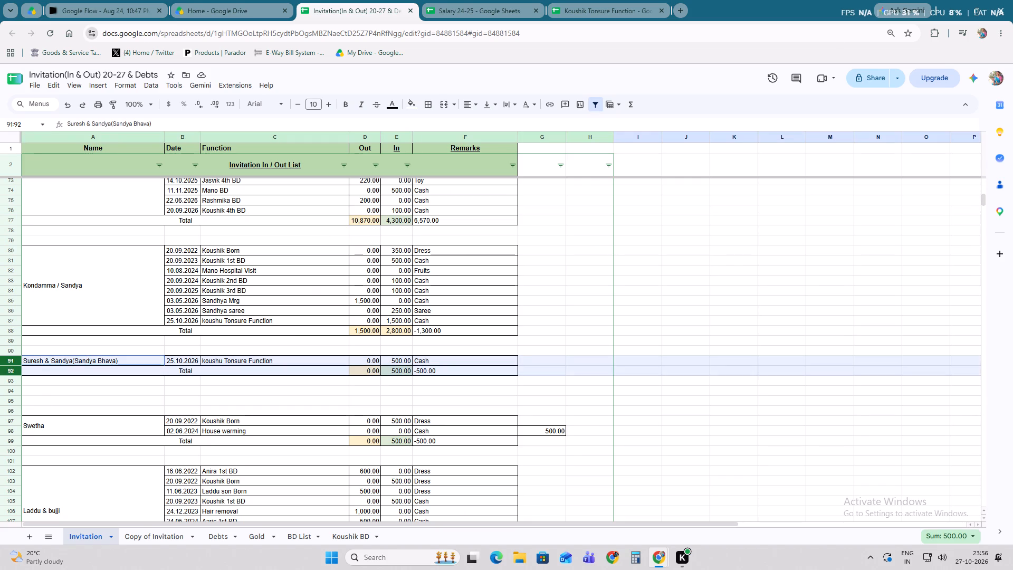
{"action": "left_click_drag", "start_coordinate": [11, 367], "coordinate": [9, 368]}
{"action": "key", "text": "ctrl+c"}
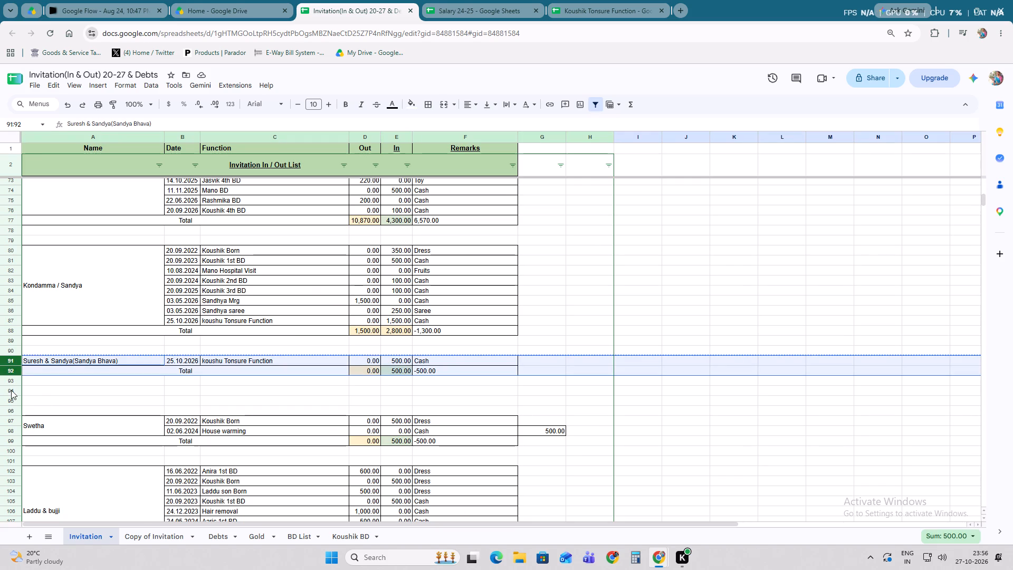
{"action": "left_click", "coordinate": [11, 390]}
{"action": "key", "text": "ctrl+v"}
Replace the names before the bracketed tag in cell A94 with Mani & Kempamma.
{"action": "double_click", "coordinate": [30, 393]}
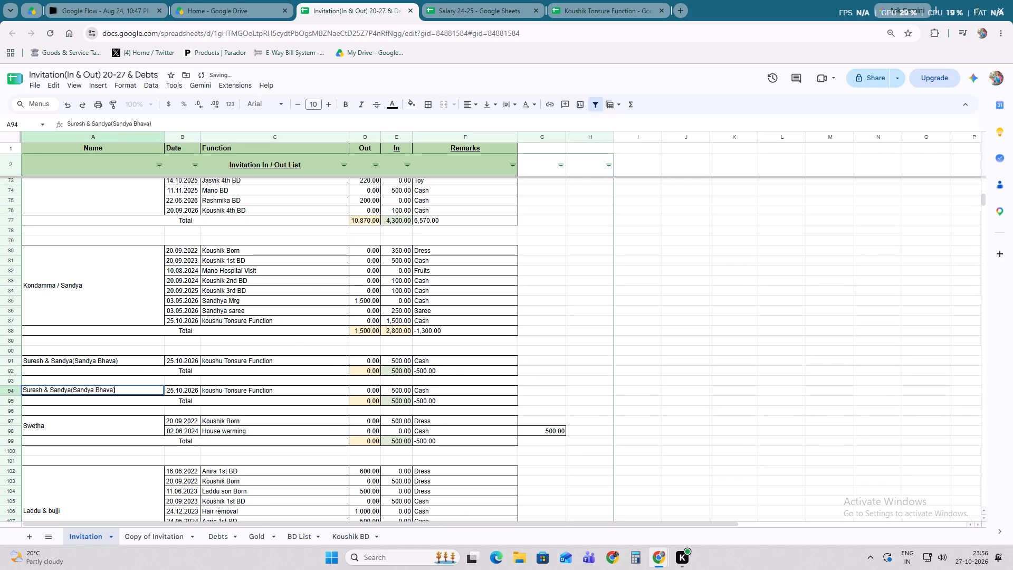
{"action": "left_click_drag", "start_coordinate": [42, 389], "coordinate": [3, 395]}
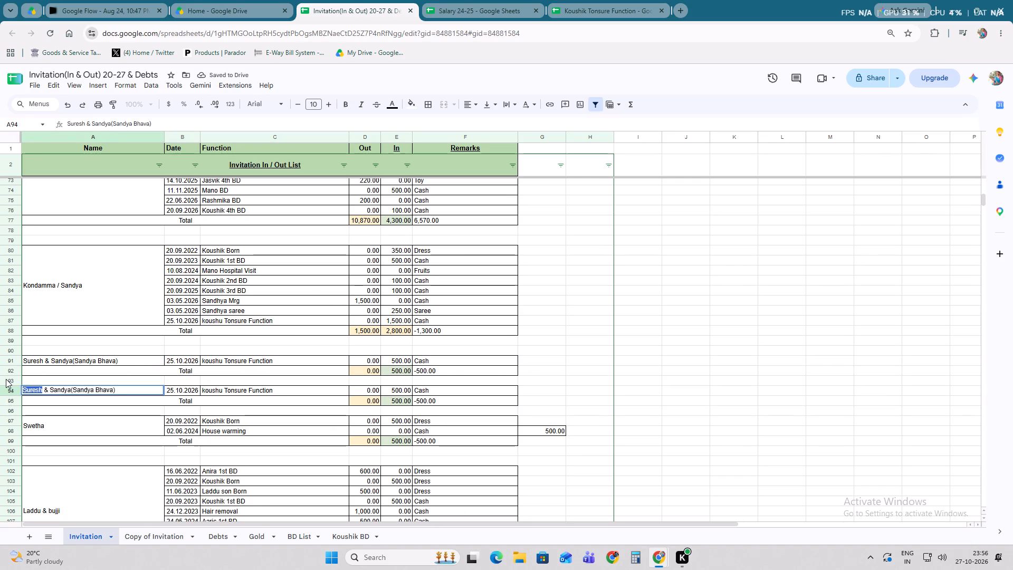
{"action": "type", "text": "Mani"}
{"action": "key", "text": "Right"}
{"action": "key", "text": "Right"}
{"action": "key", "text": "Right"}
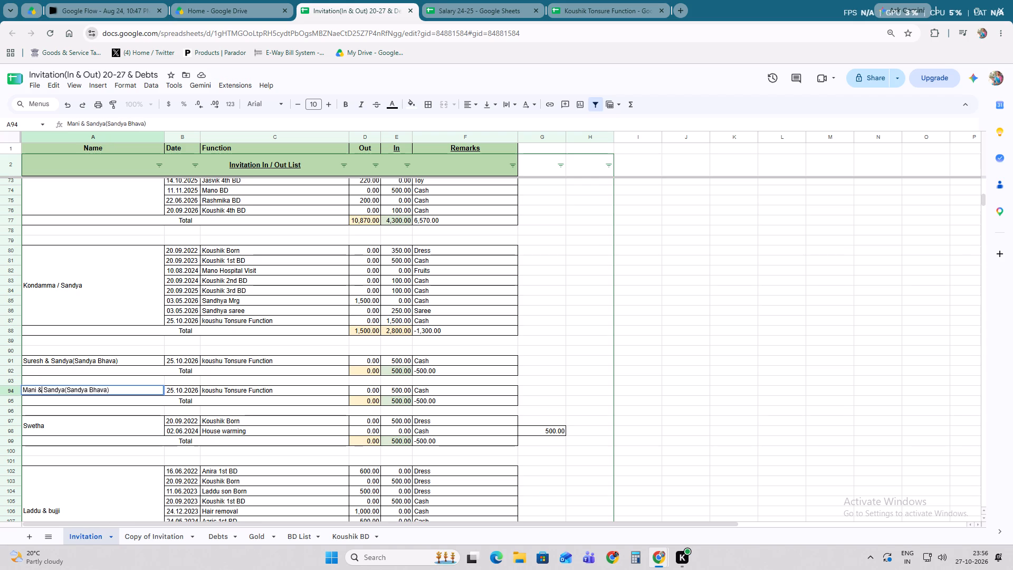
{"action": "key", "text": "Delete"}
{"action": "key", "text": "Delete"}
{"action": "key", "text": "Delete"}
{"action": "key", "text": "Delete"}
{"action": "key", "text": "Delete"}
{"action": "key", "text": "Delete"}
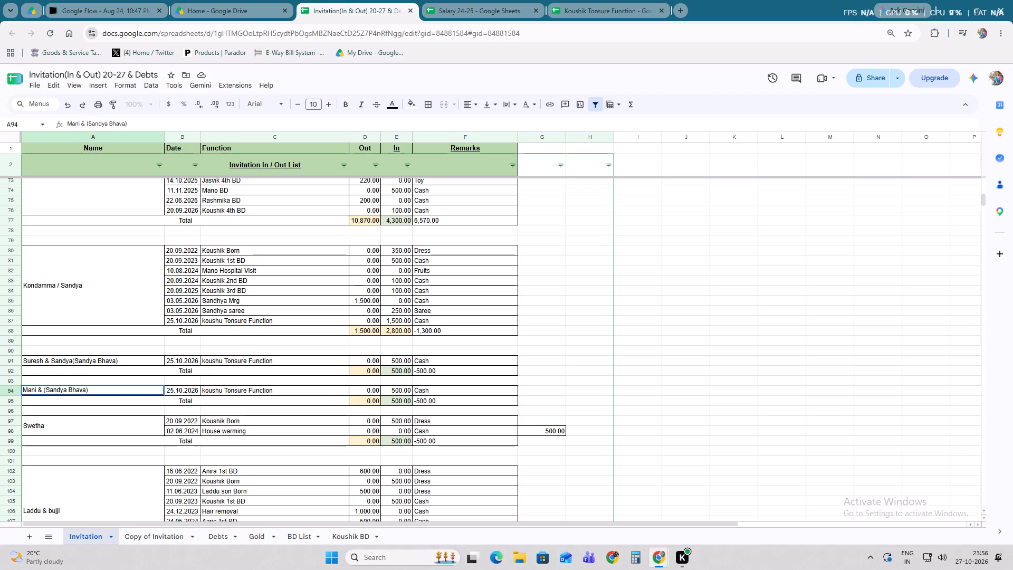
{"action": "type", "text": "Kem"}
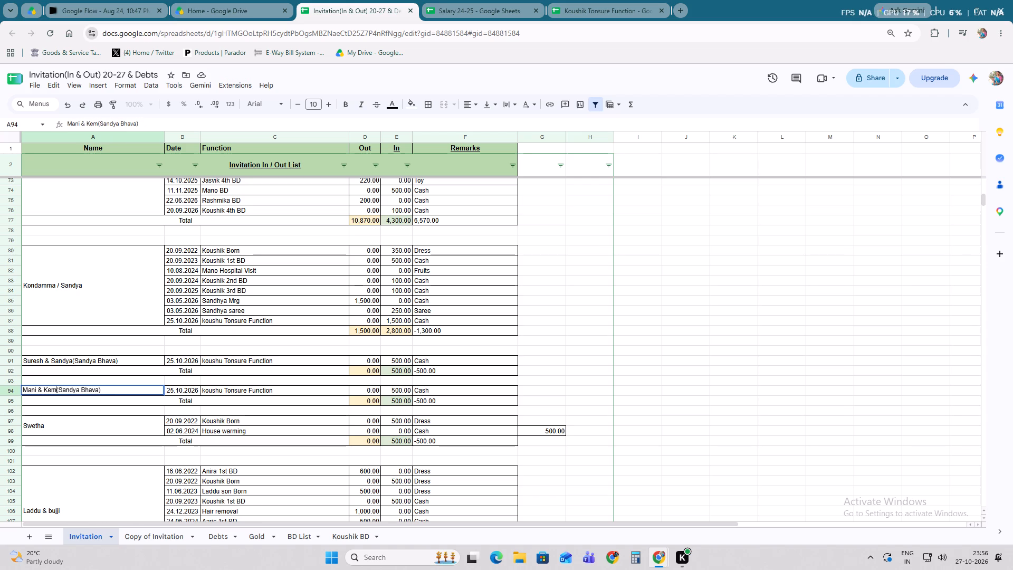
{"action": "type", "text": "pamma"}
Change the bracketed tag in cell A94 to Sandya MIL.
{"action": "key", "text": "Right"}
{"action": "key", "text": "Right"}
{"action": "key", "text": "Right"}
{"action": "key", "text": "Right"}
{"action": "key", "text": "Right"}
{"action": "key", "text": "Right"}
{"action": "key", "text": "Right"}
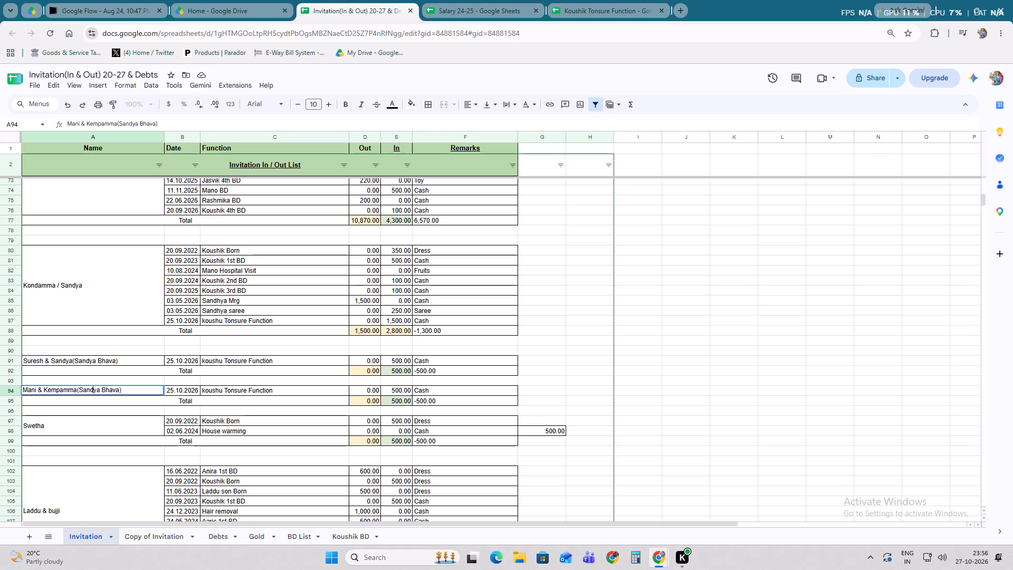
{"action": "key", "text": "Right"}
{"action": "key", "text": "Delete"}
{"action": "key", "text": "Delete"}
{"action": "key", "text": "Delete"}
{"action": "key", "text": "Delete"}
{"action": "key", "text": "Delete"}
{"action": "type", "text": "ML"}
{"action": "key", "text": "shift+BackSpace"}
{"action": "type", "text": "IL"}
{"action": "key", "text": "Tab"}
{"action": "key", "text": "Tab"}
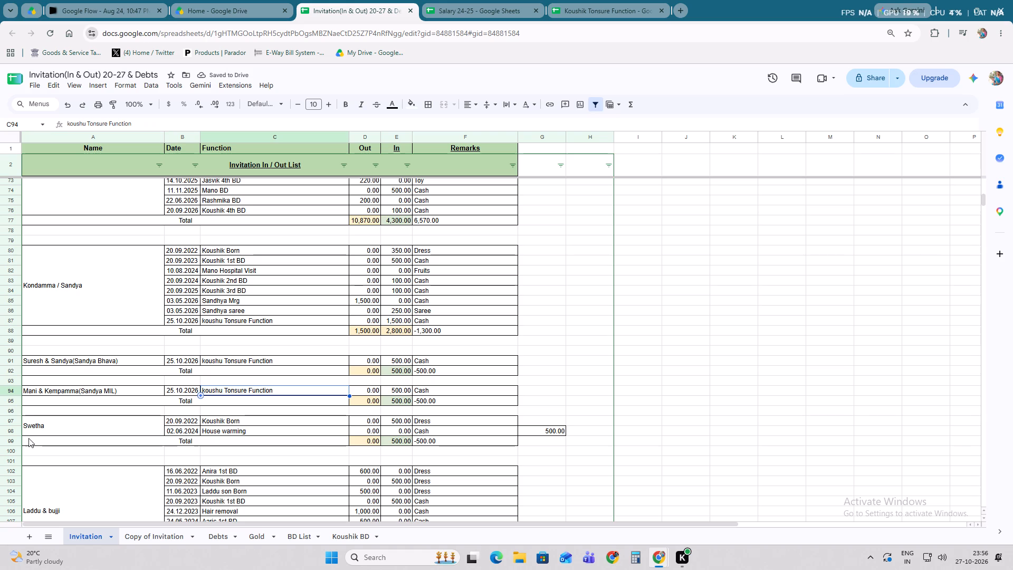
Search the sheet for vija and insert an empty row below the Vijaya & Mani wedding entry in row 573.
{"action": "left_click", "coordinate": [249, 443]}
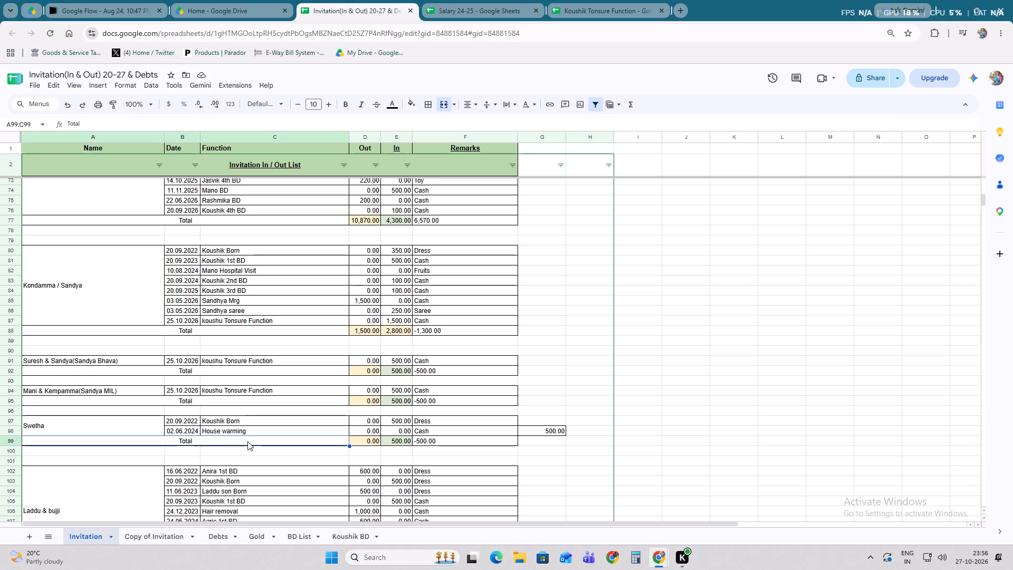
{"action": "key", "text": "ctrl+f"}
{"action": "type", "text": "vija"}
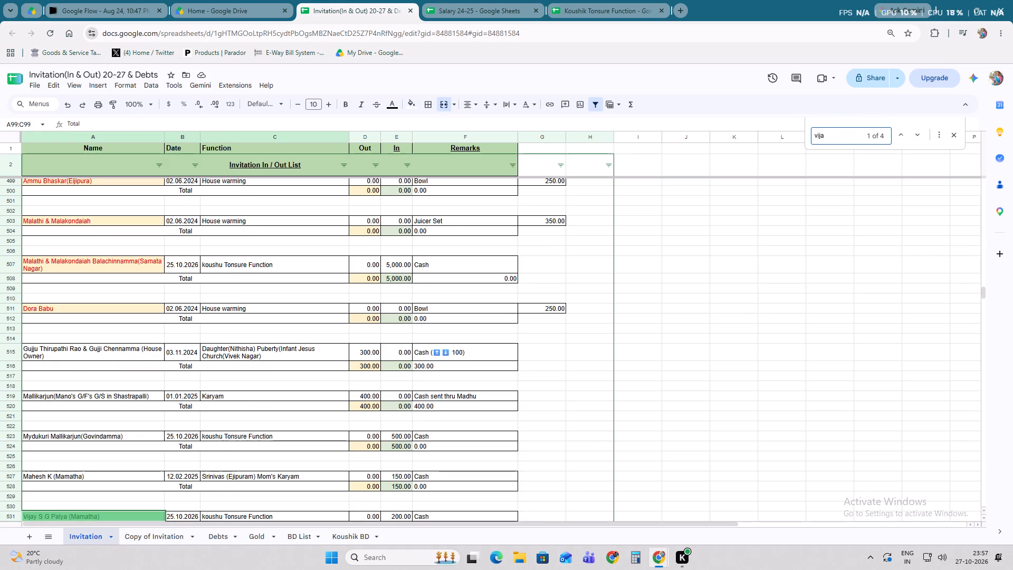
{"action": "scroll", "coordinate": [247, 441], "scroll_direction": "down", "scroll_amount": 2}
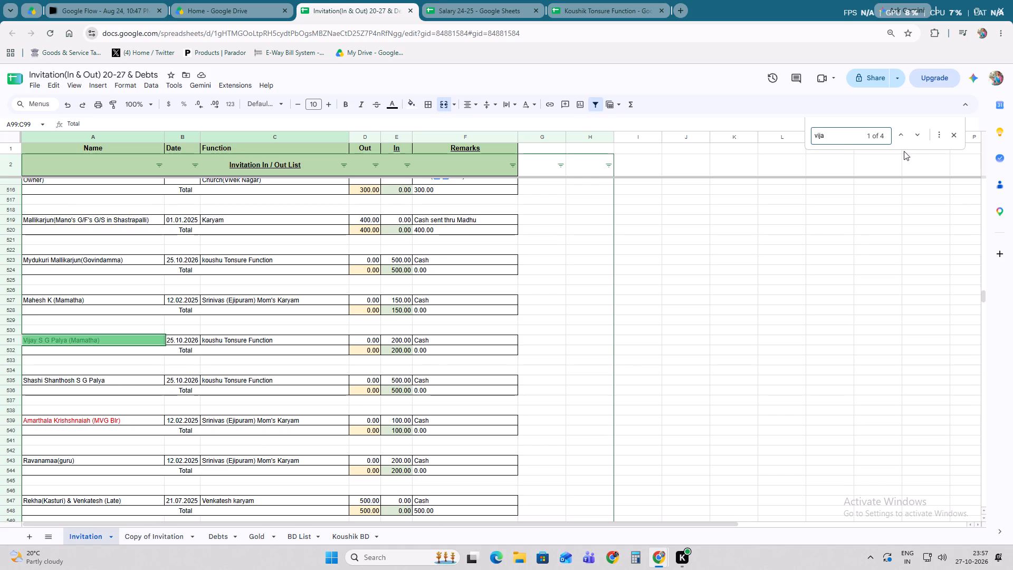
{"action": "left_click", "coordinate": [917, 130]}
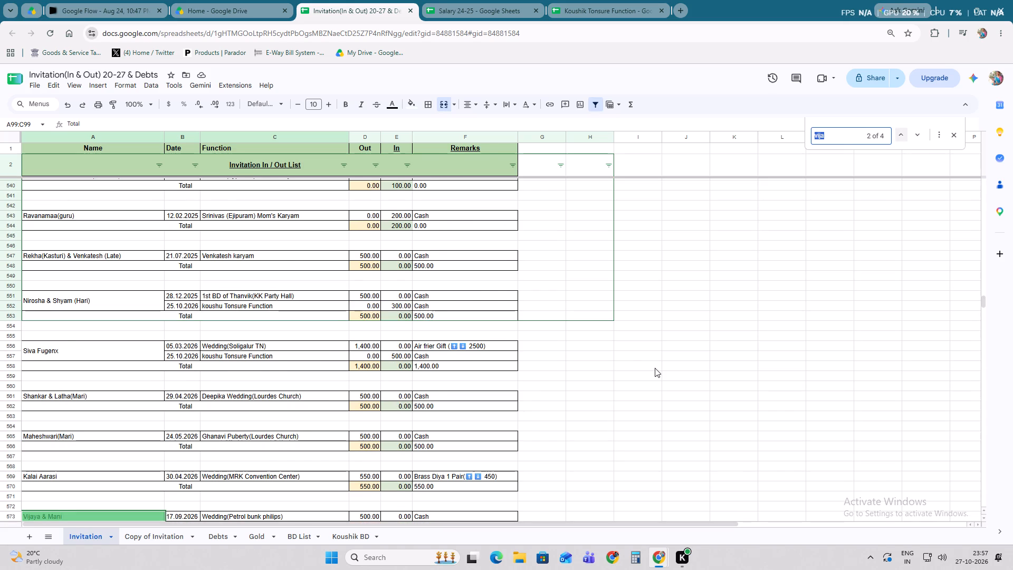
{"action": "scroll", "coordinate": [655, 368], "scroll_direction": "down", "scroll_amount": 2}
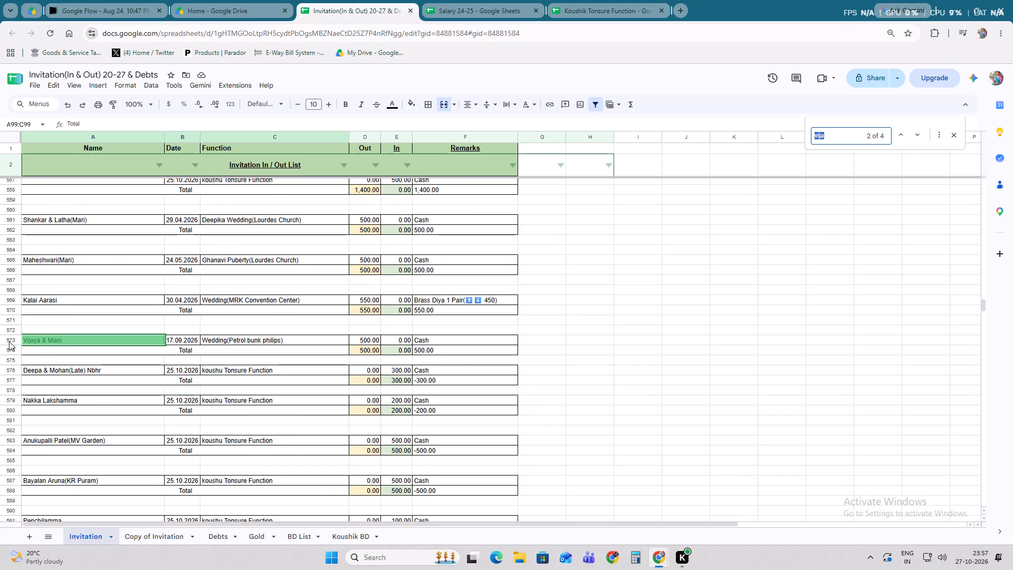
{"action": "left_click", "coordinate": [9, 341]}
{"action": "right_click", "coordinate": [8, 343]}
{"action": "left_click", "coordinate": [74, 183]}
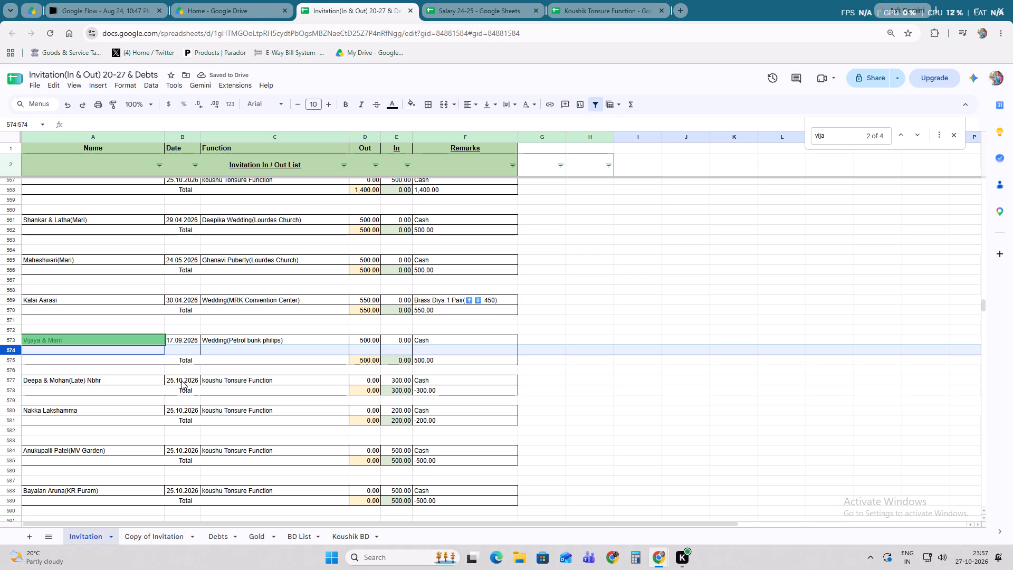
Copy the koushu Tonsure Function details from B577:F577 into row 574 and set the In amount in E574 to 500.
{"action": "left_click_drag", "start_coordinate": [181, 381], "coordinate": [434, 385]}
{"action": "key", "text": "ctrl+c"}
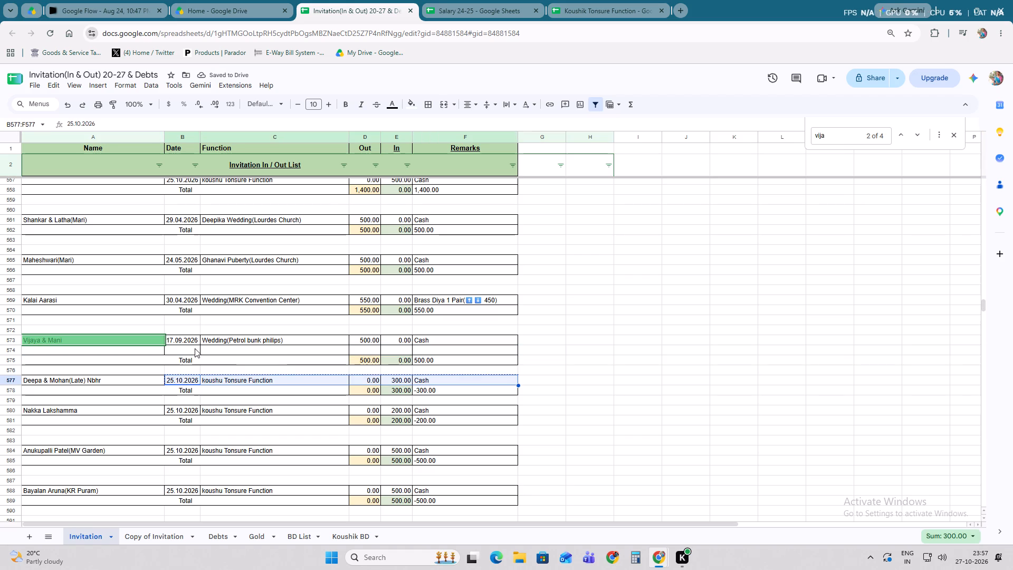
{"action": "left_click", "coordinate": [194, 348]}
{"action": "key", "text": "ctrl+v"}
{"action": "left_click", "coordinate": [414, 353]}
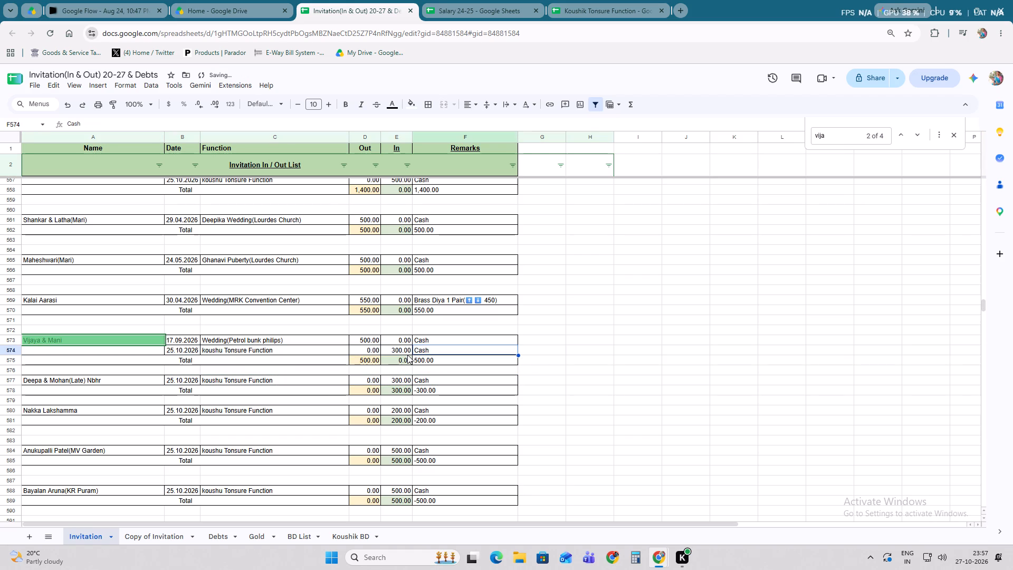
{"action": "key", "text": "Left"}
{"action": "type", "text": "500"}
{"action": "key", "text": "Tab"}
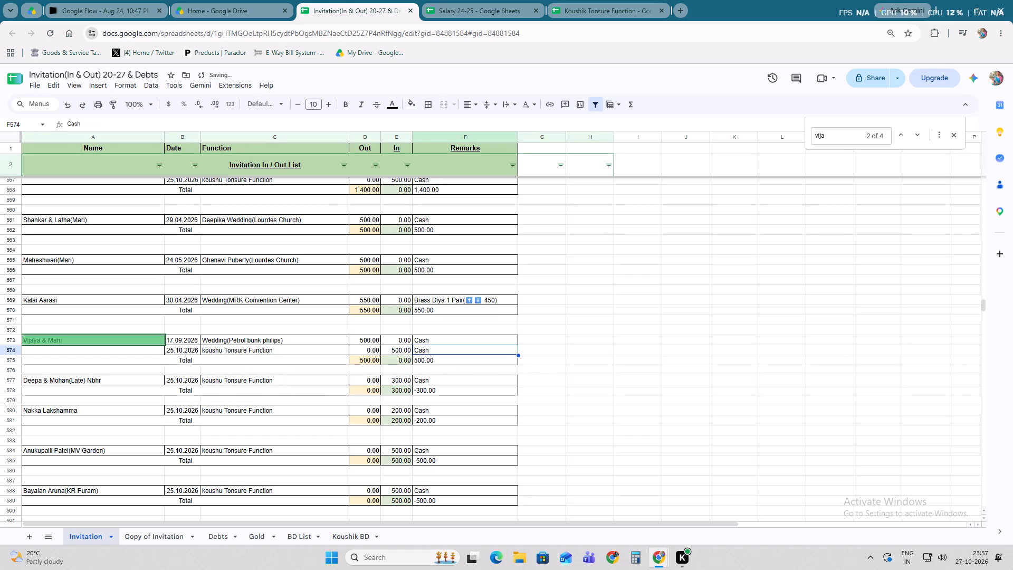
Search the sheet for murli and insert an empty row below that guest's Koushik 1st BD entry in row 267.
{"action": "left_click", "coordinate": [400, 374]}
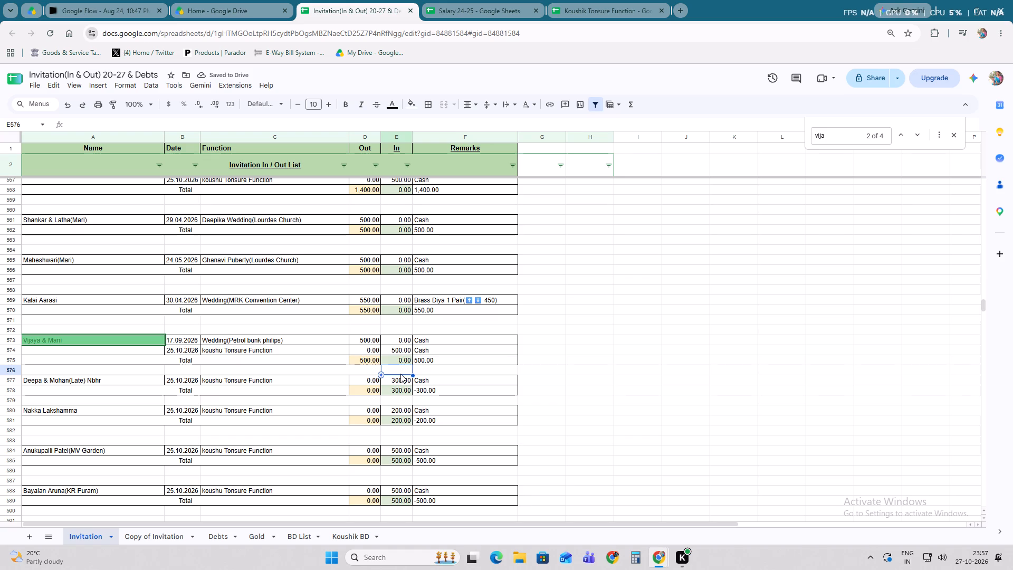
{"action": "key", "text": "ctrl+f"}
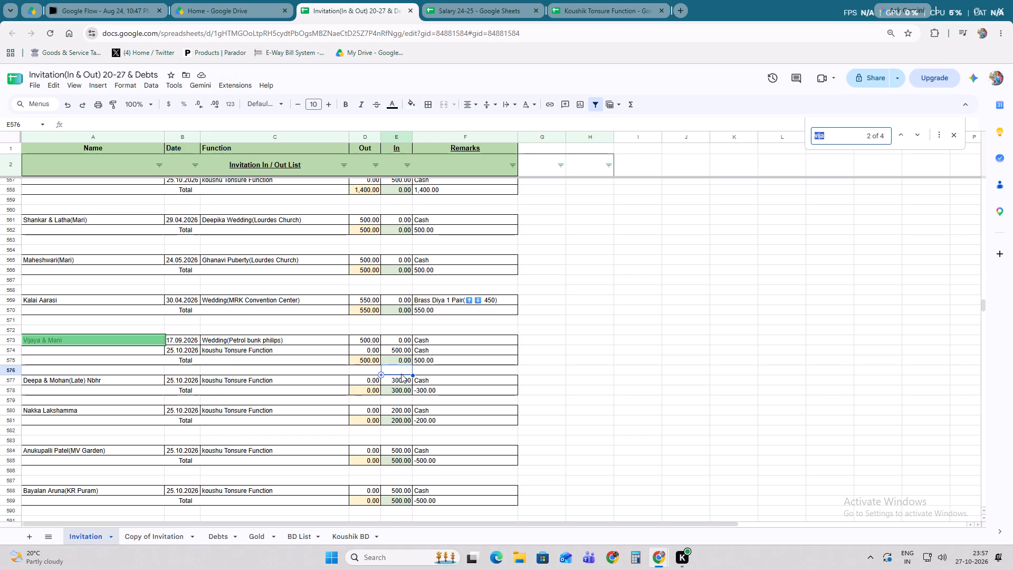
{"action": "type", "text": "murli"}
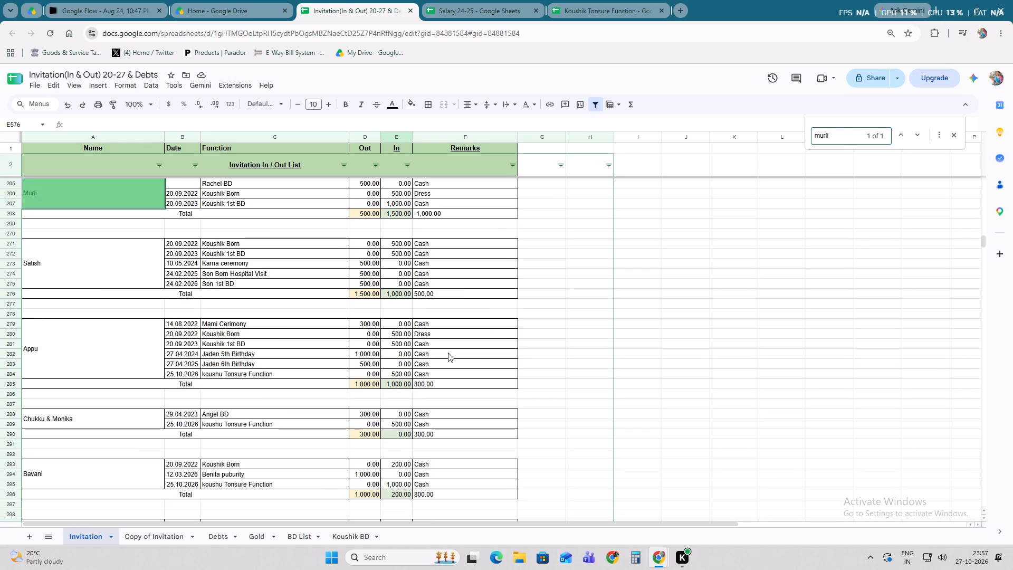
{"action": "left_click", "coordinate": [13, 203]}
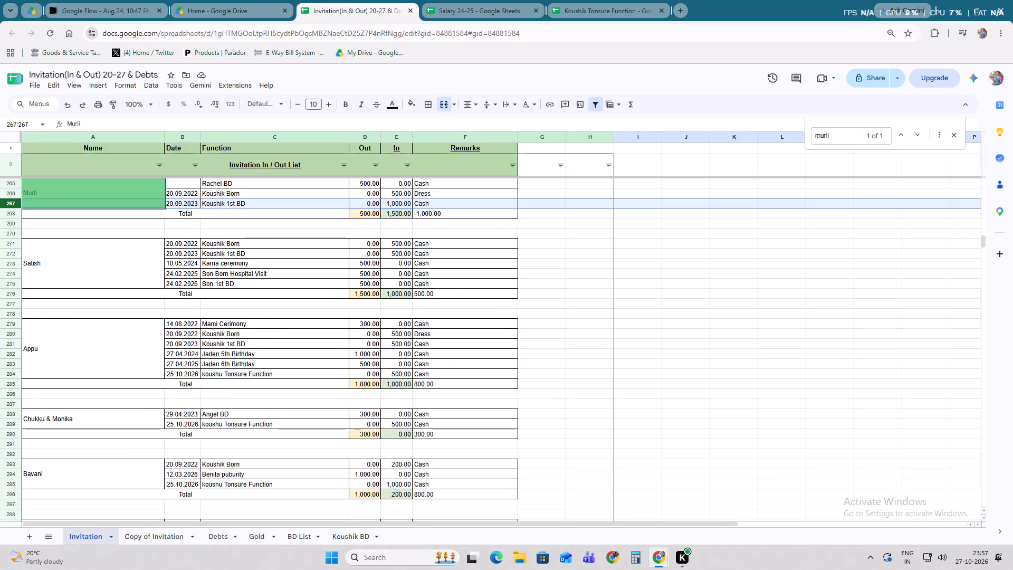
{"action": "right_click", "coordinate": [12, 203]}
{"action": "left_click", "coordinate": [75, 292]}
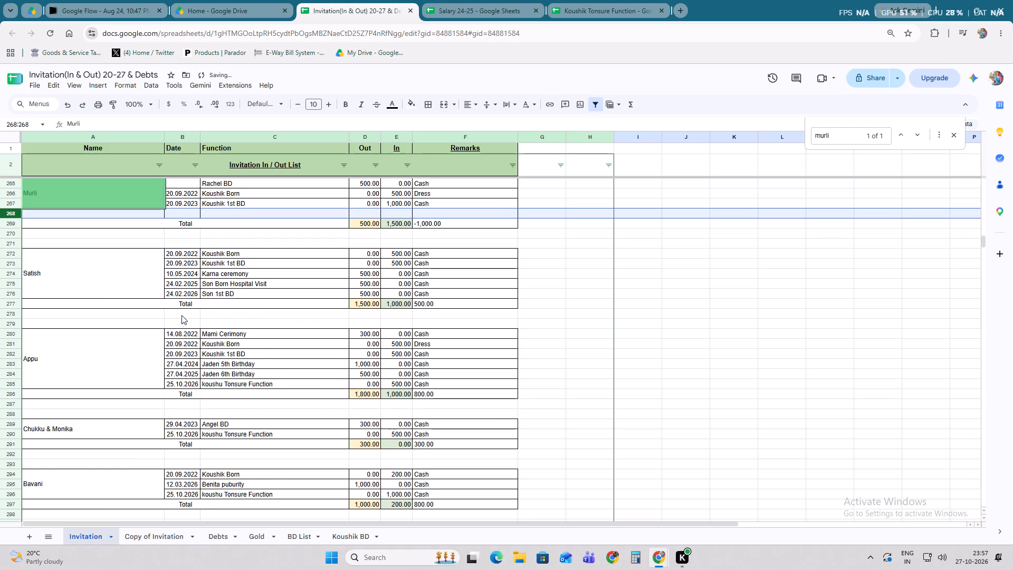
Copy the 25.10.2026 koushu Tonsure Function details from B285:F285 into the new row 268.
{"action": "left_click_drag", "start_coordinate": [181, 383], "coordinate": [413, 384]}
{"action": "key", "text": "ctrl+c"}
{"action": "left_click", "coordinate": [180, 212]}
{"action": "key", "text": "ctrl+v"}
Merge the Murli name cell with the empty cell A268 below it.
{"action": "left_click_drag", "start_coordinate": [127, 196], "coordinate": [126, 212]}
{"action": "left_click", "coordinate": [442, 104]}
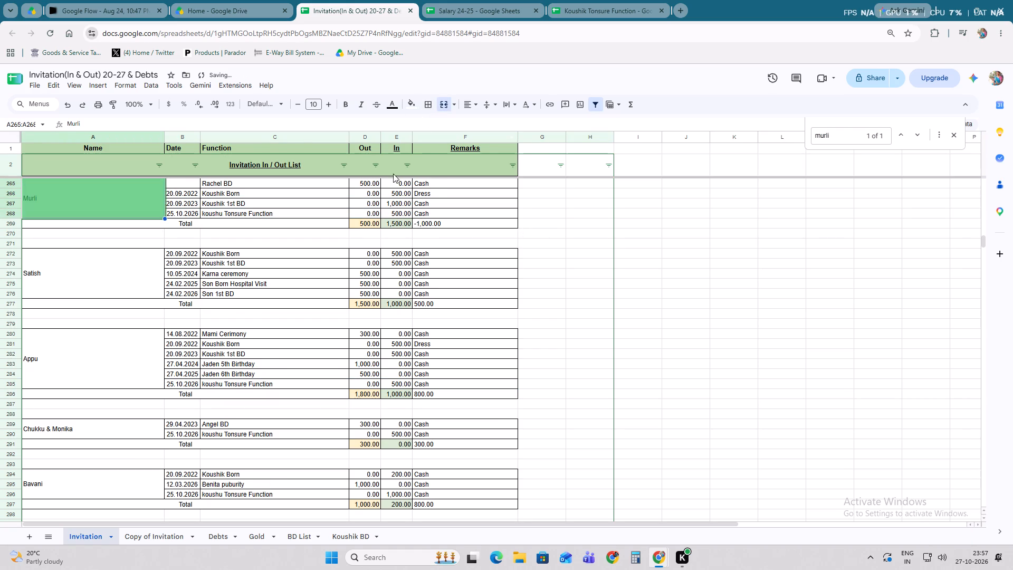
Set the In amount of Murli's koushu Tonsure Function entry, in cell E268, to 2000.
{"action": "left_click", "coordinate": [395, 214]}
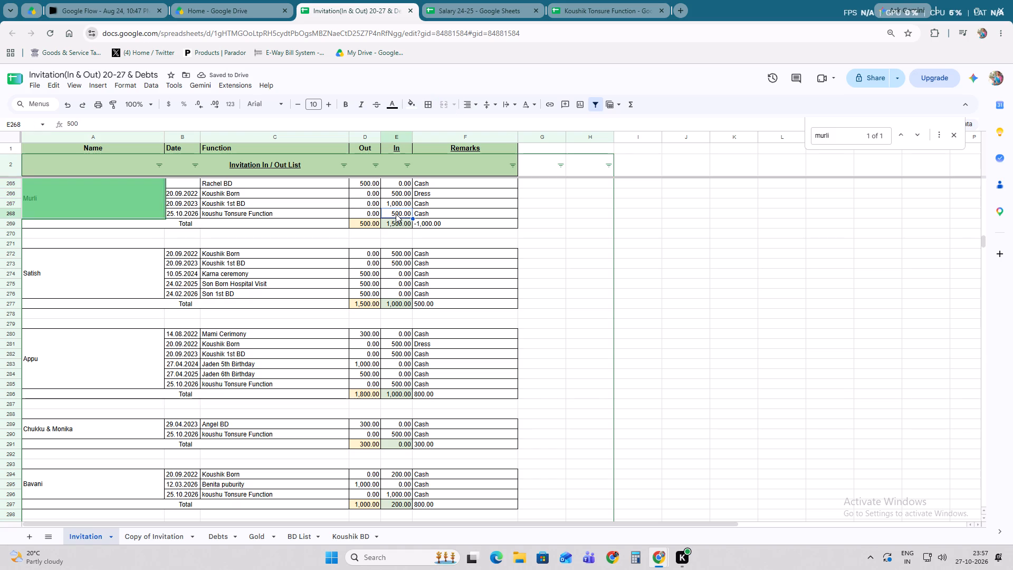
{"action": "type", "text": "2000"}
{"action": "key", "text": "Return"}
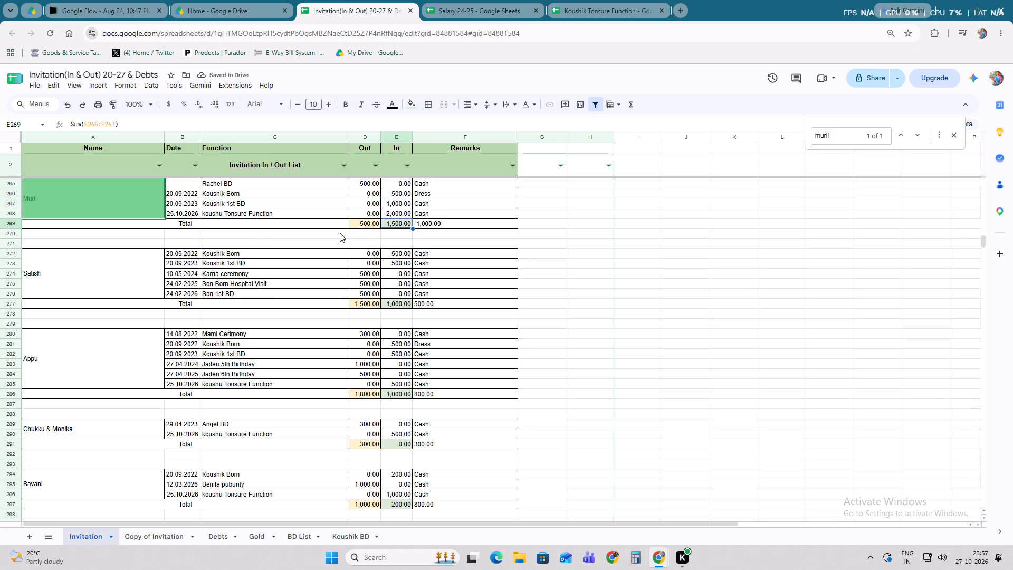
Look through the guest entries above and below Murli's to find the next koushu Tonsure Function guest.
{"action": "left_click", "coordinate": [236, 269]}
{"action": "scroll", "coordinate": [228, 297], "scroll_direction": "down", "scroll_amount": 2}
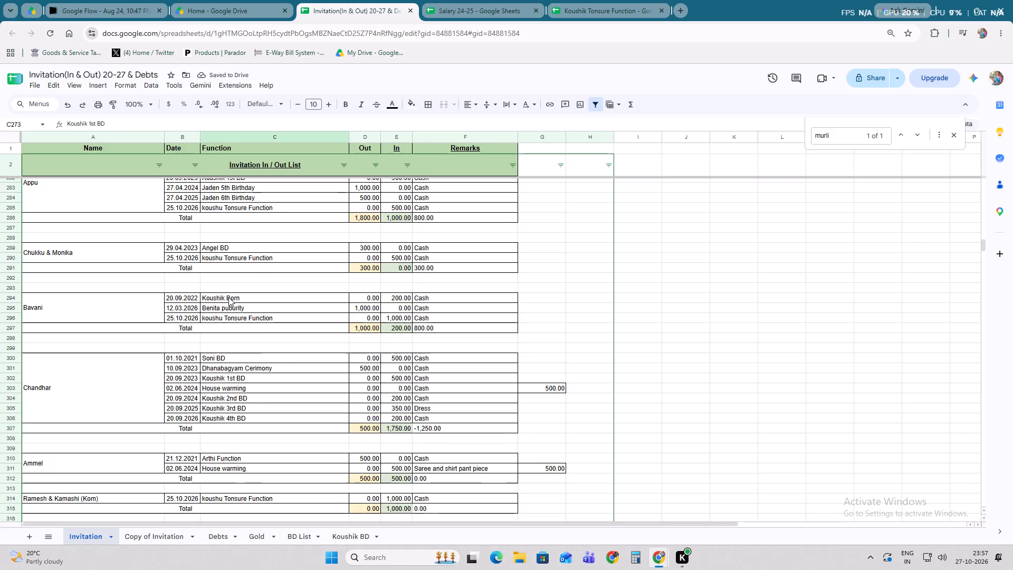
{"action": "scroll", "coordinate": [228, 297], "scroll_direction": "up", "scroll_amount": 11}
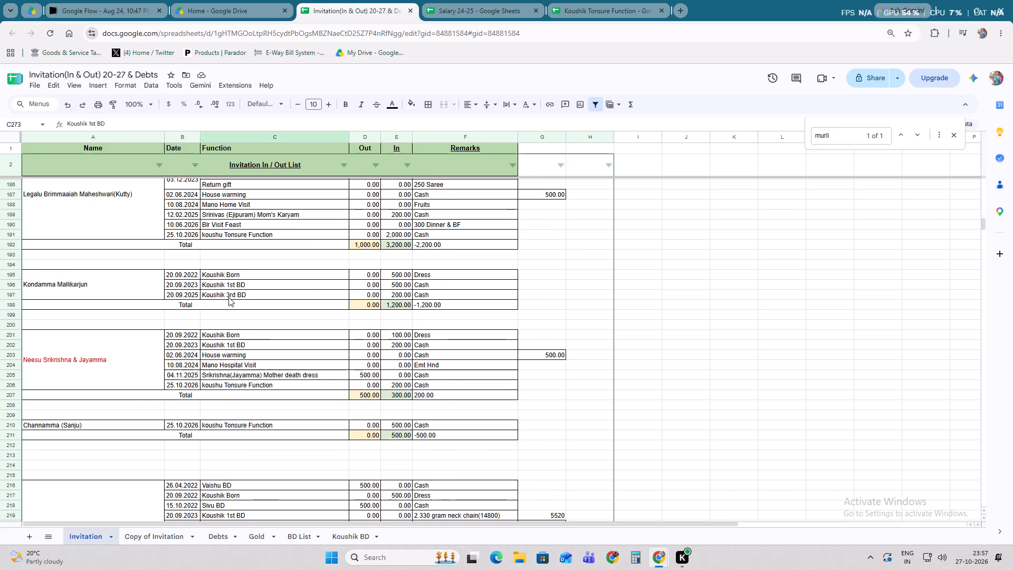
{"action": "left_click", "coordinate": [87, 370]}
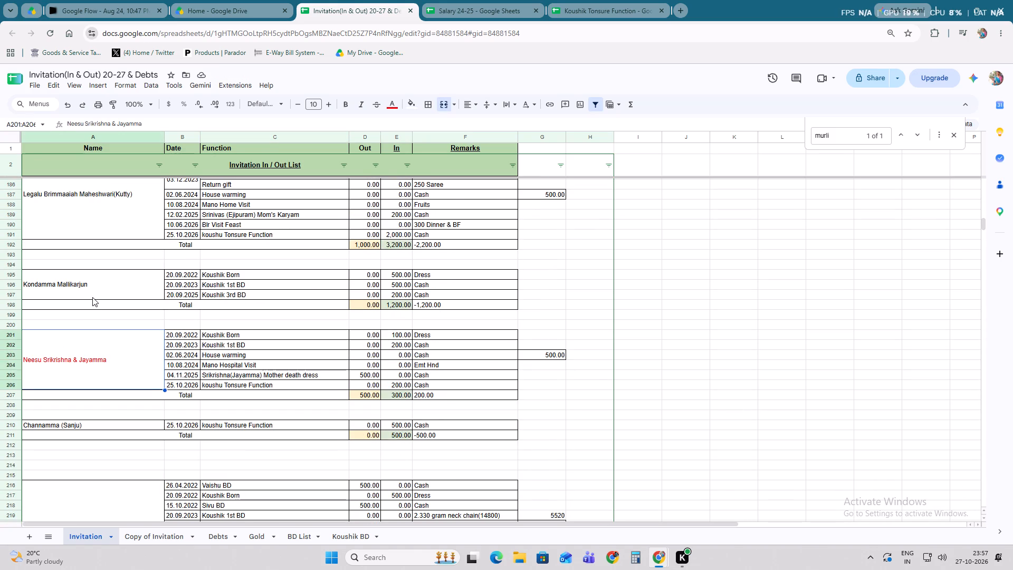
{"action": "left_click", "coordinate": [92, 297]}
{"action": "scroll", "coordinate": [121, 343], "scroll_direction": "up", "scroll_amount": 2}
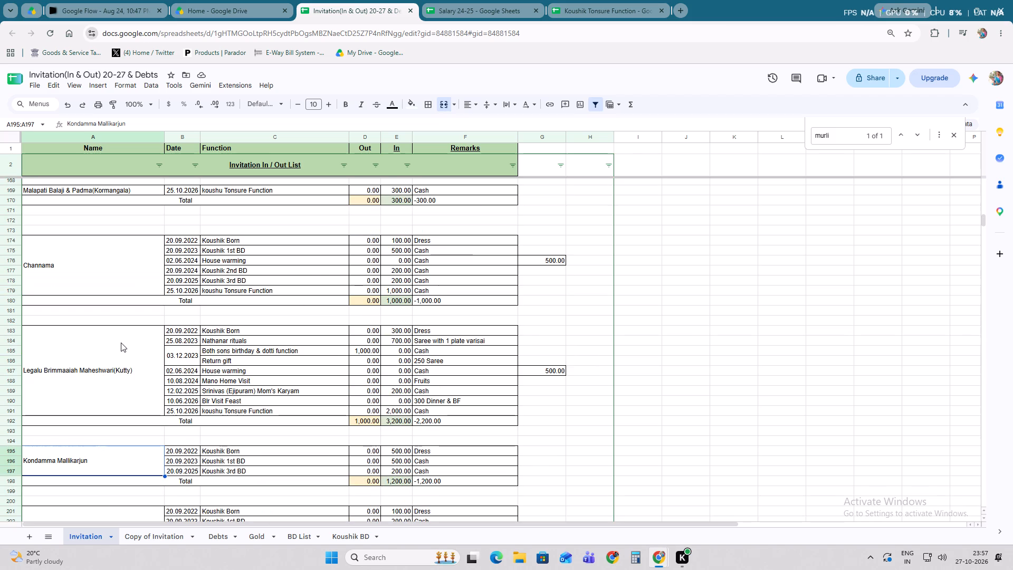
{"action": "scroll", "coordinate": [121, 343], "scroll_direction": "up", "scroll_amount": 2}
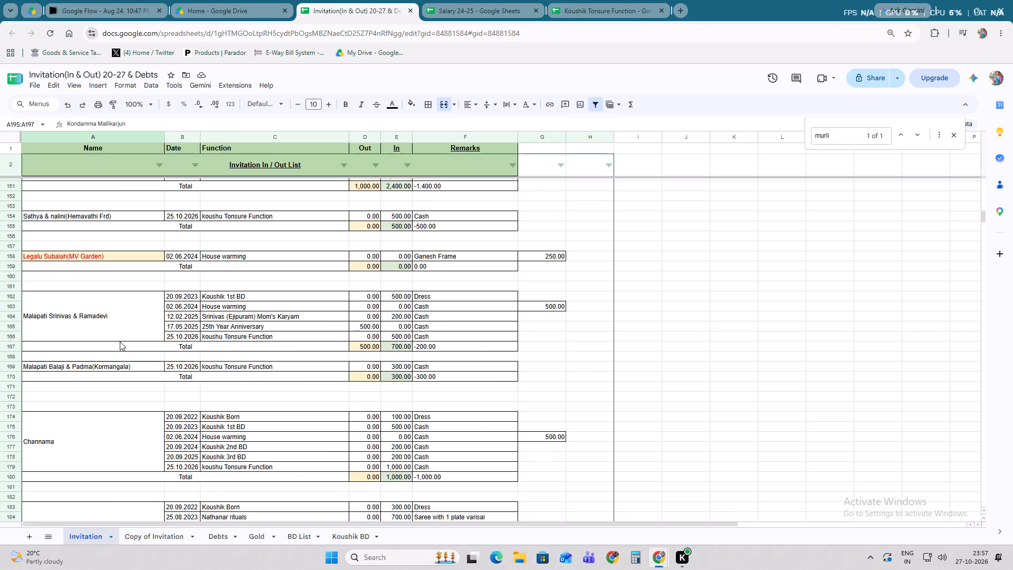
{"action": "scroll", "coordinate": [119, 341], "scroll_direction": "up", "scroll_amount": 2}
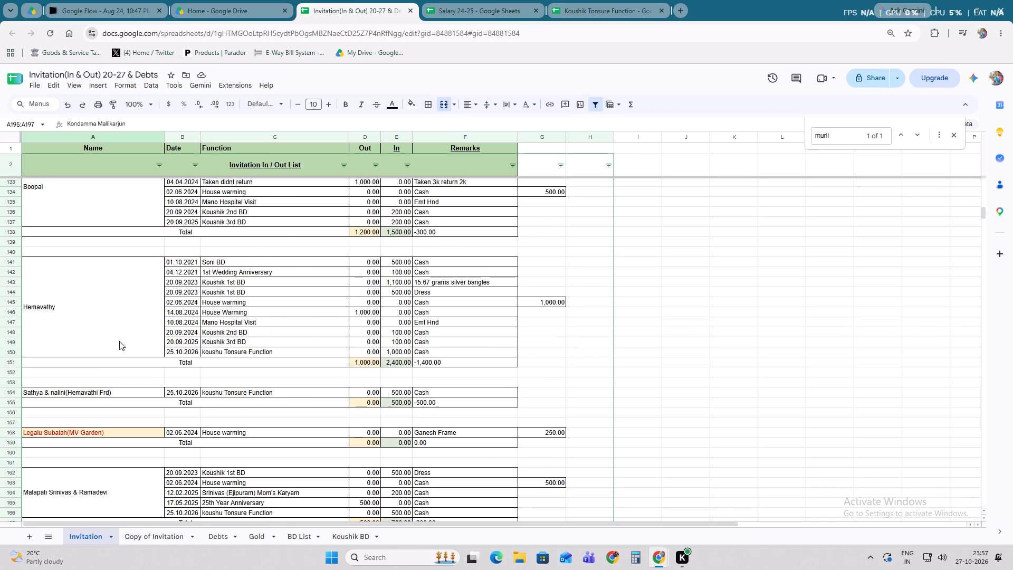
{"action": "scroll", "coordinate": [119, 341], "scroll_direction": "up", "scroll_amount": 6}
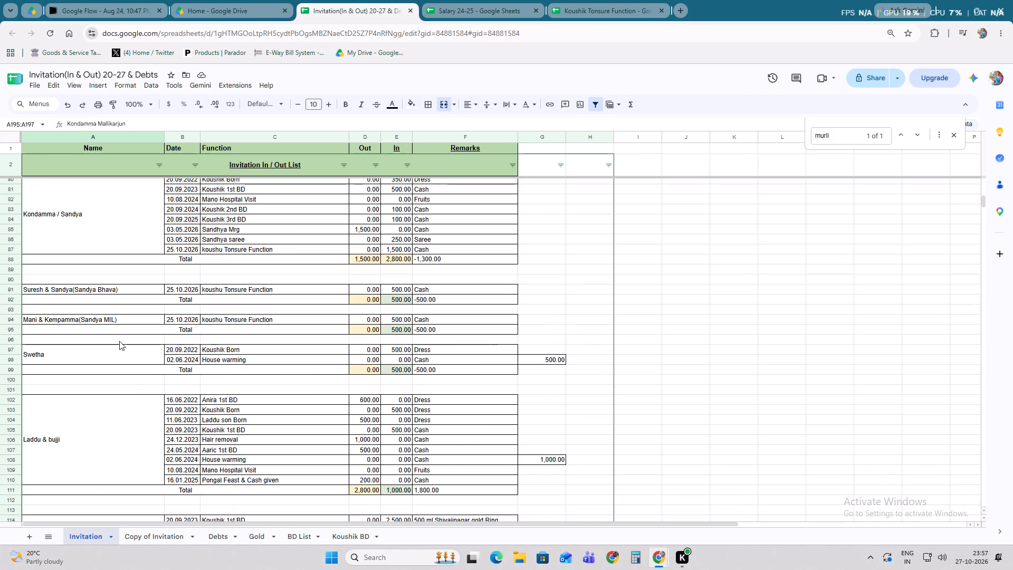
{"action": "scroll", "coordinate": [119, 341], "scroll_direction": "up", "scroll_amount": 3}
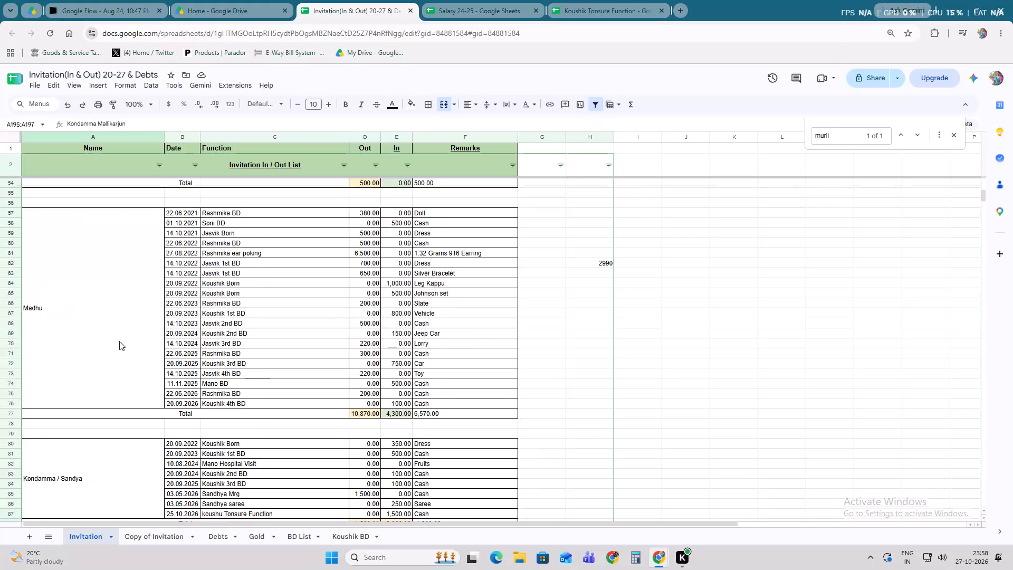
{"action": "scroll", "coordinate": [119, 341], "scroll_direction": "up", "scroll_amount": 12}
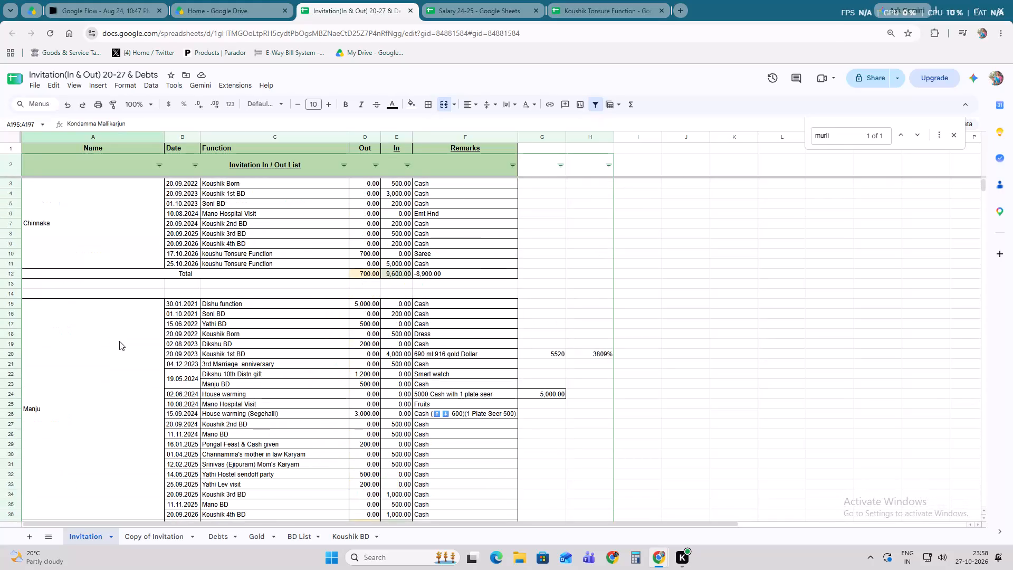
Search the sheet for malli and insert an empty row below that guest's Koushik 3rd BD entry in row 197.
{"action": "key", "text": "ctrl+f"}
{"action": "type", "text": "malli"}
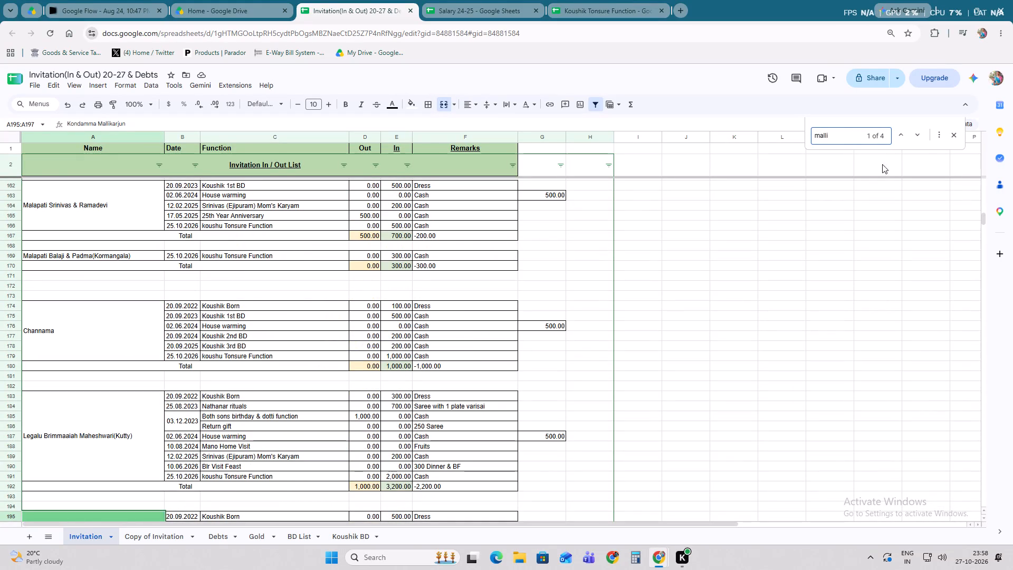
{"action": "scroll", "coordinate": [819, 246], "scroll_direction": "down", "scroll_amount": 2}
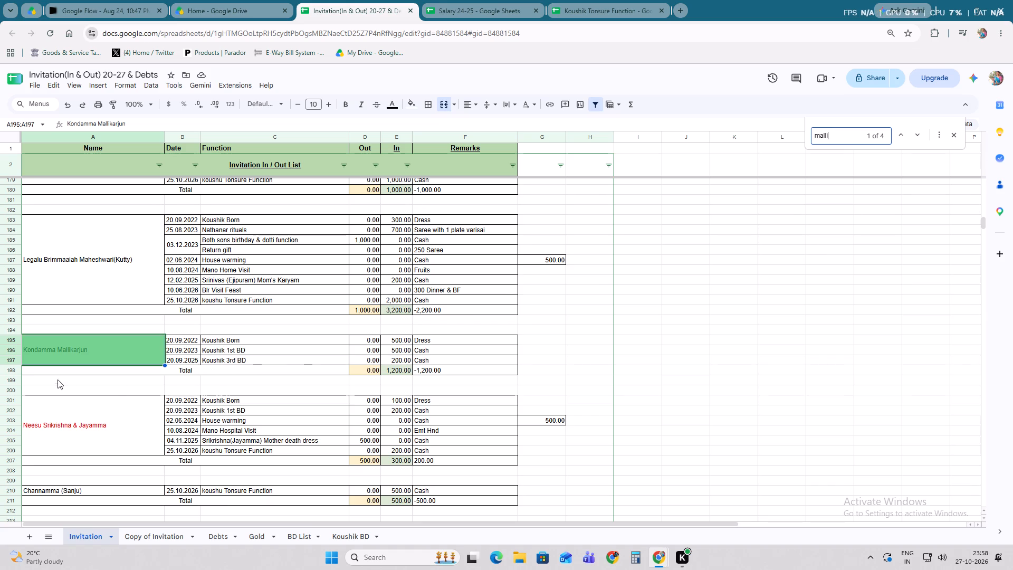
{"action": "left_click", "coordinate": [14, 360]}
{"action": "right_click", "coordinate": [14, 360]}
{"action": "left_click", "coordinate": [84, 205]}
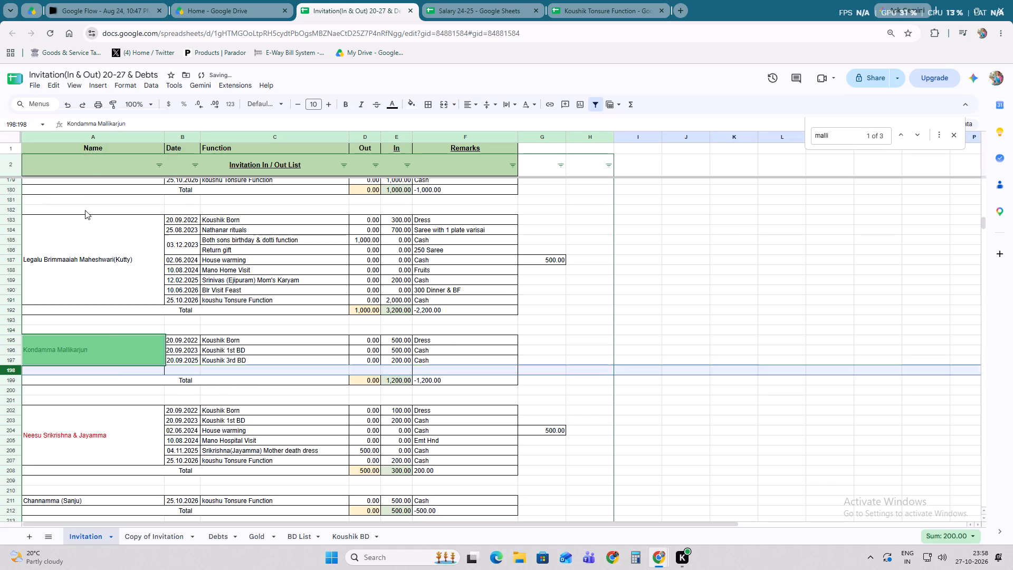
Merge the Mallikarjun name cell with the empty cell A198 below it.
{"action": "left_click_drag", "start_coordinate": [113, 363], "coordinate": [112, 372]}
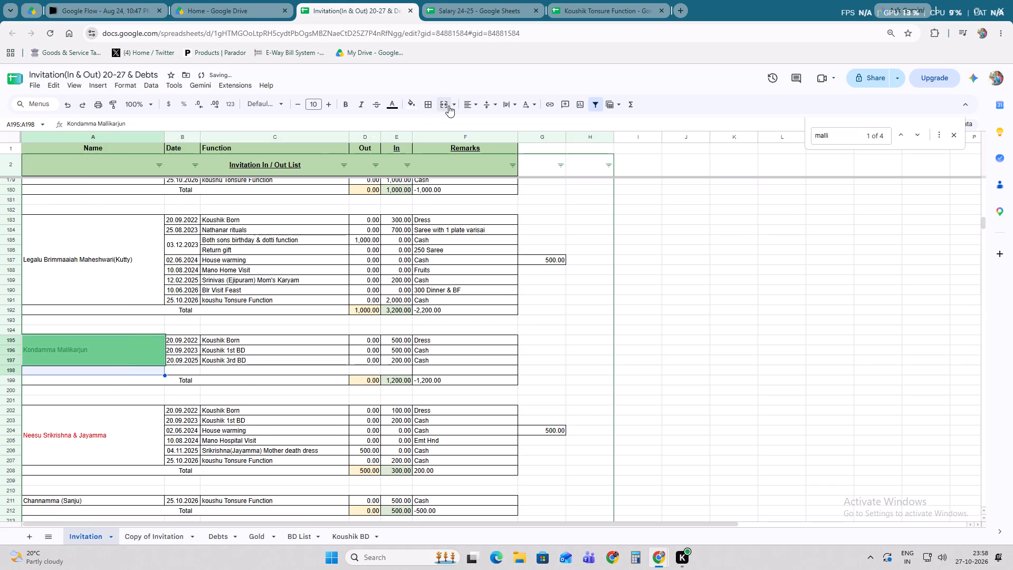
{"action": "left_click", "coordinate": [448, 106]}
Copy the 25.10.2026 koushu Tonsure Function details from B207:F207 into the new row 198.
{"action": "left_click_drag", "start_coordinate": [188, 460], "coordinate": [443, 461]}
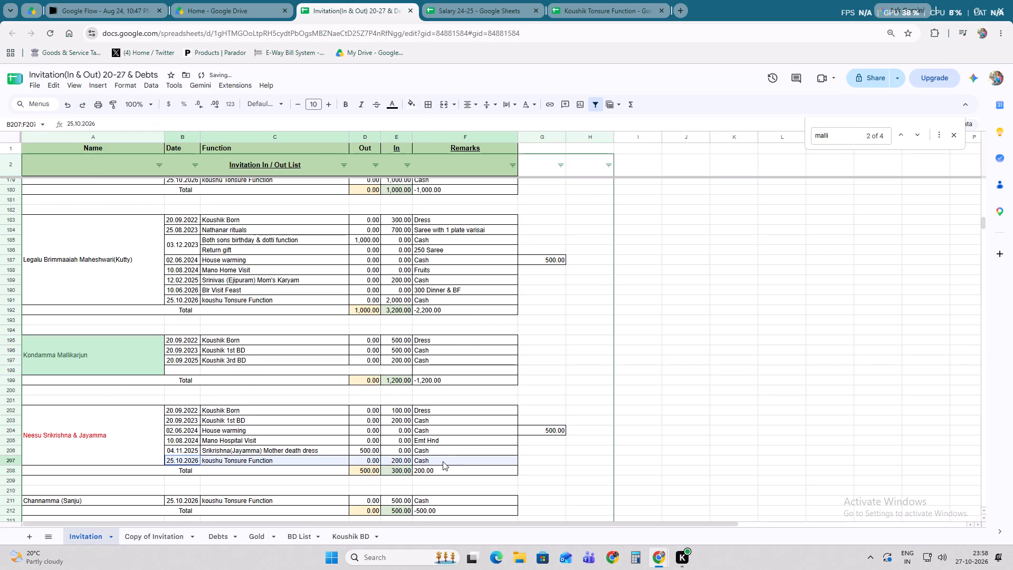
{"action": "left_click_drag", "start_coordinate": [443, 461], "coordinate": [444, 460]}
{"action": "key", "text": "ctrl+c"}
{"action": "left_click", "coordinate": [184, 372]}
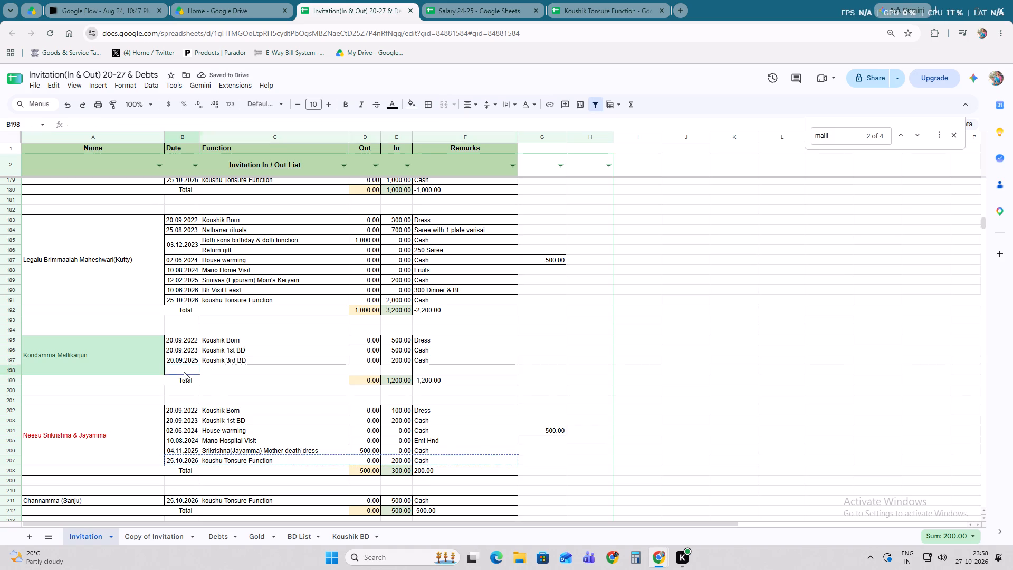
{"action": "key", "text": "ctrl+v"}
Set the In amount of Mallikarjun's koushu Tonsure Function entry, in cell E198, to 1000.
{"action": "left_click", "coordinate": [414, 372]}
{"action": "left_click", "coordinate": [400, 372]}
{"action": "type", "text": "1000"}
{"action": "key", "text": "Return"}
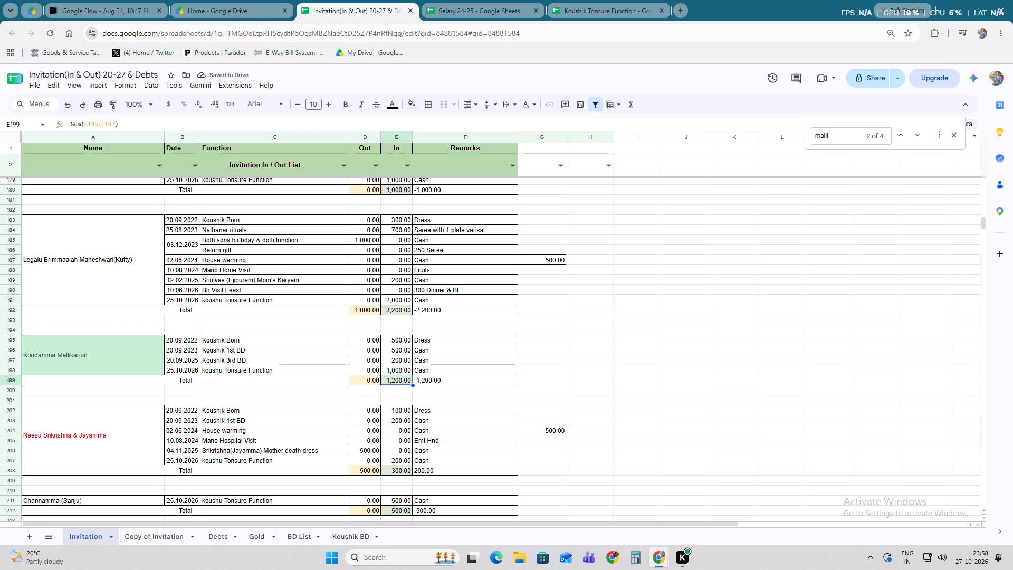
Search the sheet for srini and insert an empty row below the Srinivas (Ejipuram) entry in row 353.
{"action": "left_click", "coordinate": [336, 400]}
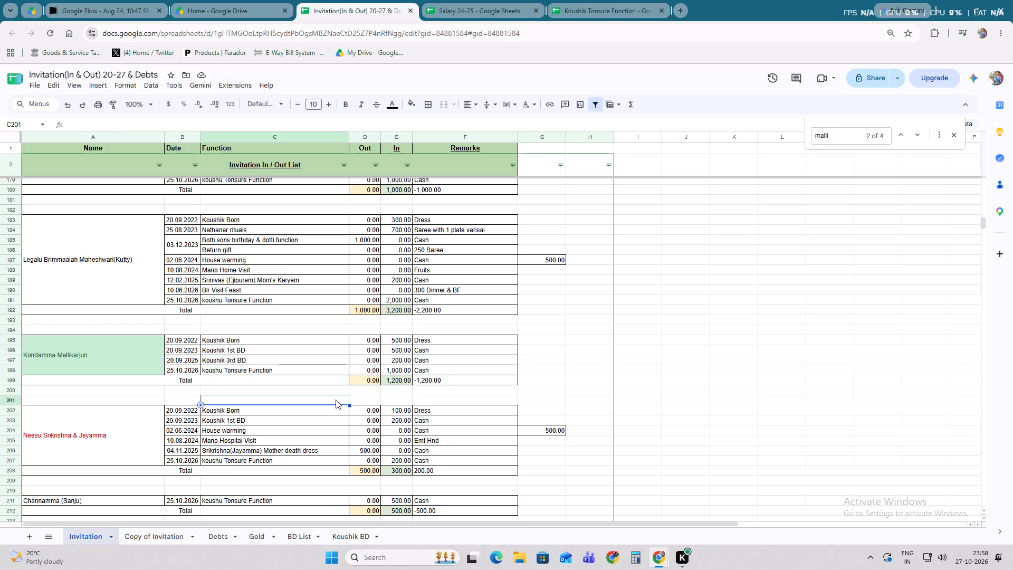
{"action": "key", "text": "ctrl+f"}
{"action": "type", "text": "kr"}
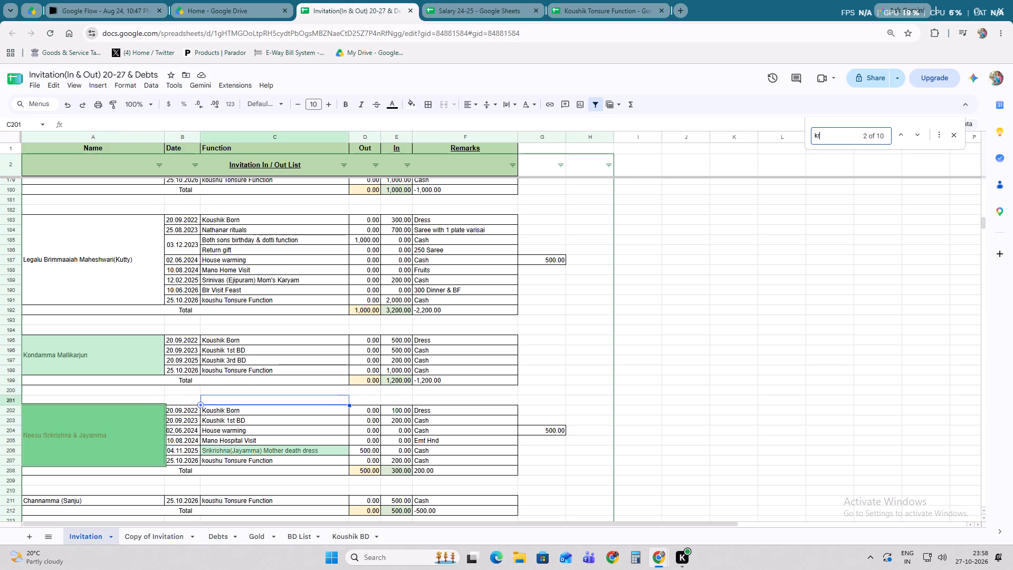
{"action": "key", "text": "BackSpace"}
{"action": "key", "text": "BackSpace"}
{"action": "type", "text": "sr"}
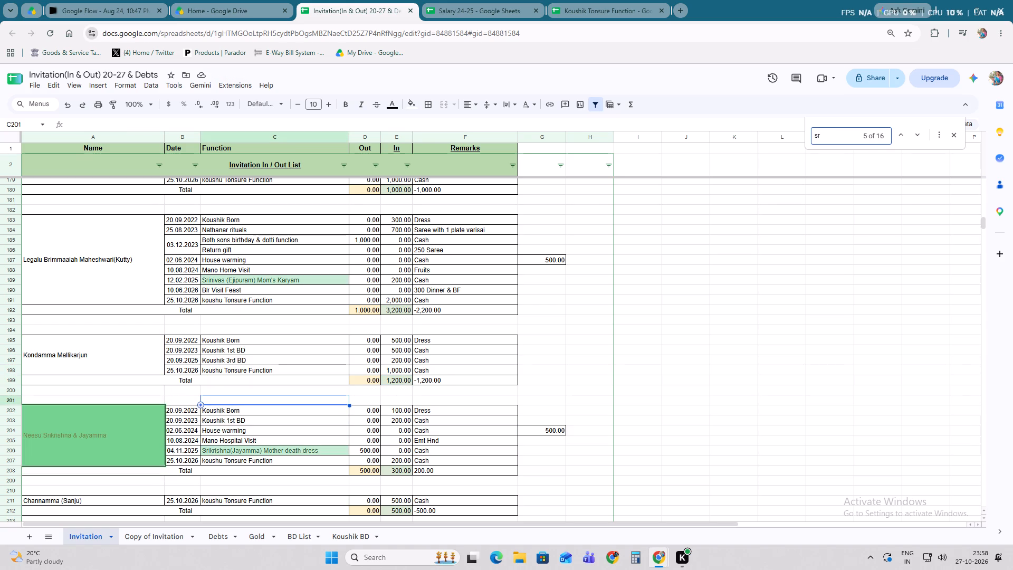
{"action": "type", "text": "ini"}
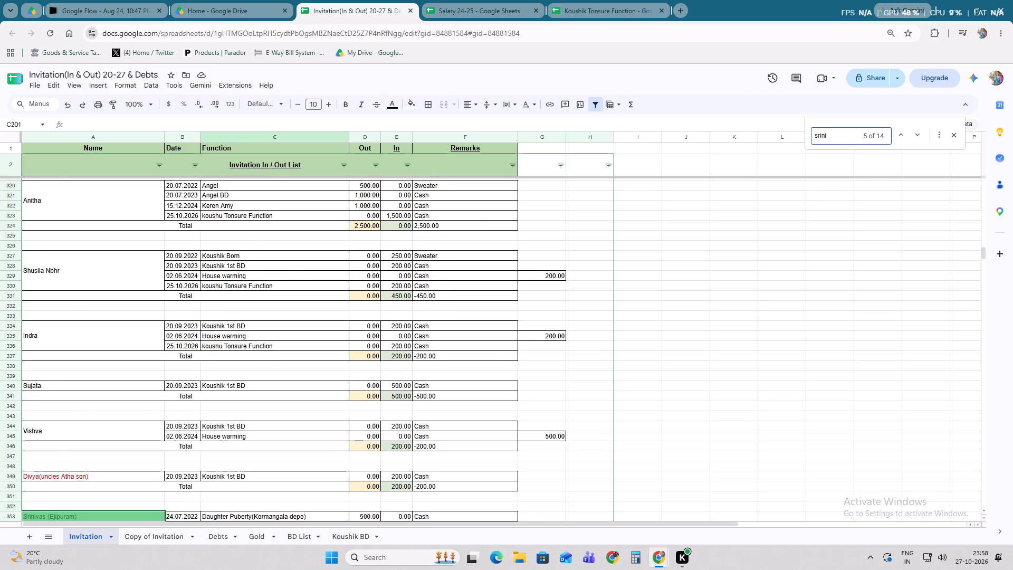
{"action": "scroll", "coordinate": [336, 400], "scroll_direction": "down", "scroll_amount": 2}
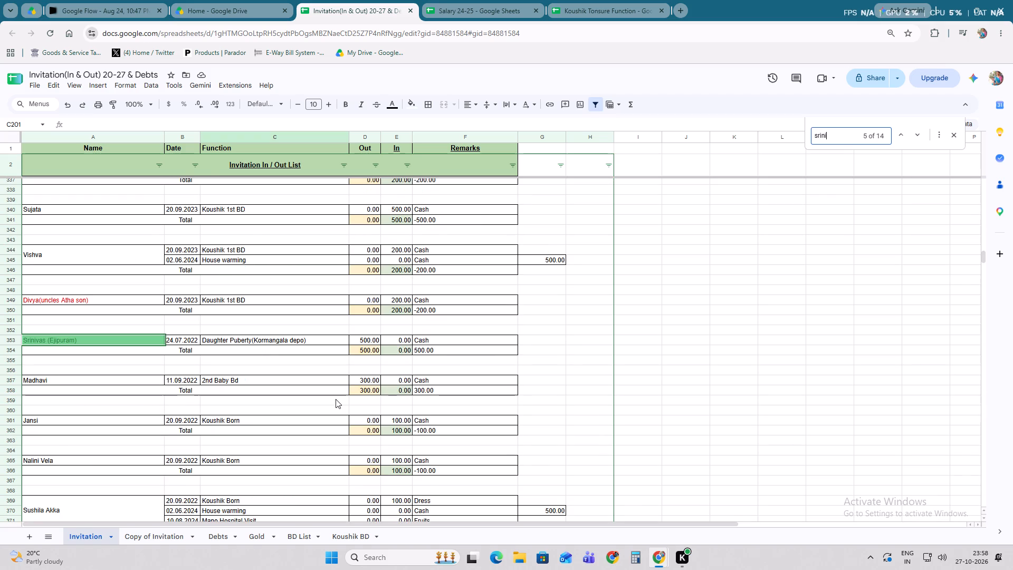
{"action": "left_click", "coordinate": [15, 341]}
{"action": "right_click", "coordinate": [14, 341]}
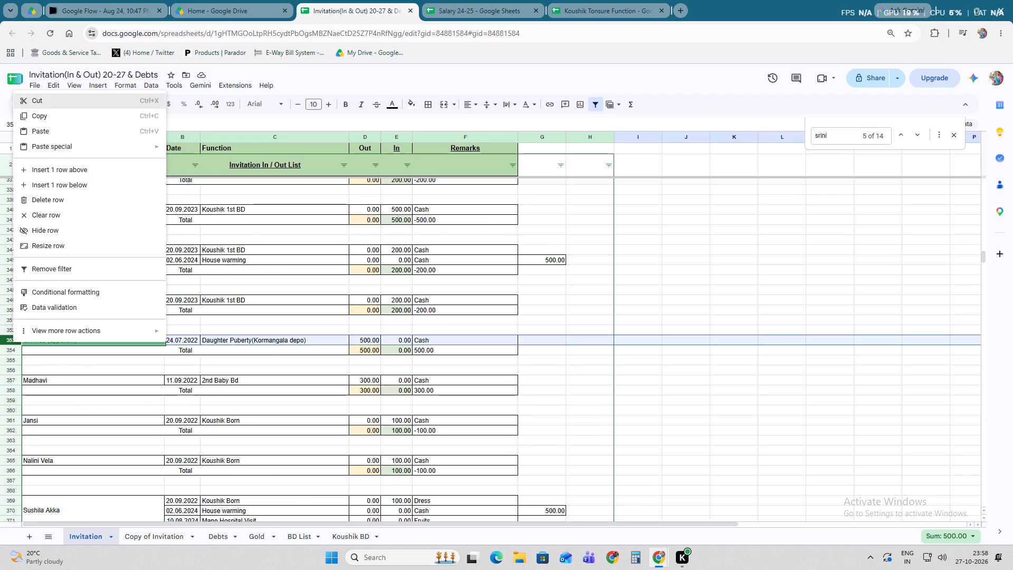
{"action": "left_click", "coordinate": [75, 186]}
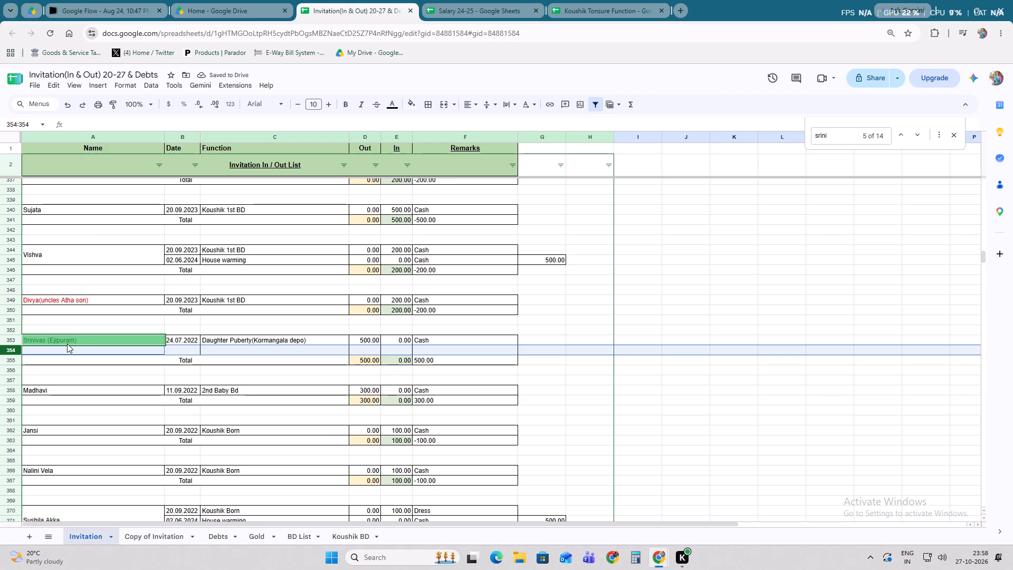
{"action": "left_click_drag", "start_coordinate": [67, 344], "coordinate": [68, 349]}
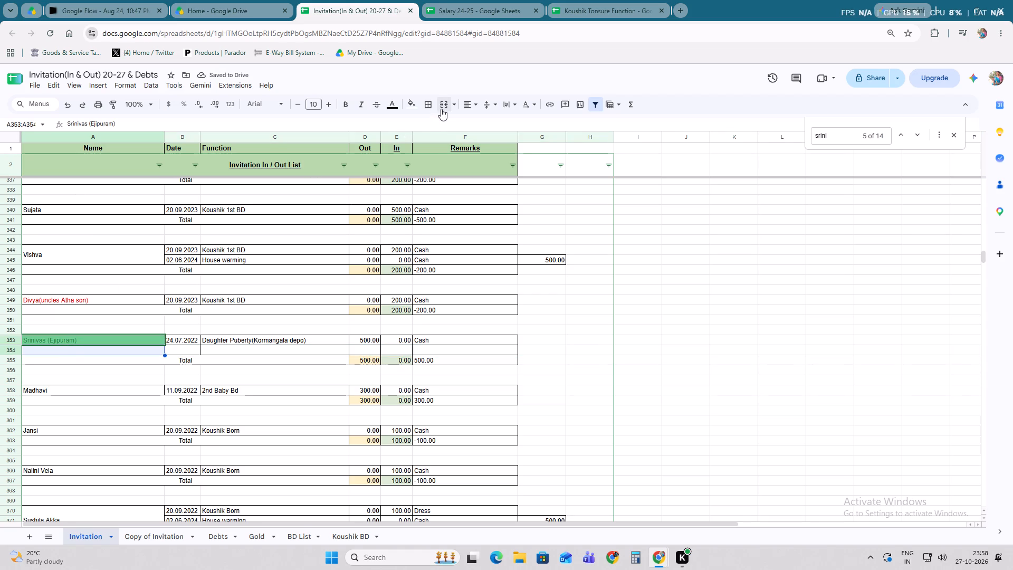
{"action": "left_click", "coordinate": [443, 106]}
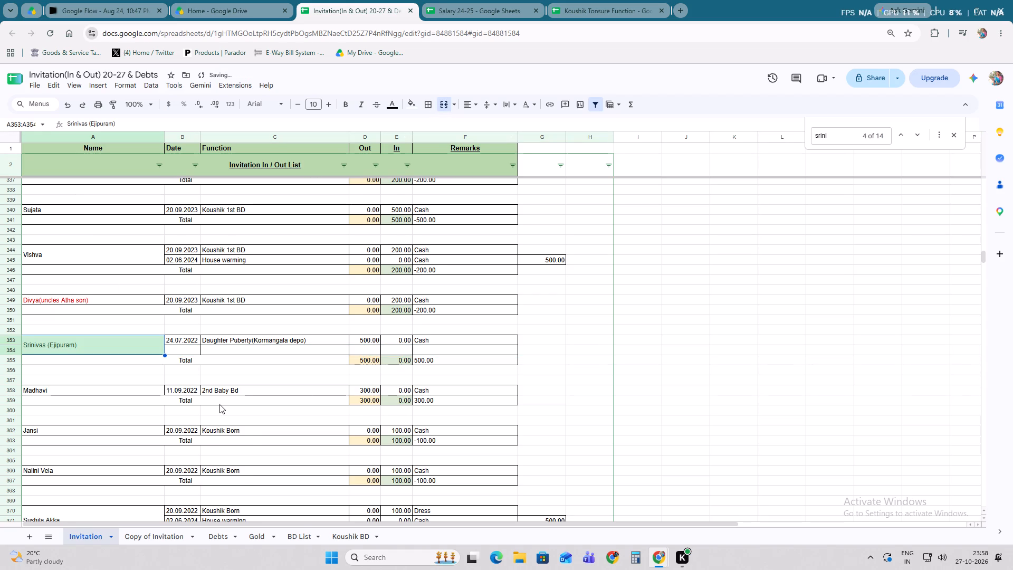
Copy the 25.10.2026 koushu Tonsure Function details from B330:F330 into the new row 354.
{"action": "scroll", "coordinate": [219, 404], "scroll_direction": "down", "scroll_amount": 1}
{"action": "scroll", "coordinate": [219, 404], "scroll_direction": "up", "scroll_amount": 2}
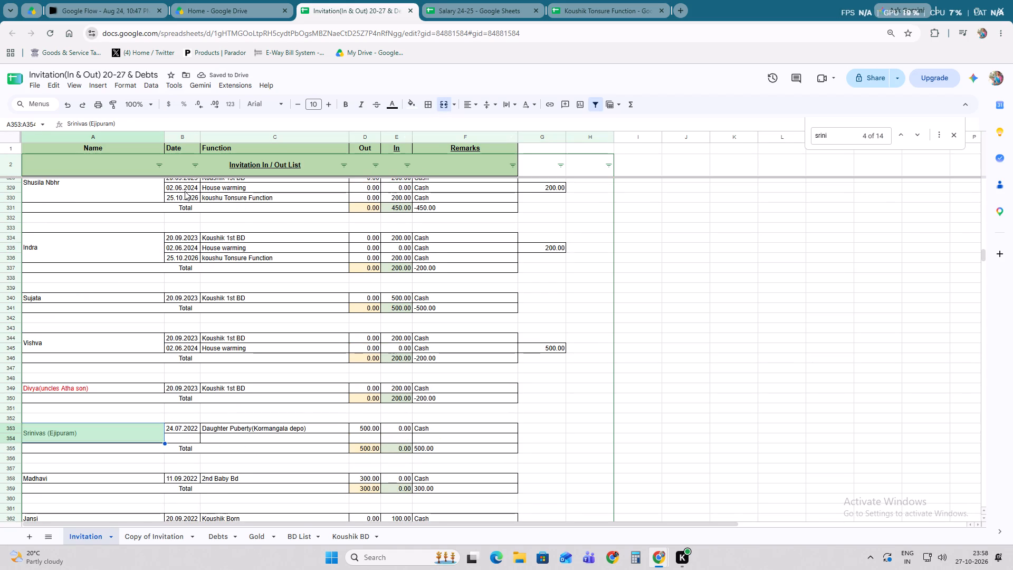
{"action": "left_click_drag", "start_coordinate": [187, 199], "coordinate": [425, 197]}
{"action": "key", "text": "ctrl+c"}
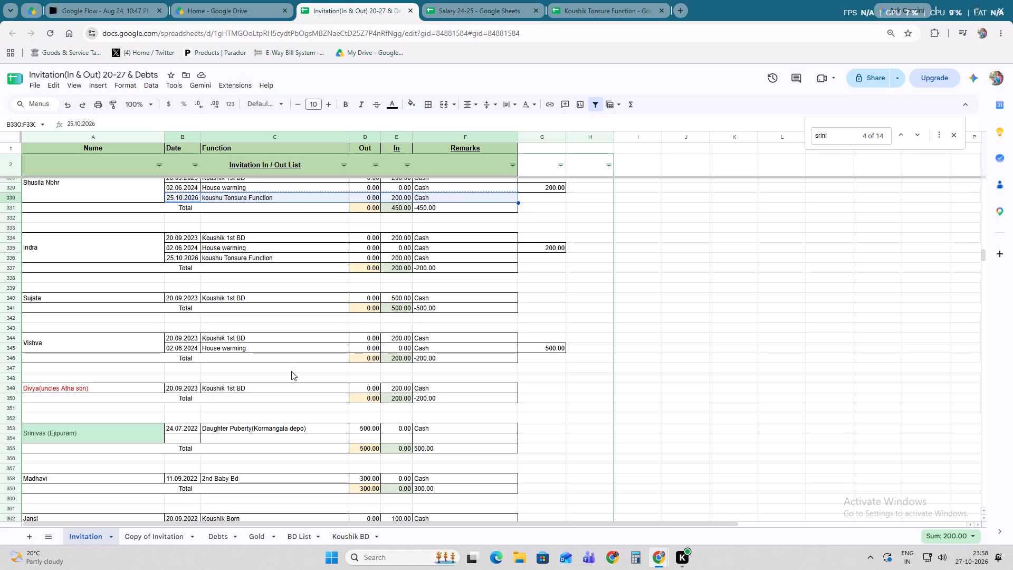
{"action": "left_click", "coordinate": [191, 438]}
{"action": "key", "text": "ctrl+v"}
{"action": "left_click", "coordinate": [397, 448]}
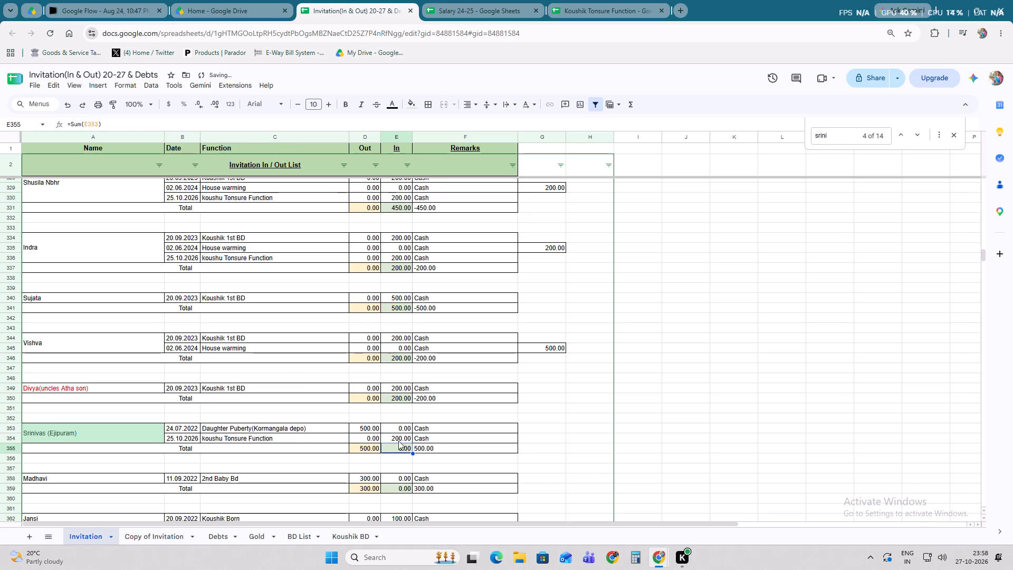
{"action": "left_click", "coordinate": [398, 439]}
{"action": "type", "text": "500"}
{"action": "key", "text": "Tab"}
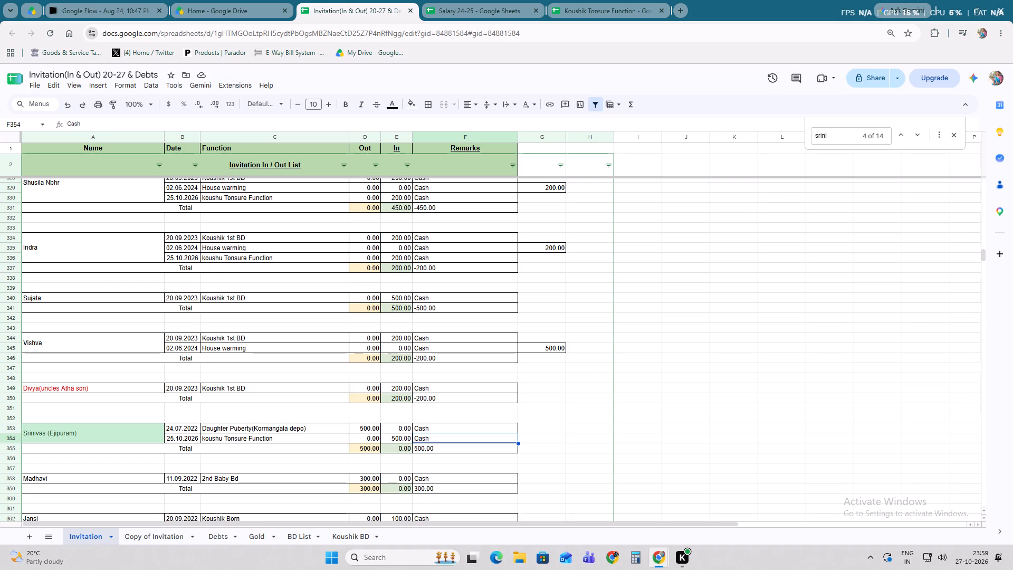
Search the sheet for henn and insert three empty rows at row 685, below the Hennurcross (Chikku) guest's total.
{"action": "left_click", "coordinate": [296, 457]}
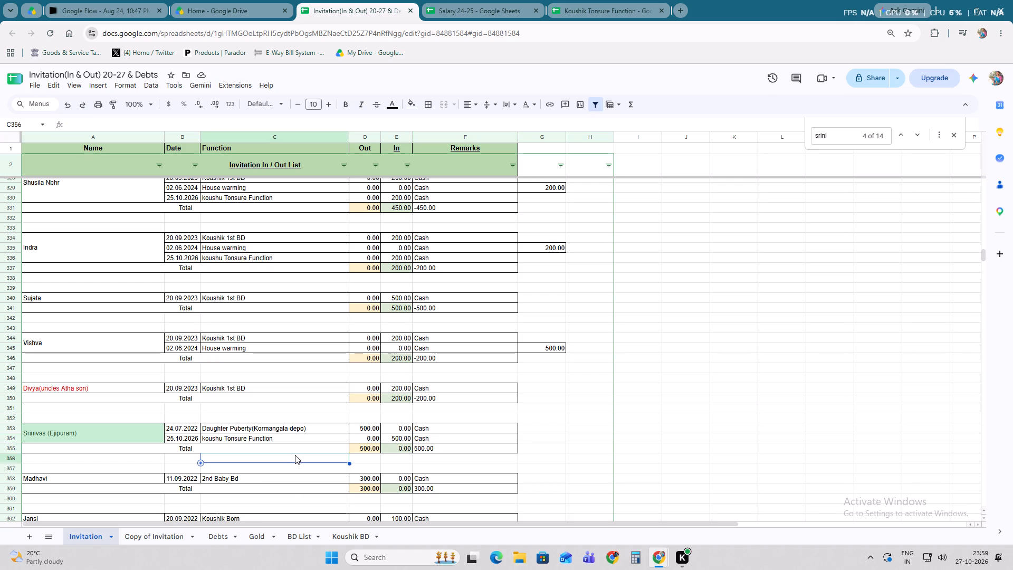
{"action": "key", "text": "ctrl+f"}
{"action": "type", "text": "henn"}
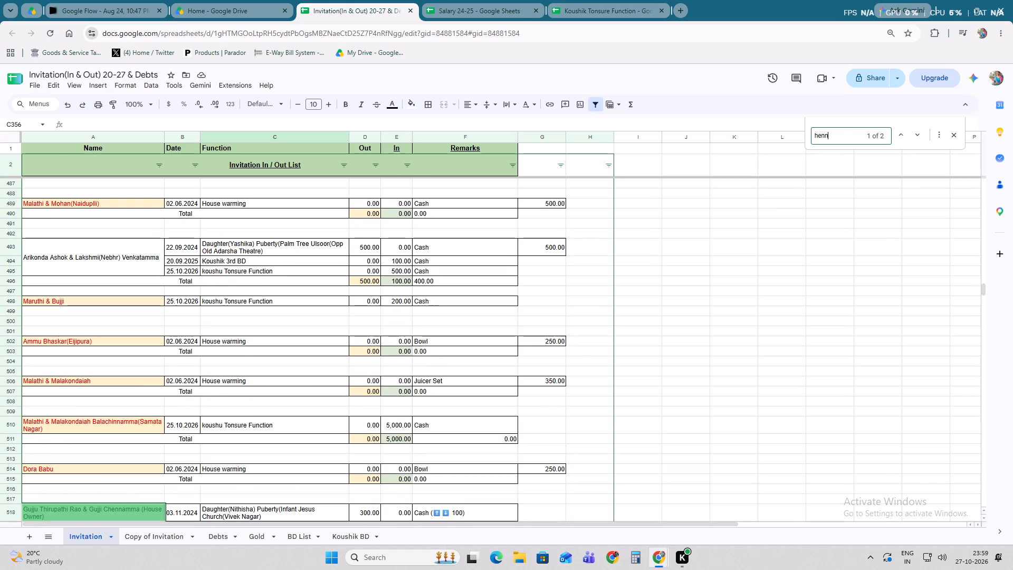
{"action": "left_click", "coordinate": [918, 135]}
{"action": "scroll", "coordinate": [548, 362], "scroll_direction": "down", "scroll_amount": 2}
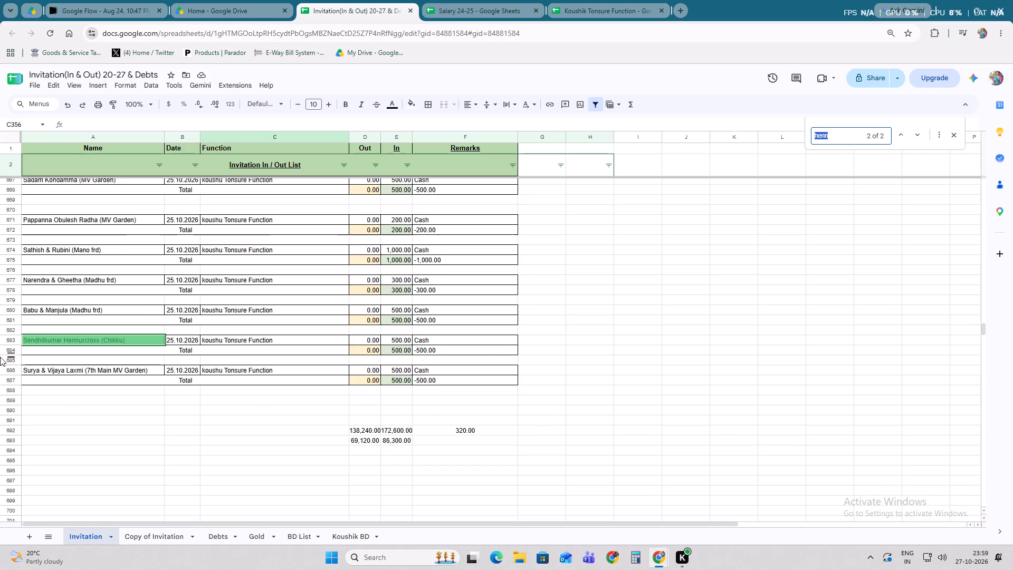
{"action": "left_click", "coordinate": [11, 360]}
{"action": "right_click", "coordinate": [11, 360]}
{"action": "left_click", "coordinate": [57, 187]}
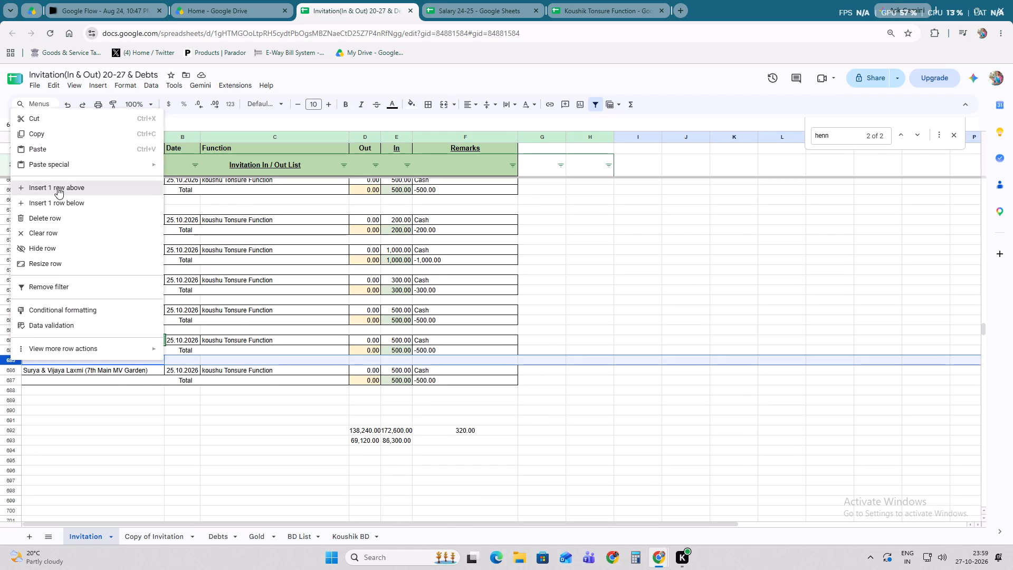
{"action": "key", "text": "F4"}
{"action": "key", "text": "F4"}
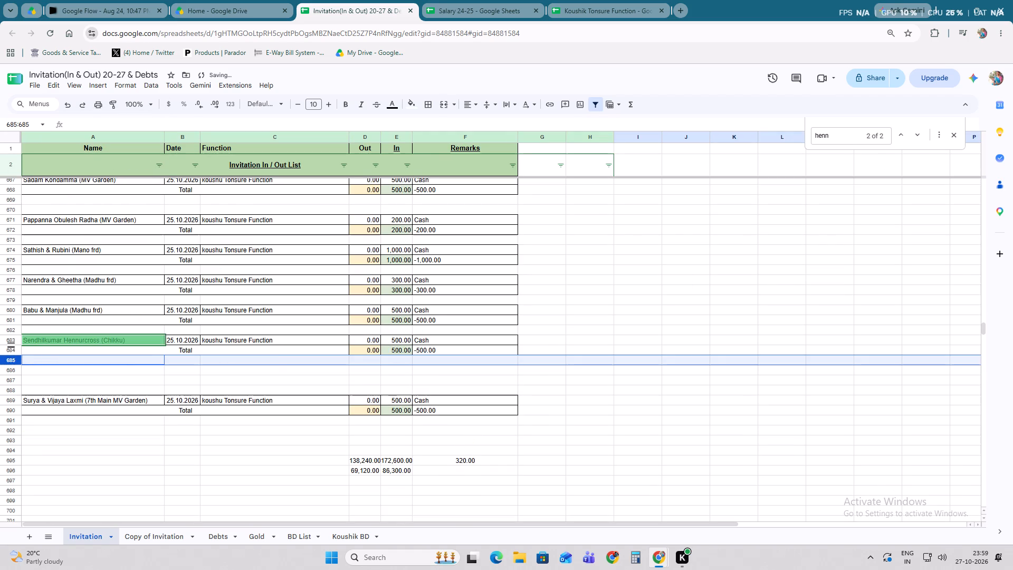
Copy the Hennurcross (Chikku) guest's entry and total rows 683:684 into the empty rows starting at row 686.
{"action": "left_click", "coordinate": [11, 343]}
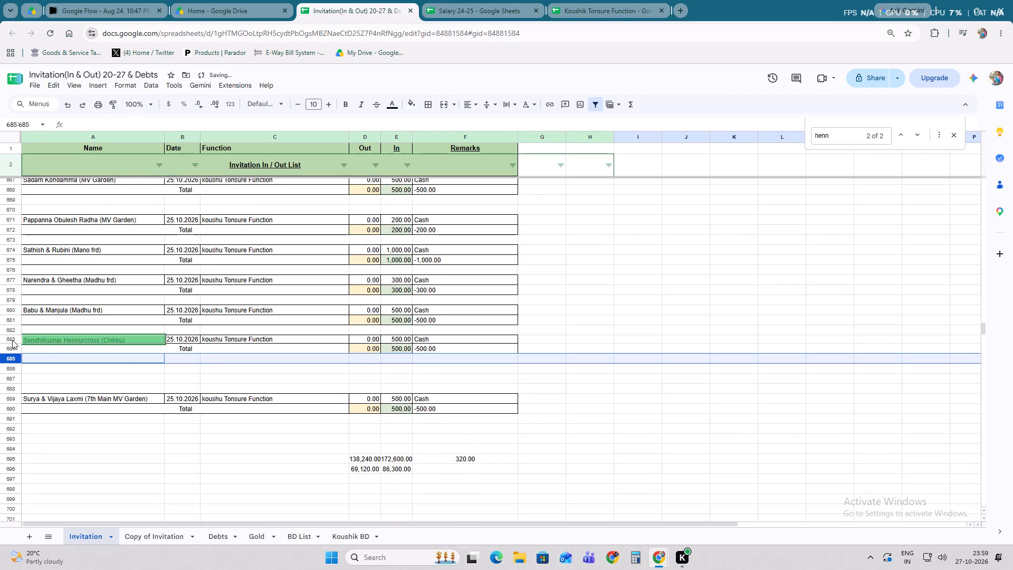
{"action": "left_click_drag", "start_coordinate": [12, 340], "coordinate": [12, 346]}
{"action": "key", "text": "ctrl+c"}
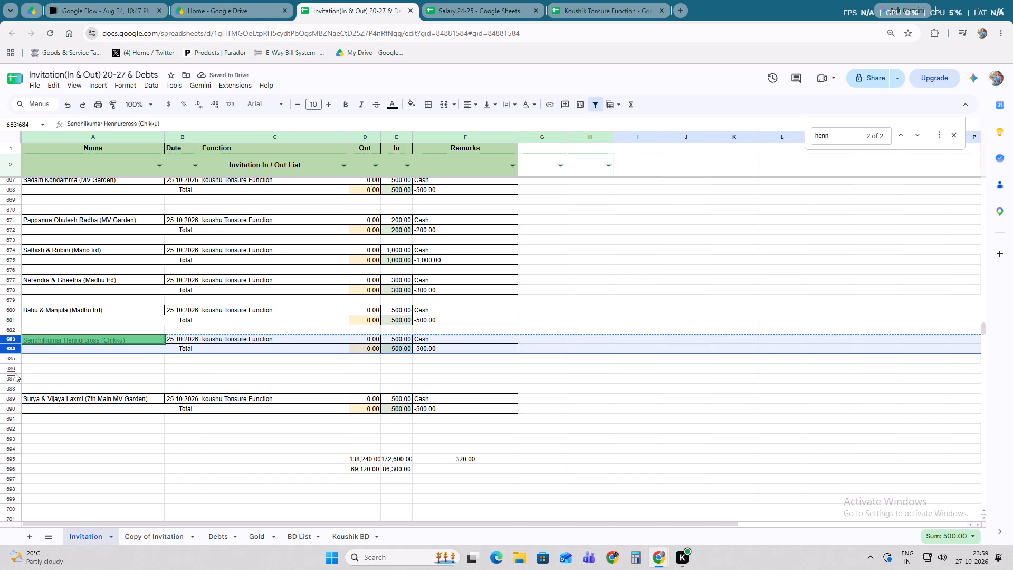
{"action": "left_click", "coordinate": [15, 368]}
{"action": "key", "text": "ctrl+v"}
{"action": "left_click", "coordinate": [31, 366]}
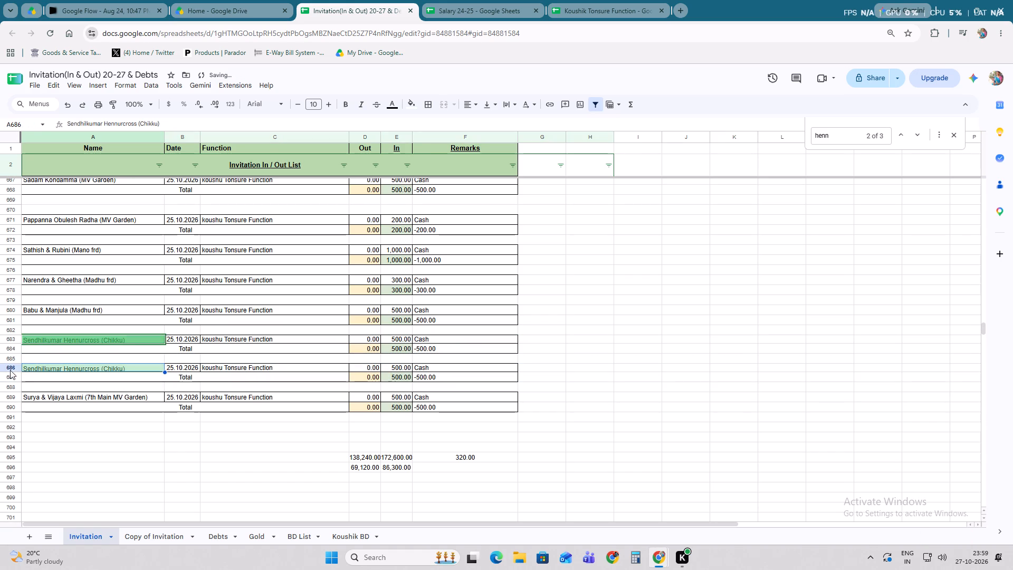
{"action": "left_click", "coordinate": [9, 372]}
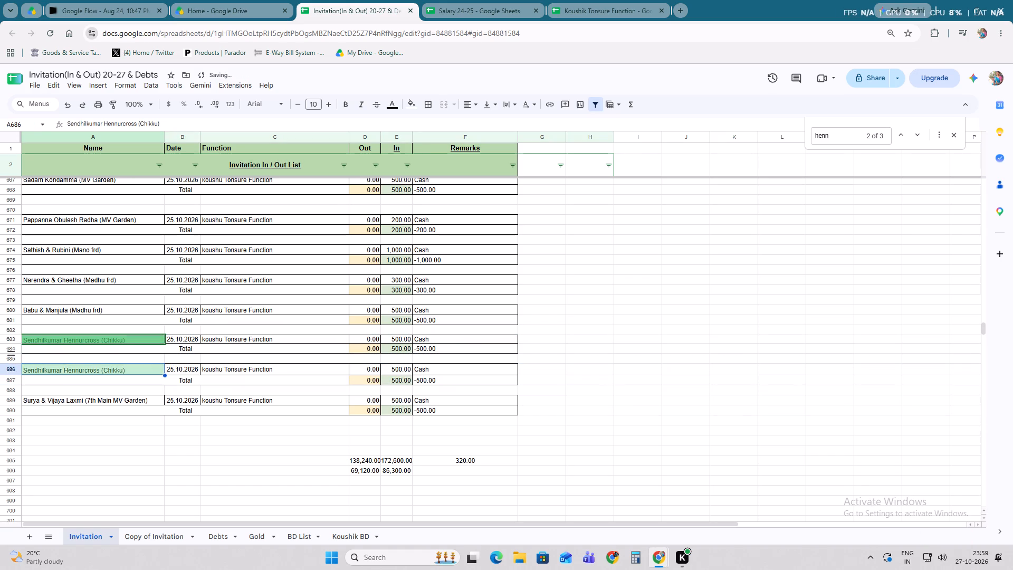
{"action": "left_click", "coordinate": [14, 341]}
{"action": "double_click", "coordinate": [12, 341]}
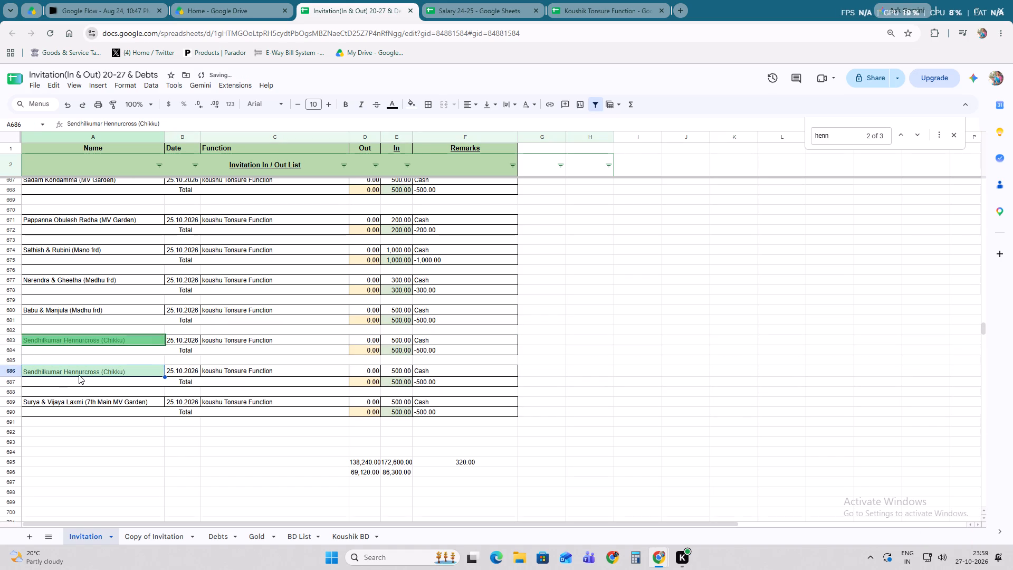
{"action": "double_click", "coordinate": [79, 375]}
{"action": "left_click_drag", "start_coordinate": [61, 368], "coordinate": [0, 368]}
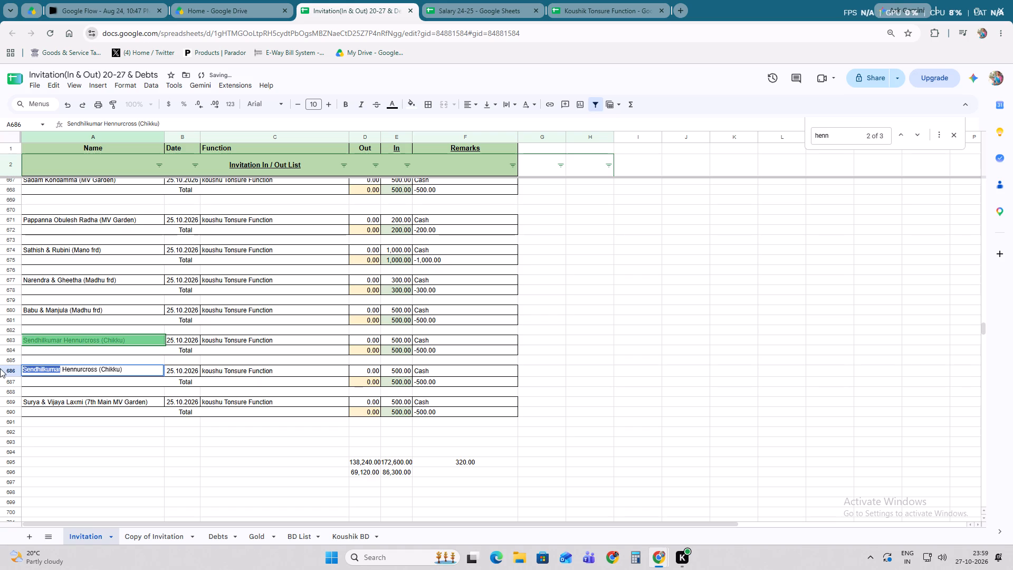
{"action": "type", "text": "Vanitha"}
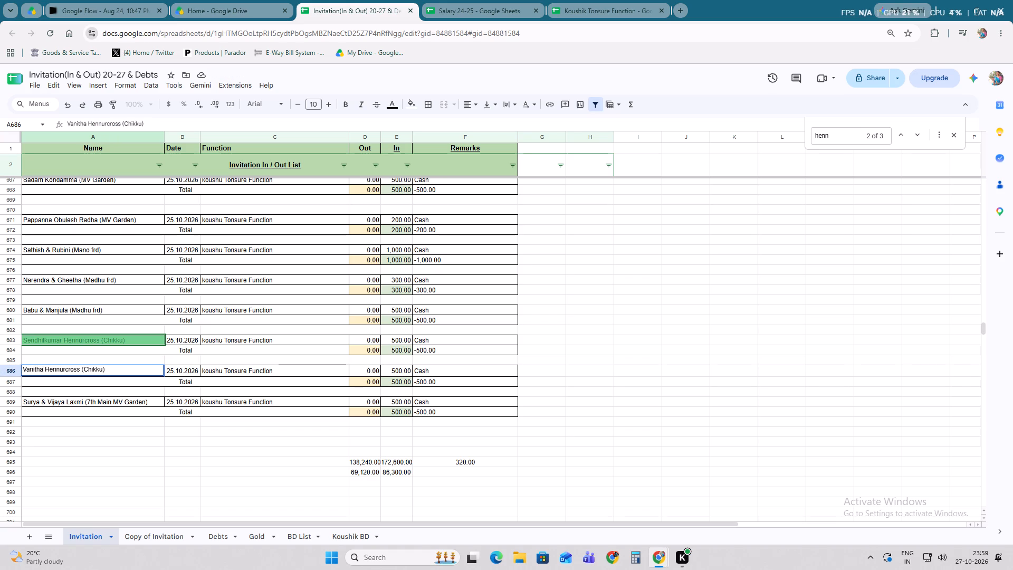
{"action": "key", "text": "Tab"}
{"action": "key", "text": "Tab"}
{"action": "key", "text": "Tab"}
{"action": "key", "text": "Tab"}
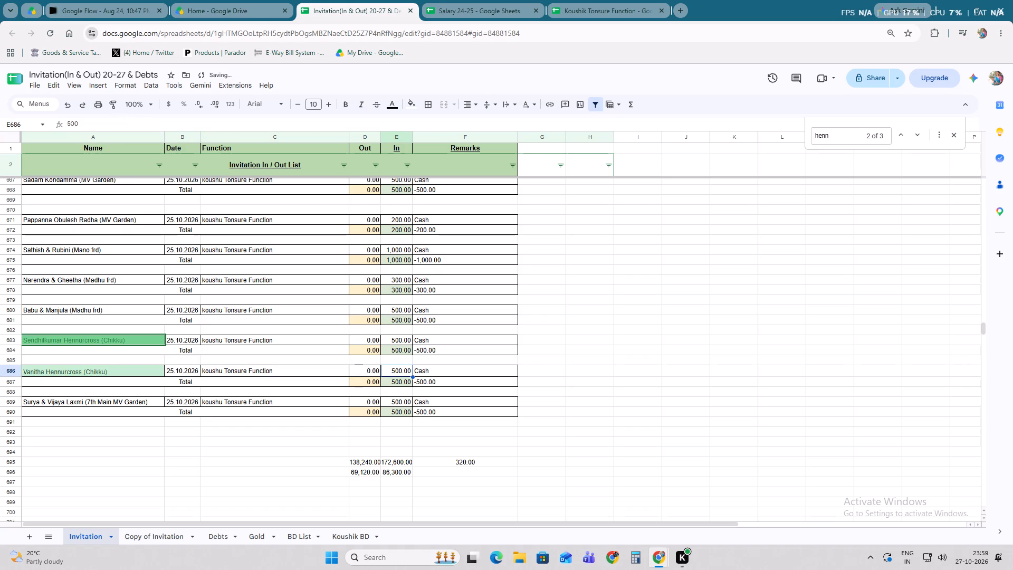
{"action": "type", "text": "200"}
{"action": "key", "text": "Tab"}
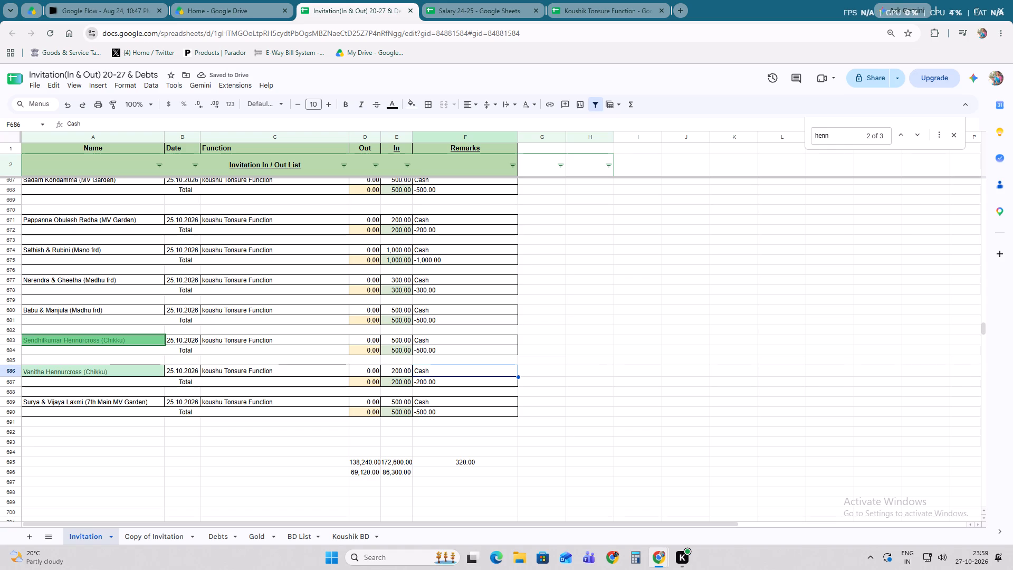
Search the sheet for neesu and examine the matching guests to find the one to update, ending at cell A416.
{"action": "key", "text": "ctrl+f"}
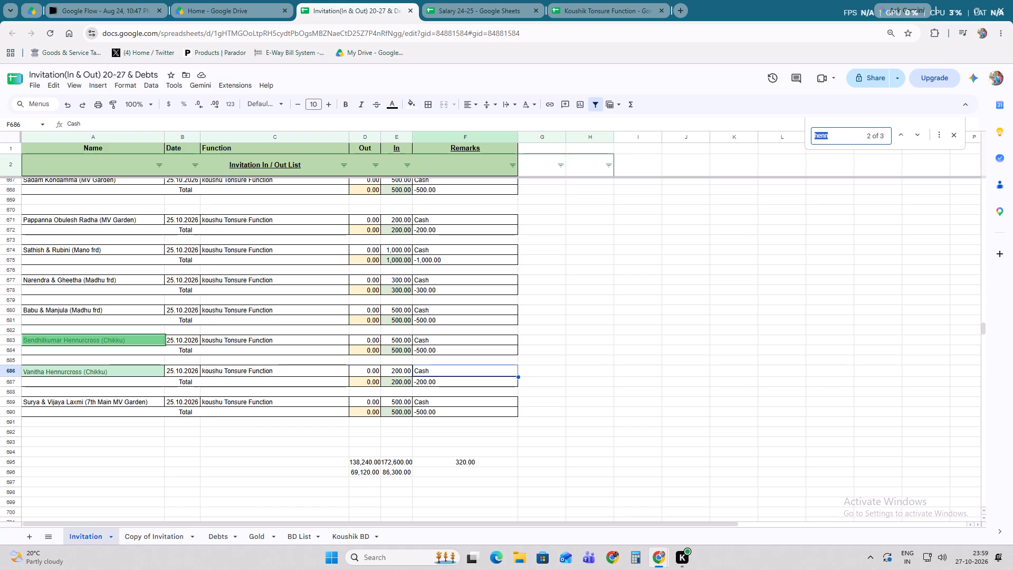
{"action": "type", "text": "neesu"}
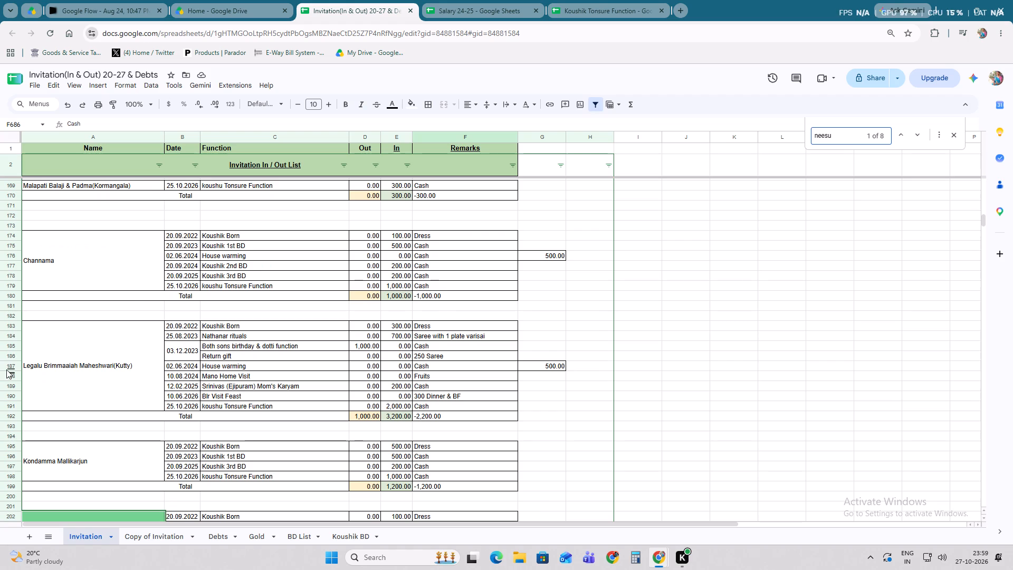
{"action": "scroll", "coordinate": [46, 415], "scroll_direction": "down", "scroll_amount": 2}
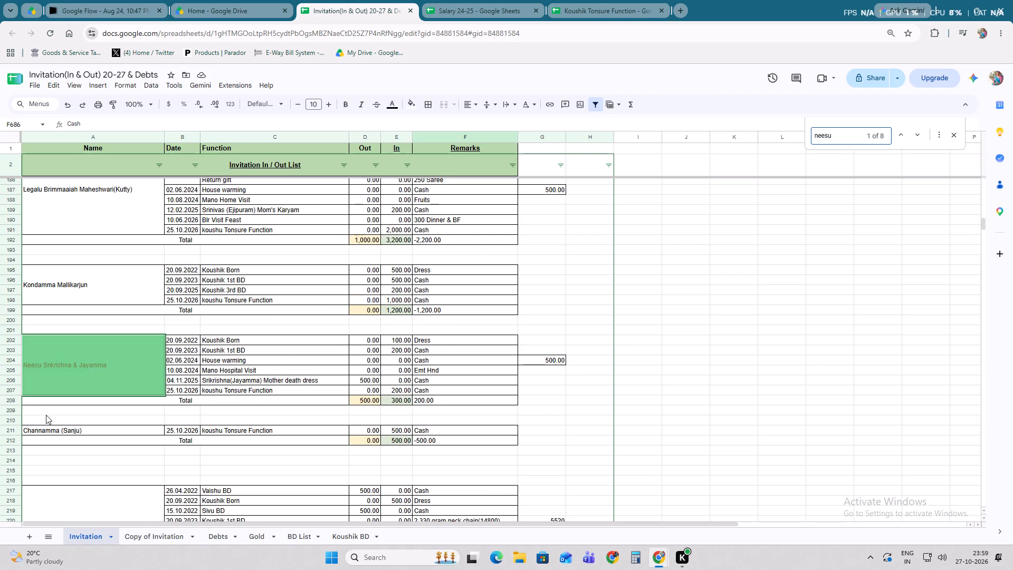
{"action": "left_click", "coordinate": [55, 431]}
{"action": "scroll", "coordinate": [55, 431], "scroll_direction": "down", "scroll_amount": 2}
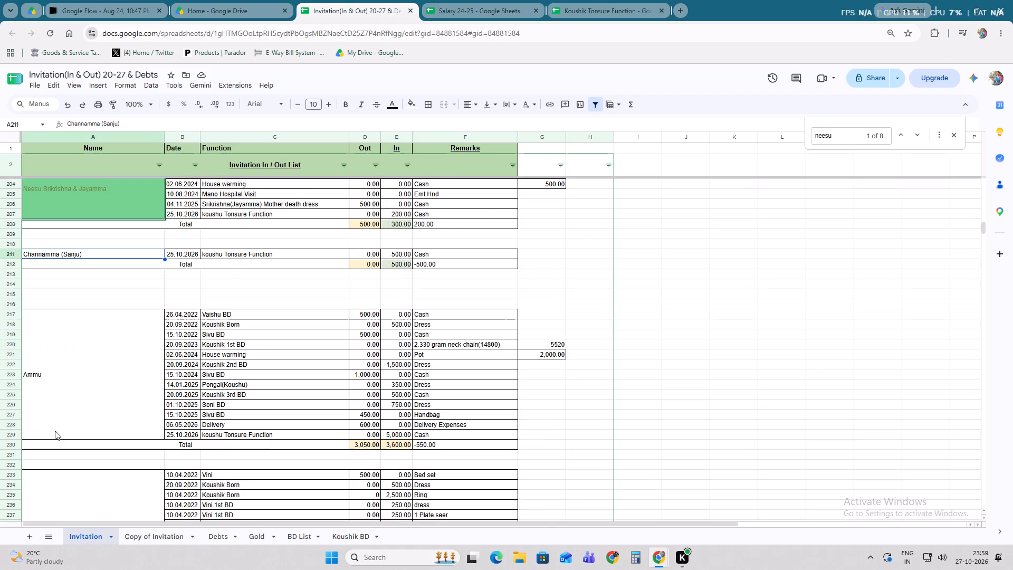
{"action": "left_click", "coordinate": [913, 134]}
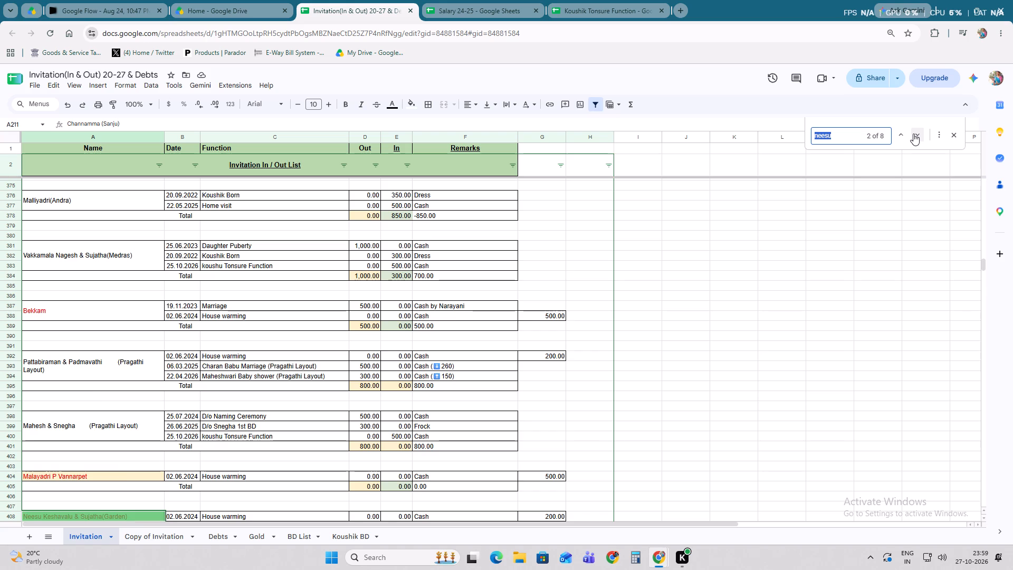
{"action": "left_click", "coordinate": [913, 134]}
{"action": "left_click", "coordinate": [913, 134]}
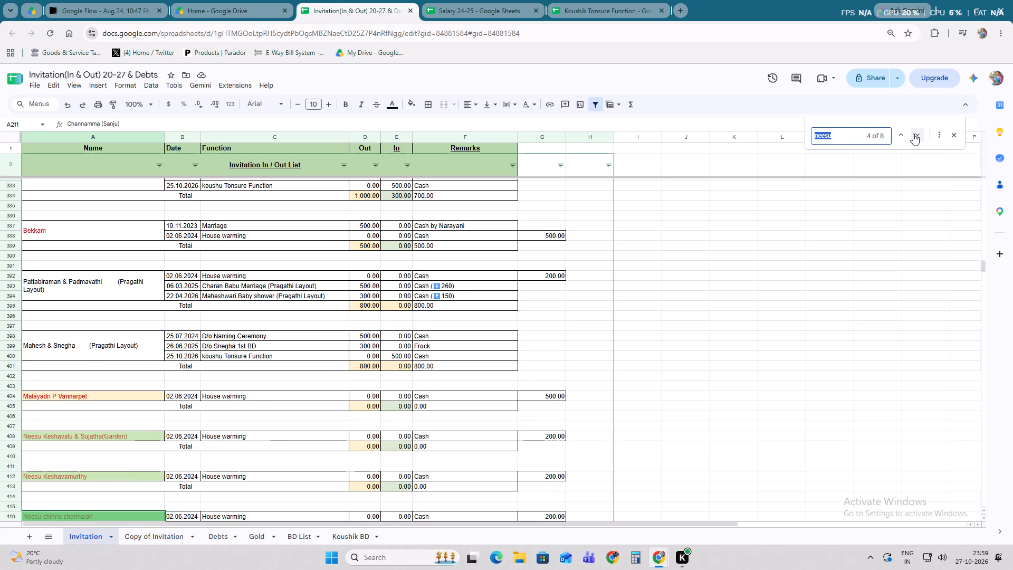
{"action": "left_click", "coordinate": [913, 134]}
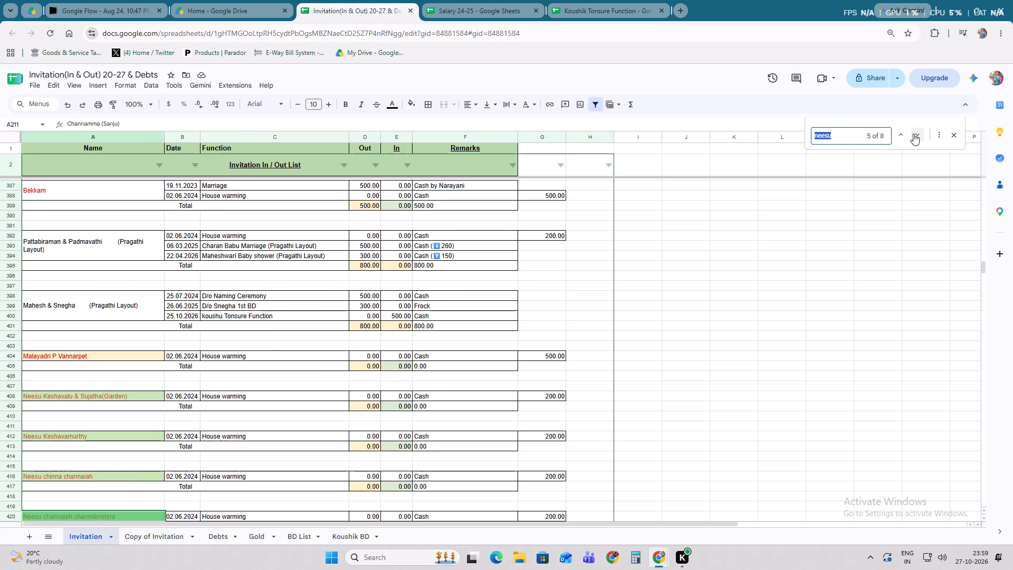
{"action": "left_click", "coordinate": [913, 134]}
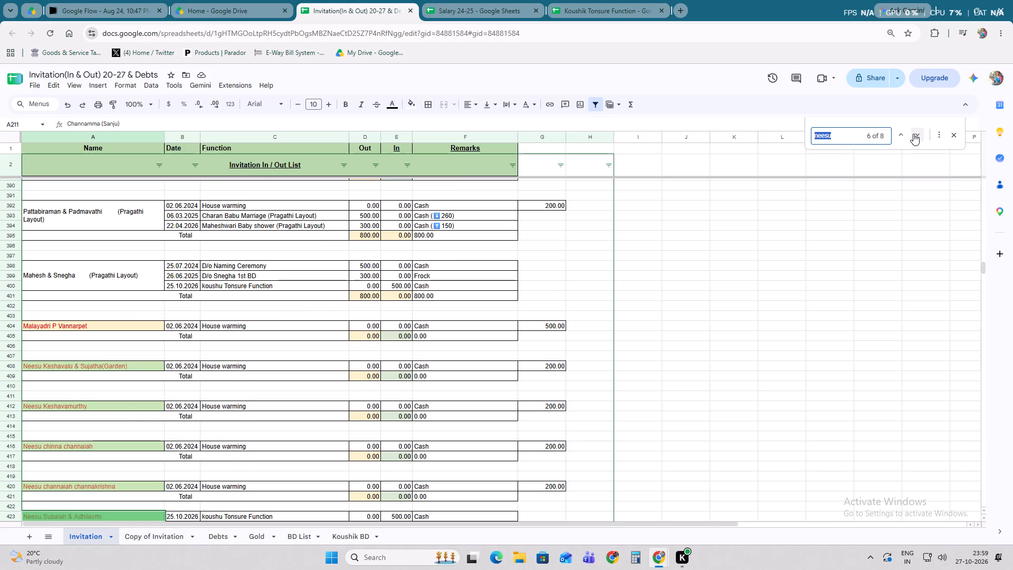
{"action": "left_click", "coordinate": [913, 134]}
{"action": "left_click", "coordinate": [913, 134]}
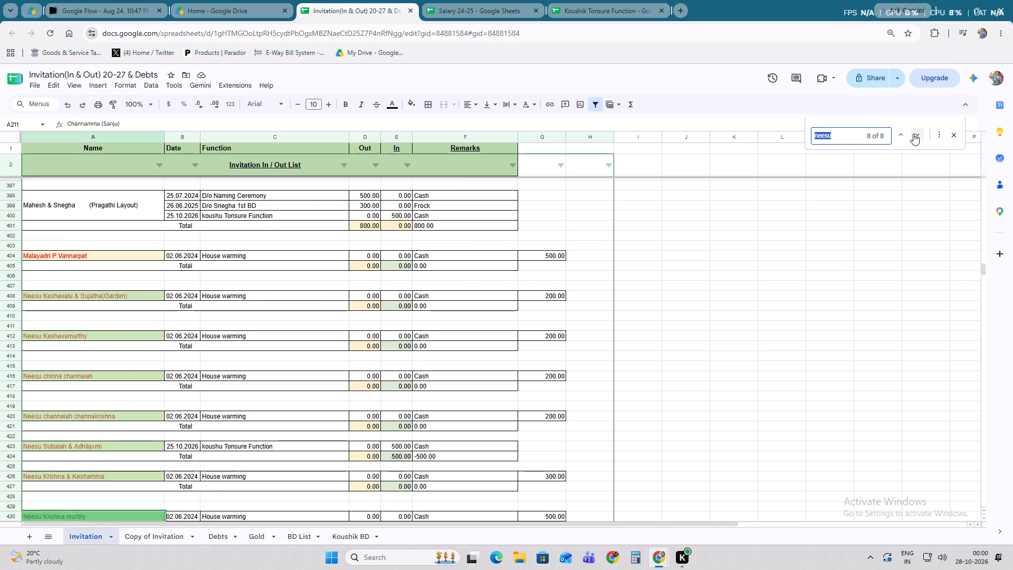
{"action": "left_click", "coordinate": [913, 134]}
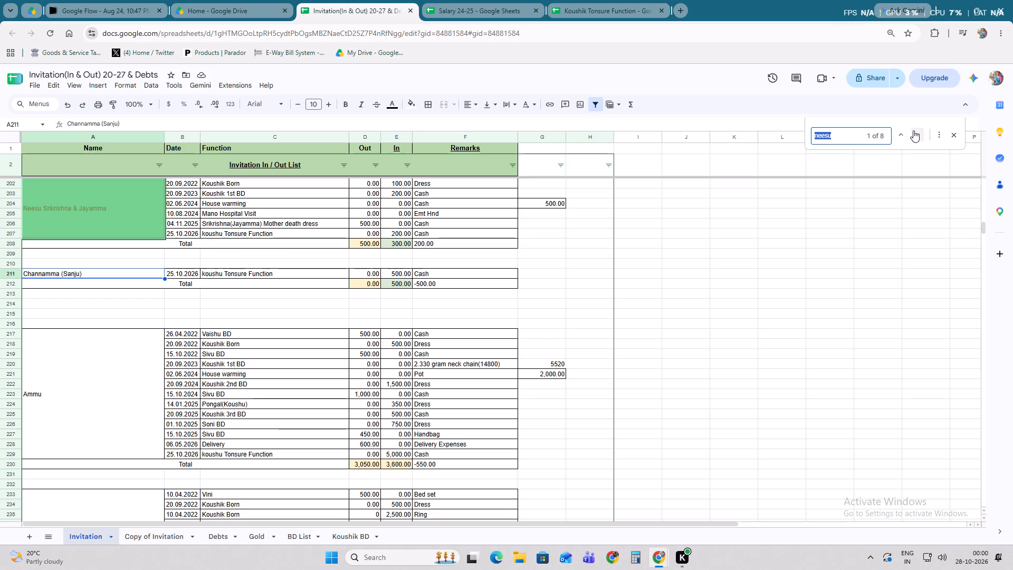
{"action": "left_click", "coordinate": [896, 134]}
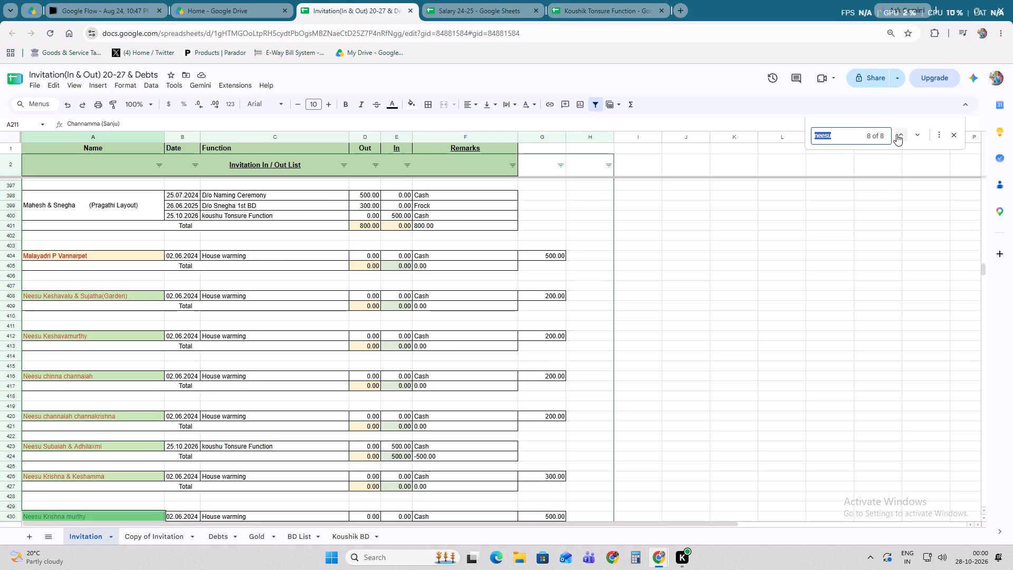
{"action": "left_click", "coordinate": [101, 446]}
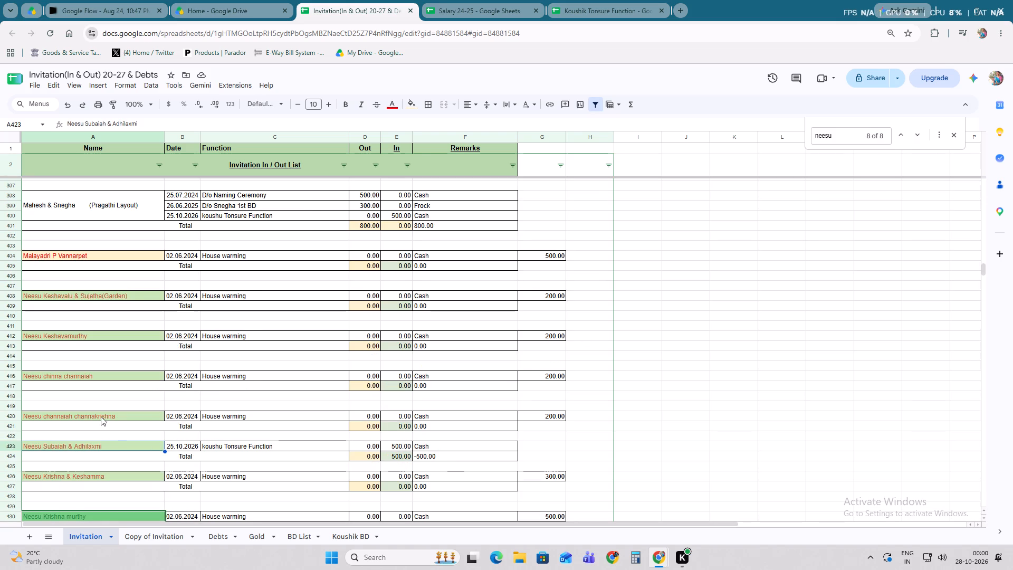
{"action": "left_click", "coordinate": [101, 416]}
{"action": "left_click", "coordinate": [98, 375]}
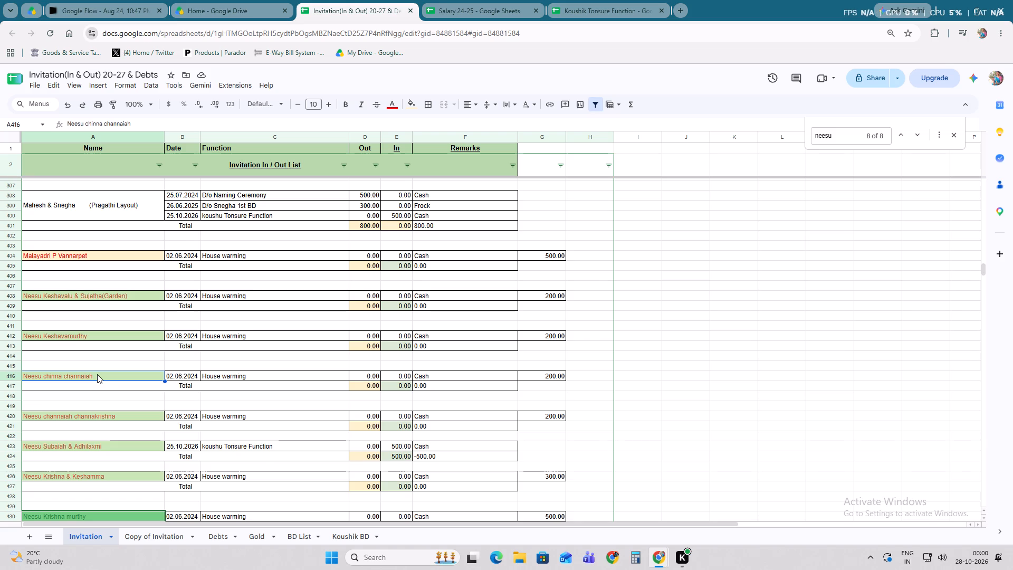
Insert an empty row below the Neesu guest's House warming entry in row 416 and merge name cells A416:A417.
{"action": "left_click", "coordinate": [8, 376]}
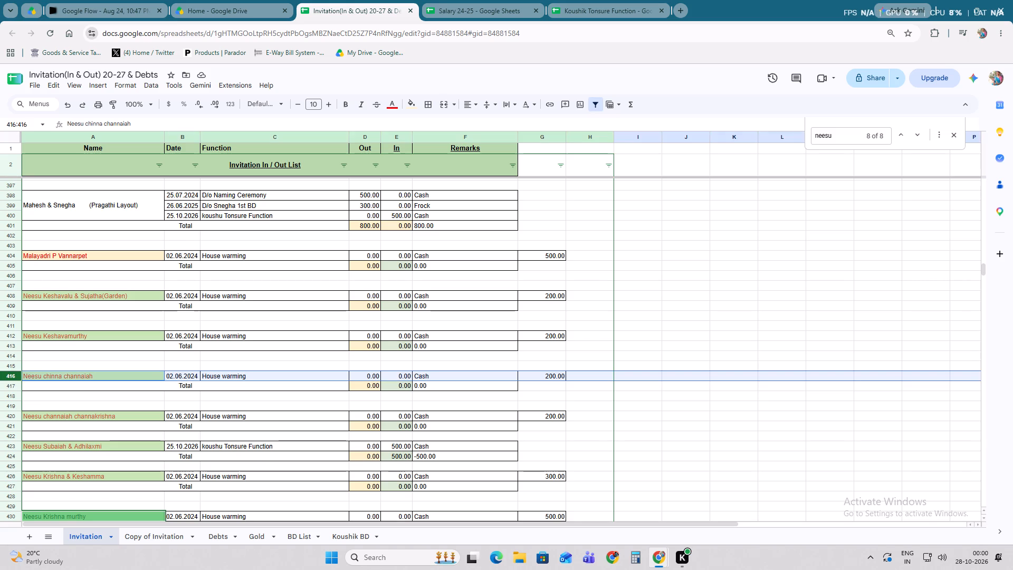
{"action": "right_click", "coordinate": [8, 376]}
{"action": "left_click", "coordinate": [87, 218]}
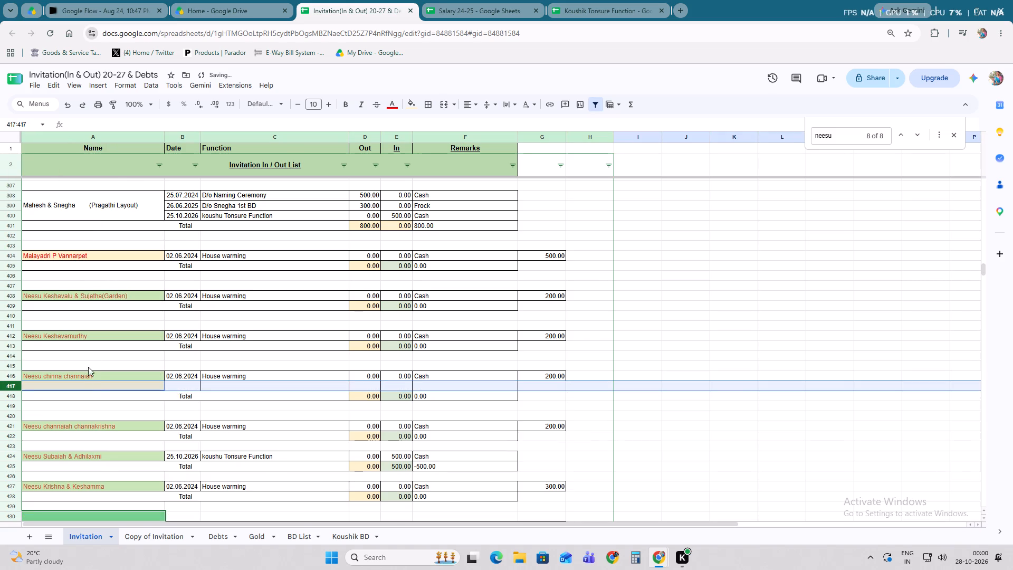
{"action": "left_click_drag", "start_coordinate": [93, 375], "coordinate": [95, 384]}
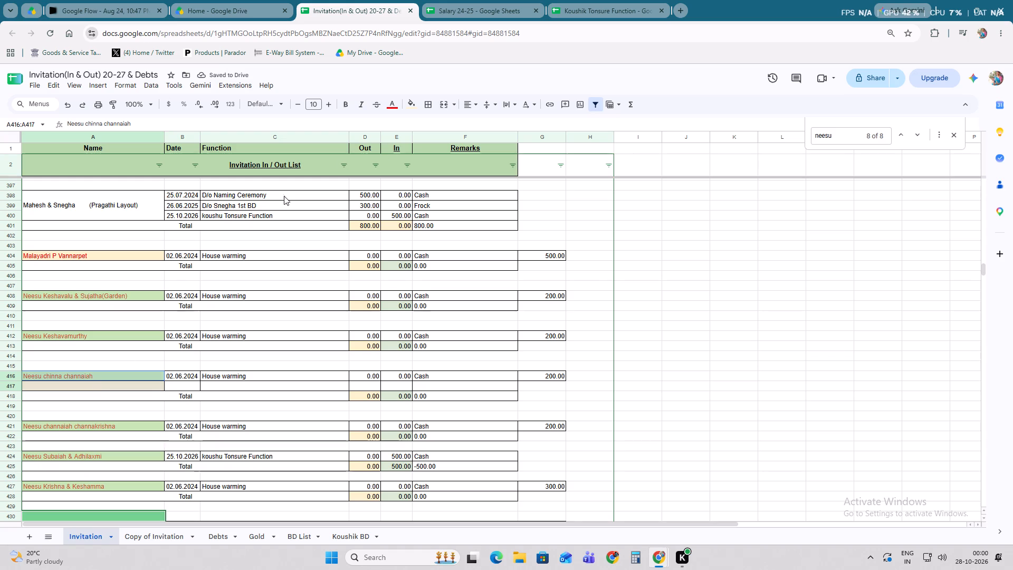
{"action": "left_click", "coordinate": [444, 104]}
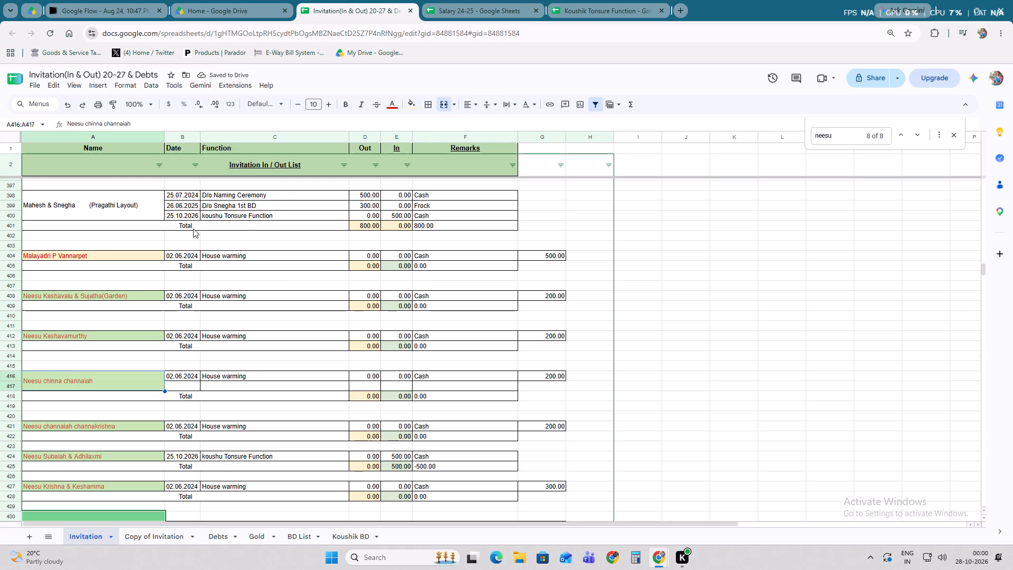
Copy the 25.10.2026 koushu Tonsure Function details from B400:F400 into row 417 and set the In amount there to 300.
{"action": "left_click_drag", "start_coordinate": [189, 216], "coordinate": [435, 213]}
{"action": "key", "text": "ctrl+c"}
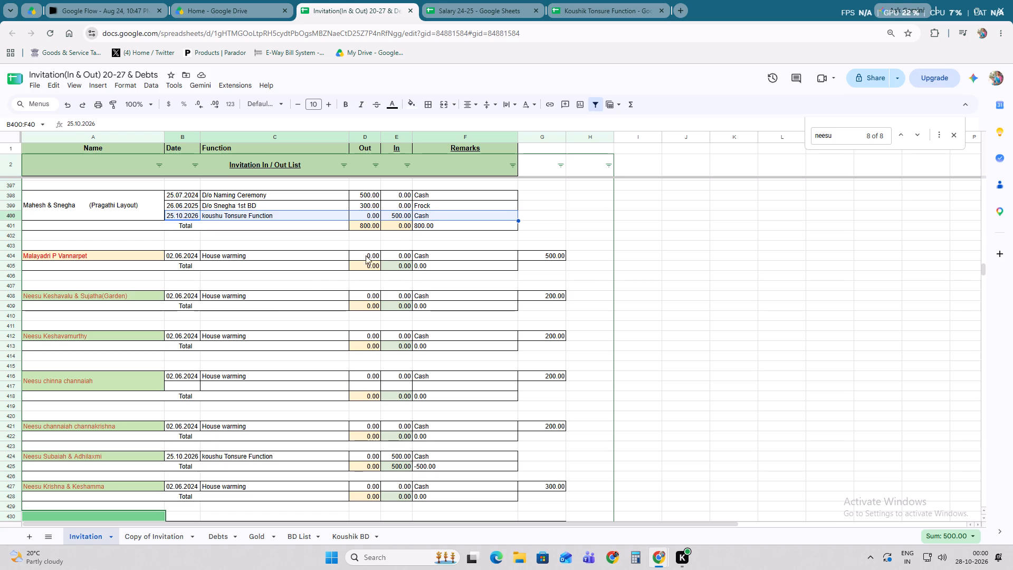
{"action": "left_click", "coordinate": [175, 386]}
{"action": "key", "text": "ctrl+v"}
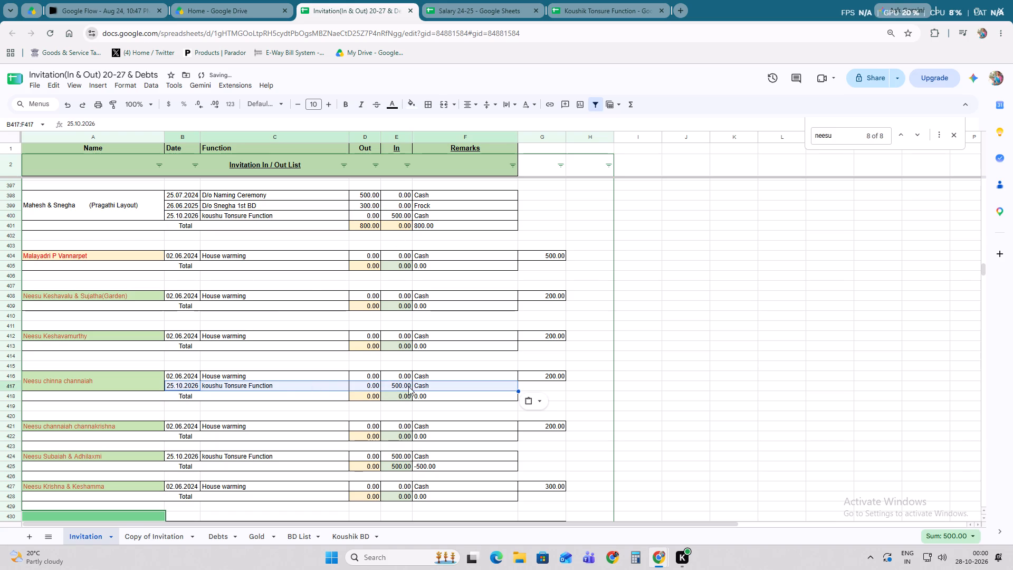
{"action": "left_click", "coordinate": [408, 386]}
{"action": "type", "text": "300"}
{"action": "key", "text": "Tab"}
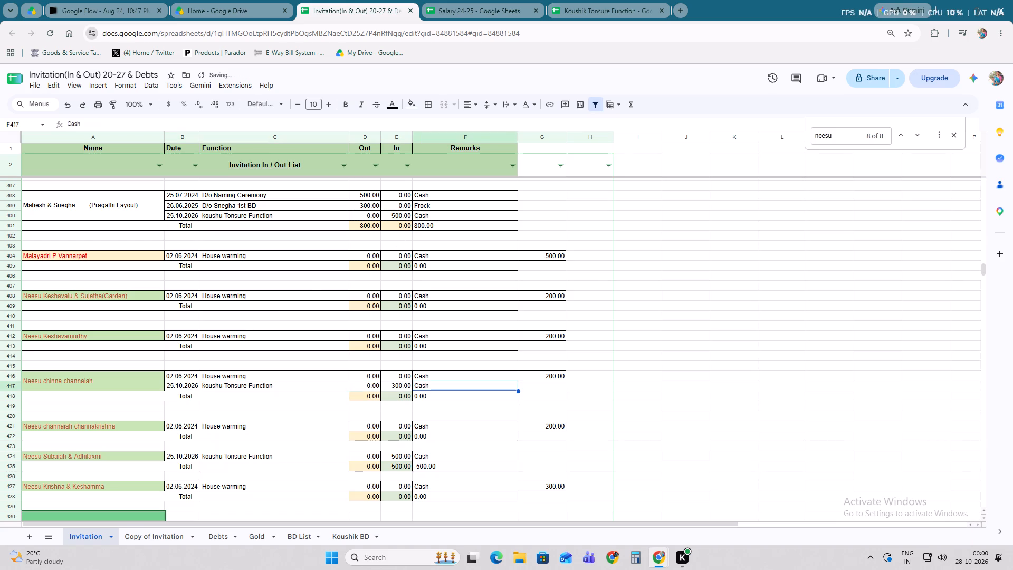
Append (Shamala) to the Neesu guest's name in the merged cell A416:A417 and close the search.
{"action": "double_click", "coordinate": [102, 380]}
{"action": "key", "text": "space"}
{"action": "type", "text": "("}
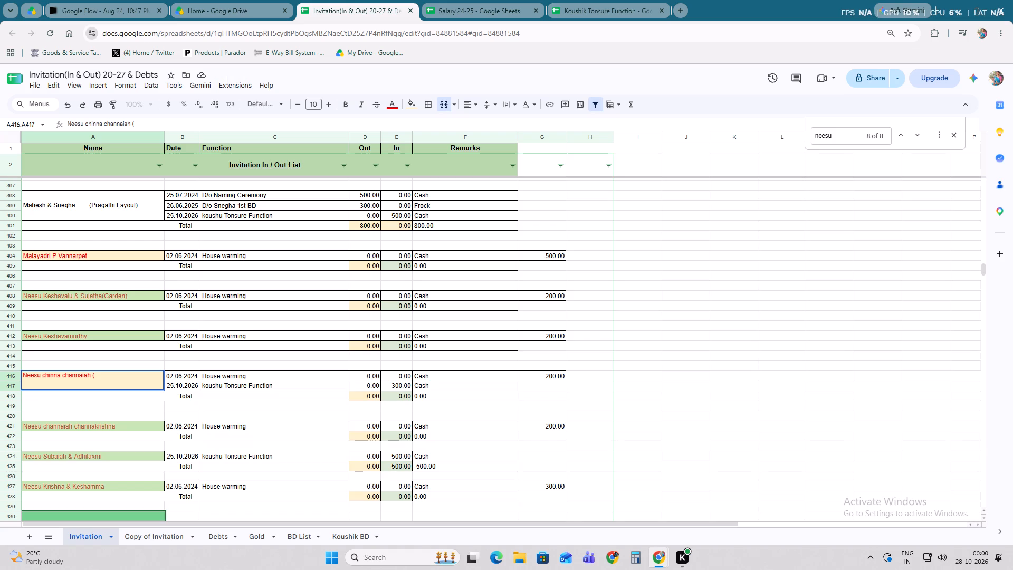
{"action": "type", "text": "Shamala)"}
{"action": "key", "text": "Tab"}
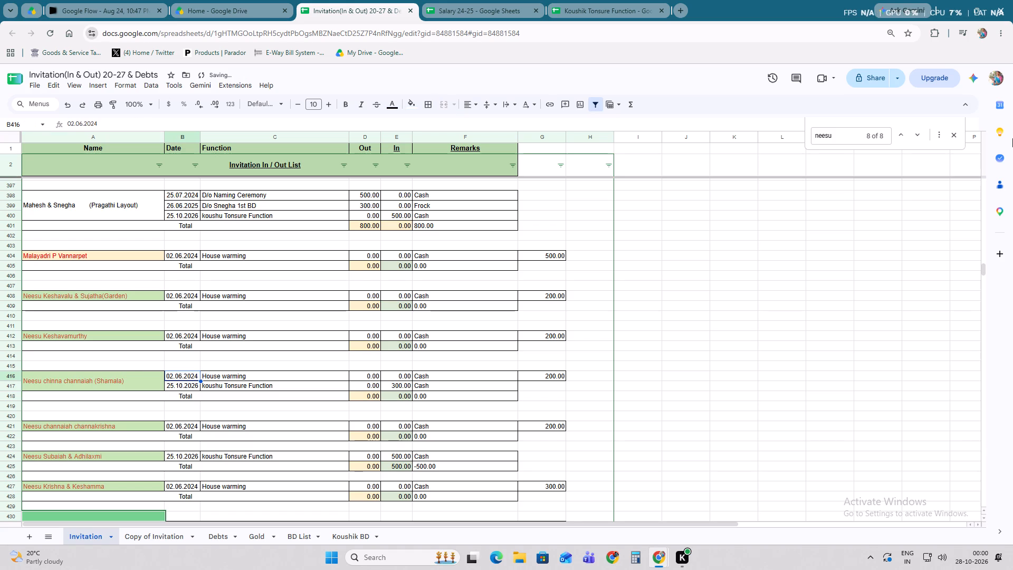
{"action": "left_click", "coordinate": [955, 135]}
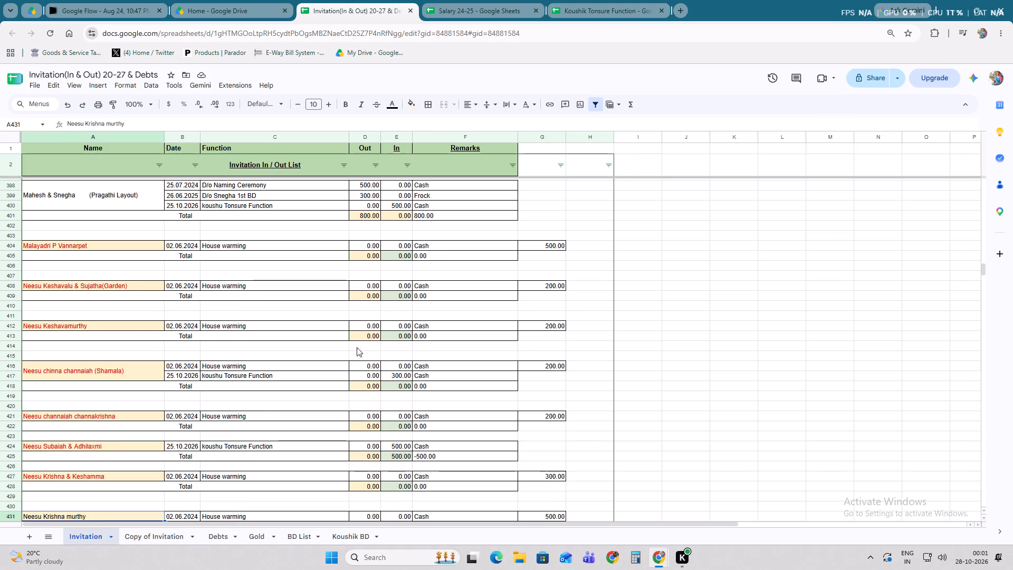
Search the sheet for bbmp and insert two empty rows above row 614, below the BBMP Ulsoor guest's entry.
{"action": "left_click", "coordinate": [341, 375]}
{"action": "key", "text": "ctrl+f"}
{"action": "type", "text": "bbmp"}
{"action": "scroll", "coordinate": [340, 377], "scroll_direction": "down", "scroll_amount": 2}
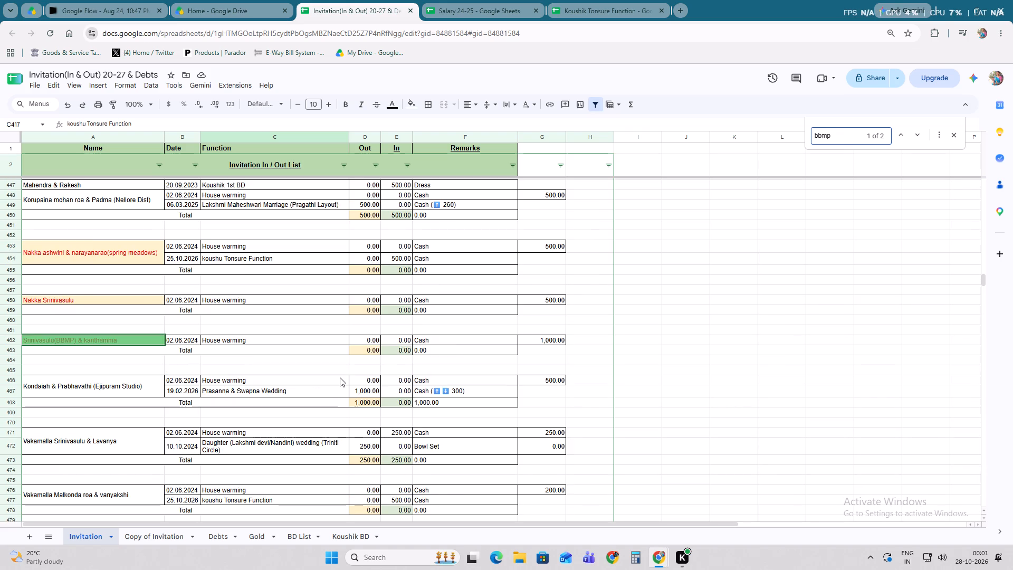
{"action": "left_click", "coordinate": [919, 134]}
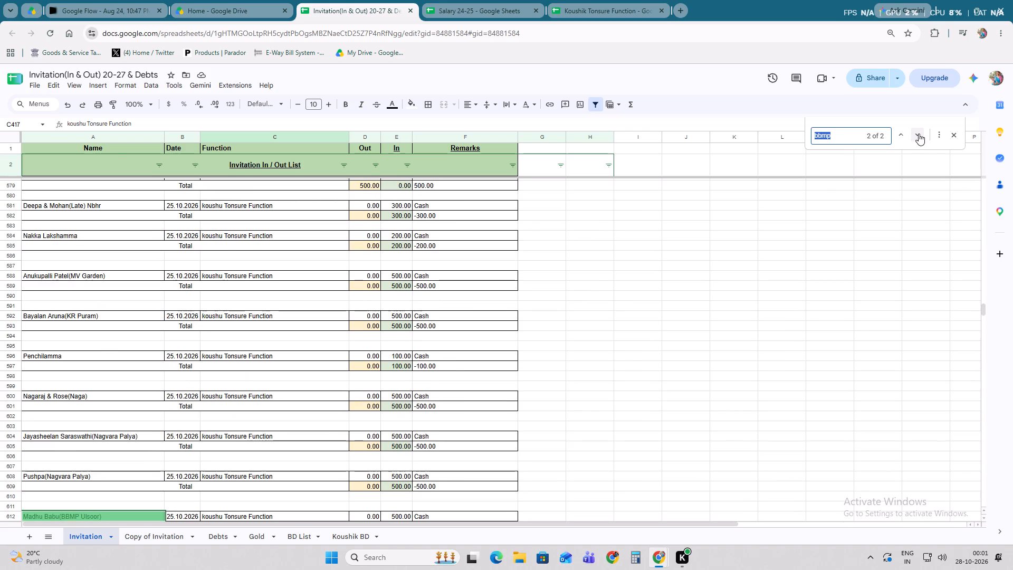
{"action": "scroll", "coordinate": [560, 364], "scroll_direction": "down", "scroll_amount": 2}
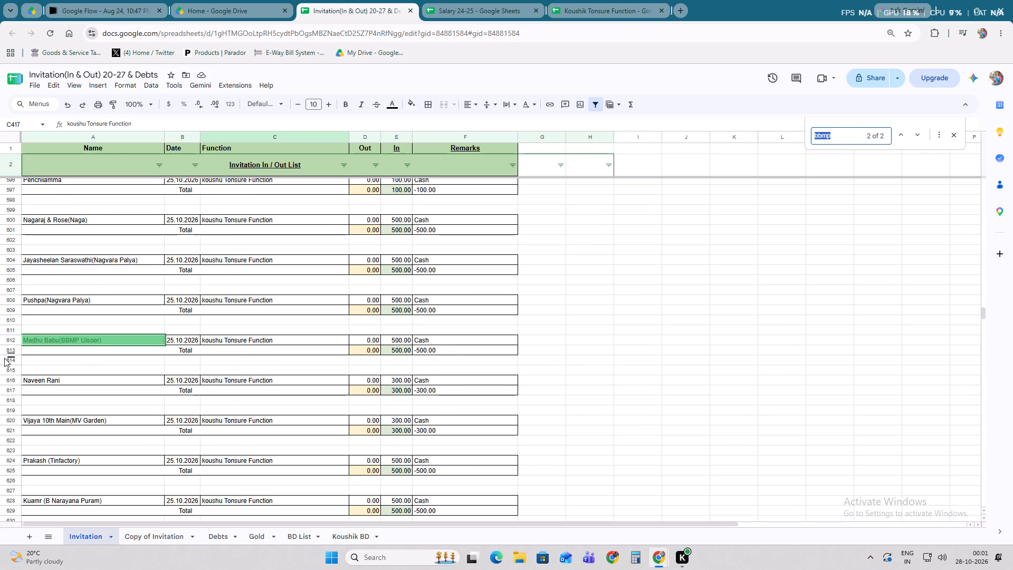
{"action": "left_click_drag", "start_coordinate": [9, 360], "coordinate": [9, 366]}
{"action": "left_click", "coordinate": [9, 366]}
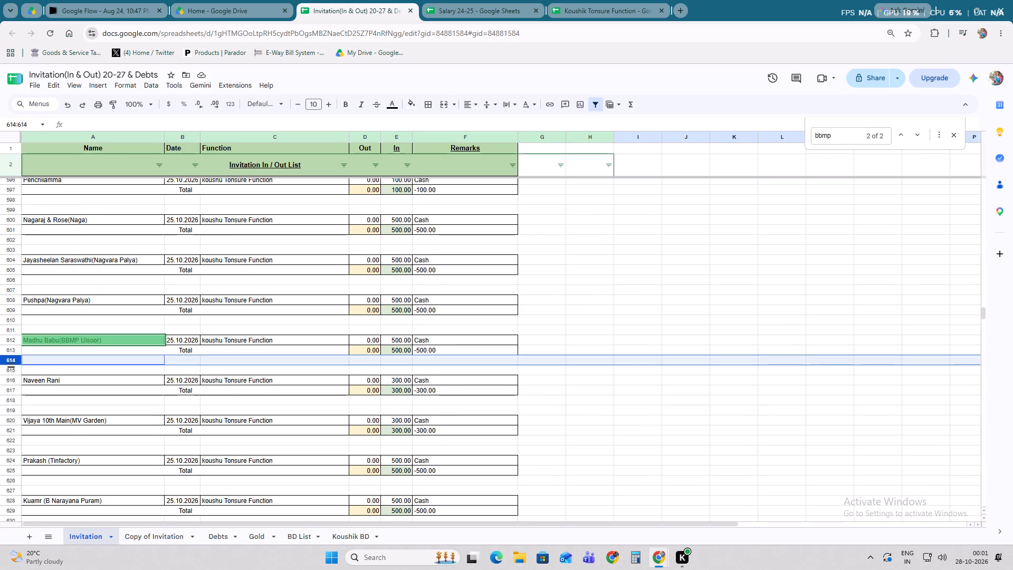
{"action": "left_click", "coordinate": [14, 362]}
{"action": "left_click", "coordinate": [129, 370]}
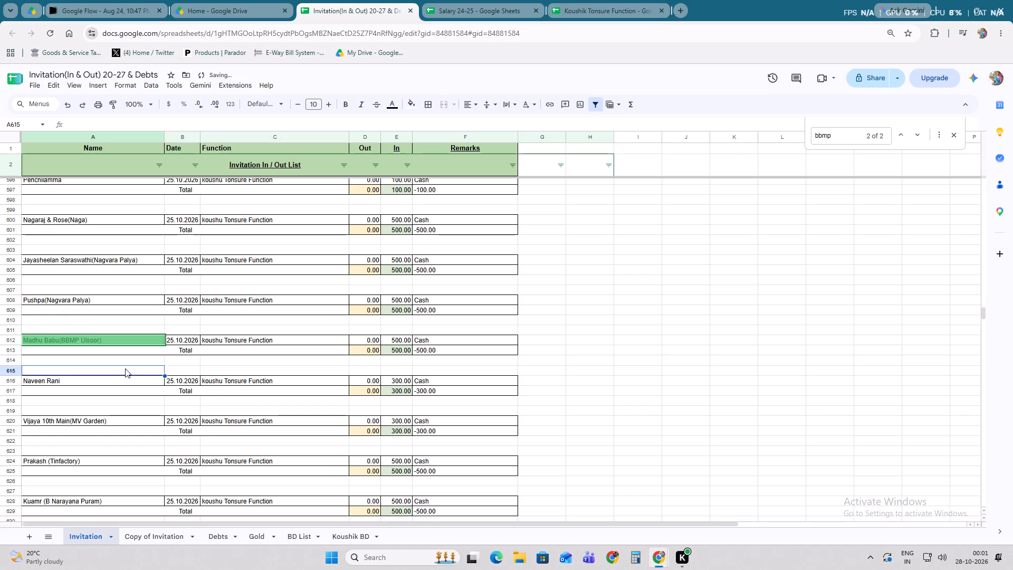
{"action": "left_click_drag", "start_coordinate": [15, 362], "coordinate": [14, 368]}
{"action": "right_click", "coordinate": [14, 368]}
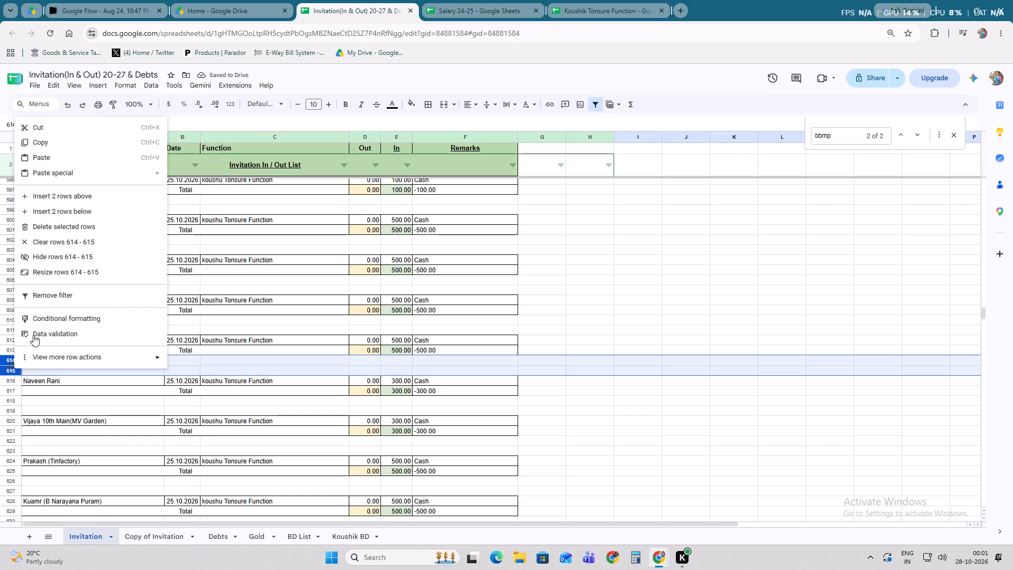
{"action": "left_click", "coordinate": [64, 199]}
Copy the BBMP Ulsoor guest's entry and Total rows 612:613 into rows 615:616.
{"action": "left_click_drag", "start_coordinate": [7, 339], "coordinate": [7, 349]}
{"action": "key", "text": "ctrl+c"}
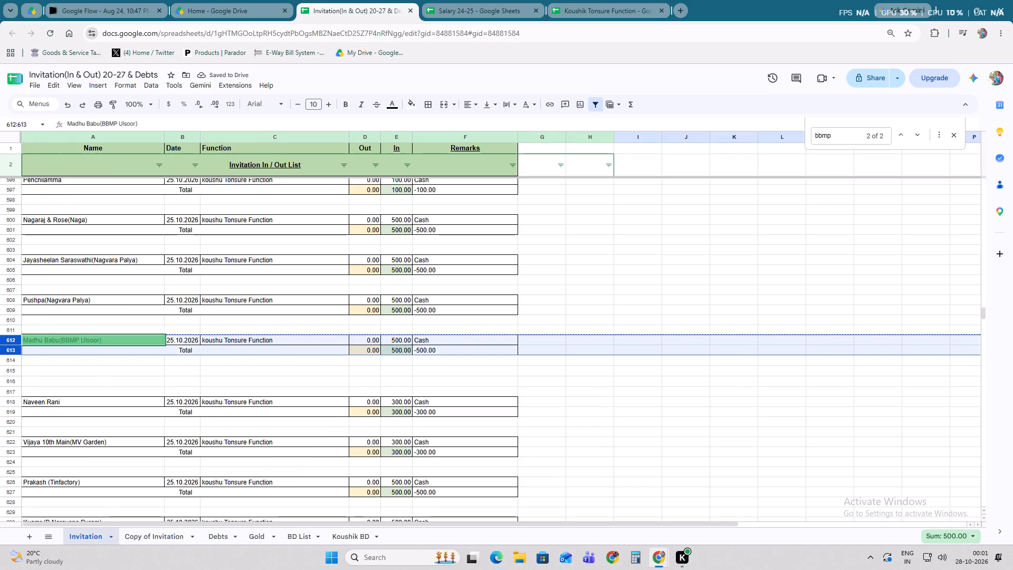
{"action": "left_click", "coordinate": [18, 372]}
{"action": "key", "text": "ctrl+v"}
Change the guest name in A615 to Subamma(BBMP).
{"action": "double_click", "coordinate": [50, 369]}
{"action": "left_click_drag", "start_coordinate": [56, 368], "coordinate": [55, 368]}
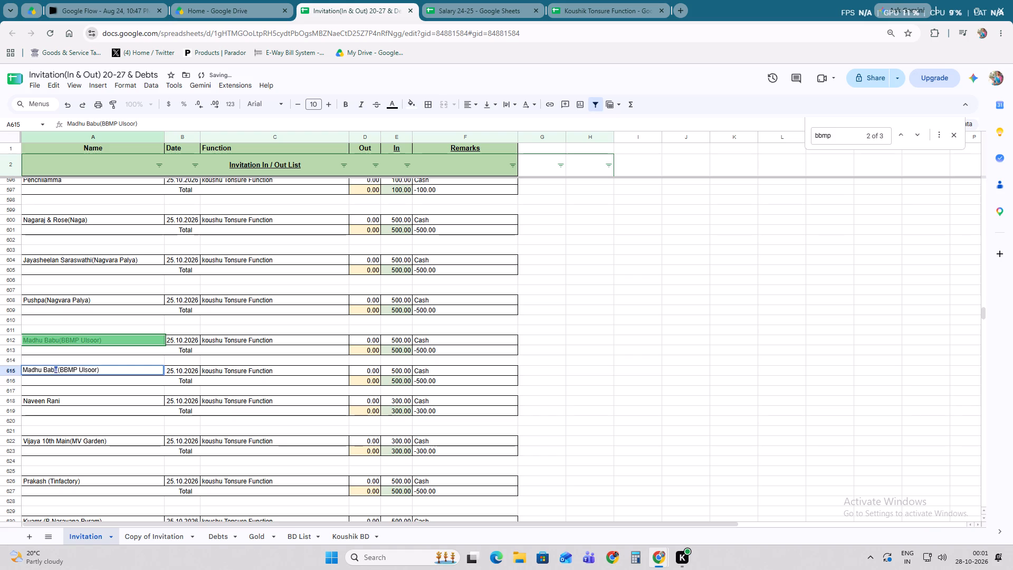
{"action": "left_click_drag", "start_coordinate": [55, 368], "coordinate": [5, 373]}
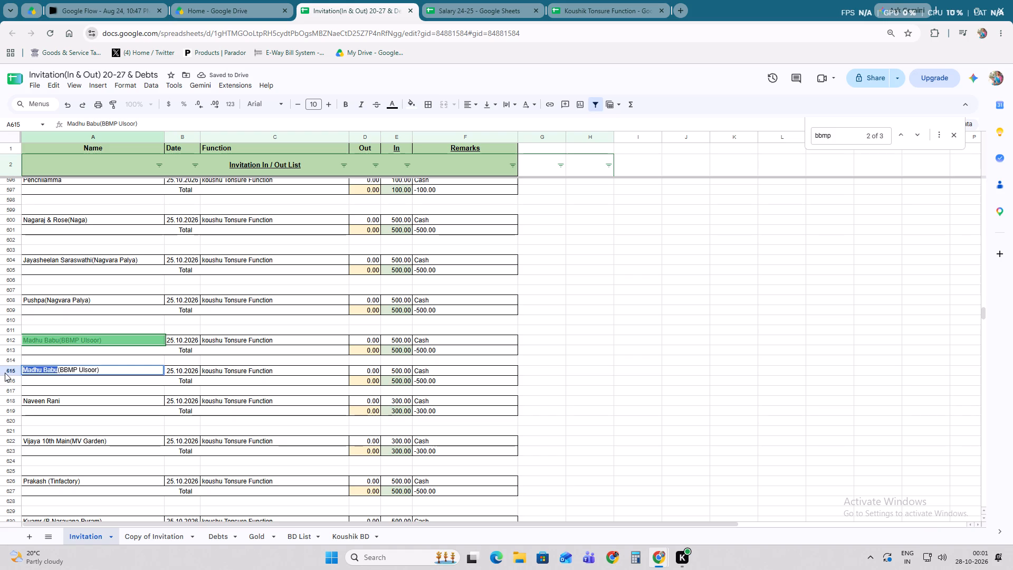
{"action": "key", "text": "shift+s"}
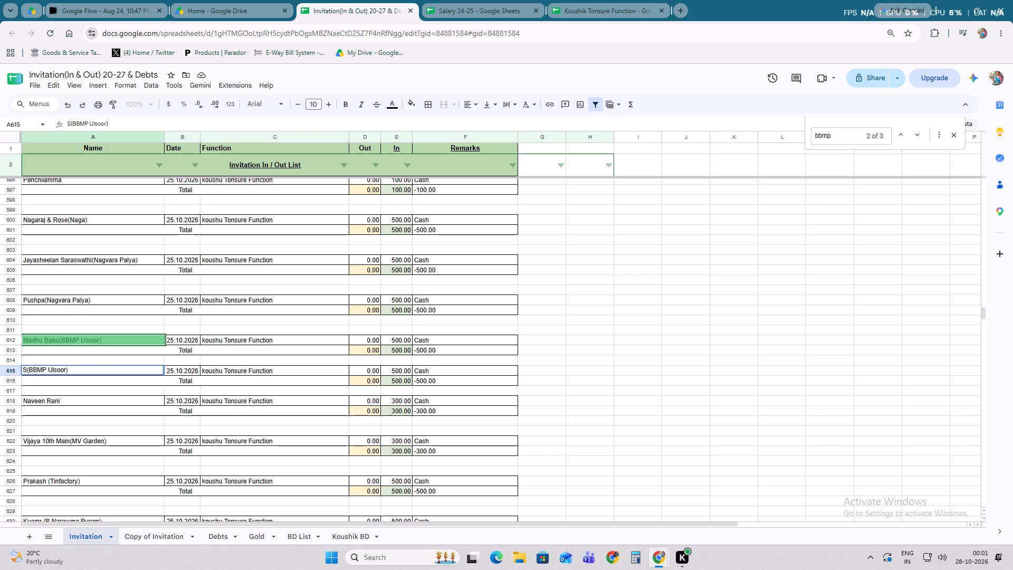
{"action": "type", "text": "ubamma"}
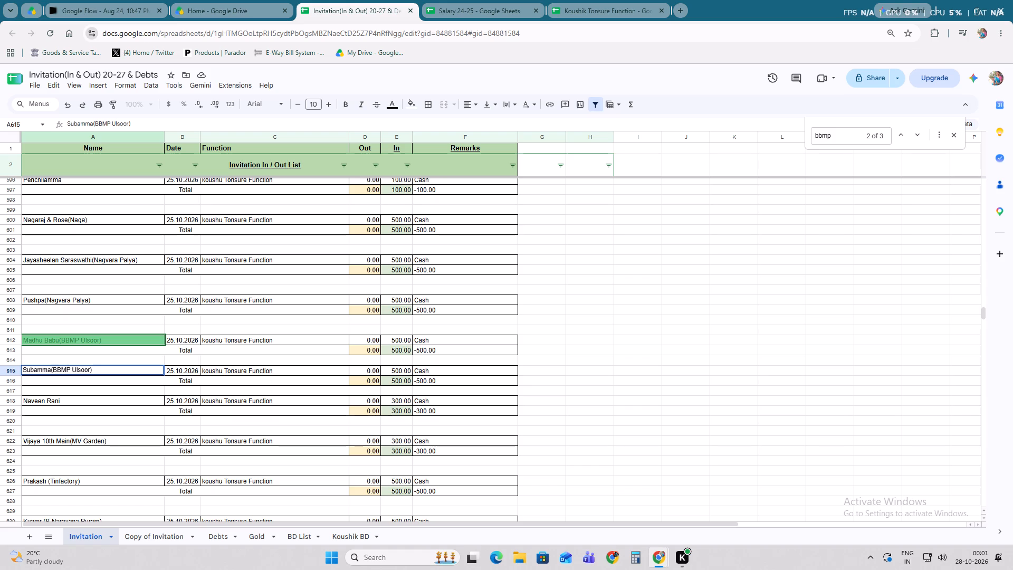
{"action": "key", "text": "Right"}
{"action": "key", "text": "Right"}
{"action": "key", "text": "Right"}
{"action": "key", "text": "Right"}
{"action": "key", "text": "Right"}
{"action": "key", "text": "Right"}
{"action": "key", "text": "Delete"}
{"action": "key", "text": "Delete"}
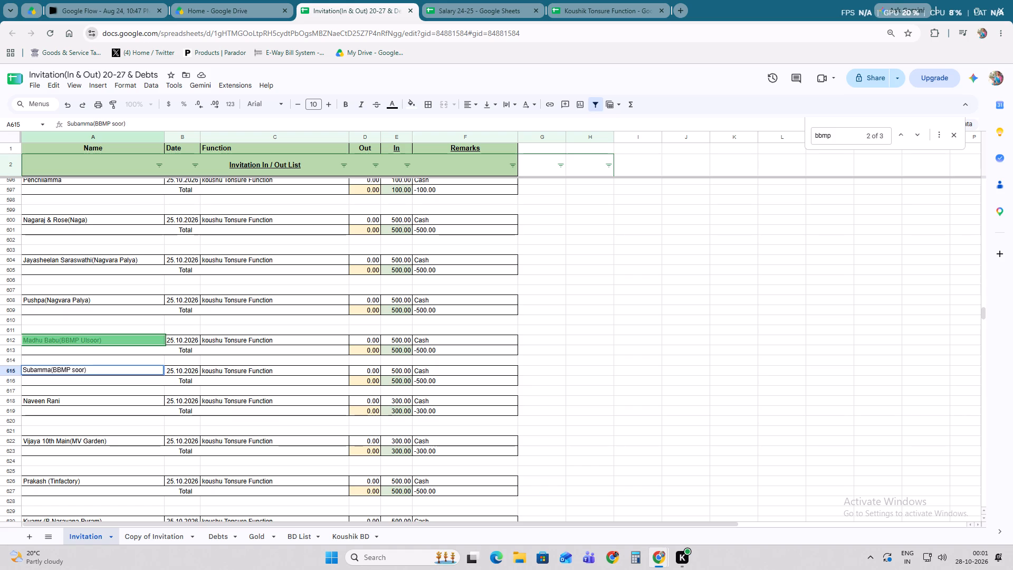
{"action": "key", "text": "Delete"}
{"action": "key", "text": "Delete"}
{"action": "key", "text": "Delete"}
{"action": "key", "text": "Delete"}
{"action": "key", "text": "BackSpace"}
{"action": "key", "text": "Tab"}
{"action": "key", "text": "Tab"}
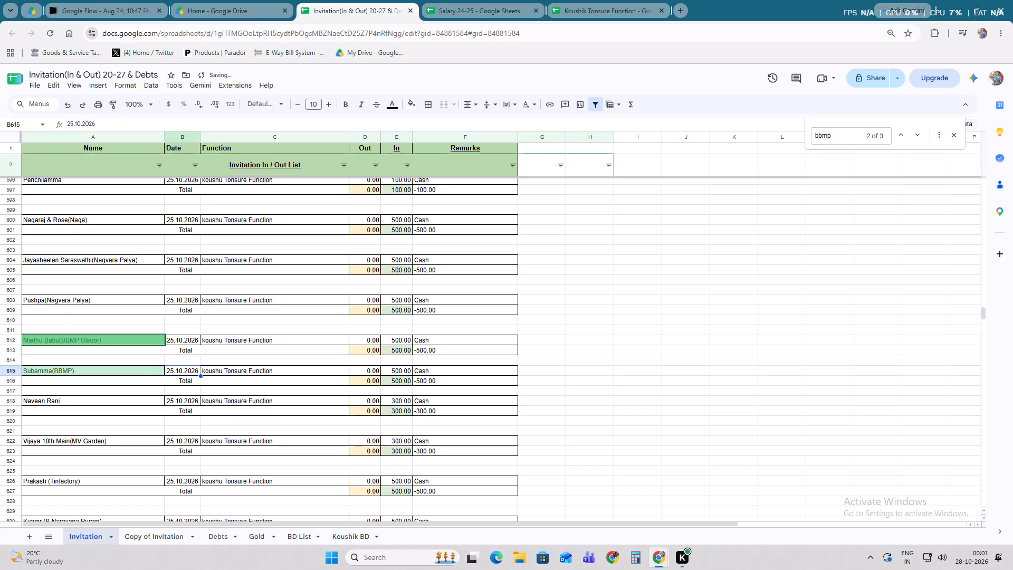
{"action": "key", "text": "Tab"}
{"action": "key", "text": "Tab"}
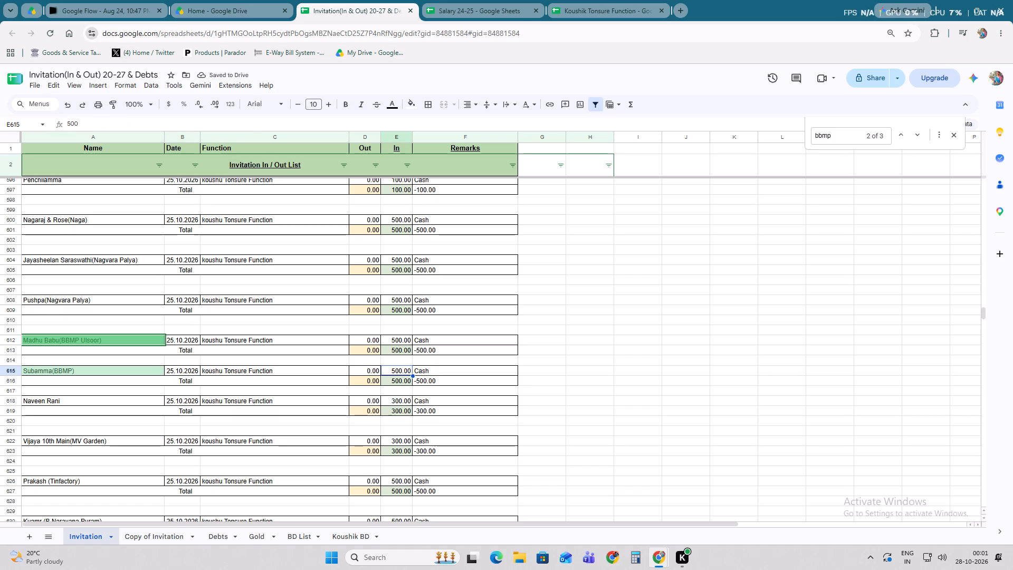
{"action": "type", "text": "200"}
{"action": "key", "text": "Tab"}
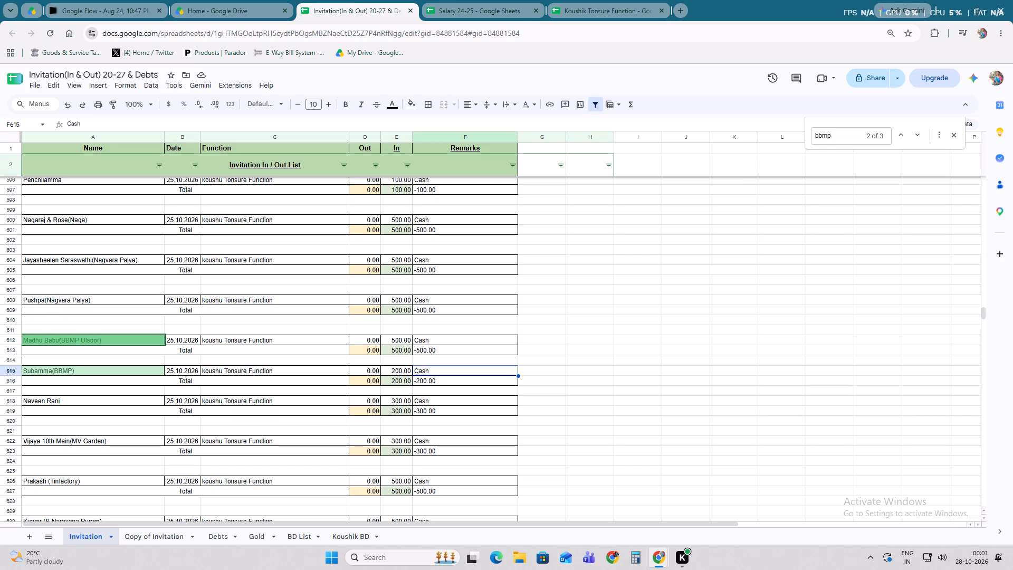
Copy the list's last entry and Total rows 692:693 into rows 695:696 as a new koushu Tonsure Function entry.
{"action": "scroll", "coordinate": [53, 434], "scroll_direction": "down", "scroll_amount": 2}
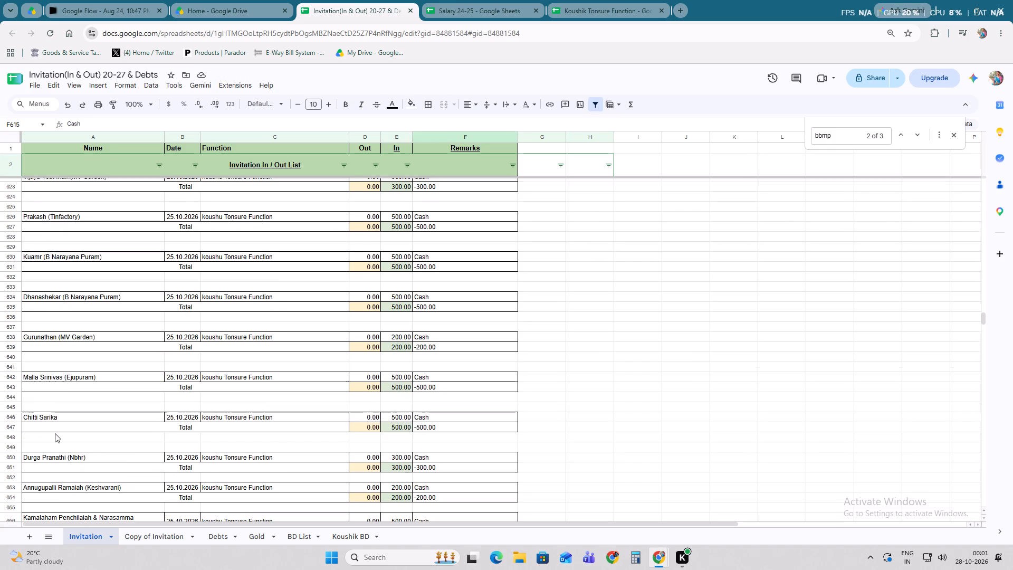
{"action": "scroll", "coordinate": [55, 433], "scroll_direction": "down", "scroll_amount": 9}
{"action": "scroll", "coordinate": [55, 433], "scroll_direction": "up", "scroll_amount": 4}
{"action": "scroll", "coordinate": [37, 428], "scroll_direction": "down", "scroll_amount": 3}
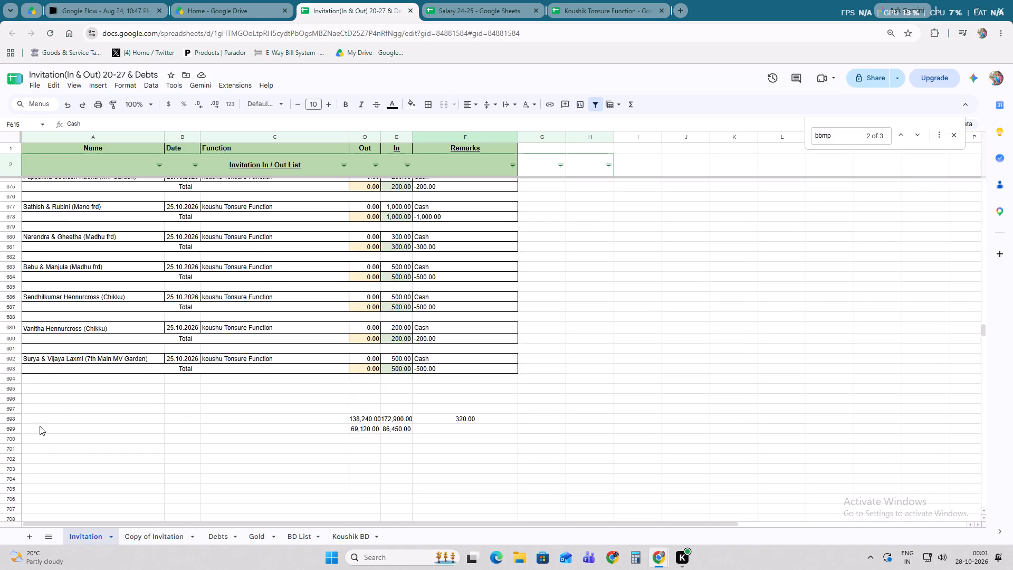
{"action": "left_click_drag", "start_coordinate": [15, 270], "coordinate": [13, 278]}
{"action": "key", "text": "ctrl+c"}
{"action": "left_click", "coordinate": [11, 298]}
{"action": "key", "text": "ctrl+v"}
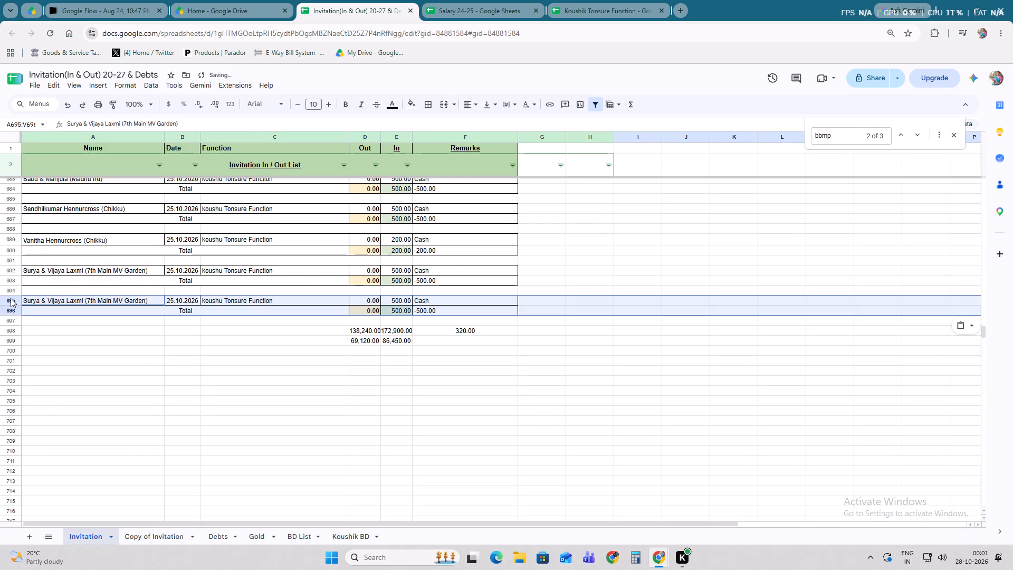
Replace the couple's names in cell A695 with Prakash & Prashanthi, leaving the bracketed place name in place.
{"action": "triple_click", "coordinate": [35, 303]}
{"action": "left_click", "coordinate": [39, 300]}
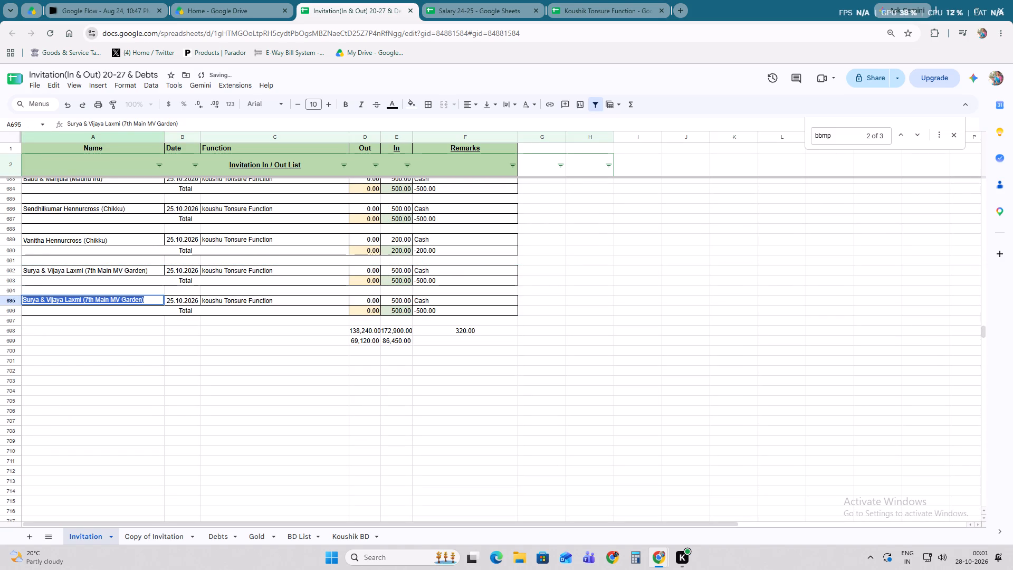
{"action": "left_click", "coordinate": [41, 299]}
{"action": "key", "text": "BackSpace"}
{"action": "key", "text": "BackSpace"}
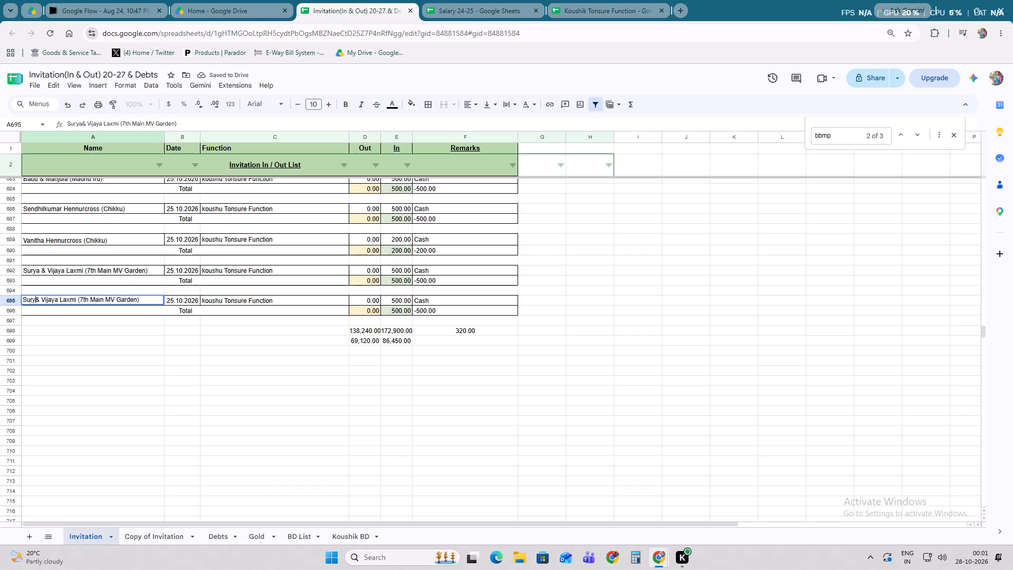
{"action": "key", "text": "BackSpace"}
{"action": "key", "text": "BackSpace"}
{"action": "key", "text": "BackSpace"}
{"action": "key", "text": "BackSpace"}
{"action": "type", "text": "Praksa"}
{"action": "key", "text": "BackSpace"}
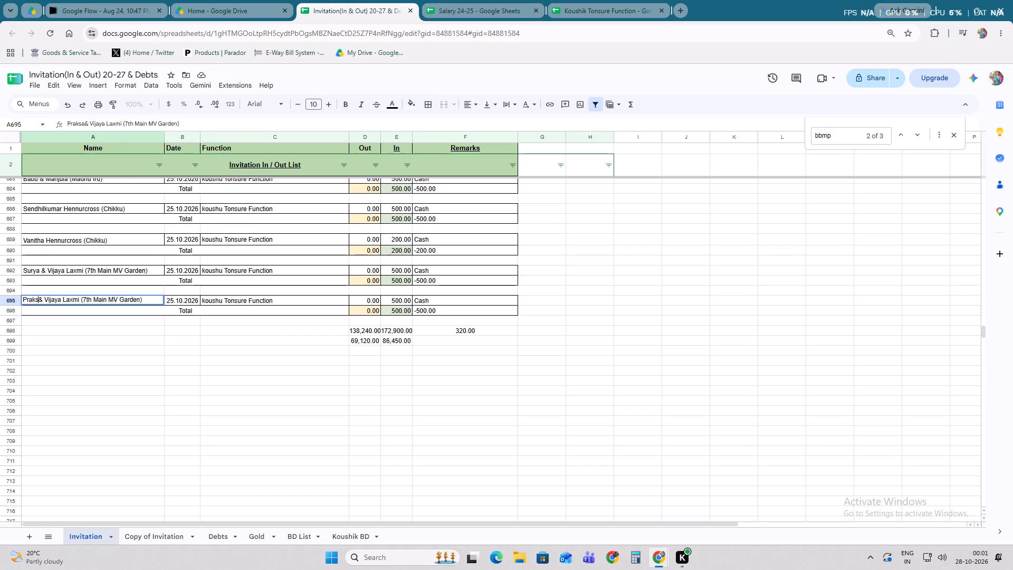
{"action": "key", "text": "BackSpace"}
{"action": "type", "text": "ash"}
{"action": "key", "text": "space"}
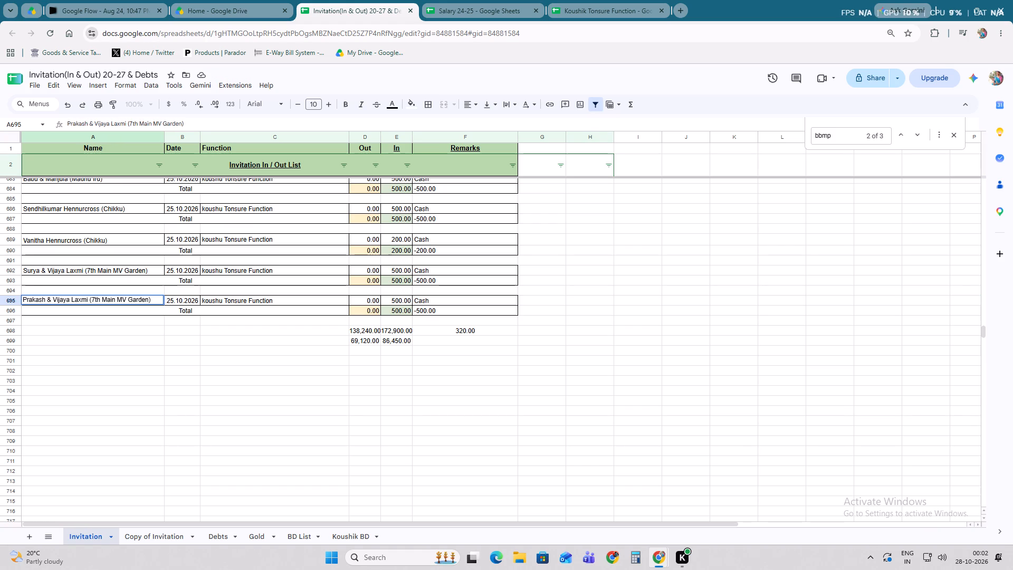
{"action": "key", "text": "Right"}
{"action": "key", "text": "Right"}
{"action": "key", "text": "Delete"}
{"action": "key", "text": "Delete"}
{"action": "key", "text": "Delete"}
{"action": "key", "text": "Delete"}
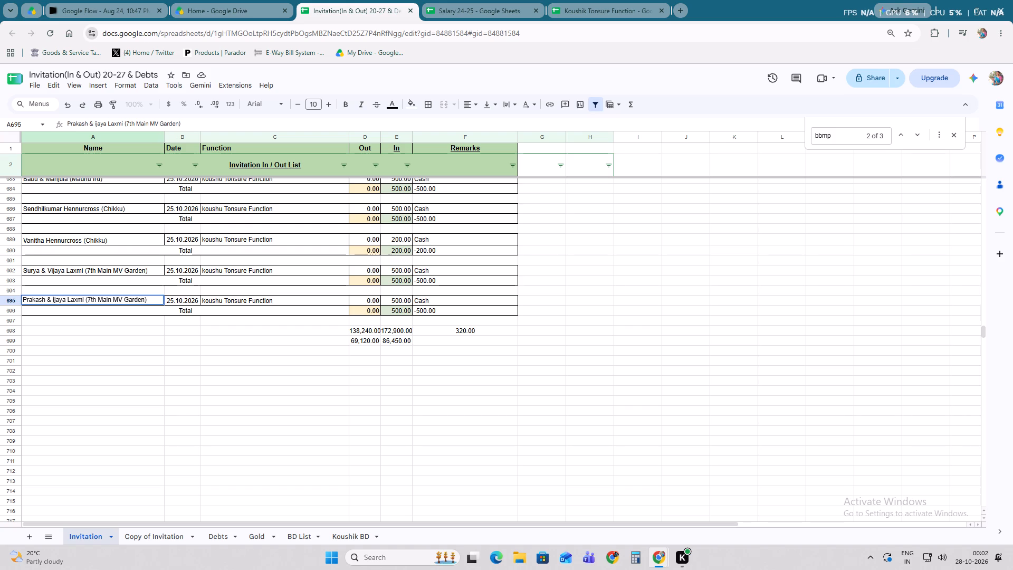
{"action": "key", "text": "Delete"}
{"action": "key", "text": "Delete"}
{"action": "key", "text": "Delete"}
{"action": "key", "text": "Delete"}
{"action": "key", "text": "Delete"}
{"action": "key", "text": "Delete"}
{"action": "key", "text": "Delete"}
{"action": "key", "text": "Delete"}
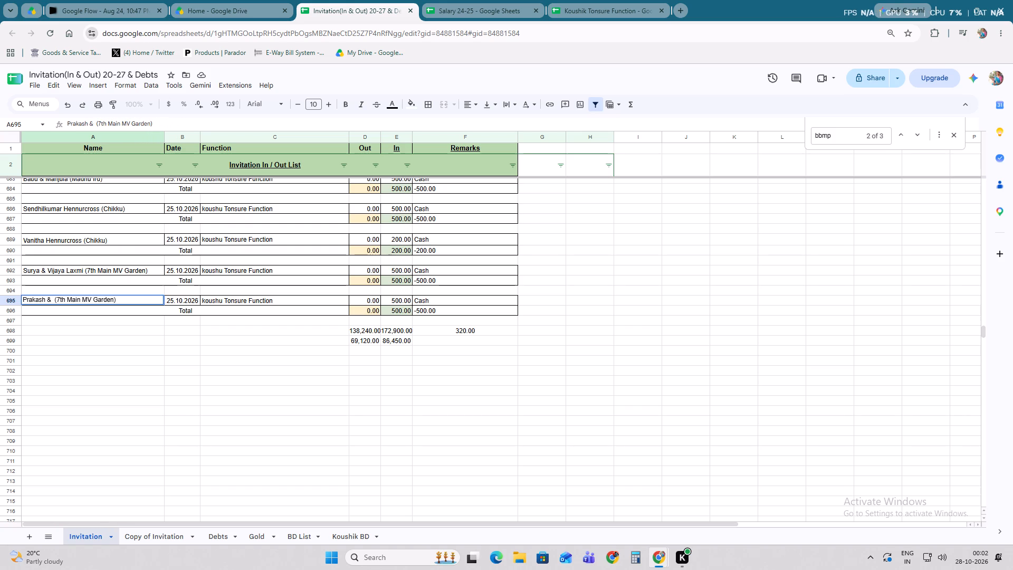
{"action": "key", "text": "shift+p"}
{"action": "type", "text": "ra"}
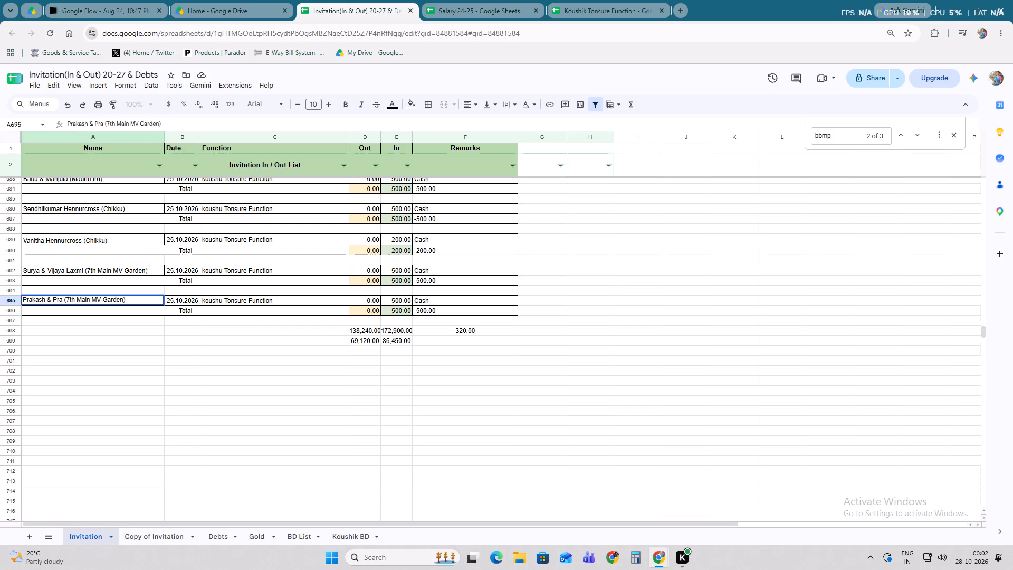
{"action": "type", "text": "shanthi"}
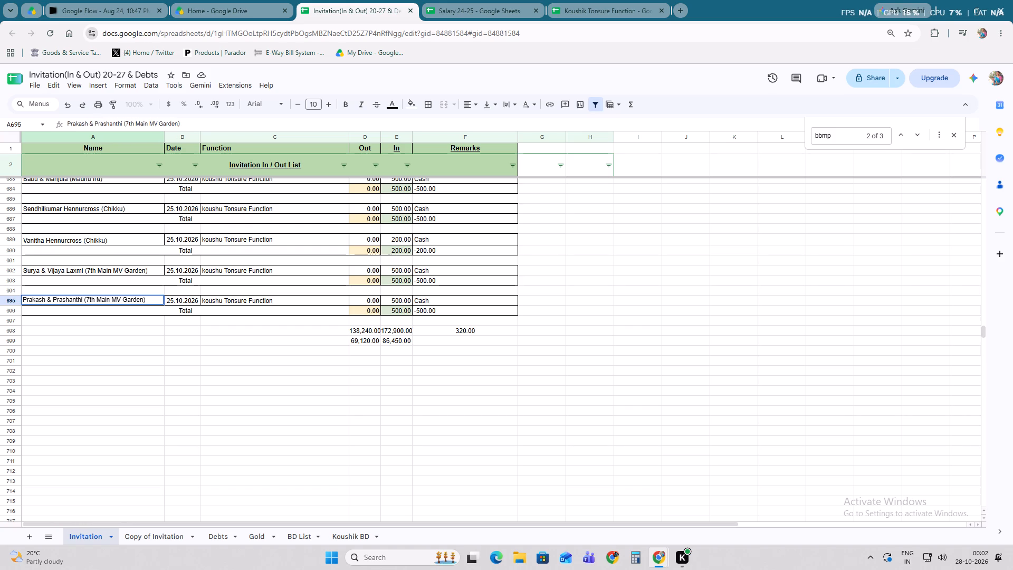
Replace the place name in brackets in A695 with Thagaramu, keeping the copied In amount of 500.
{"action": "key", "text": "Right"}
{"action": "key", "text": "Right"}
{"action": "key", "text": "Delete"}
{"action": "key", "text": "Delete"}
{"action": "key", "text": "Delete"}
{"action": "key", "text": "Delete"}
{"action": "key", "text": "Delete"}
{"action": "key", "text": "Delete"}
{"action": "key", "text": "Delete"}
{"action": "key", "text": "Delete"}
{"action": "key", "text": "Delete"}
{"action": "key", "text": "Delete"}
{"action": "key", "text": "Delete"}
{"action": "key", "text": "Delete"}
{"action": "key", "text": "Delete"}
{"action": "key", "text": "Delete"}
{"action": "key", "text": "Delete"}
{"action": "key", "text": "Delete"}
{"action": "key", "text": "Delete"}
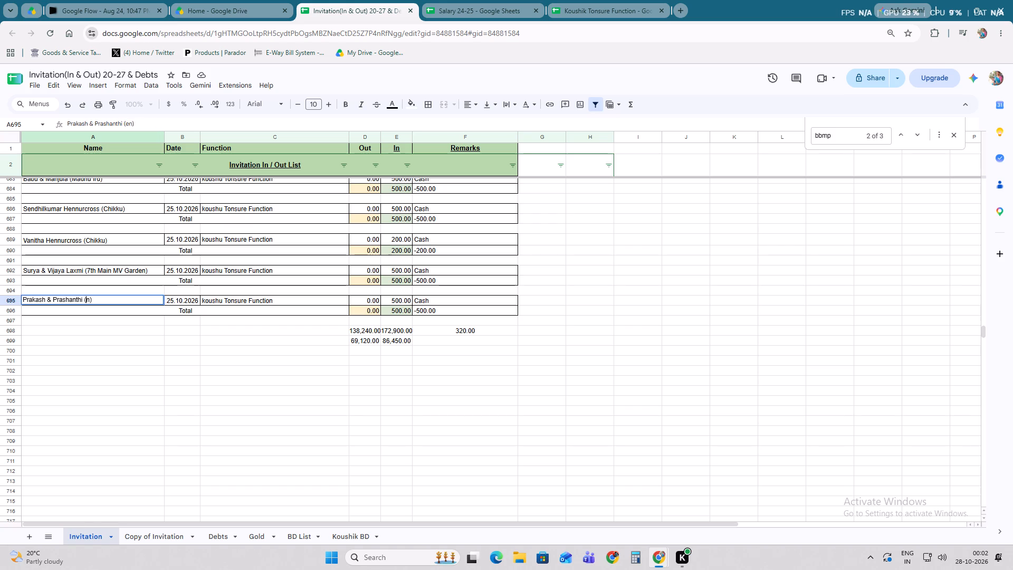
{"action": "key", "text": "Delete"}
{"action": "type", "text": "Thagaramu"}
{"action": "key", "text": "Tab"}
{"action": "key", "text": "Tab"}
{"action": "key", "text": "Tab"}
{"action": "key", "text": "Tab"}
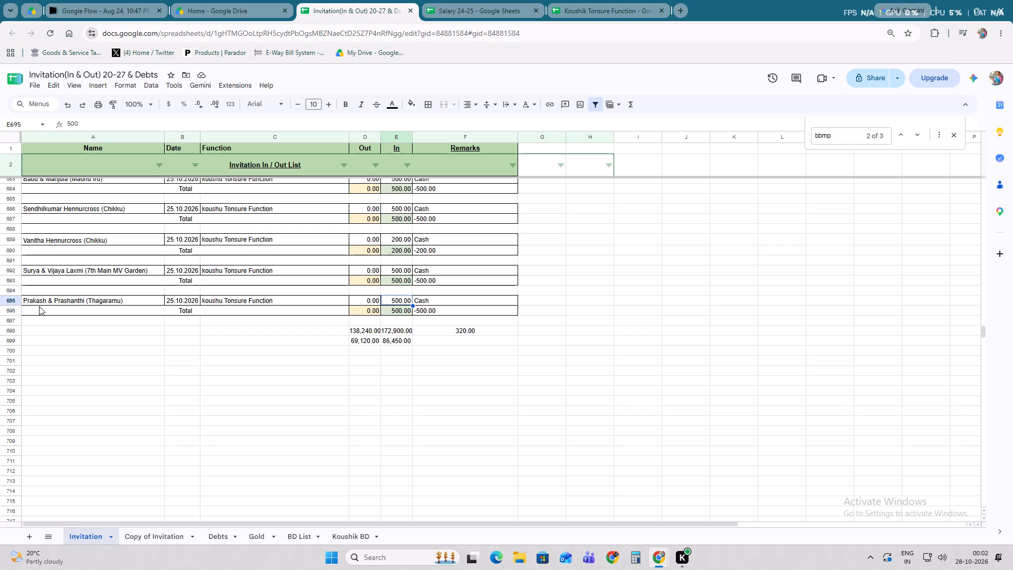
Search the sheet for bala and examine the matching guests and the entries below the last match.
{"action": "left_click", "coordinate": [84, 334]}
{"action": "key", "text": "ctrl+f"}
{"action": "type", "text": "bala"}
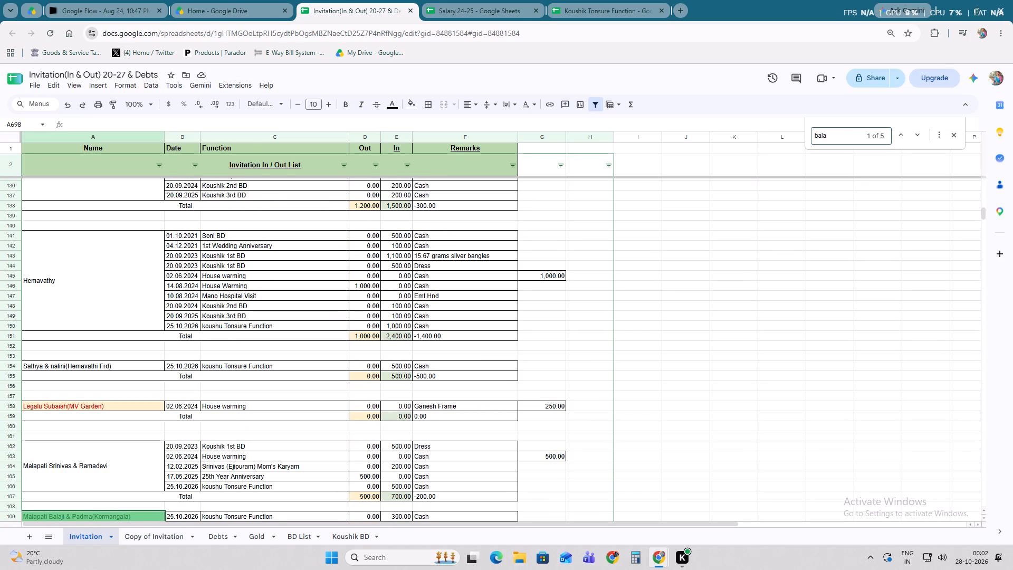
{"action": "left_click", "coordinate": [912, 131]}
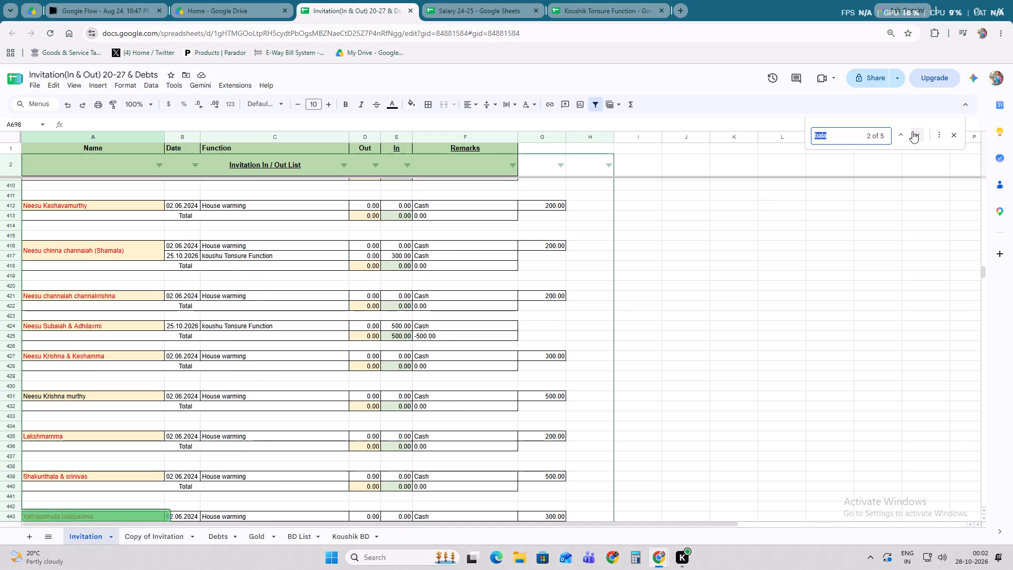
{"action": "left_click", "coordinate": [912, 131]}
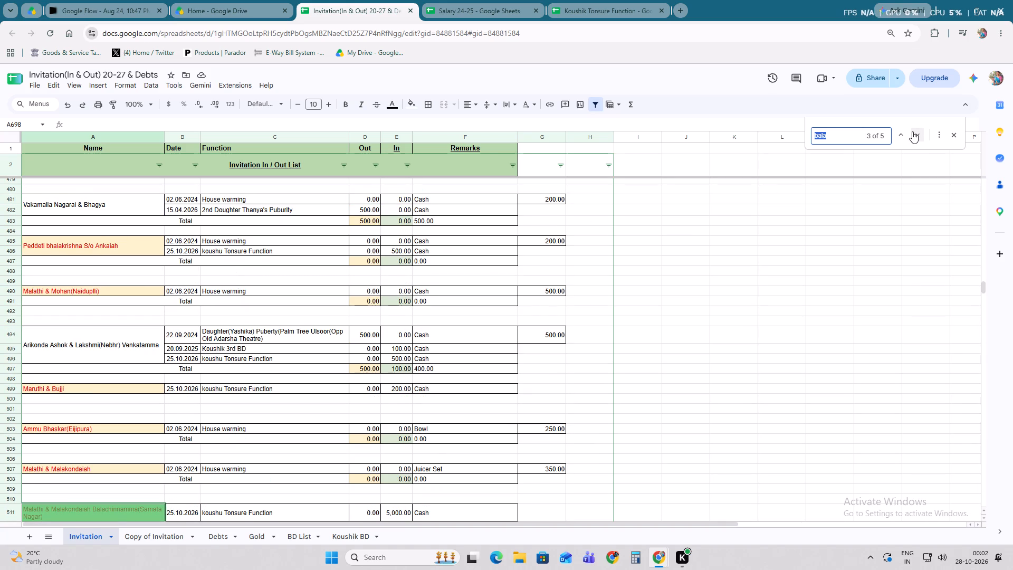
{"action": "left_click", "coordinate": [912, 131]}
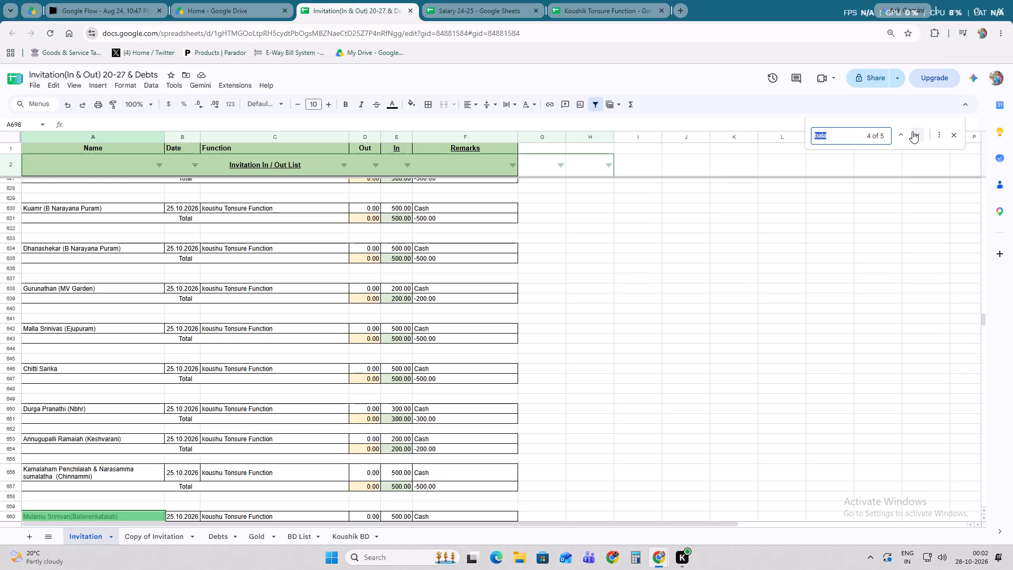
{"action": "left_click", "coordinate": [912, 131]}
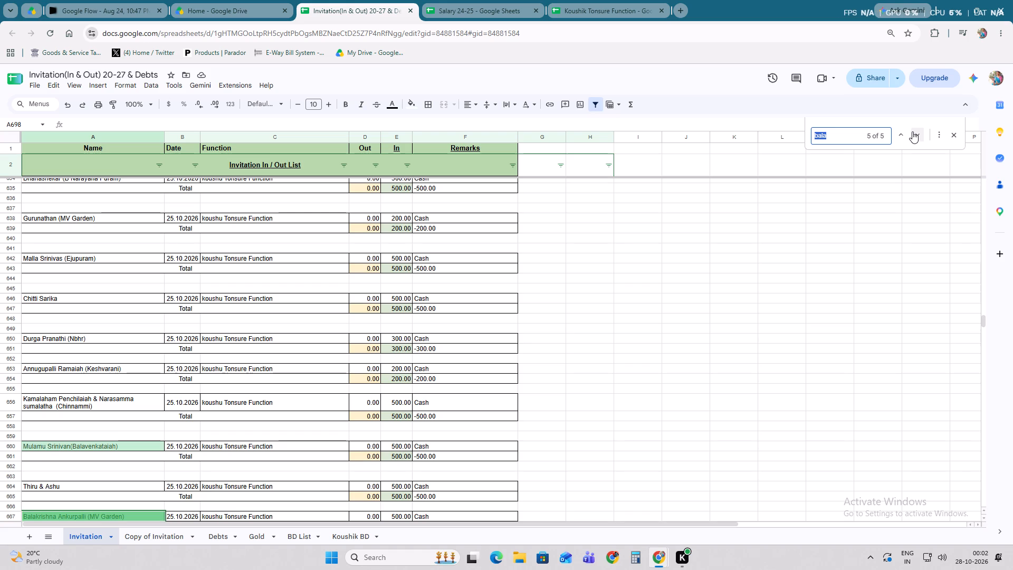
{"action": "scroll", "coordinate": [921, 131], "scroll_direction": "down", "scroll_amount": 3}
{"action": "scroll", "coordinate": [653, 294], "scroll_direction": "down", "scroll_amount": 1}
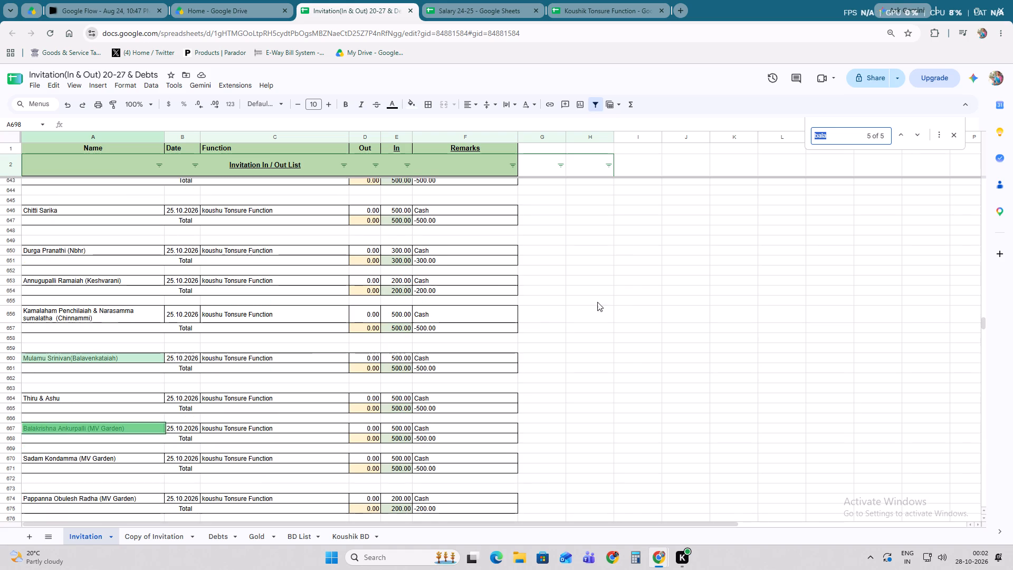
{"action": "scroll", "coordinate": [304, 348], "scroll_direction": "down", "scroll_amount": 1}
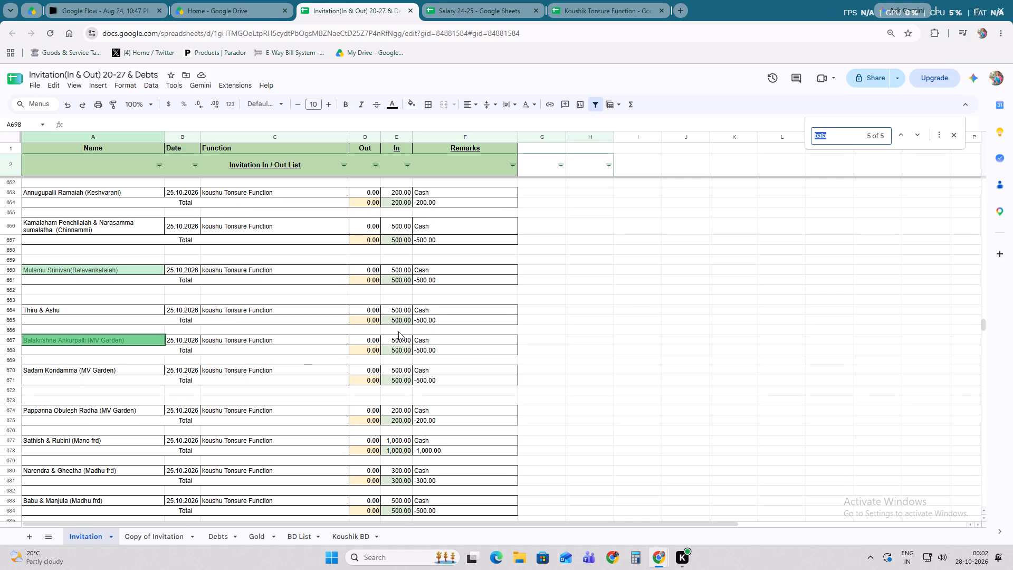
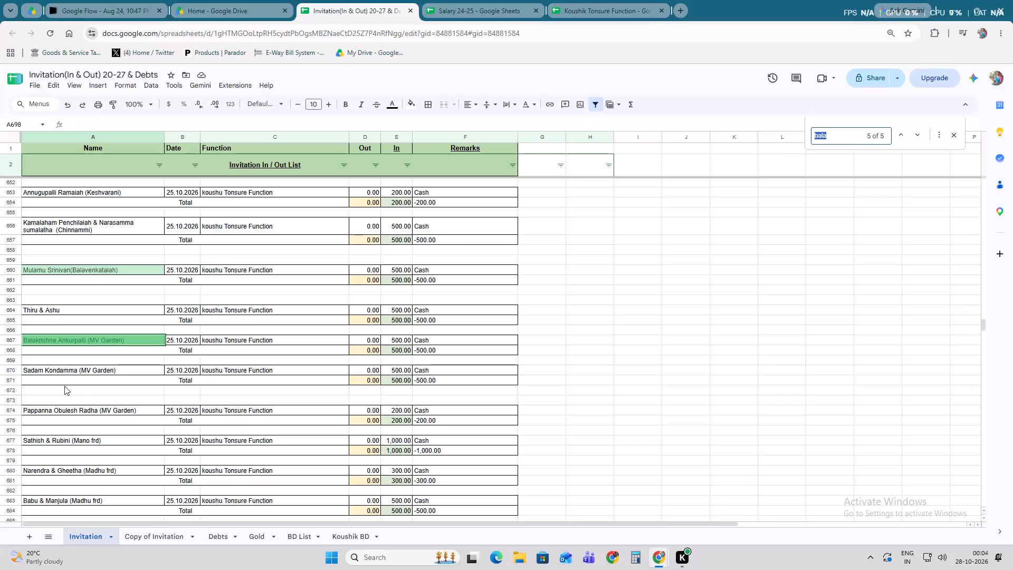
Insert four rows above the entry in rows 670:671 and copy the Balakrishna entry and Total rows 667:668 into rows 670:671.
{"action": "left_click_drag", "start_coordinate": [14, 370], "coordinate": [14, 379]}
{"action": "right_click", "coordinate": [14, 379]}
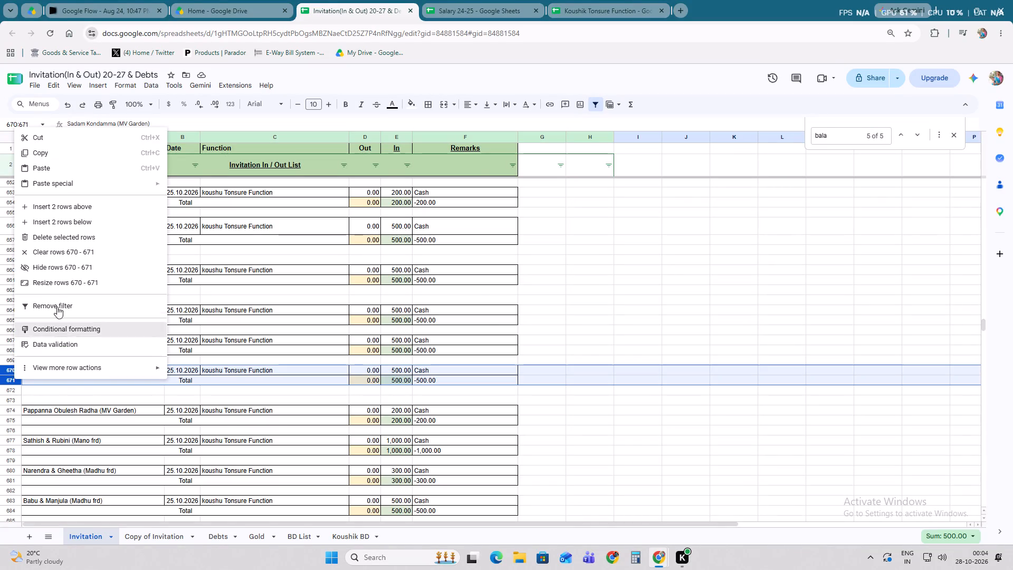
{"action": "left_click", "coordinate": [86, 207]}
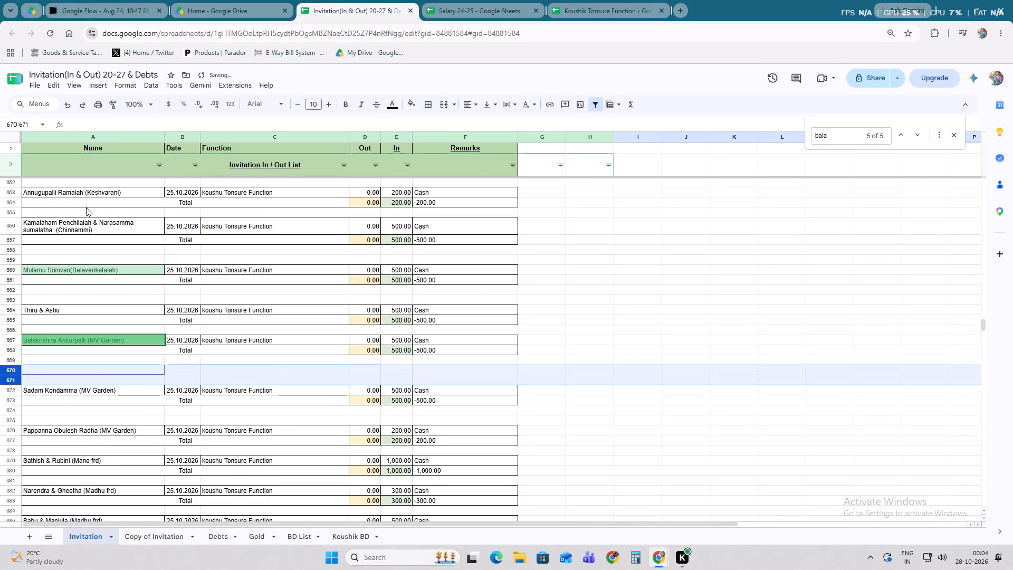
{"action": "key", "text": "F4"}
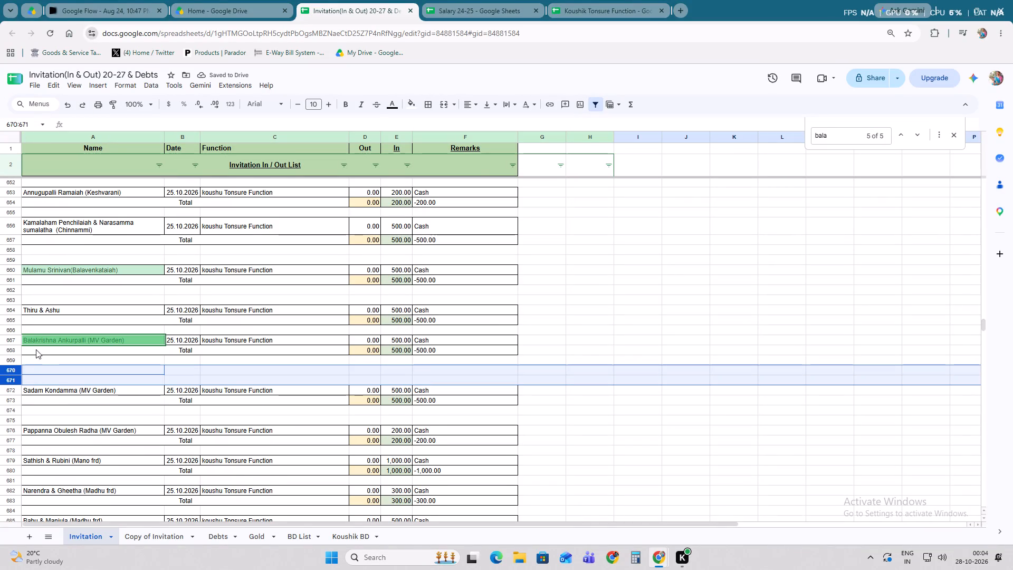
{"action": "left_click_drag", "start_coordinate": [9, 339], "coordinate": [9, 349]}
{"action": "key", "text": "ctrl+c"}
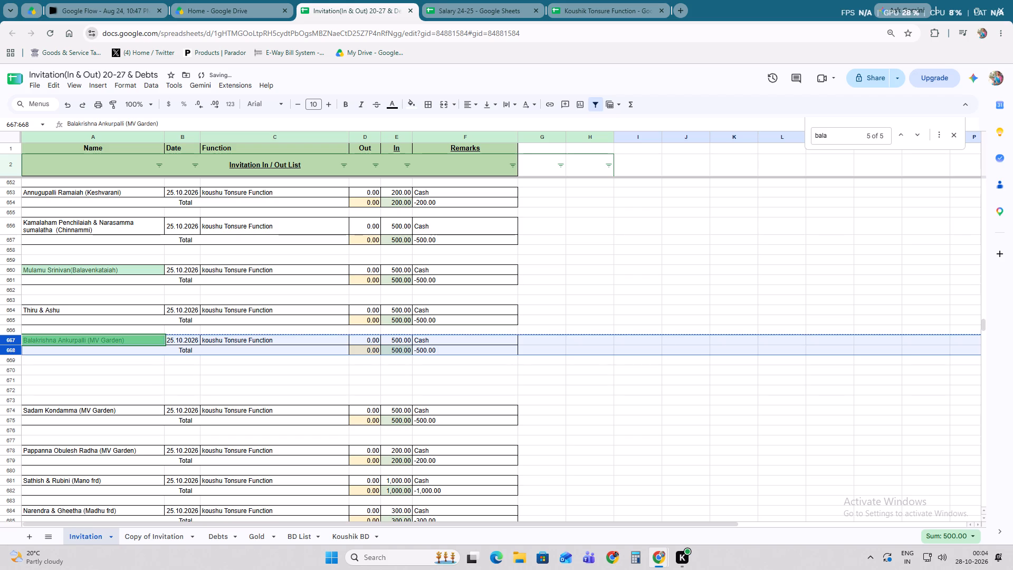
{"action": "left_click", "coordinate": [17, 368]}
{"action": "key", "text": "ctrl+v"}
Shorten the guest's first name in cell A670 to Bala and remove the bracketed MV Garden, keeping the copied In amount of 500.
{"action": "left_click", "coordinate": [40, 370]}
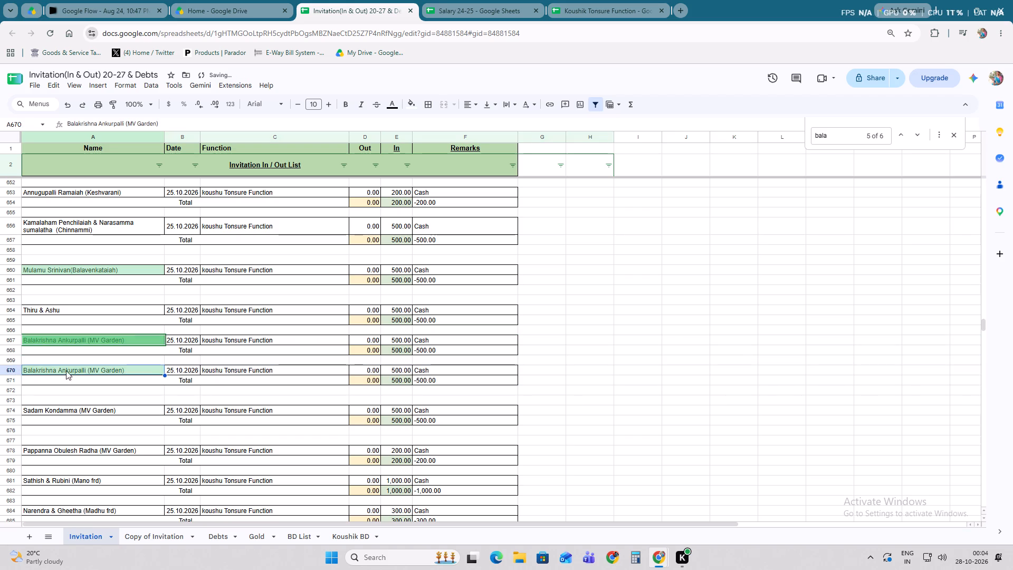
{"action": "double_click", "coordinate": [59, 372]}
{"action": "left_click_drag", "start_coordinate": [54, 369], "coordinate": [51, 369]}
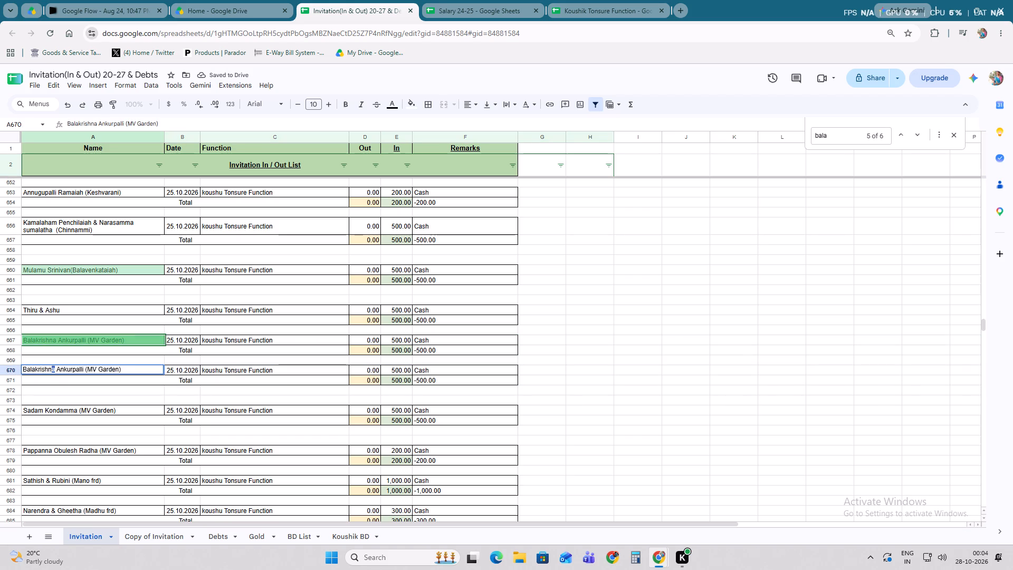
{"action": "left_click_drag", "start_coordinate": [51, 369], "coordinate": [36, 370]}
{"action": "key", "text": "BackSpace"}
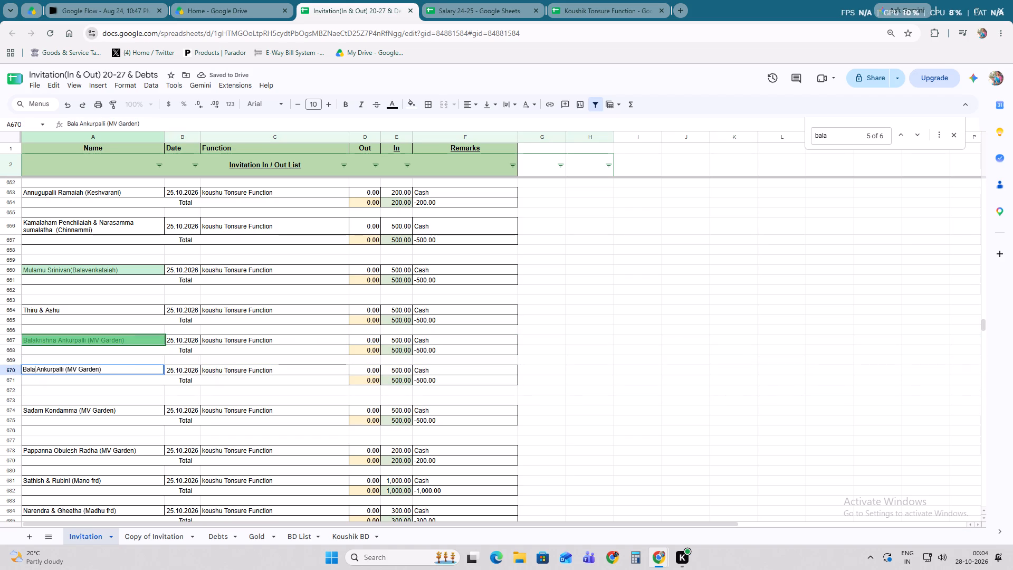
{"action": "left_click_drag", "start_coordinate": [110, 369], "coordinate": [64, 370]}
{"action": "key", "text": "BackSpace"}
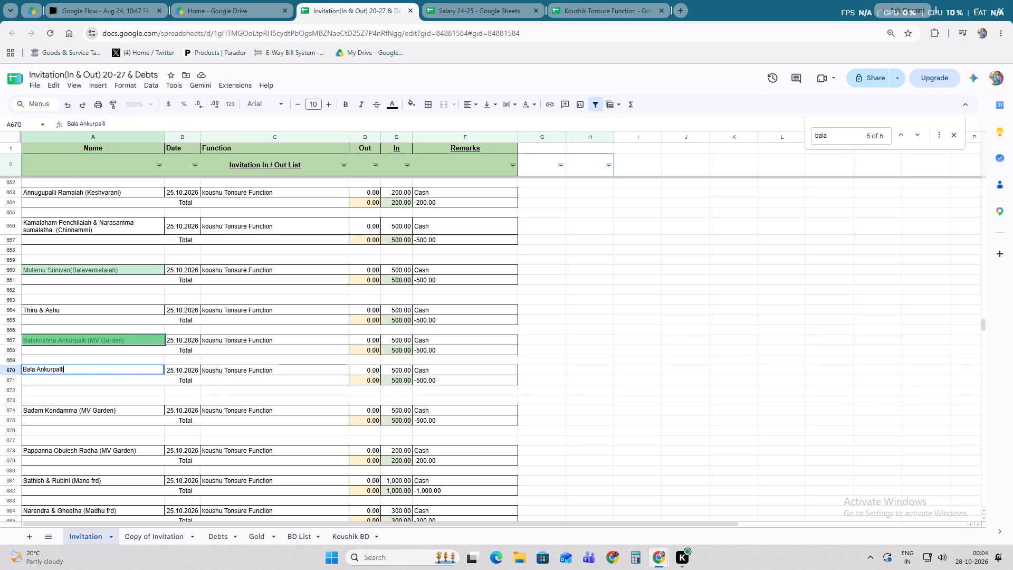
{"action": "left_click", "coordinate": [398, 368]}
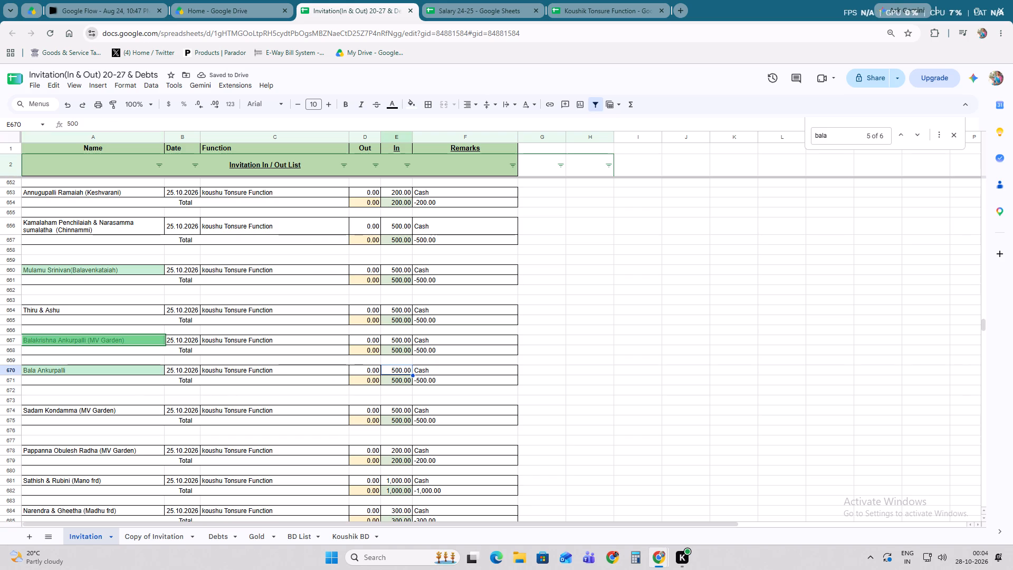
Insert two rows below row 673 and copy the Sadam entry and its Total row into rows 673:674.
{"action": "left_click", "coordinate": [102, 391]}
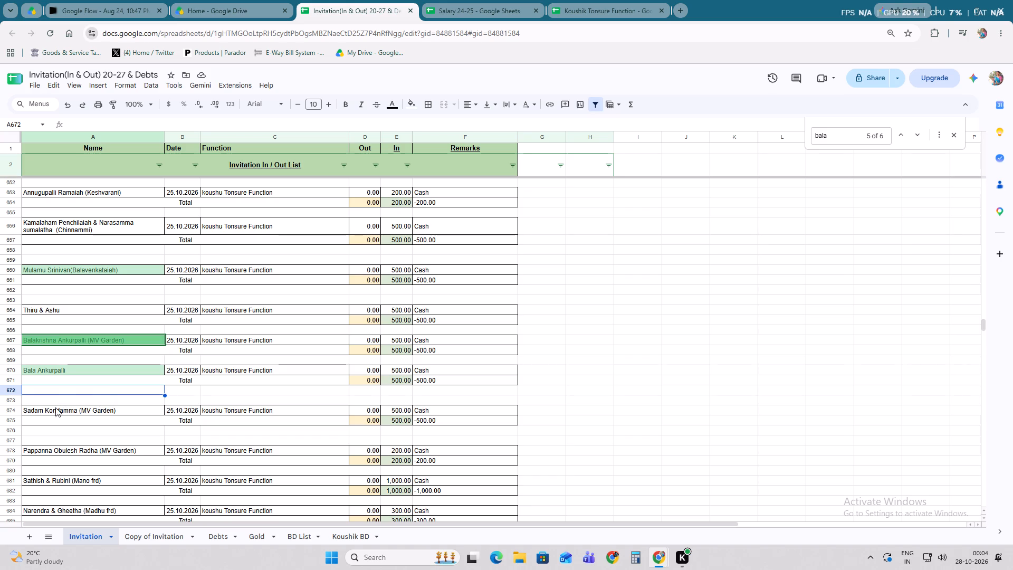
{"action": "left_click_drag", "start_coordinate": [8, 410], "coordinate": [8, 421]}
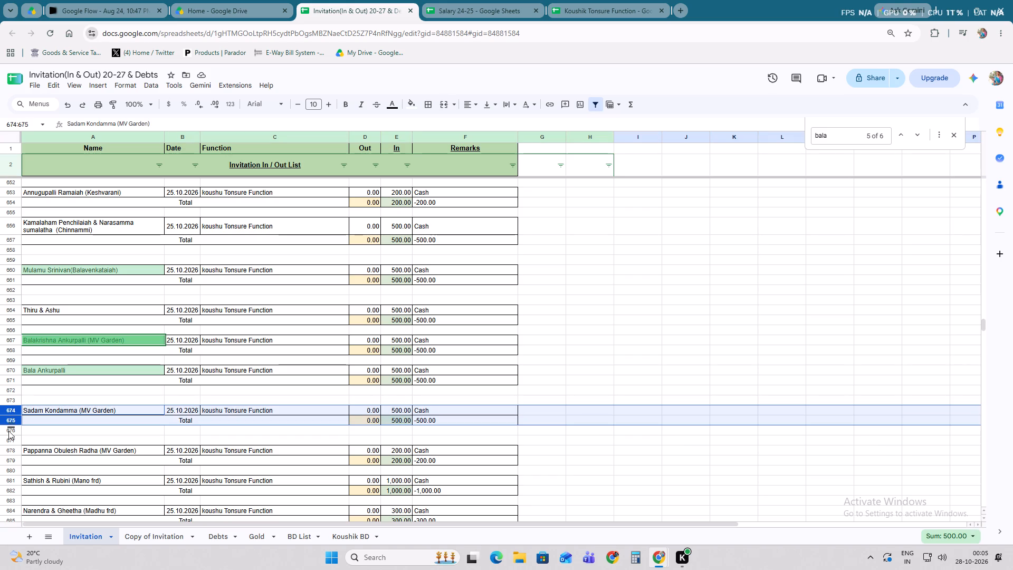
{"action": "left_click_drag", "start_coordinate": [13, 391], "coordinate": [13, 396]}
{"action": "right_click", "coordinate": [13, 396]}
{"action": "left_click", "coordinate": [82, 222]}
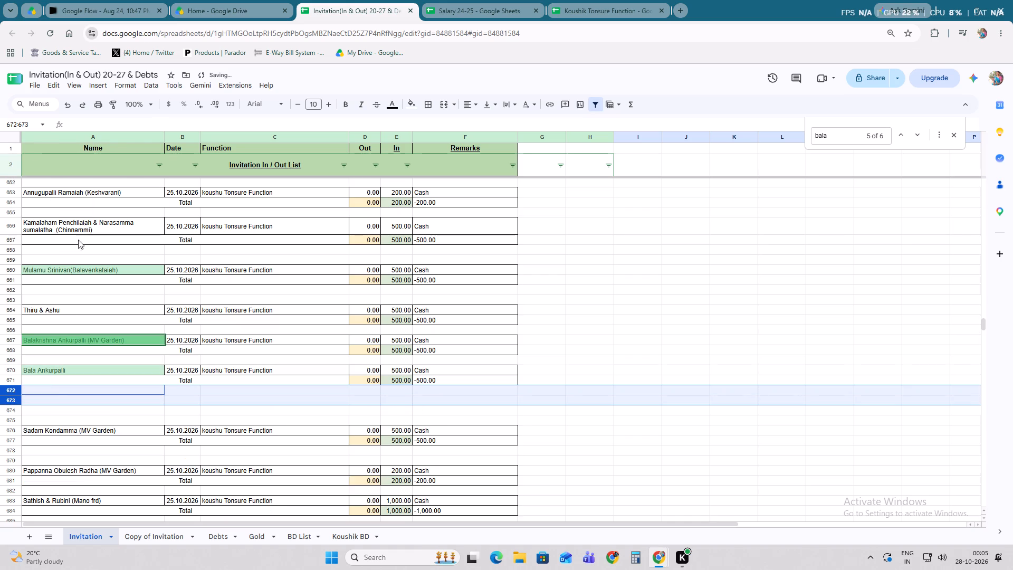
{"action": "left_click_drag", "start_coordinate": [14, 430], "coordinate": [13, 440]}
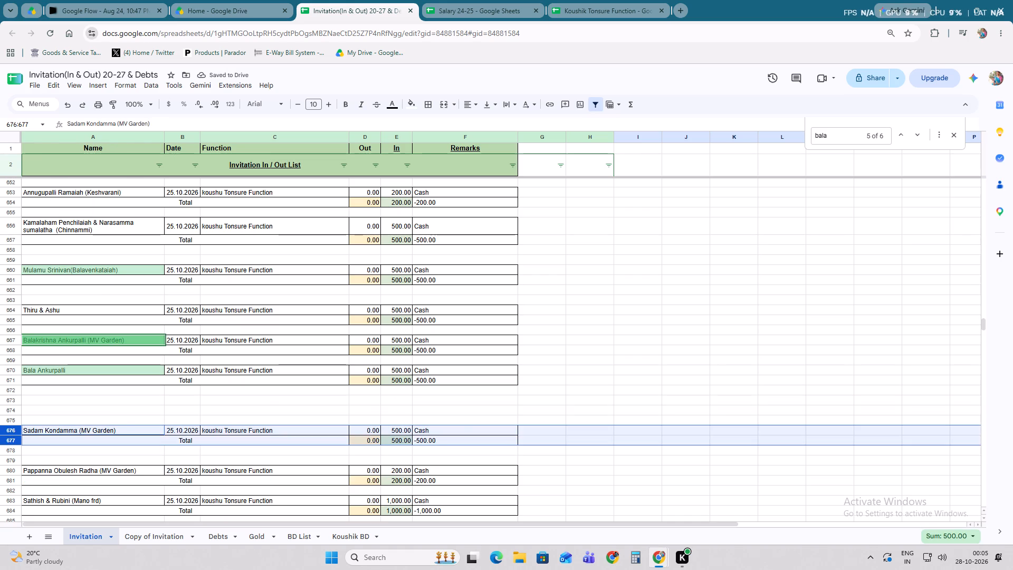
{"action": "key", "text": "ctrl+c"}
{"action": "left_click", "coordinate": [14, 401]}
{"action": "key", "text": "ctrl+v"}
Replace the guest's name in cell A673 with the new guest's name, first name Umesh, leaving the bracketed place name in place.
{"action": "double_click", "coordinate": [38, 401]}
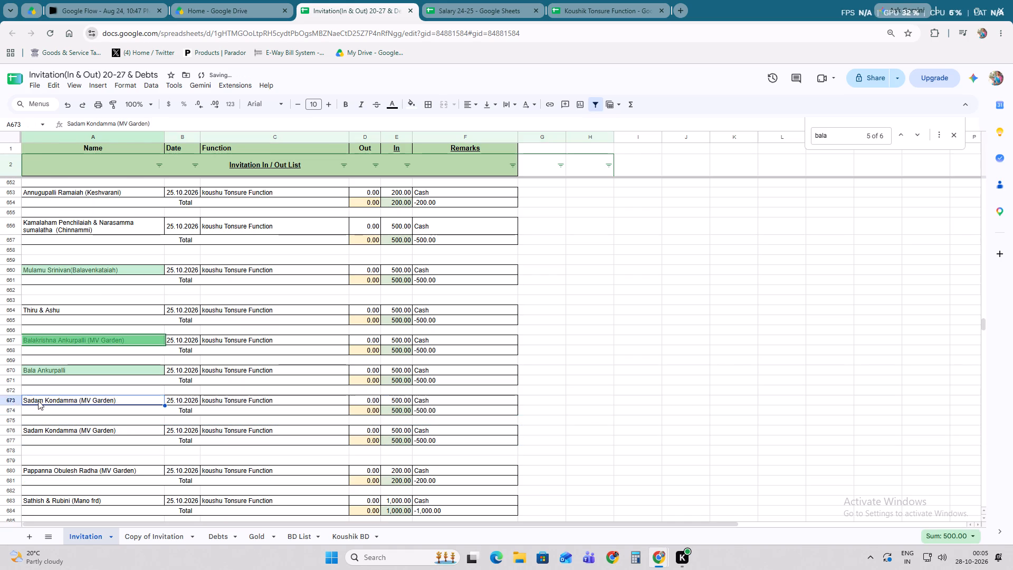
{"action": "left_click_drag", "start_coordinate": [75, 398], "coordinate": [21, 399]}
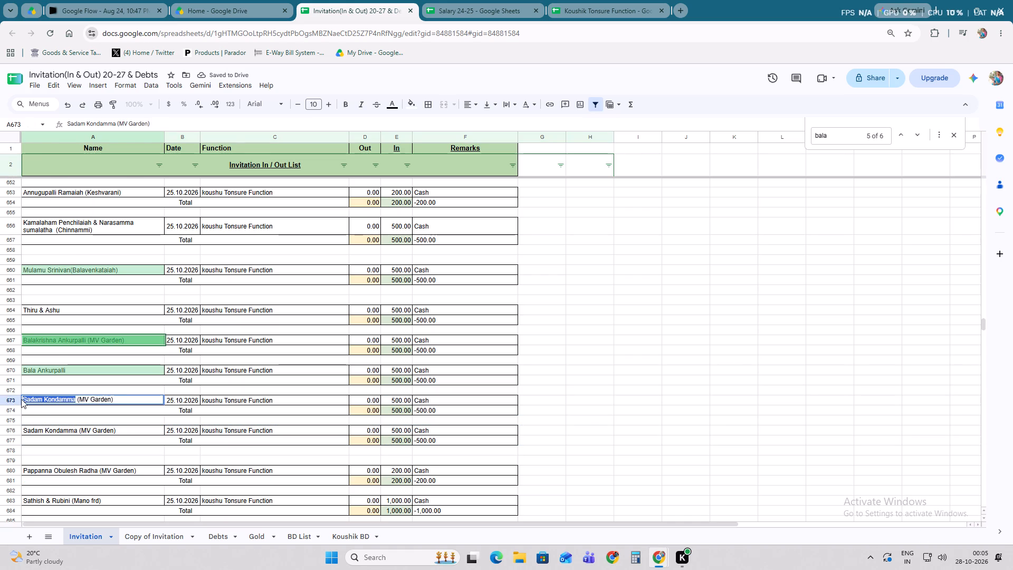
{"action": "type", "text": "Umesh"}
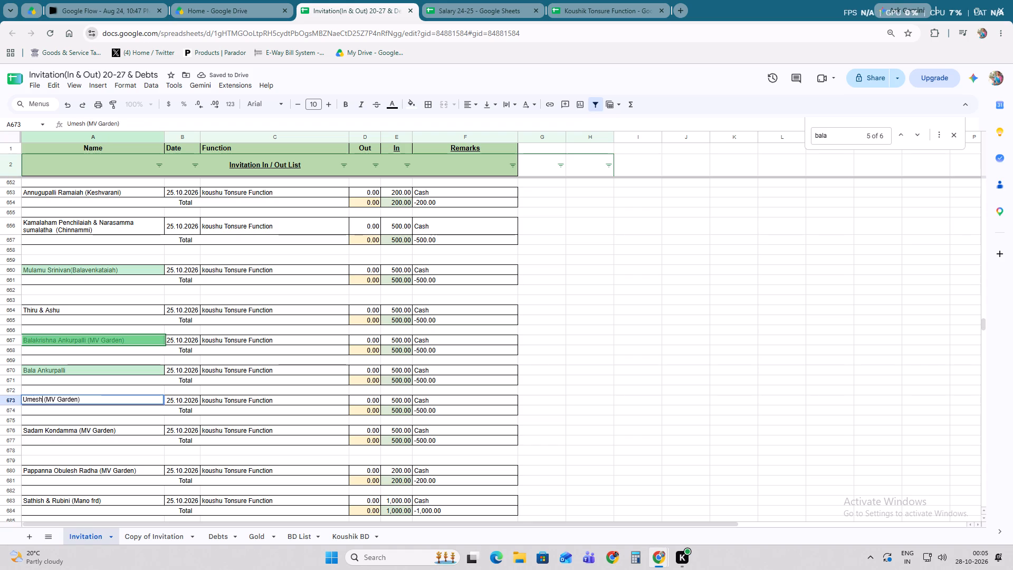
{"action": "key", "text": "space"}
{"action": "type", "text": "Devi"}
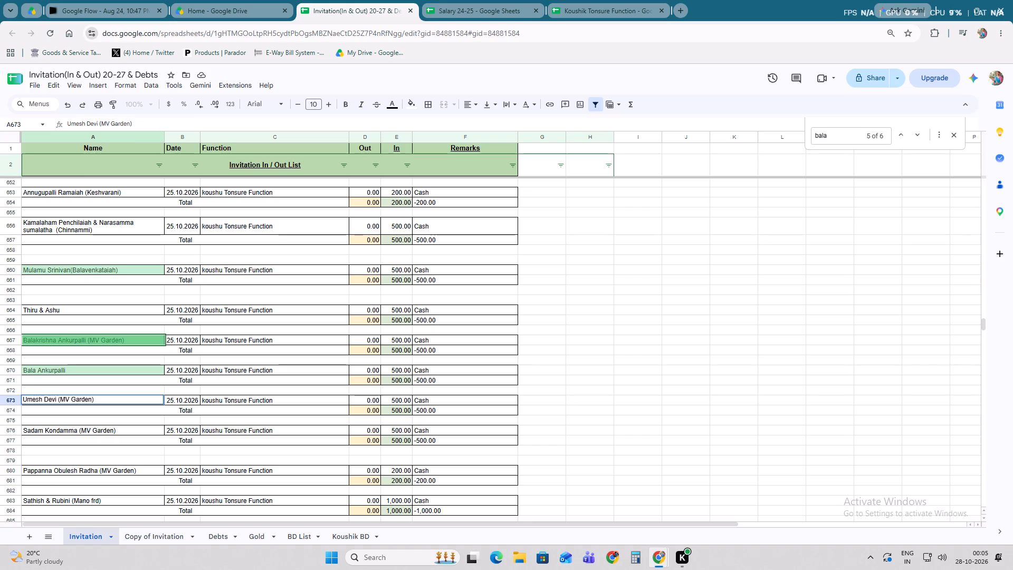
Replace the place name in brackets in A673 with Ulsoor, keeping the copied In amount of 500.
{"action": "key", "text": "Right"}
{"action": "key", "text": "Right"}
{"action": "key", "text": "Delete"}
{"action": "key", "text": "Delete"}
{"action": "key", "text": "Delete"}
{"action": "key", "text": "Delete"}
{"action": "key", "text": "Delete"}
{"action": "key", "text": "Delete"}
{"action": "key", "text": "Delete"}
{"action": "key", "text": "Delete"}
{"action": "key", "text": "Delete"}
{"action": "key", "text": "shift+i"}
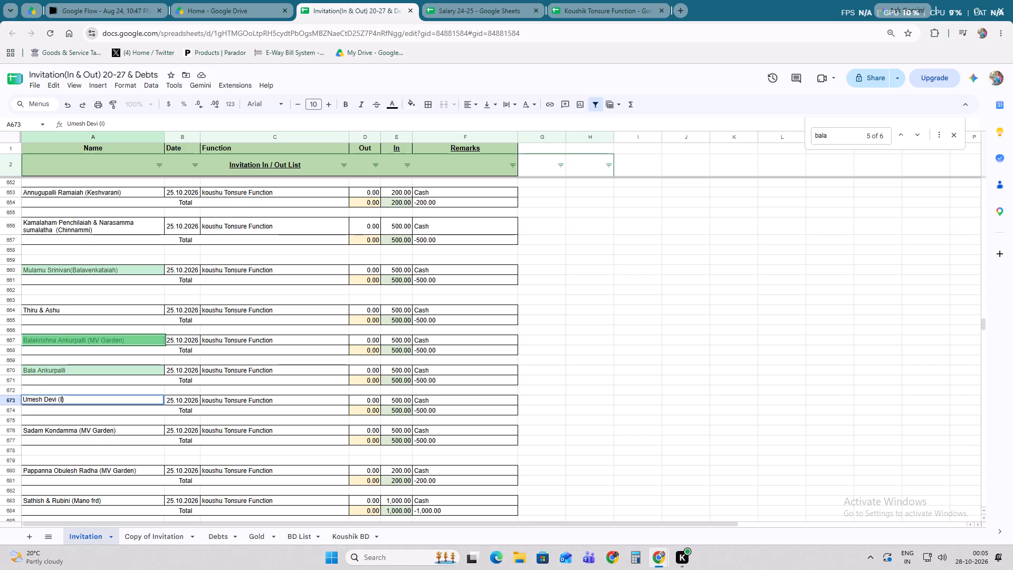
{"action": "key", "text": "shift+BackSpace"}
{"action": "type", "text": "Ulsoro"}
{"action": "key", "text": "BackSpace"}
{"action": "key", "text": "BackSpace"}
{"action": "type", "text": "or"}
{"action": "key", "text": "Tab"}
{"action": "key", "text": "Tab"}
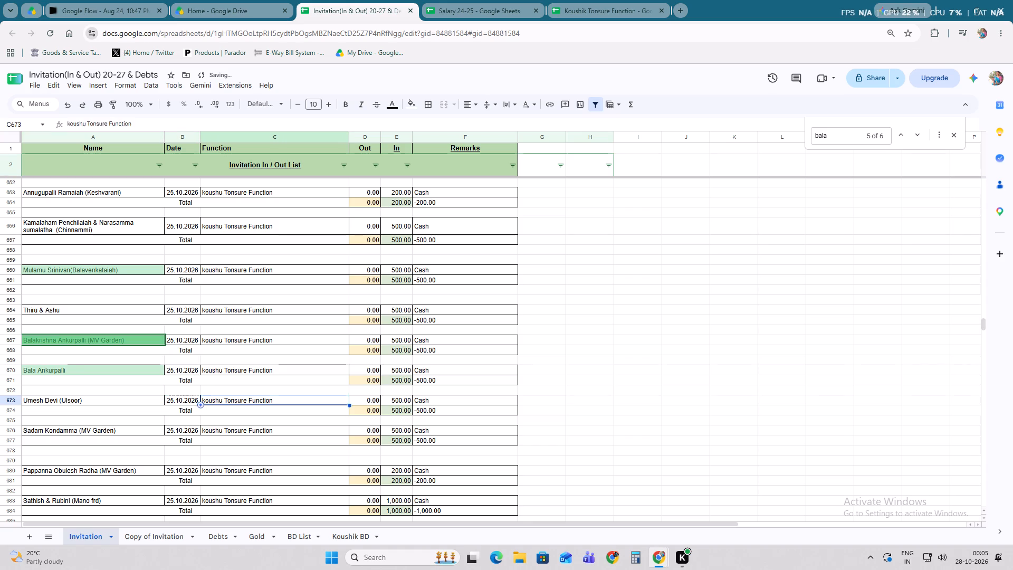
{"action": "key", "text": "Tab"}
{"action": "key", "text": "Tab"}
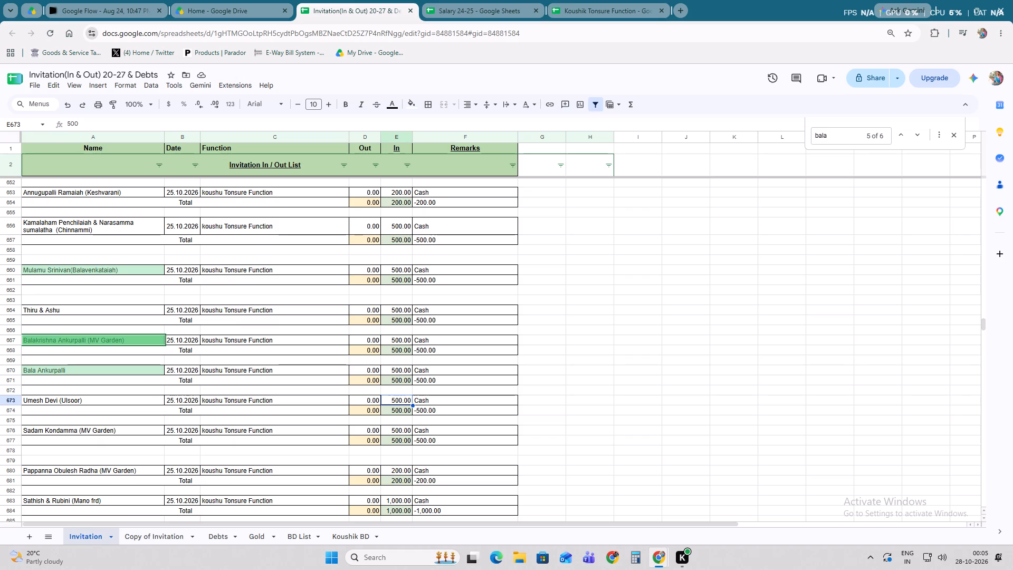
Find the guest matching guj, insert a row below row 519 and merge the name cell across A519:A520.
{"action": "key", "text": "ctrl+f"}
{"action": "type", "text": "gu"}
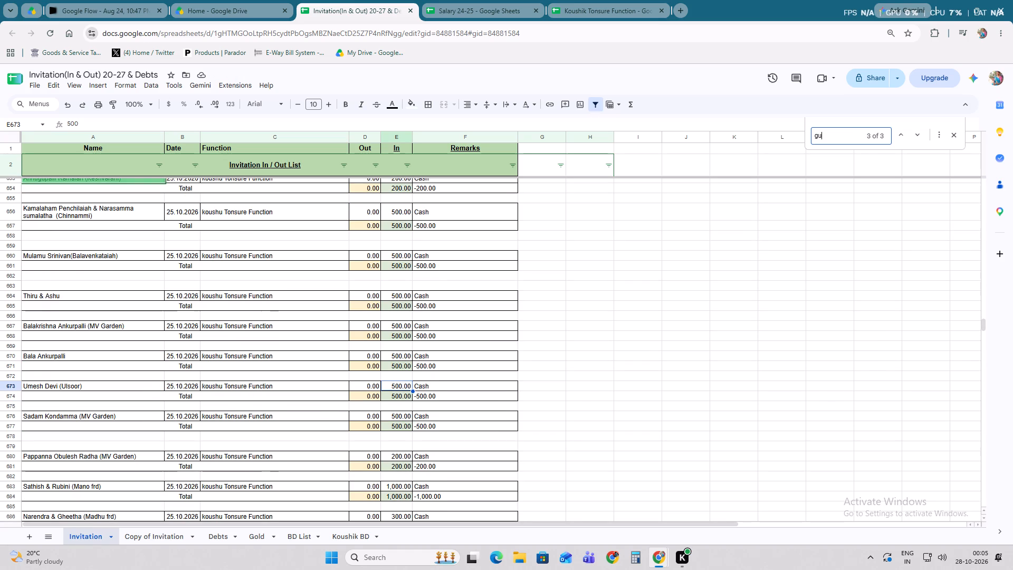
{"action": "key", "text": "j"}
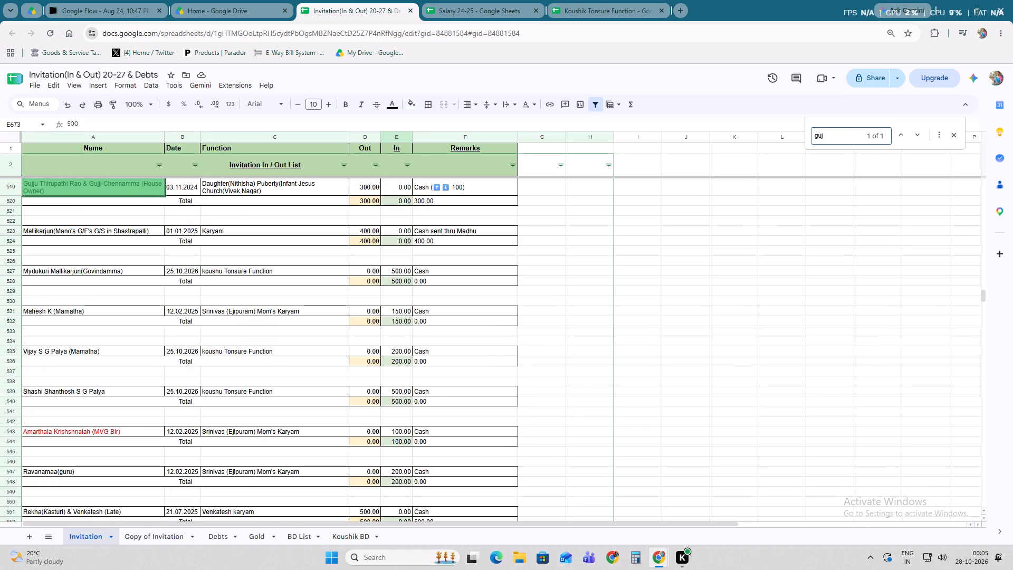
{"action": "left_click", "coordinate": [7, 190]}
{"action": "right_click", "coordinate": [7, 190]}
{"action": "left_click", "coordinate": [66, 289]}
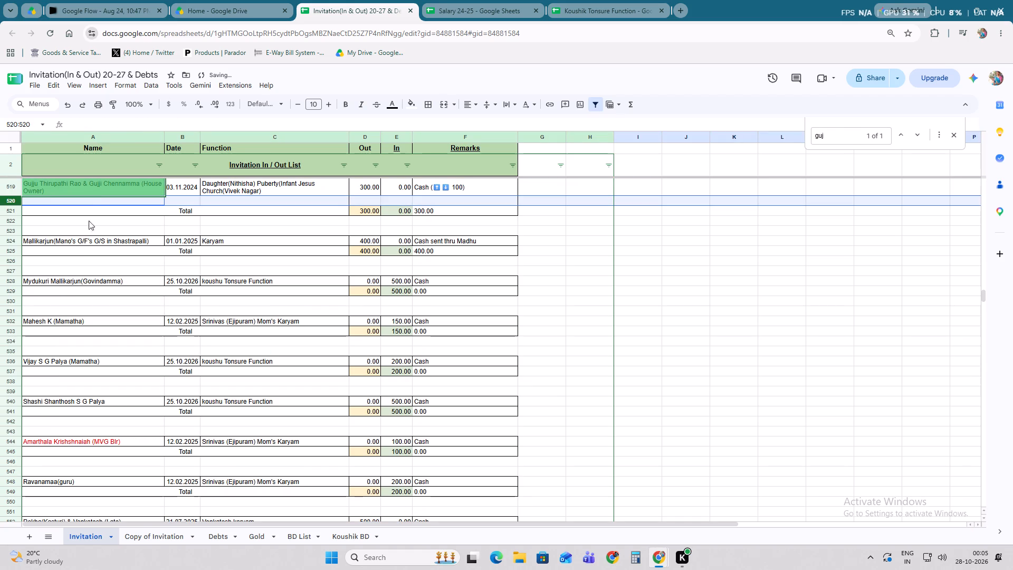
{"action": "left_click", "coordinate": [97, 193]}
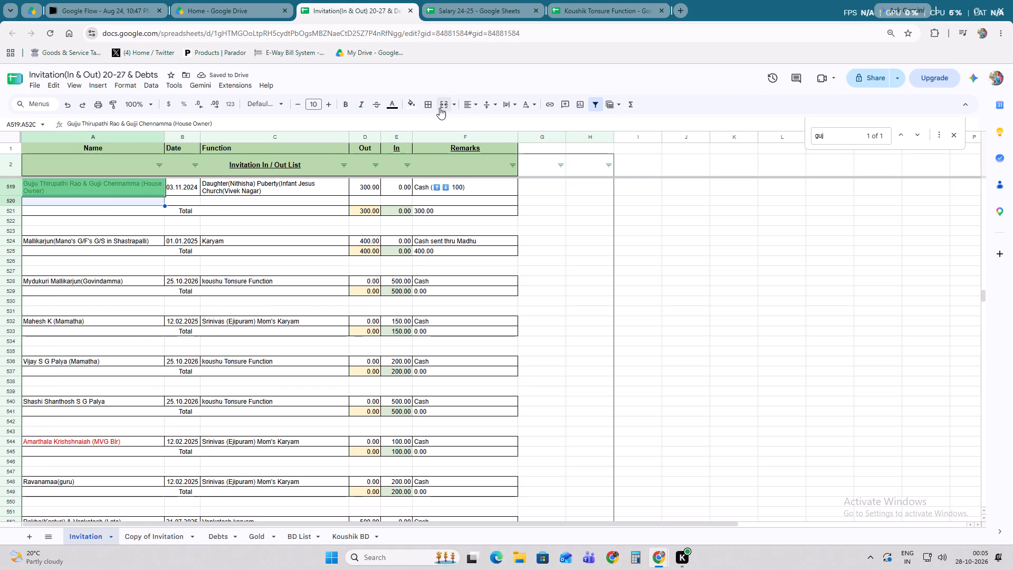
{"action": "left_click", "coordinate": [439, 107]}
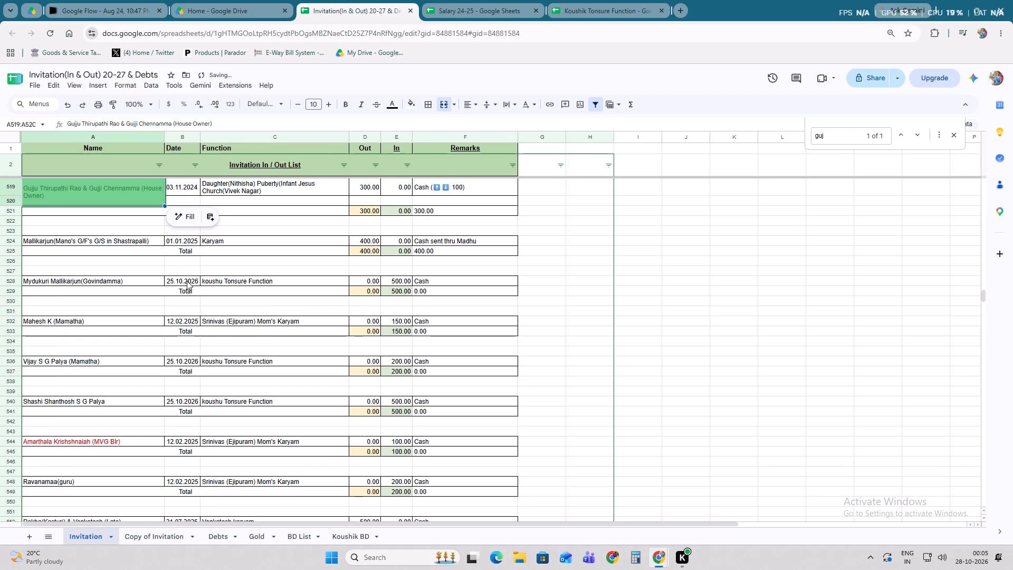
Copy the koushu Tonsure Function details with the 500 cash In amount from B528:F528 into row 520.
{"action": "left_click_drag", "start_coordinate": [187, 281], "coordinate": [413, 283]}
{"action": "key", "text": "ctrl+c"}
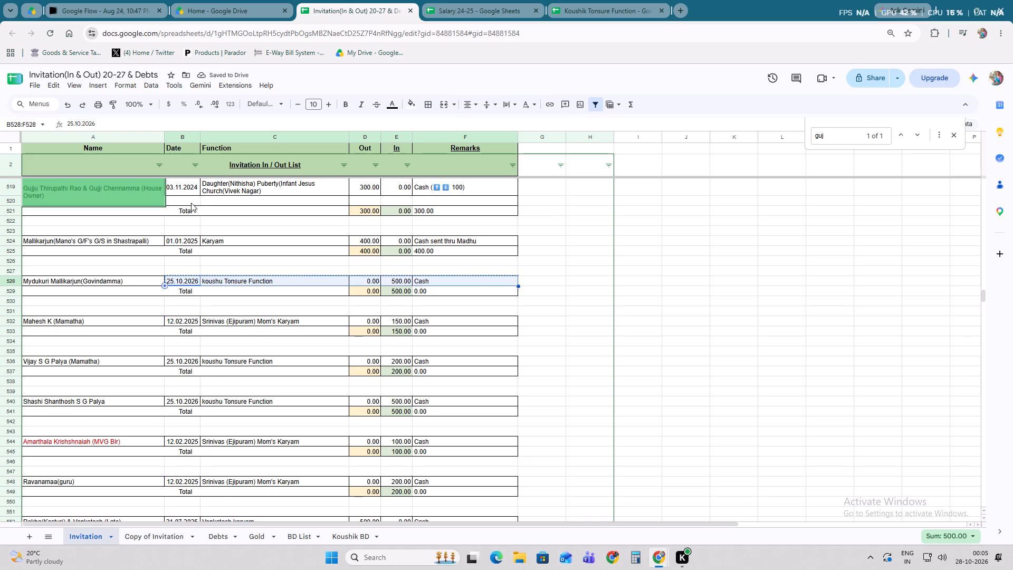
{"action": "left_click", "coordinate": [181, 201]}
{"action": "key", "text": "ctrl+v"}
{"action": "left_click", "coordinate": [227, 235]}
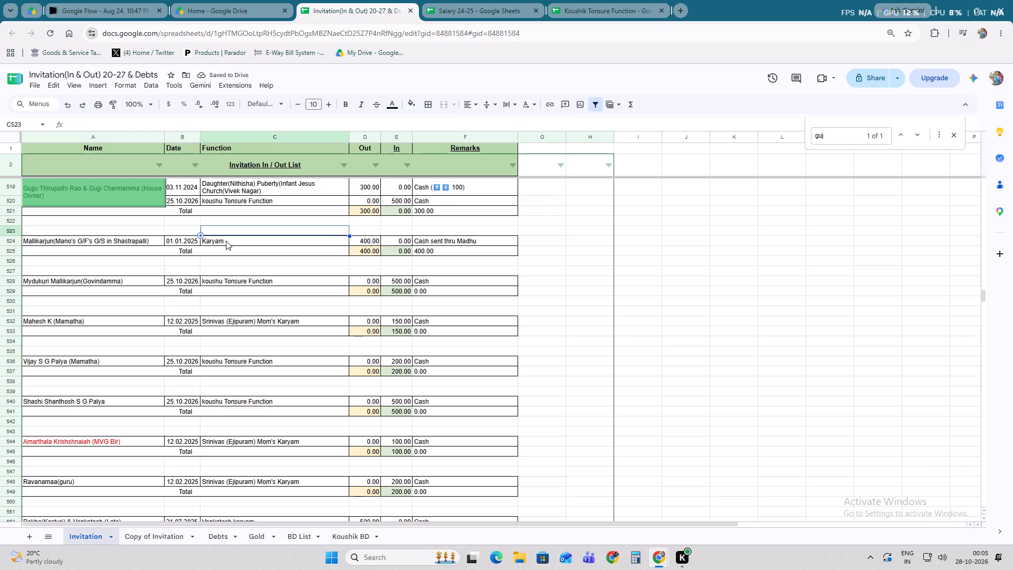
Search the sheet for vela, art, ara and arathi to look for existing guest entries.
{"action": "key", "text": "ctrl+f"}
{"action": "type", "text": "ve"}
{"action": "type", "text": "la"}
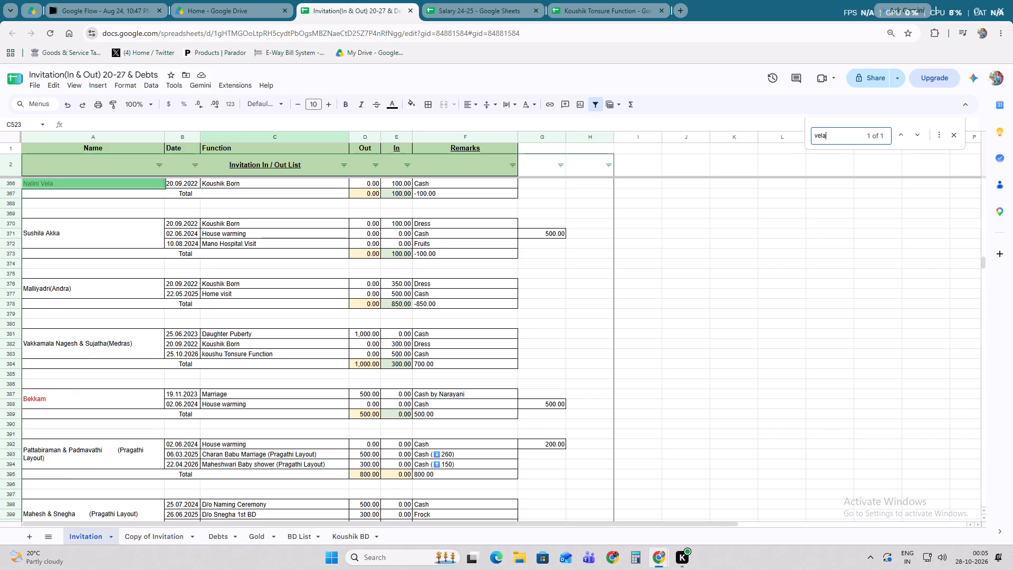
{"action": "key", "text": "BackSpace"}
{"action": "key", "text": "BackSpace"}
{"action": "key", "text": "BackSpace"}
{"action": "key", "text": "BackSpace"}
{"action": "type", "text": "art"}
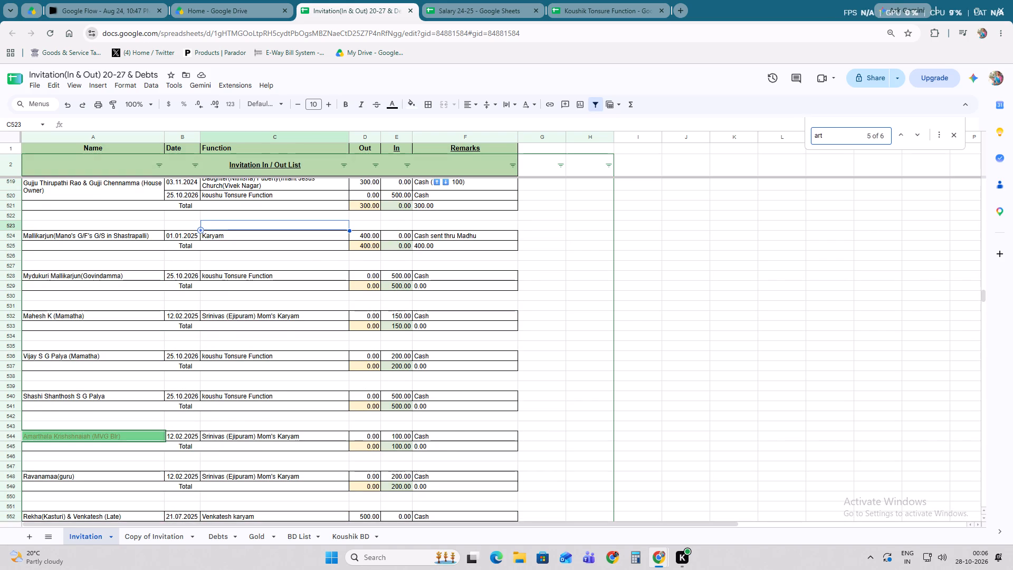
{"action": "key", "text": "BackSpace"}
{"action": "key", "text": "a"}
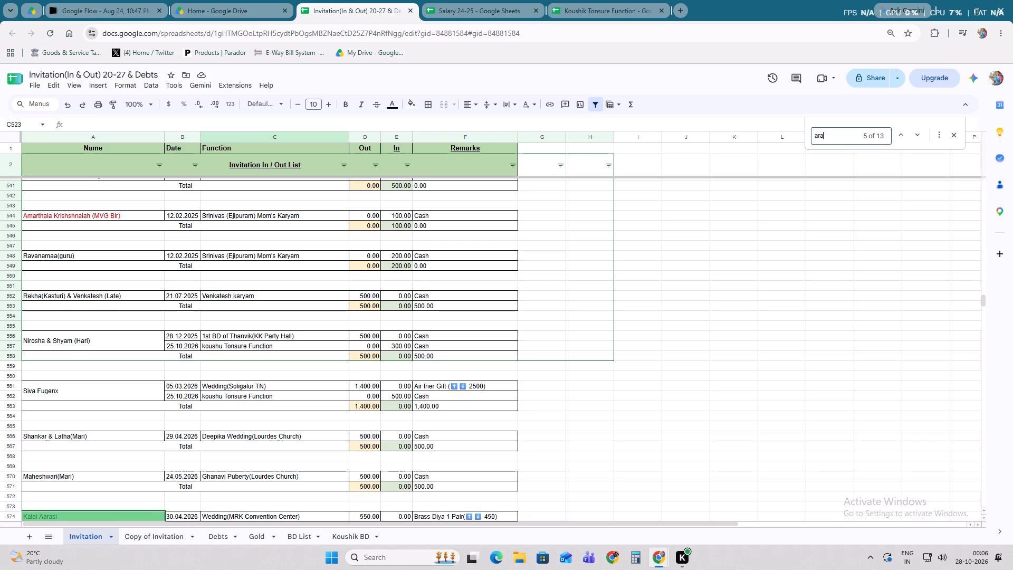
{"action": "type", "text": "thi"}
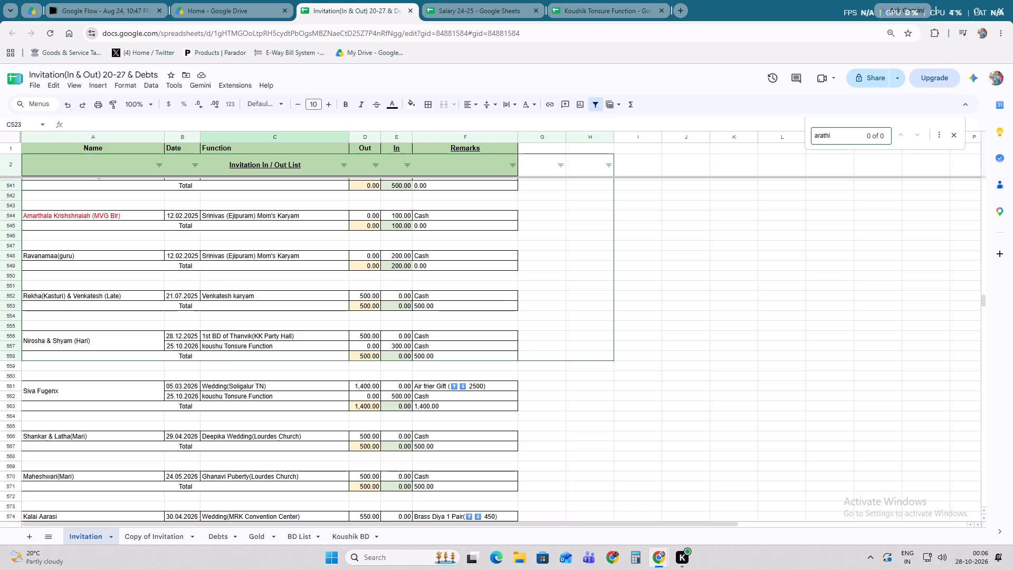
Find the entry matching arthi, insert a row below row 312 and merge the name cell across A311:A313.
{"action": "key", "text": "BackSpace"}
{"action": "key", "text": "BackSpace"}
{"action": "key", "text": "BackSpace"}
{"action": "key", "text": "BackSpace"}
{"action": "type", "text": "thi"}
{"action": "scroll", "coordinate": [65, 307], "scroll_direction": "up", "scroll_amount": 1}
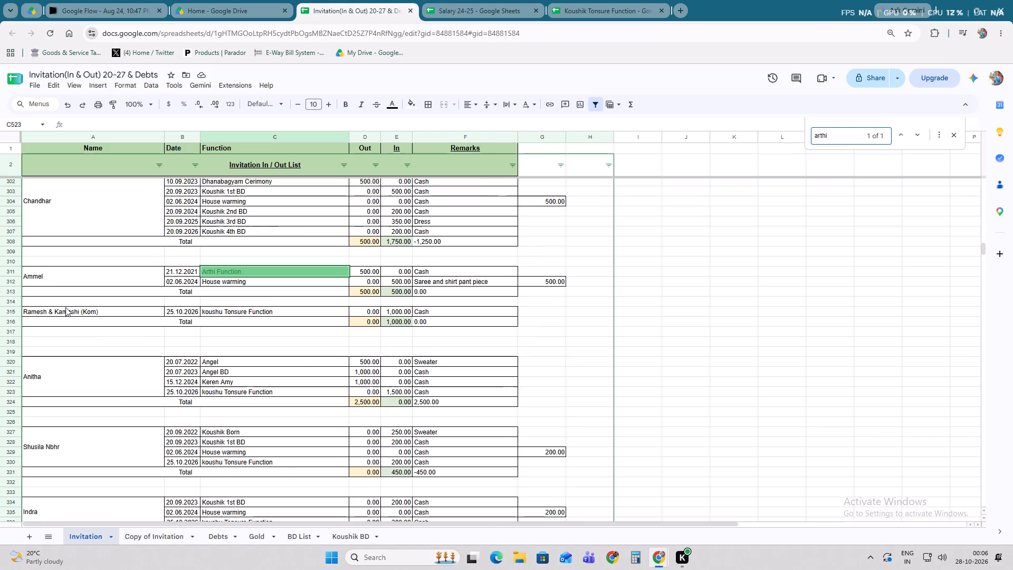
{"action": "left_click", "coordinate": [12, 281]}
{"action": "right_click", "coordinate": [12, 281]}
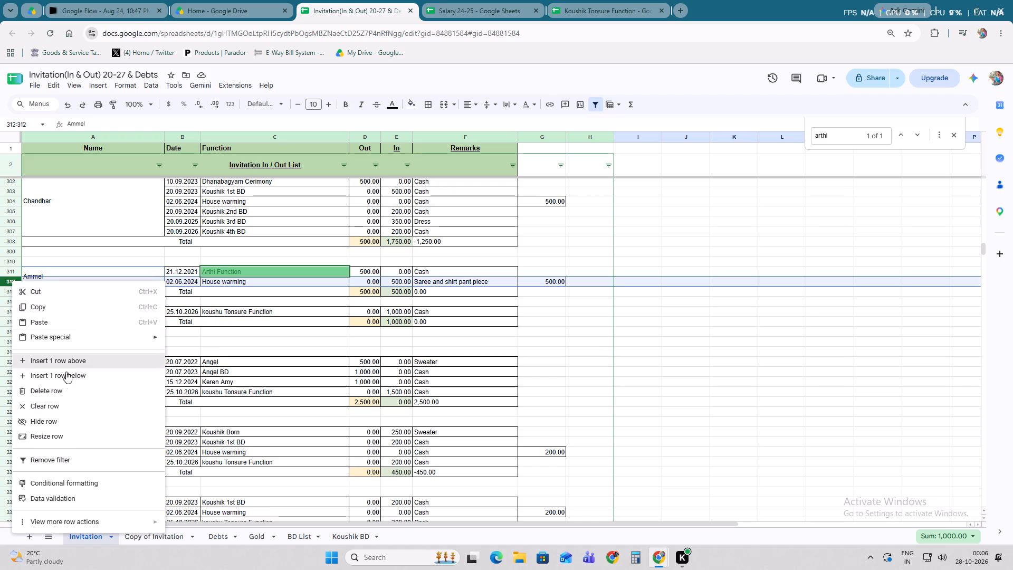
{"action": "left_click", "coordinate": [66, 376]}
{"action": "left_click_drag", "start_coordinate": [98, 277], "coordinate": [98, 290]}
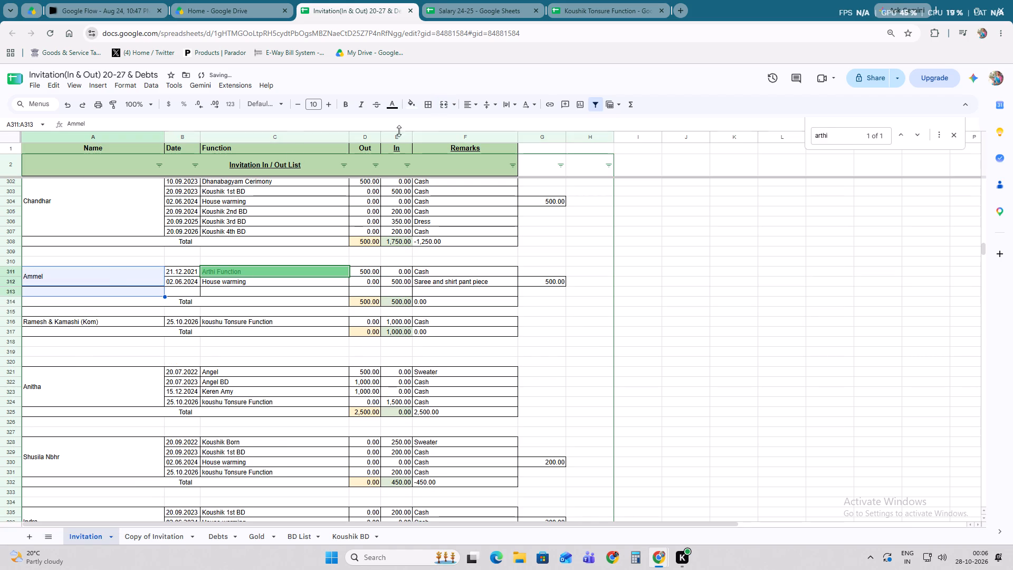
{"action": "left_click", "coordinate": [438, 107]}
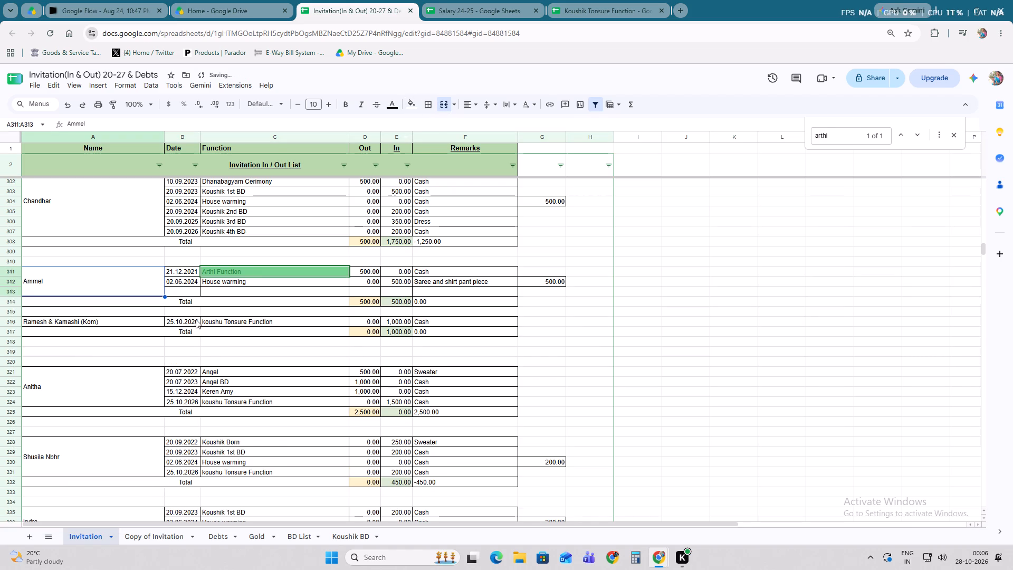
Copy the koushu Tonsure Function details with the 1,000 cash In amount from B316:F316 into row 313.
{"action": "left_click_drag", "start_coordinate": [186, 318], "coordinate": [423, 322]}
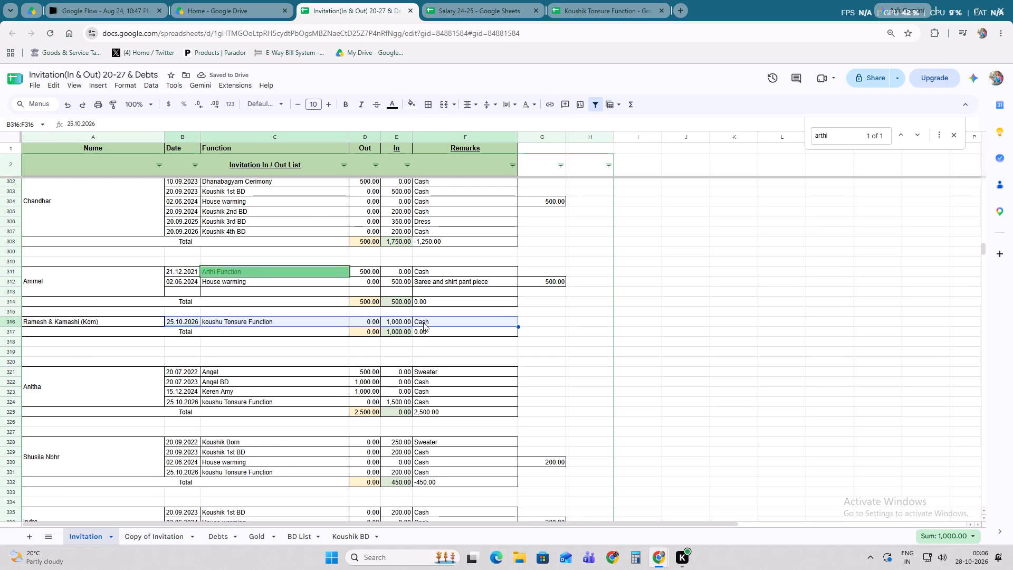
{"action": "key", "text": "ctrl+c"}
{"action": "left_click", "coordinate": [185, 291]}
{"action": "key", "text": "ctrl+v"}
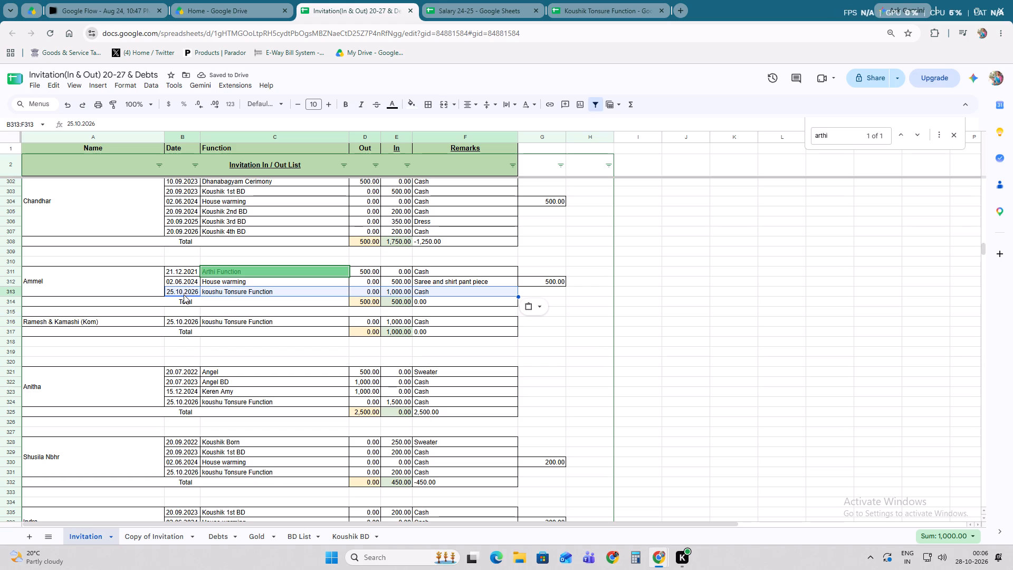
{"action": "left_click", "coordinate": [419, 326]}
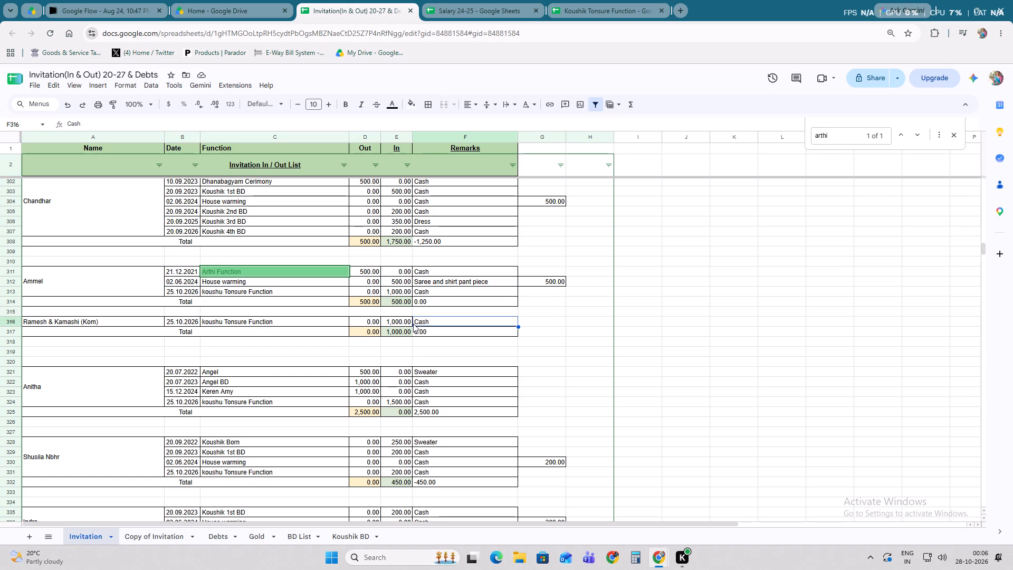
Search the sheet for srini and examine each match and the last entries of the list for an existing guest entry.
{"action": "key", "text": "ctrl+f"}
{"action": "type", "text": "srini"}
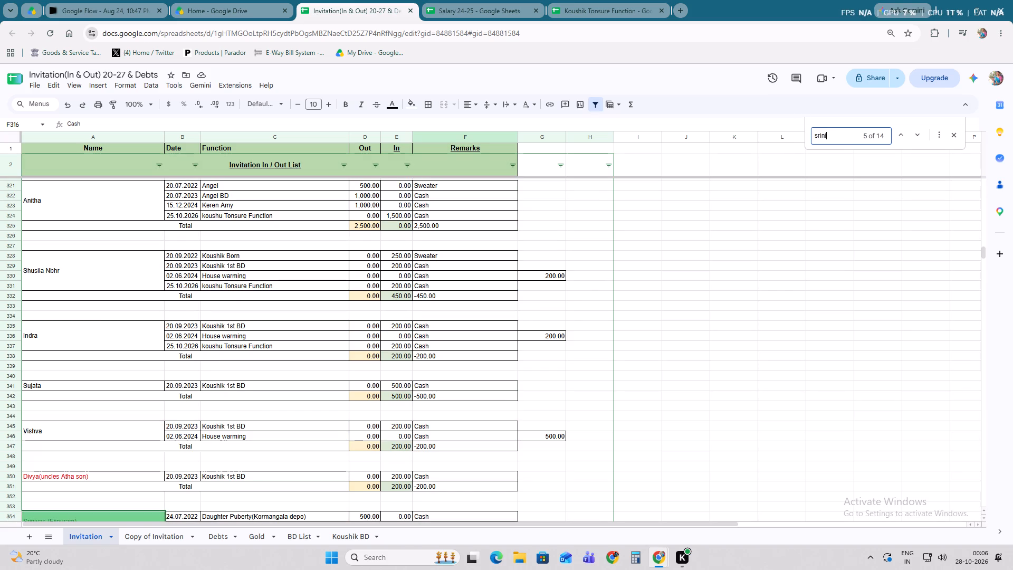
{"action": "triple_click", "coordinate": [899, 131]}
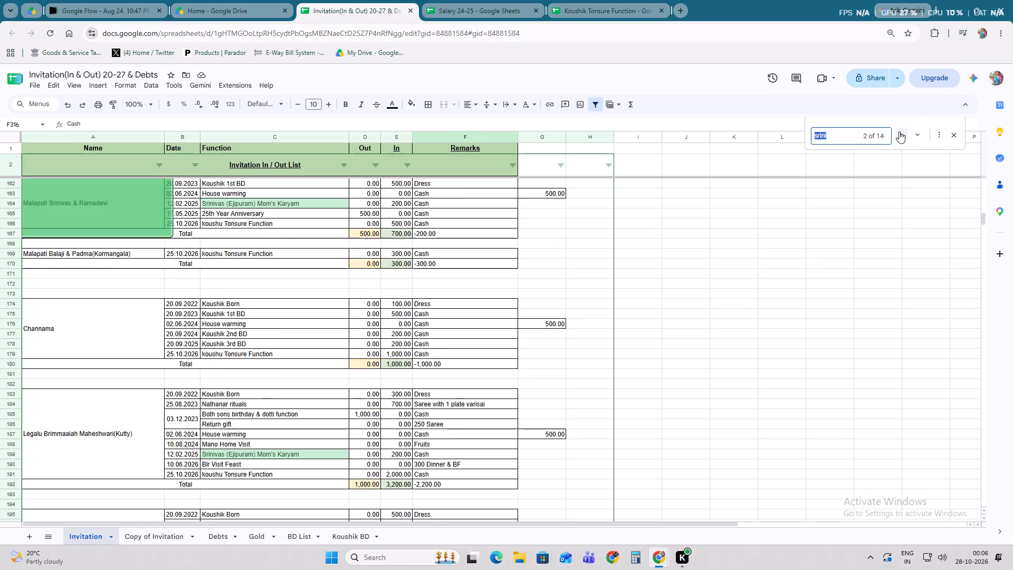
{"action": "left_click", "coordinate": [899, 131]}
{"action": "left_click", "coordinate": [899, 131]}
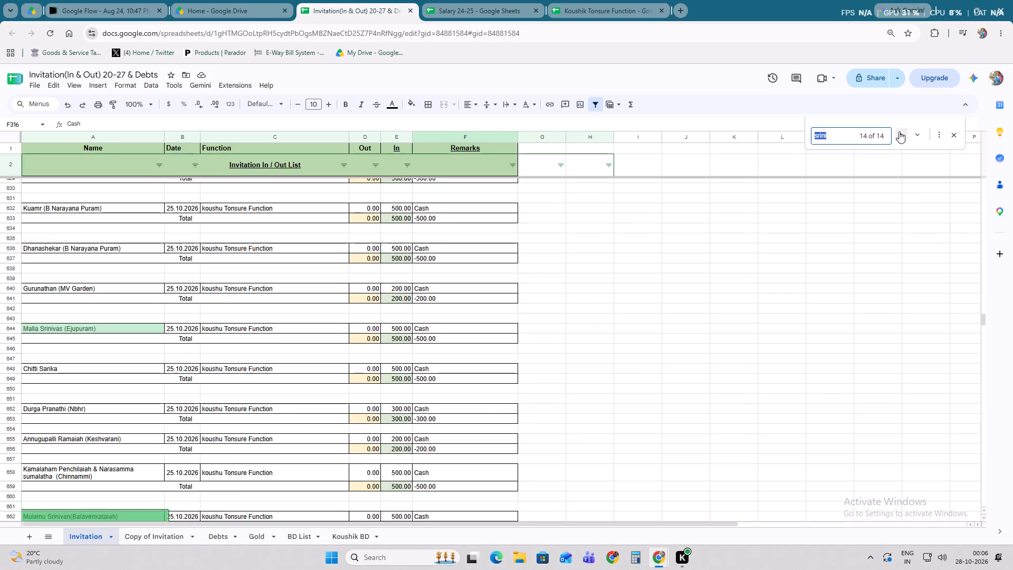
{"action": "left_click", "coordinate": [899, 131]}
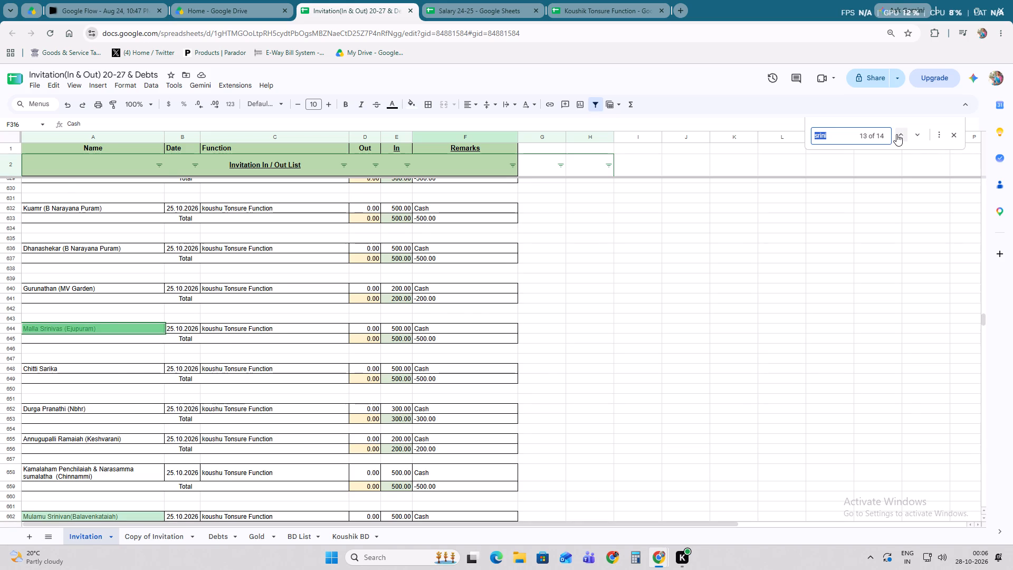
{"action": "left_click", "coordinate": [896, 134]}
{"action": "left_click", "coordinate": [930, 134]}
{"action": "double_click", "coordinate": [921, 134]}
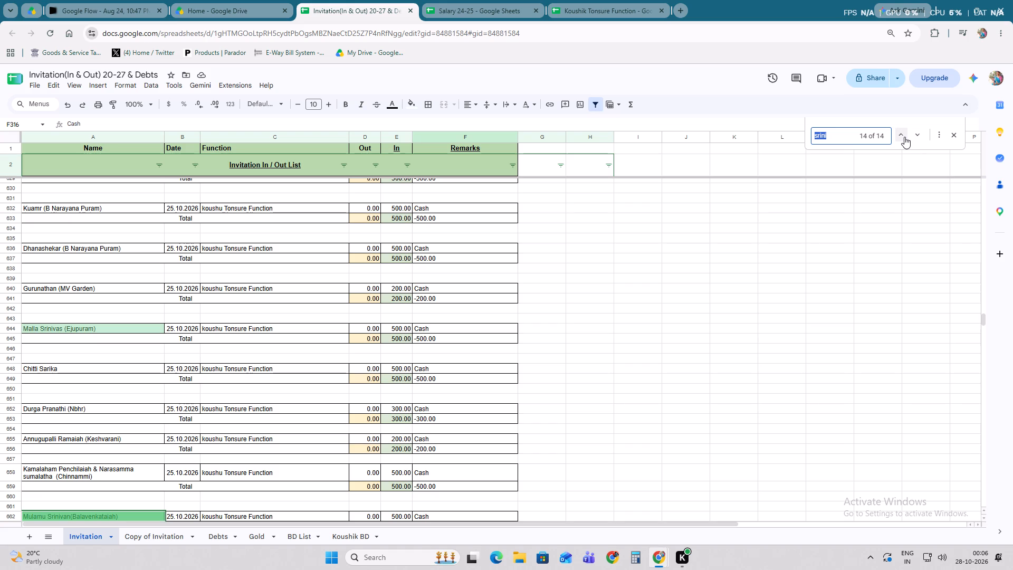
{"action": "left_click", "coordinate": [904, 137]}
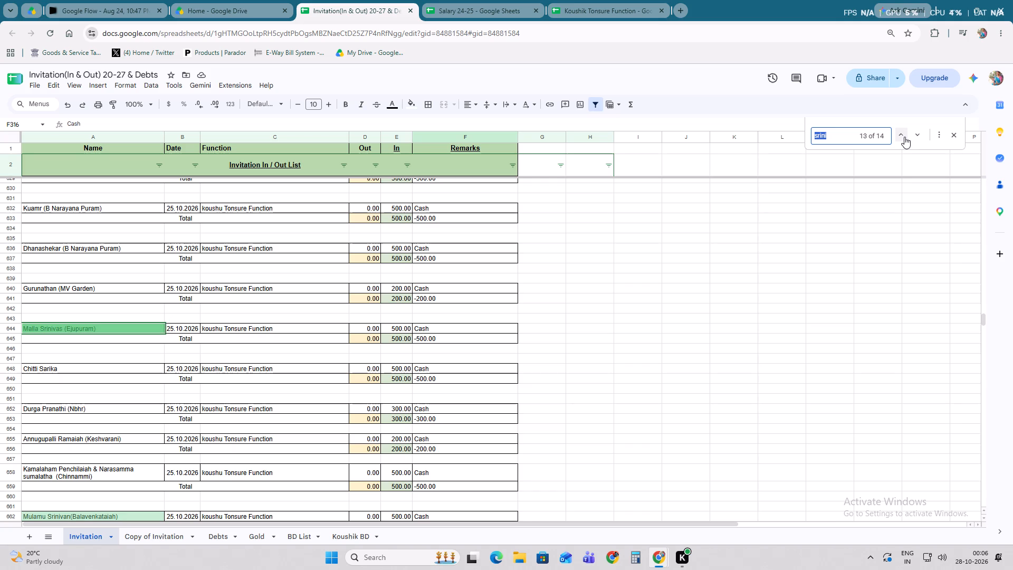
{"action": "left_click", "coordinate": [904, 137]}
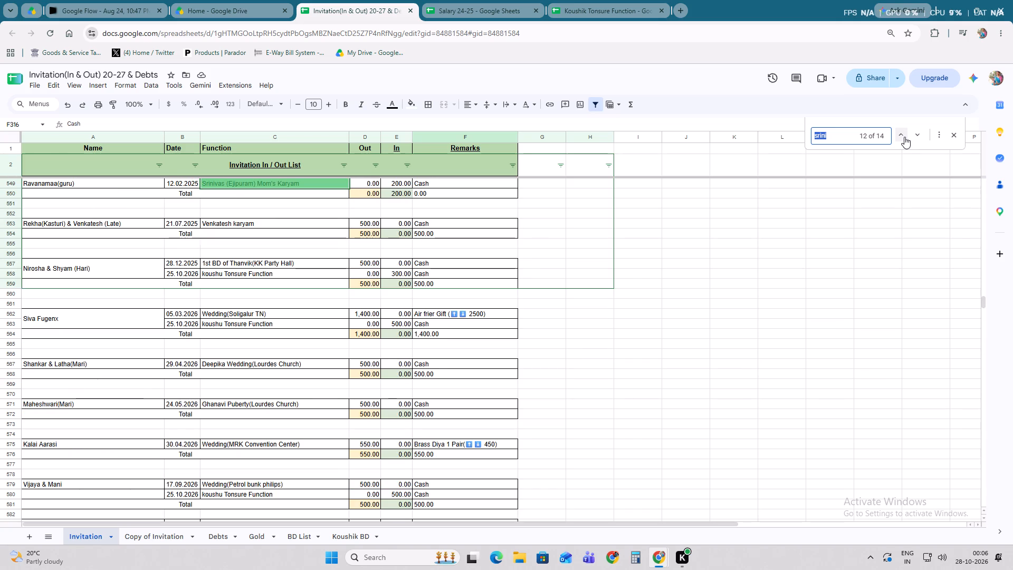
{"action": "left_click", "coordinate": [904, 137]}
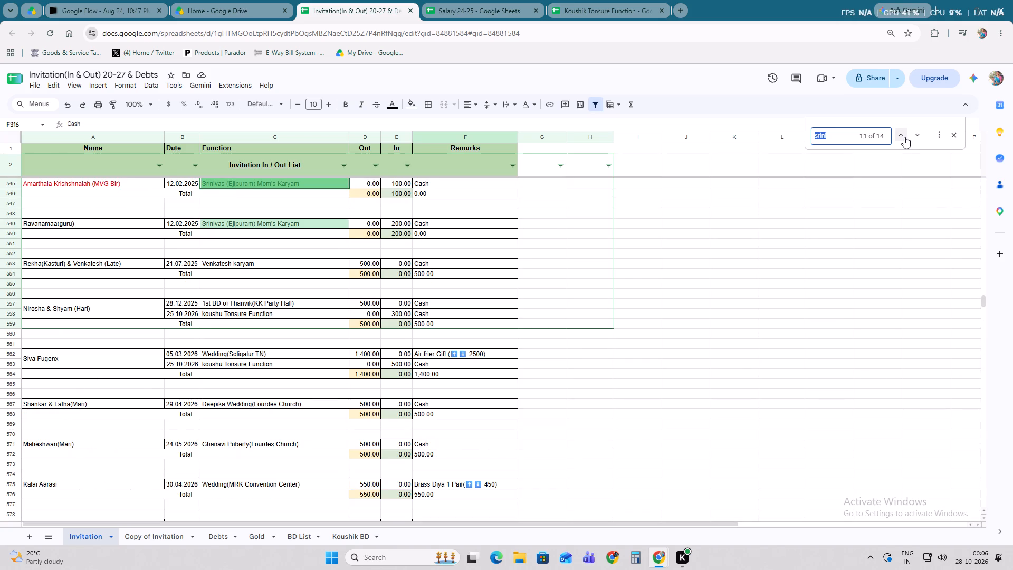
{"action": "left_click", "coordinate": [904, 137]}
{"action": "left_click", "coordinate": [904, 137]}
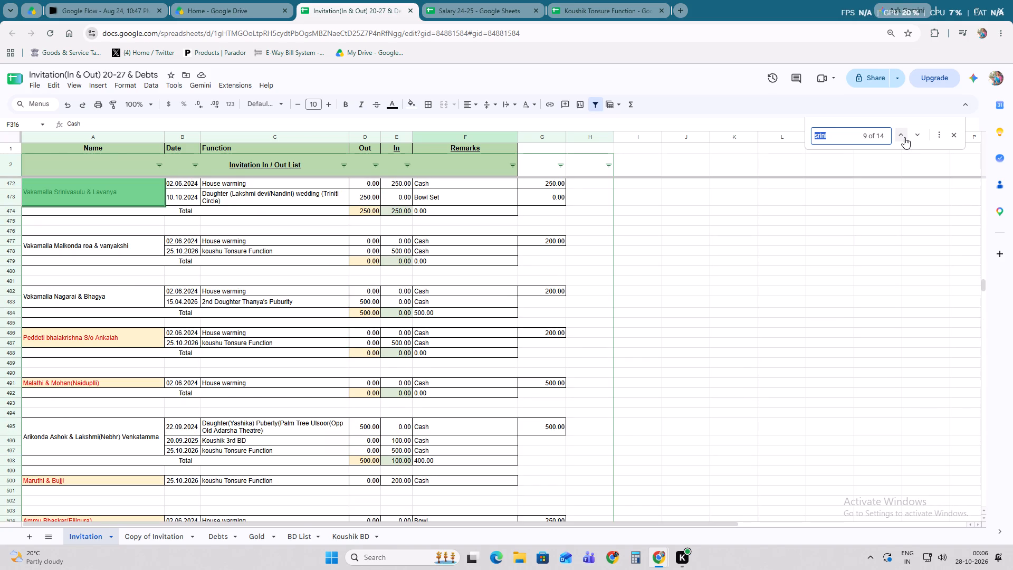
{"action": "left_click", "coordinate": [904, 137]}
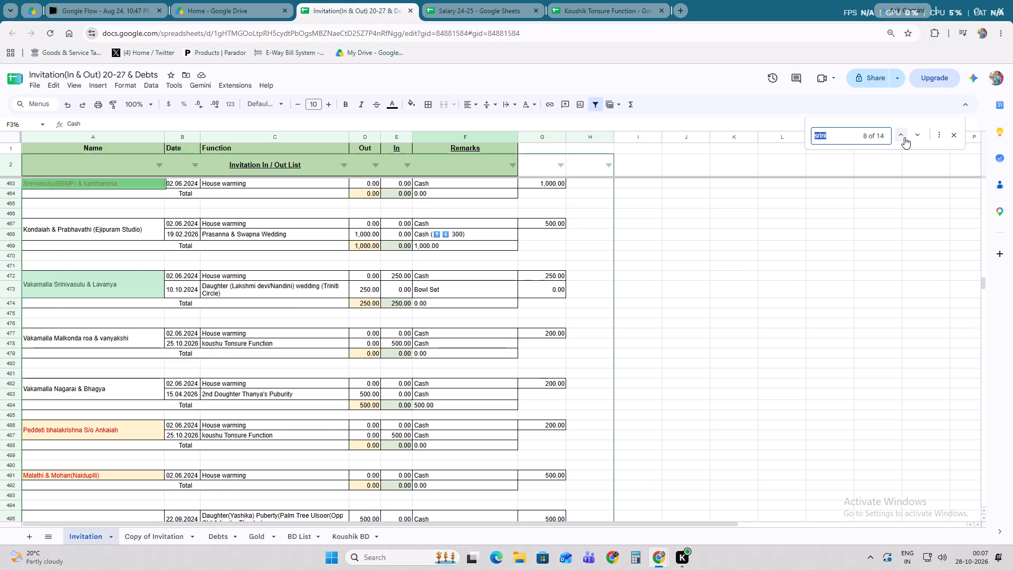
{"action": "left_click", "coordinate": [904, 137]}
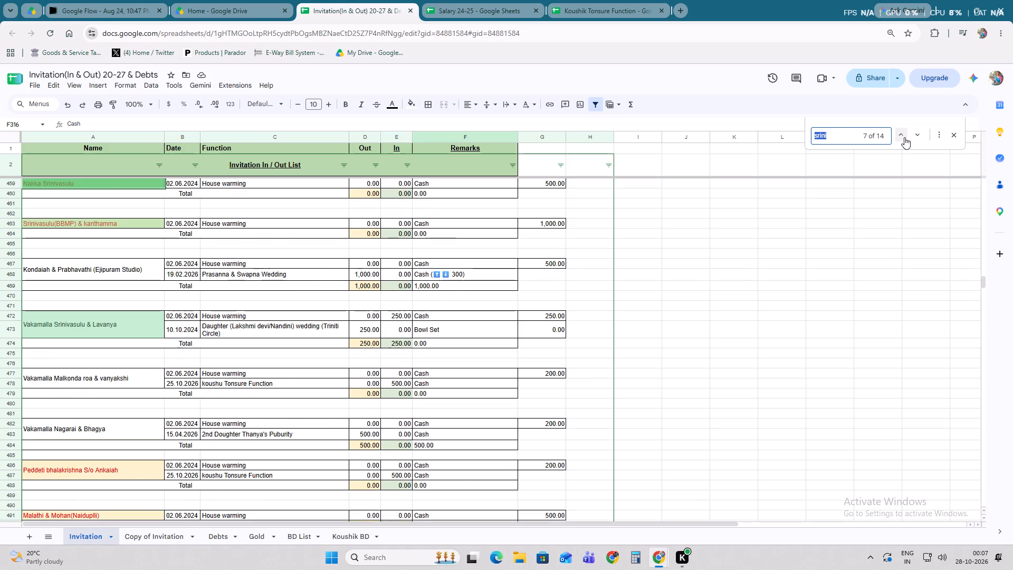
{"action": "left_click", "coordinate": [904, 137]}
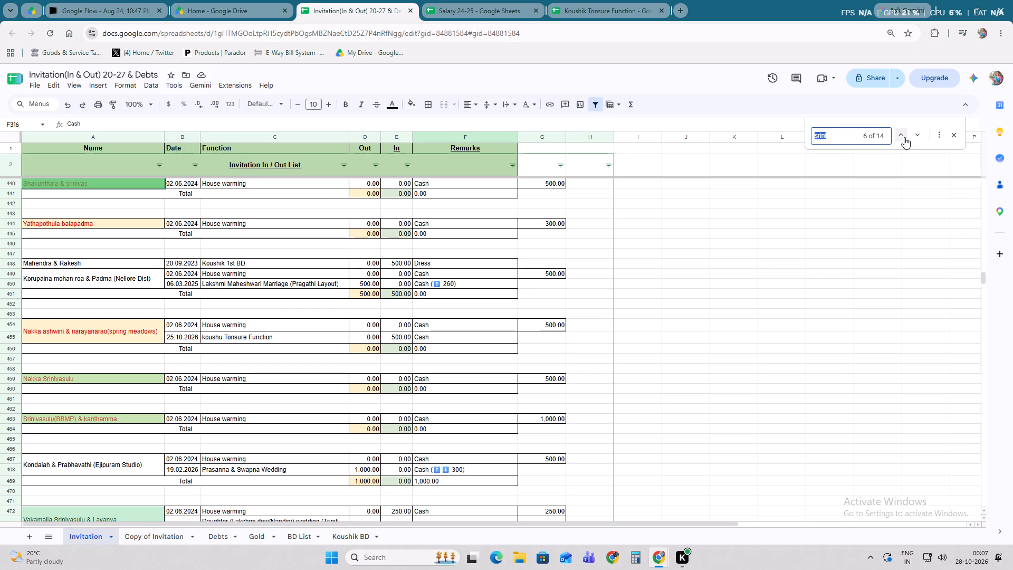
{"action": "left_click", "coordinate": [904, 137]}
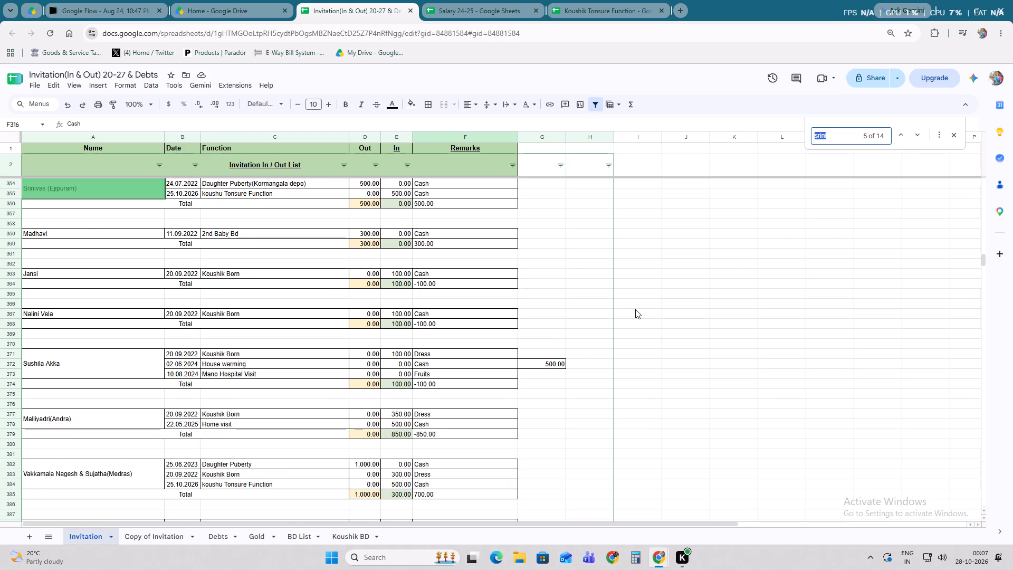
{"action": "scroll", "coordinate": [635, 309], "scroll_direction": "up", "scroll_amount": 1}
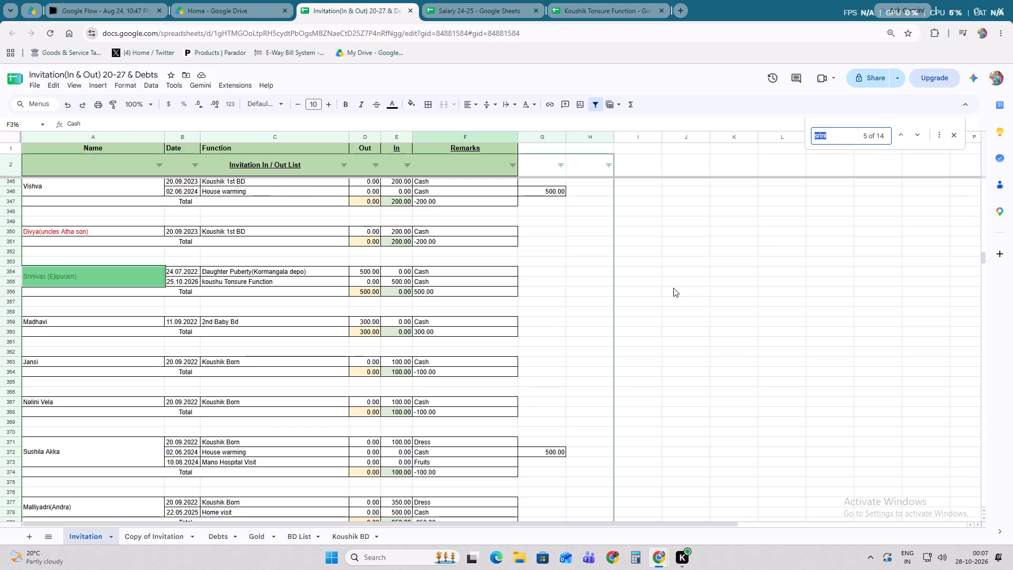
{"action": "left_click", "coordinate": [895, 135]}
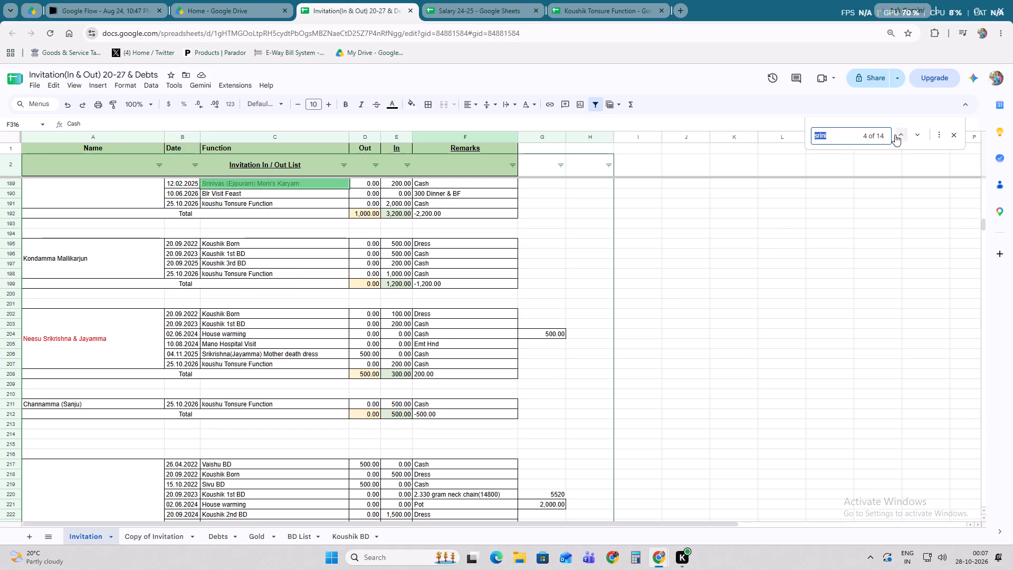
{"action": "left_click", "coordinate": [895, 135]}
{"action": "left_click", "coordinate": [895, 135]}
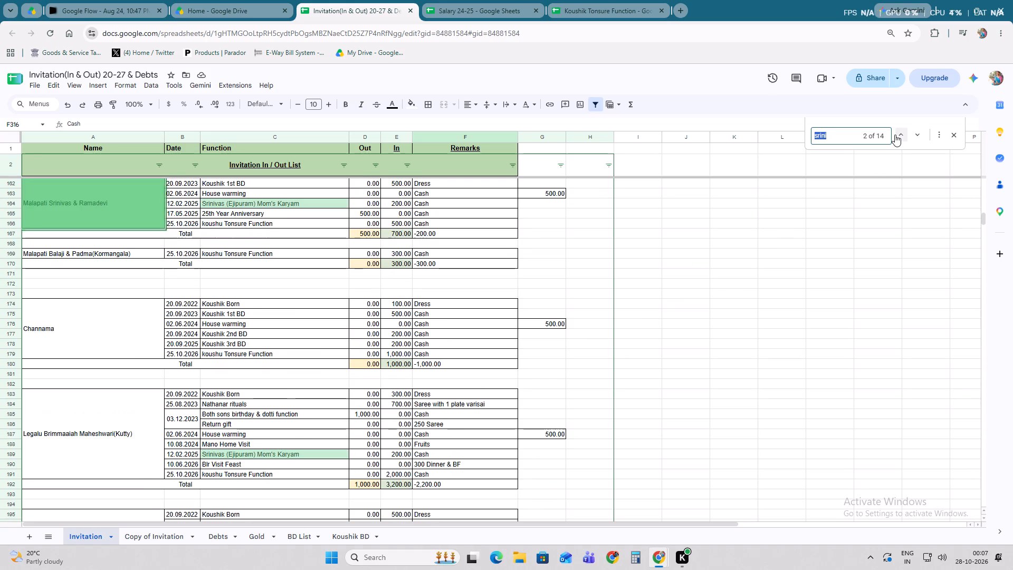
{"action": "left_click", "coordinate": [895, 135]}
{"action": "left_click", "coordinate": [895, 135]}
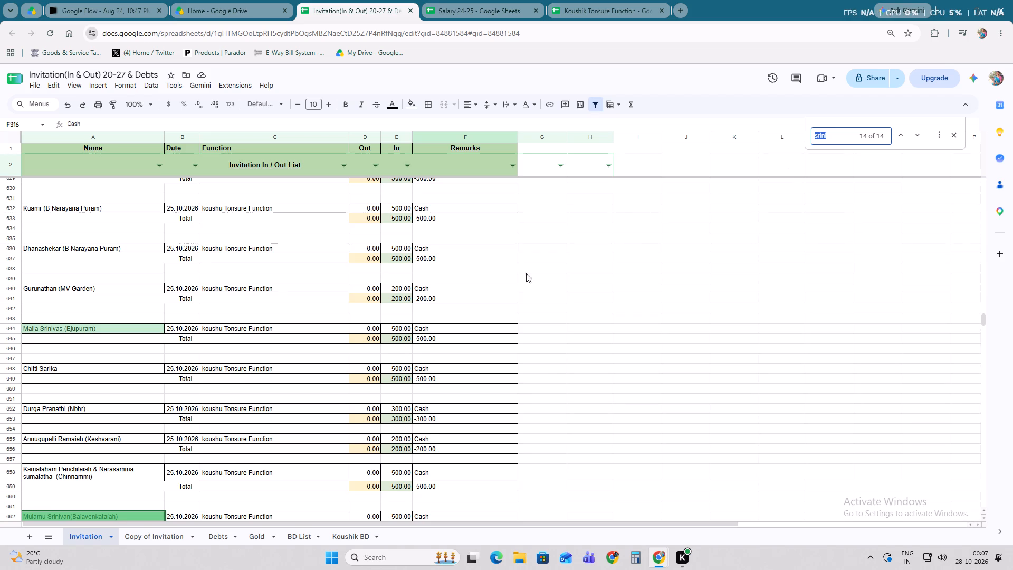
{"action": "scroll", "coordinate": [509, 284], "scroll_direction": "down", "scroll_amount": 3}
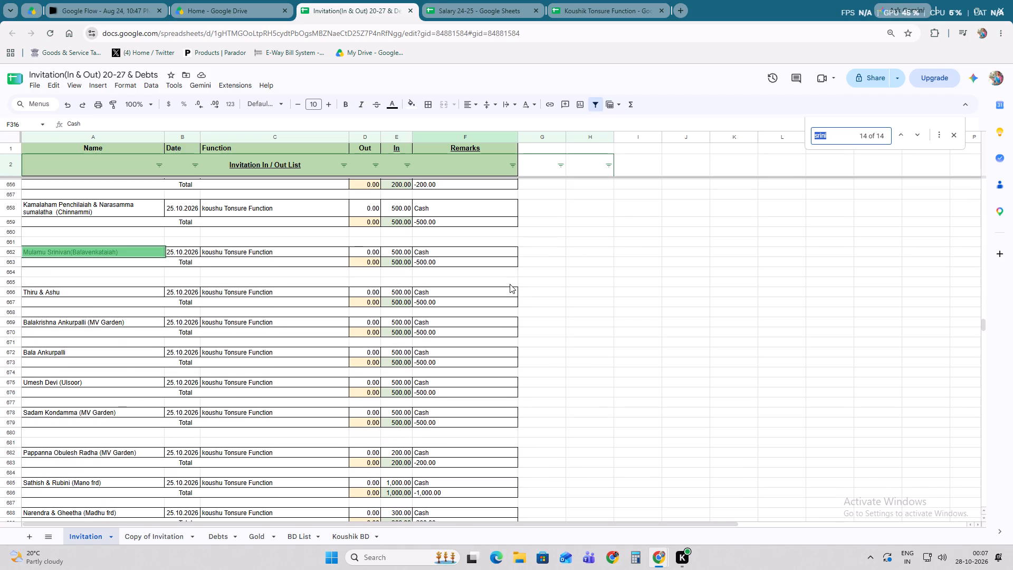
{"action": "scroll", "coordinate": [510, 284], "scroll_direction": "down", "scroll_amount": 4}
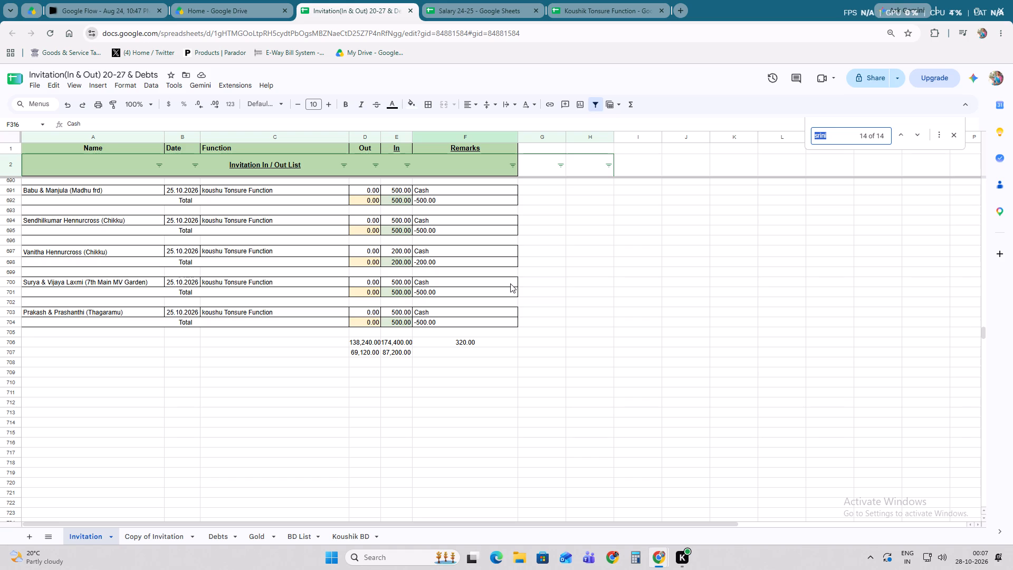
{"action": "scroll", "coordinate": [510, 283], "scroll_direction": "up", "scroll_amount": 3}
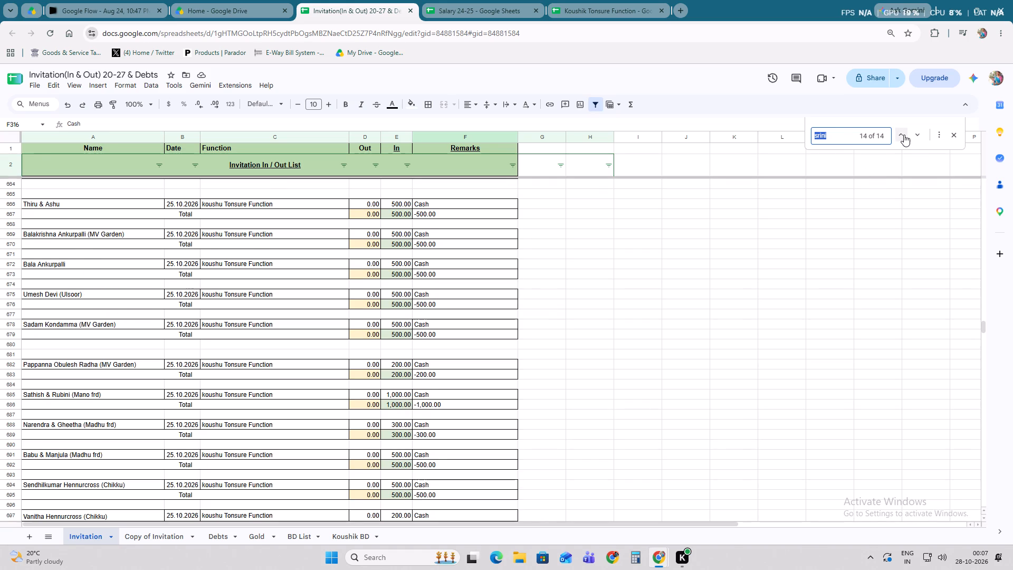
Go back through the srini matches to the Ejipuram guest in row 354 and insert two blank rows above row 357.
{"action": "left_click", "coordinate": [904, 135]}
{"action": "left_click", "coordinate": [904, 135]}
{"action": "left_click", "coordinate": [904, 135]}
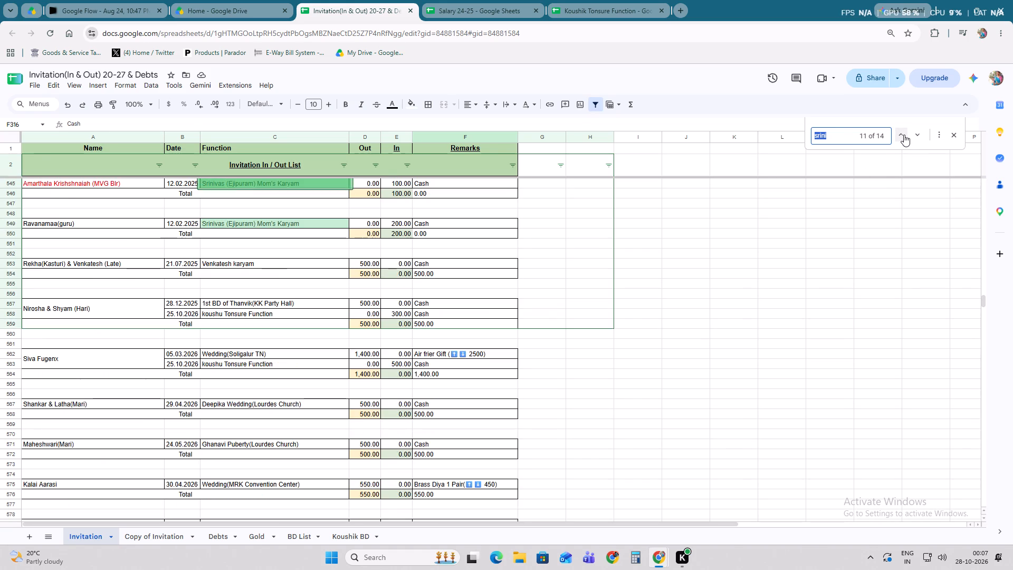
{"action": "left_click", "coordinate": [904, 135]}
{"action": "left_click", "coordinate": [901, 134]}
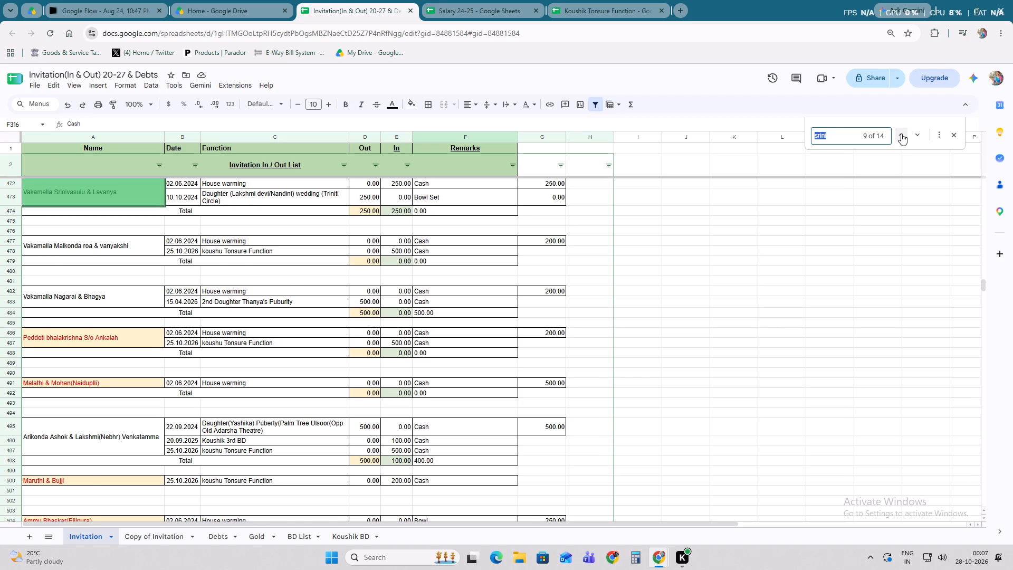
{"action": "left_click", "coordinate": [901, 134]}
{"action": "left_click", "coordinate": [901, 134]}
{"action": "left_click", "coordinate": [901, 134]}
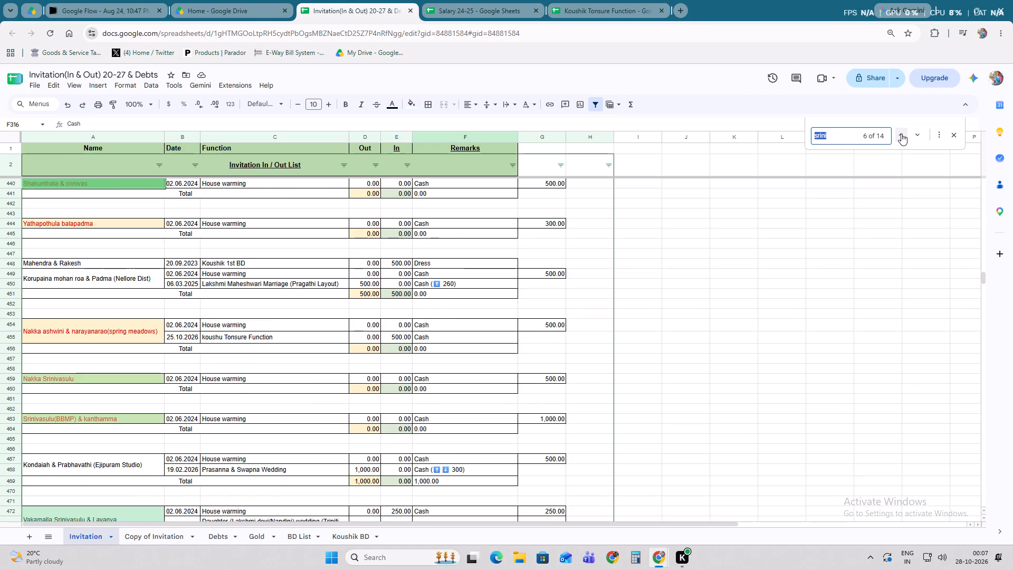
{"action": "left_click", "coordinate": [901, 134]}
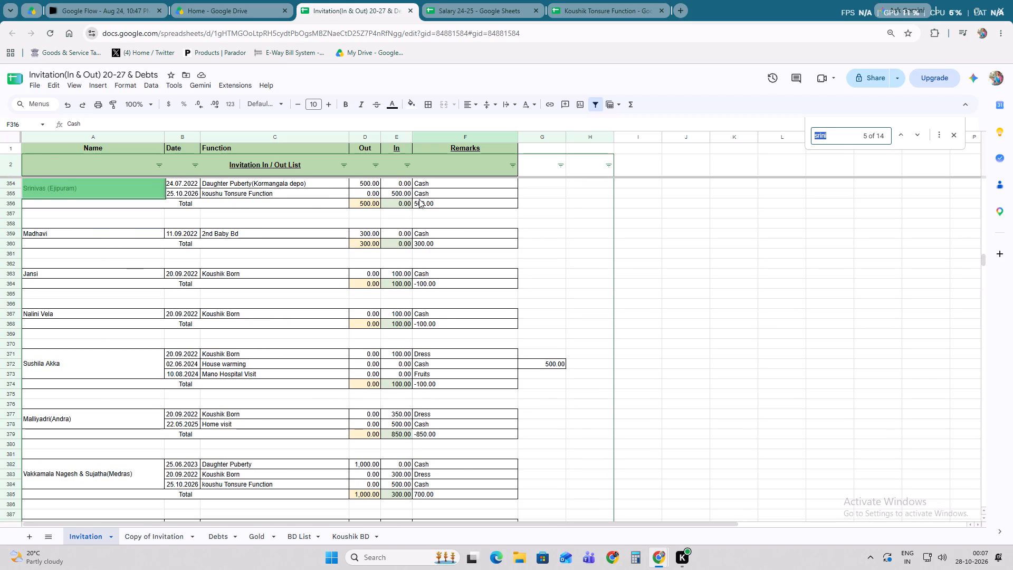
{"action": "left_click", "coordinate": [406, 195]}
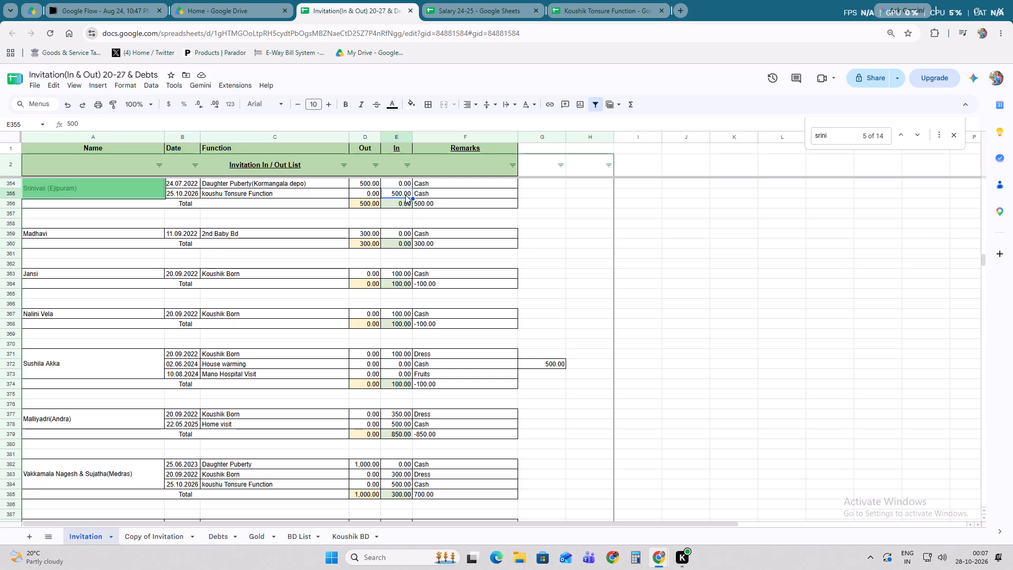
{"action": "double_click", "coordinate": [405, 195]}
{"action": "left_click", "coordinate": [392, 195]}
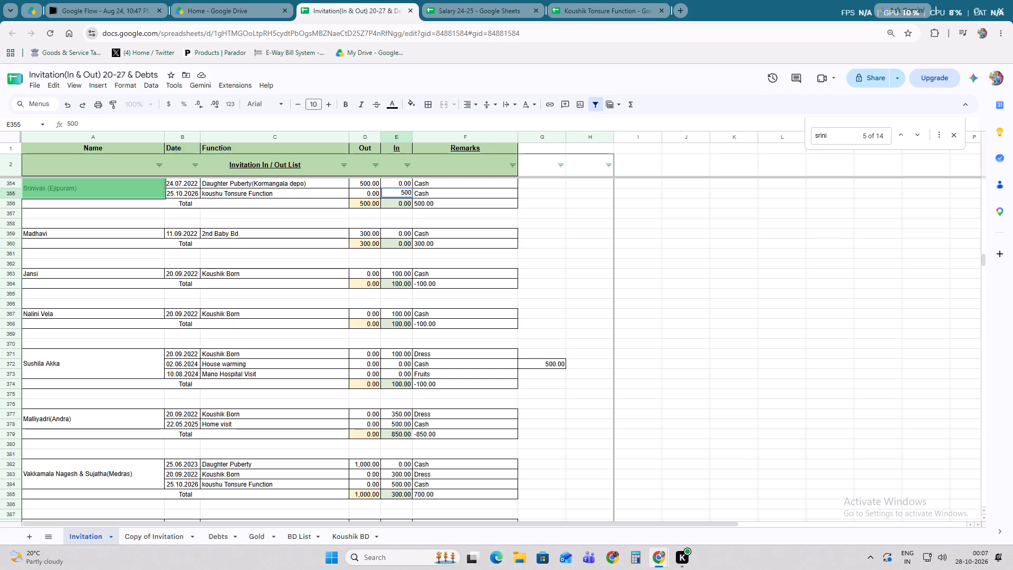
{"action": "left_click_drag", "start_coordinate": [17, 214], "coordinate": [17, 222]}
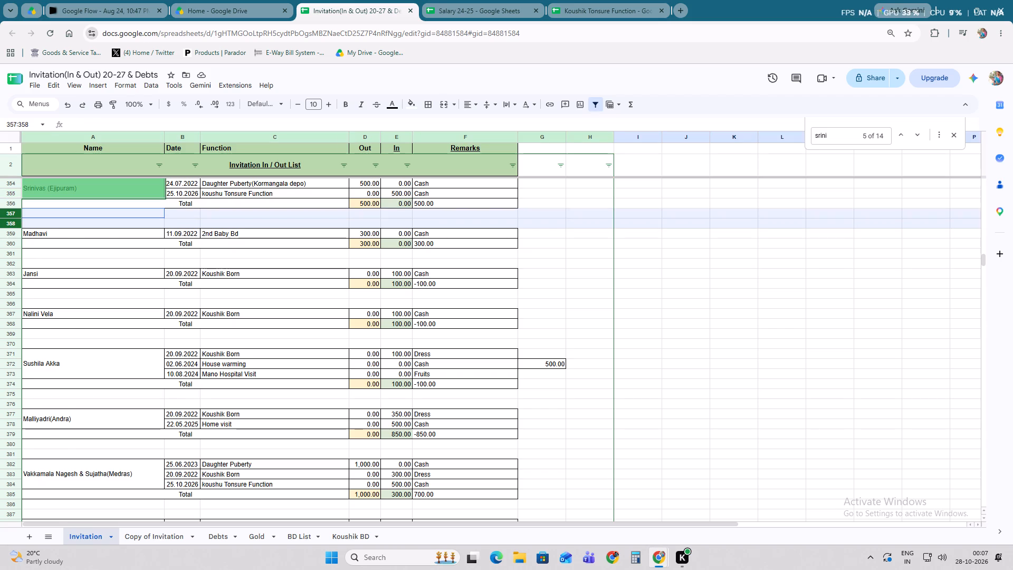
{"action": "right_click", "coordinate": [17, 222]}
{"action": "left_click", "coordinate": [63, 298]}
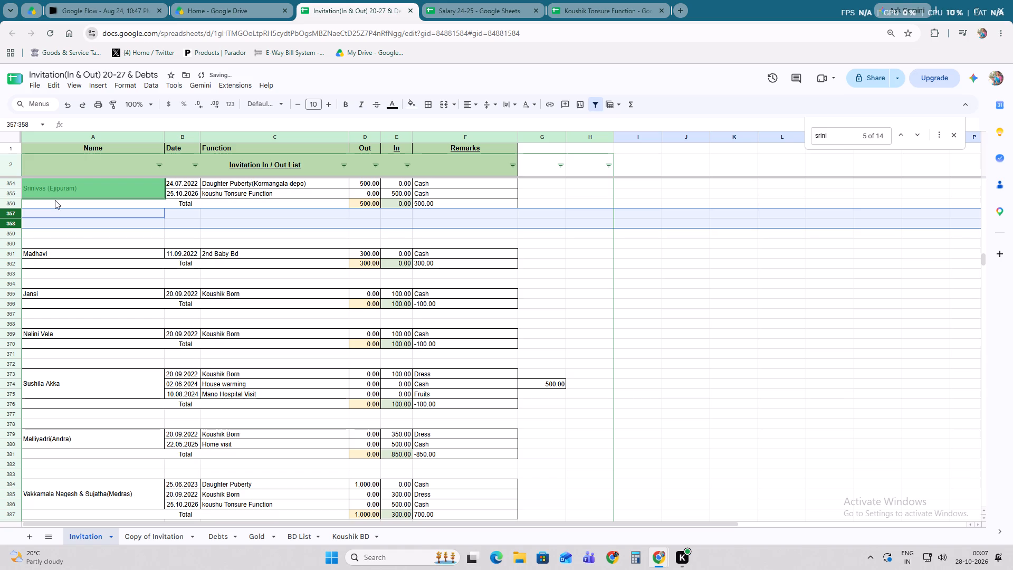
Copy the Ejipuram guest's rows 354 and 355 into the blank rows starting at row 358.
{"action": "scroll", "coordinate": [98, 278], "scroll_direction": "up", "scroll_amount": 1}
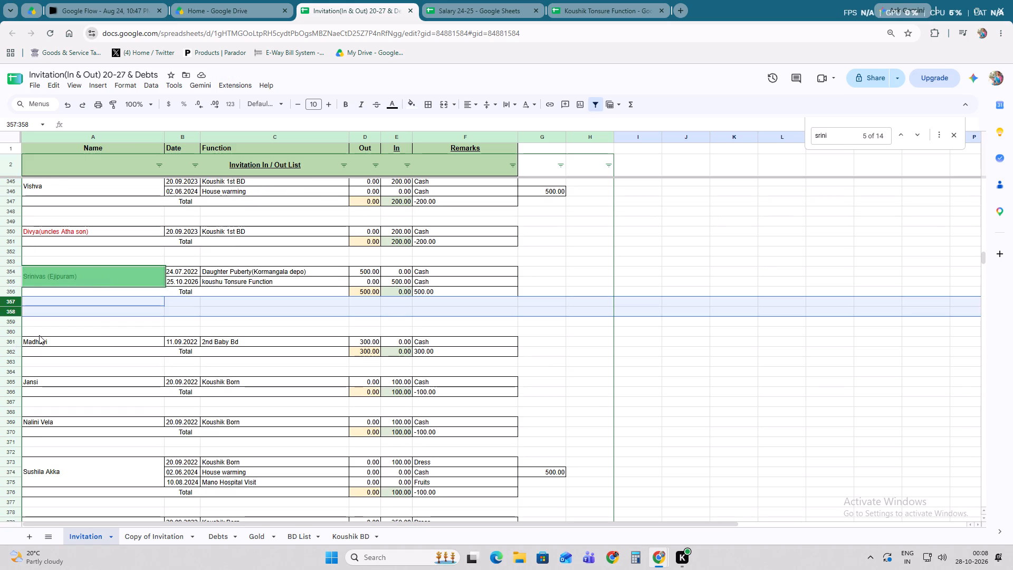
{"action": "left_click_drag", "start_coordinate": [14, 271], "coordinate": [14, 281]}
{"action": "key", "text": "ctrl+c"}
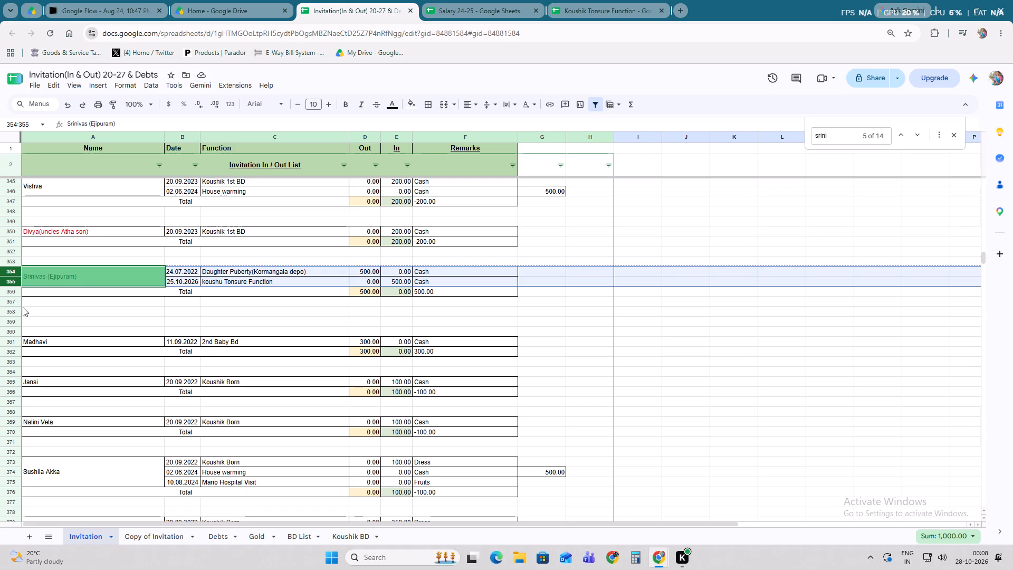
{"action": "left_click", "coordinate": [25, 308]}
{"action": "key", "text": "ctrl+v"}
Delete the copied Daughter Puberty row 358 and move the guest name into A358 beside the koushu Tonsure Function details.
{"action": "triple_click", "coordinate": [60, 319]}
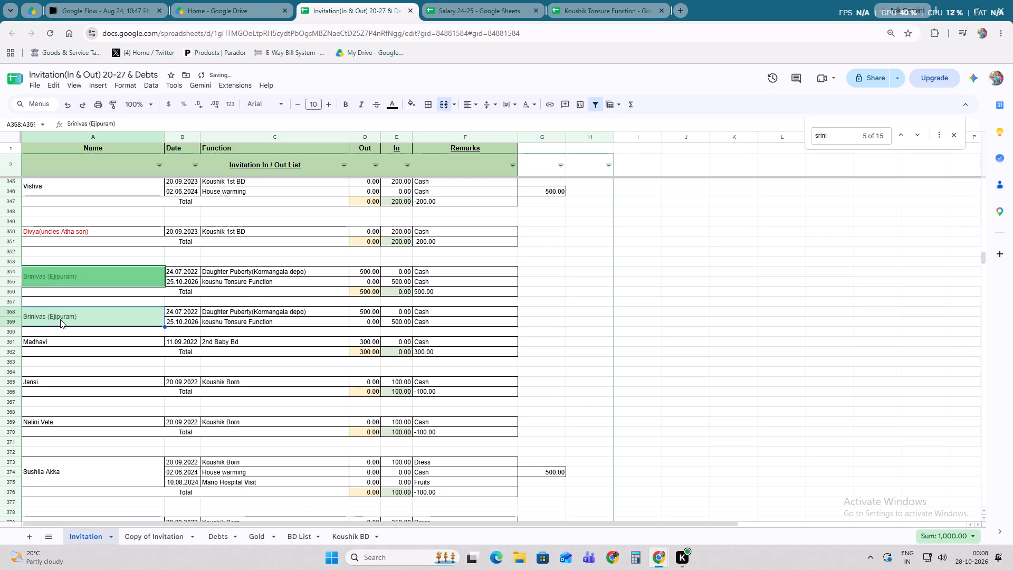
{"action": "left_click_drag", "start_coordinate": [80, 311], "coordinate": [0, 311]}
{"action": "key", "text": "ctrl+x"}
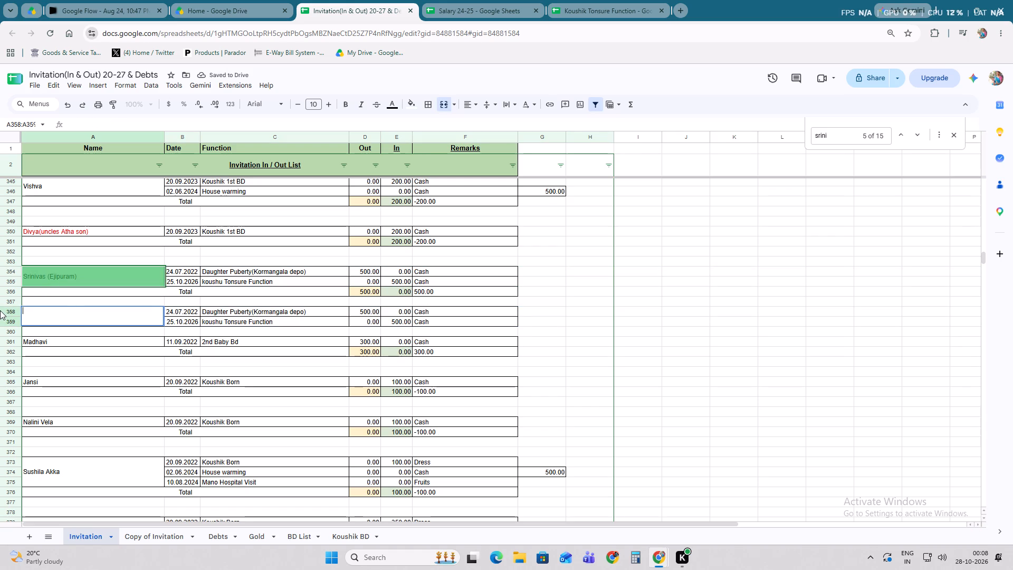
{"action": "left_click", "coordinate": [0, 310]}
{"action": "right_click", "coordinate": [0, 310]}
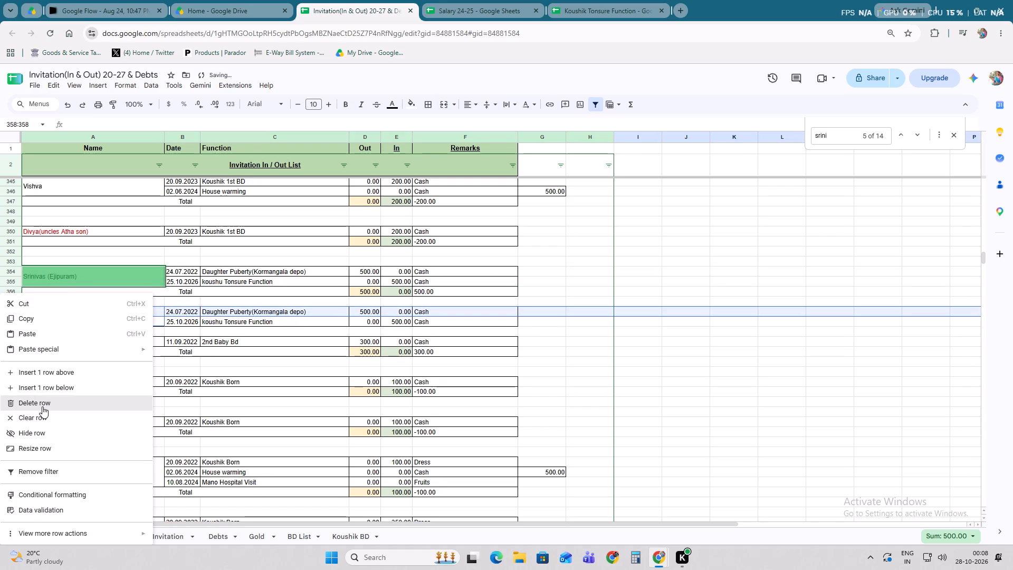
{"action": "left_click", "coordinate": [42, 406]}
{"action": "triple_click", "coordinate": [66, 310]}
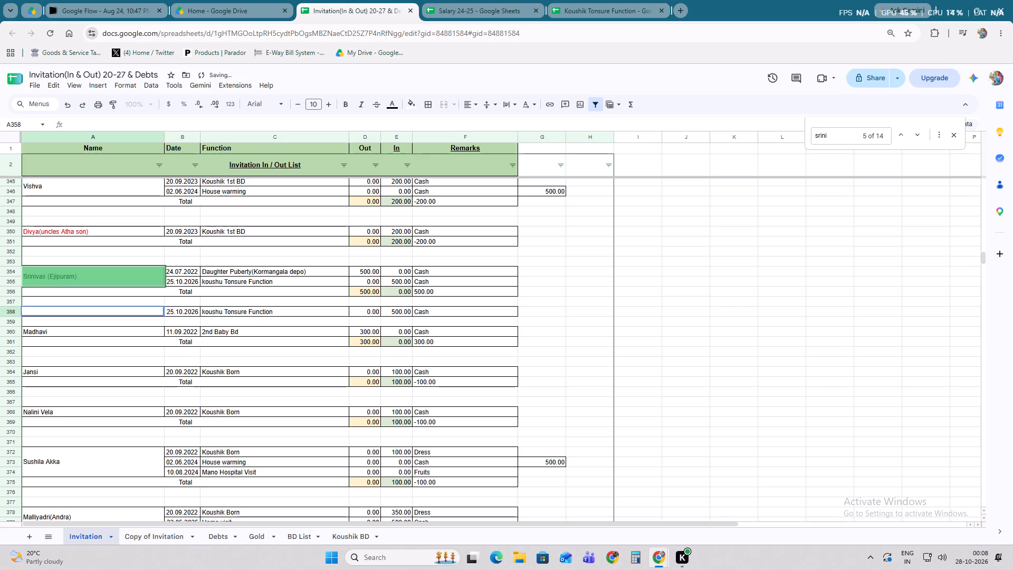
{"action": "key", "text": "ctrl+v"}
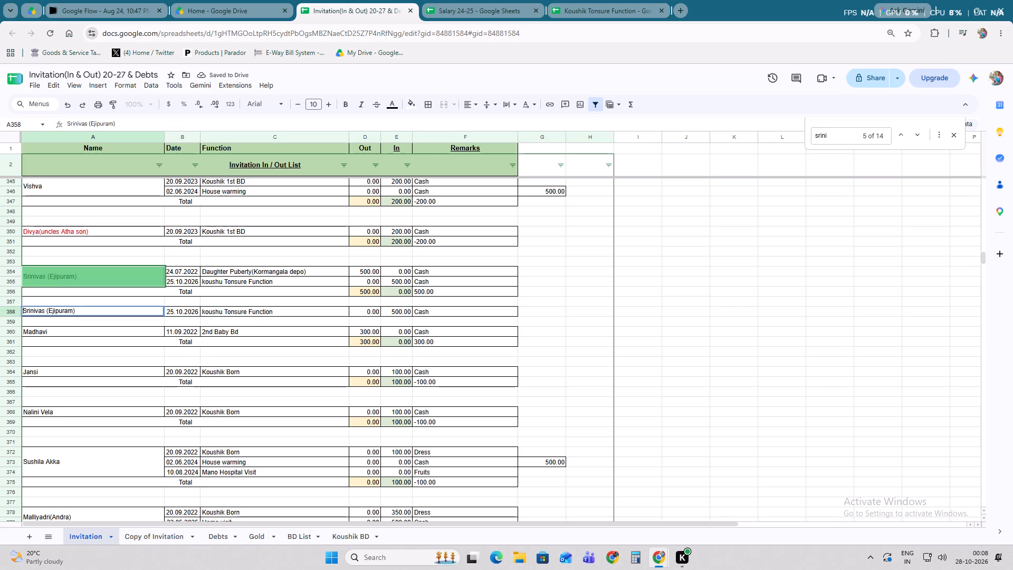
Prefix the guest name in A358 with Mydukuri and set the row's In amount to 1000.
{"action": "left_click", "coordinate": [24, 312]}
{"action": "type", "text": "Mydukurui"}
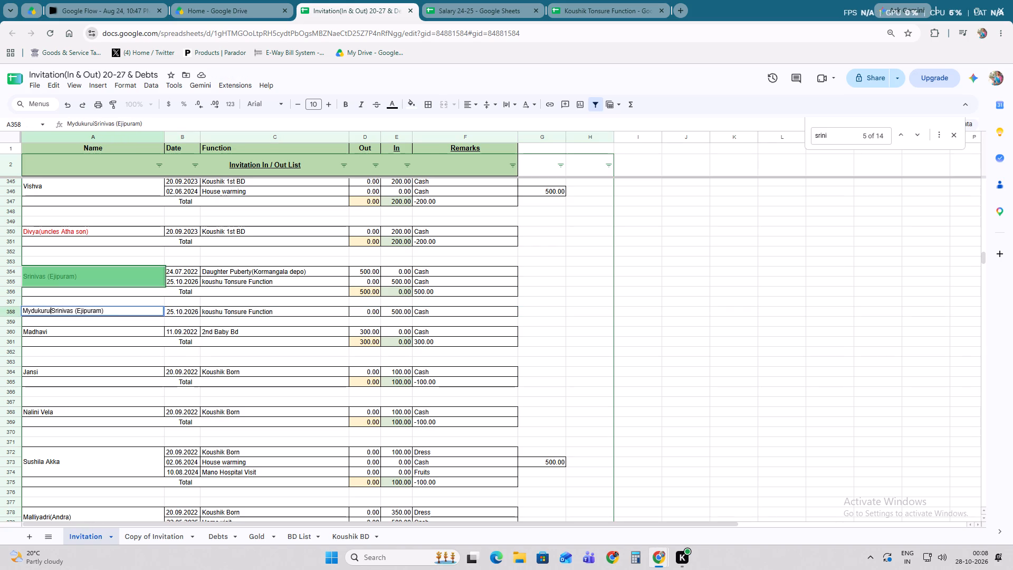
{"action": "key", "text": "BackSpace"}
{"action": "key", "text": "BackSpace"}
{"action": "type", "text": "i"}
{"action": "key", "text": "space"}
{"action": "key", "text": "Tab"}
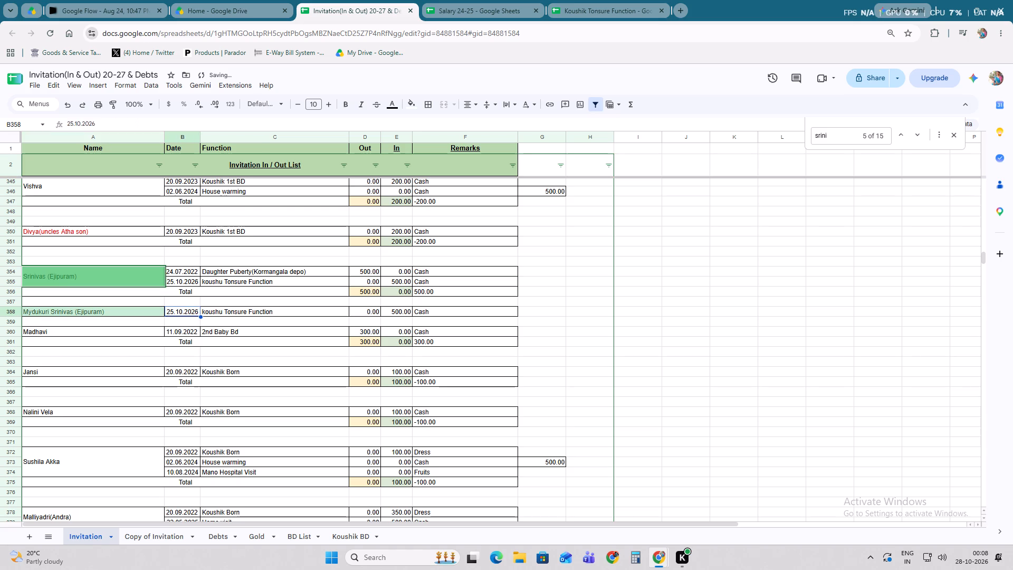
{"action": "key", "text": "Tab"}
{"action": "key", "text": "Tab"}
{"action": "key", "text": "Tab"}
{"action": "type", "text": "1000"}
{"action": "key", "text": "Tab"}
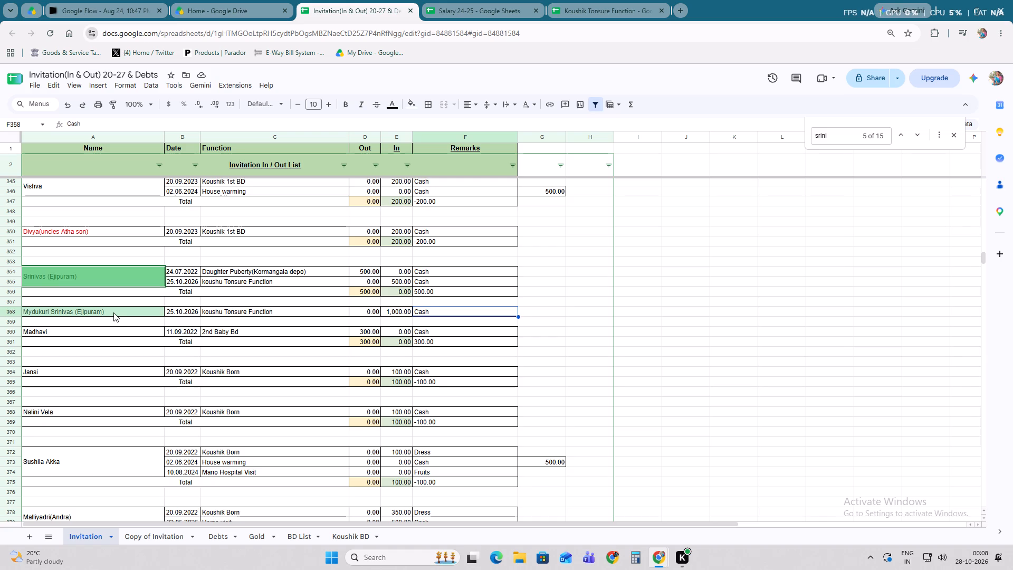
Search the sheet for vasu and examine each match and the surrounding entries for an existing guest entry.
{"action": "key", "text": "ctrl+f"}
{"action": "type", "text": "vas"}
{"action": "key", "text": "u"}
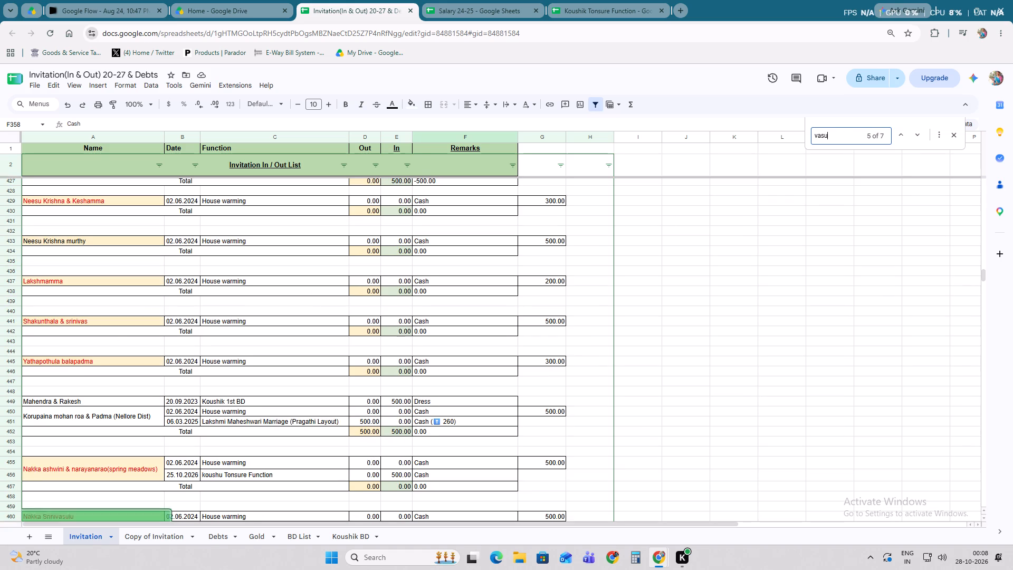
{"action": "left_click", "coordinate": [903, 134]}
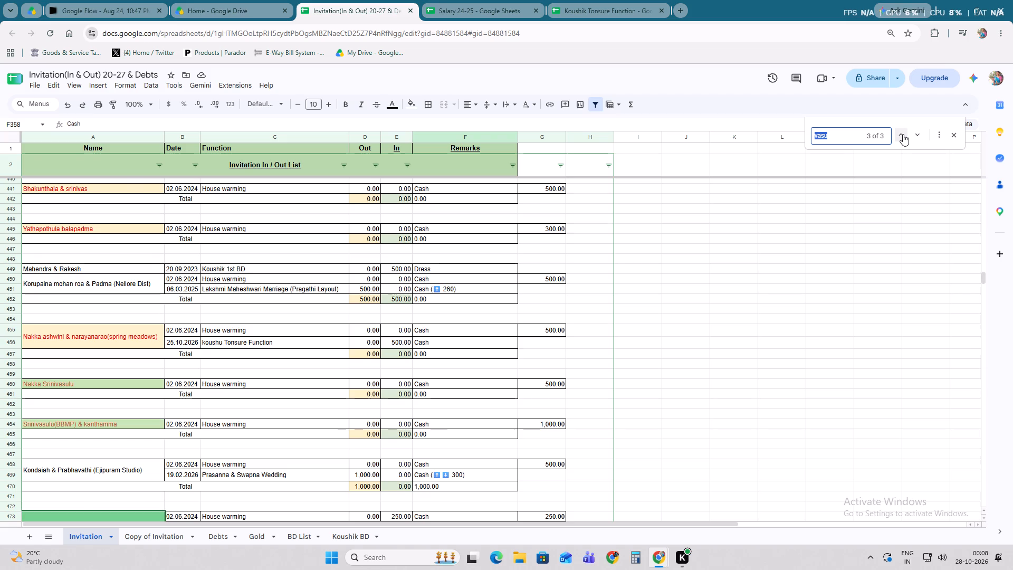
{"action": "scroll", "coordinate": [648, 296], "scroll_direction": "down", "scroll_amount": 1}
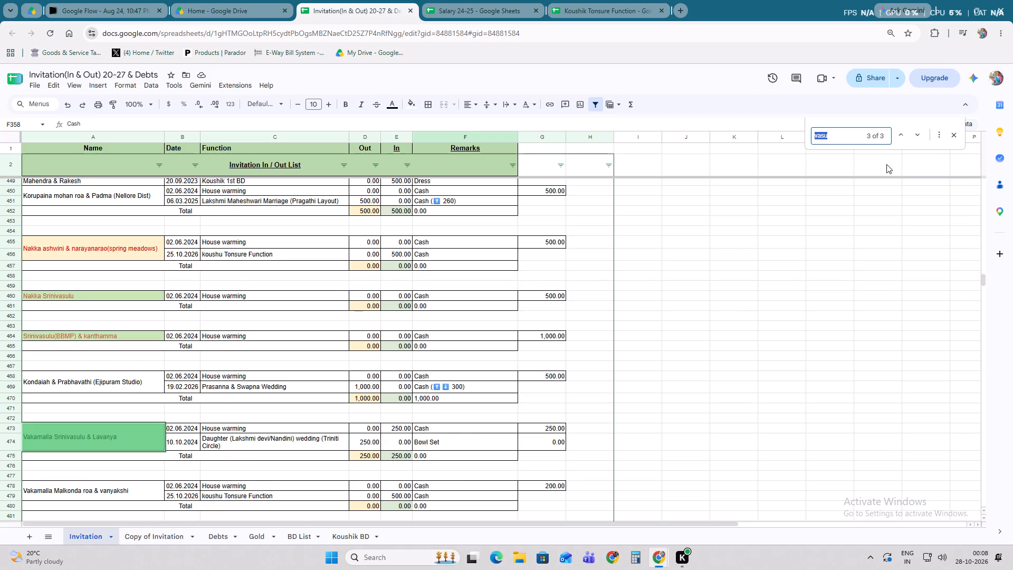
{"action": "left_click", "coordinate": [902, 135]}
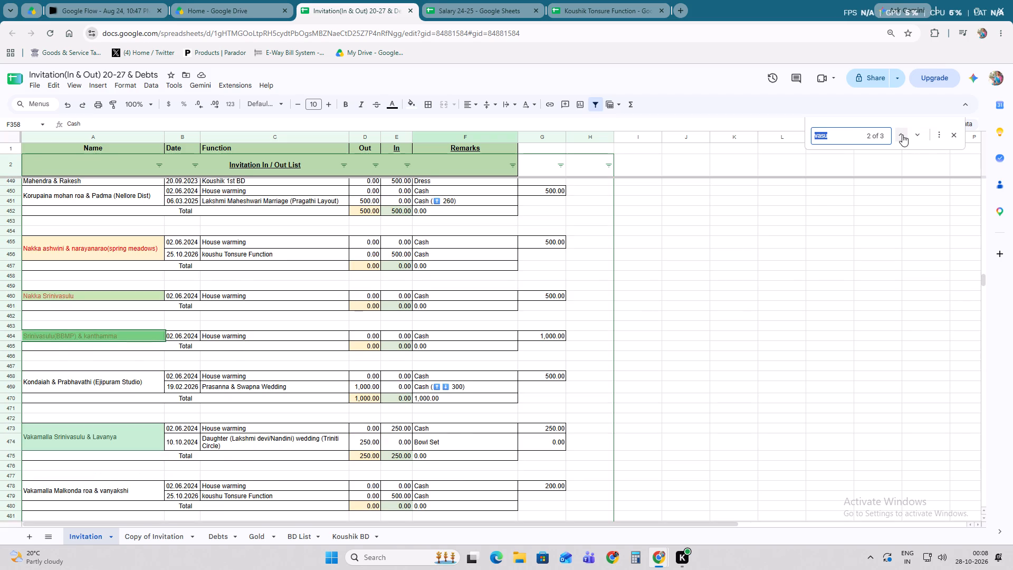
{"action": "left_click", "coordinate": [902, 135]}
{"action": "left_click", "coordinate": [954, 136]}
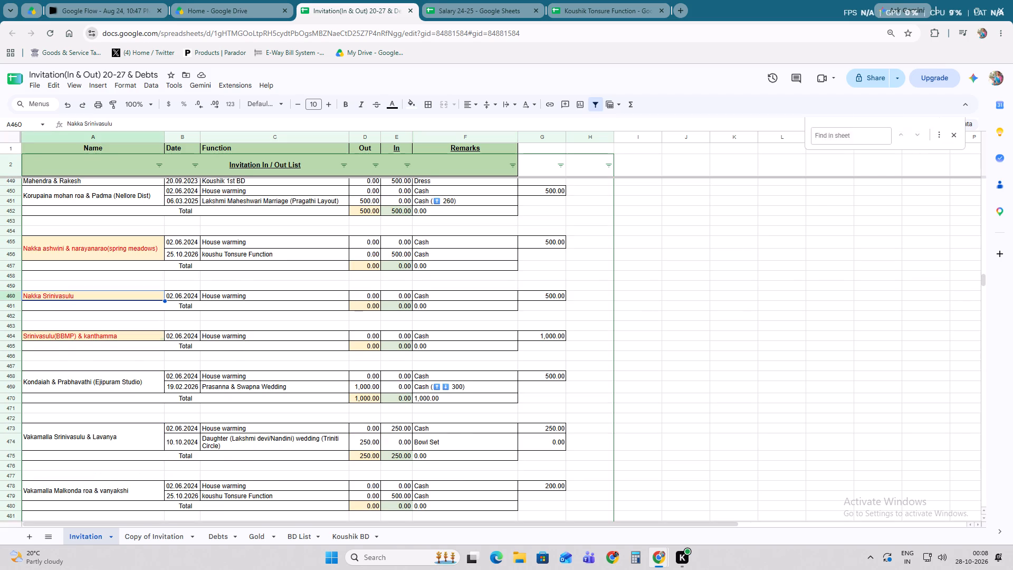
{"action": "left_click", "coordinate": [249, 402]}
{"action": "scroll", "coordinate": [249, 400], "scroll_direction": "down", "scroll_amount": 2}
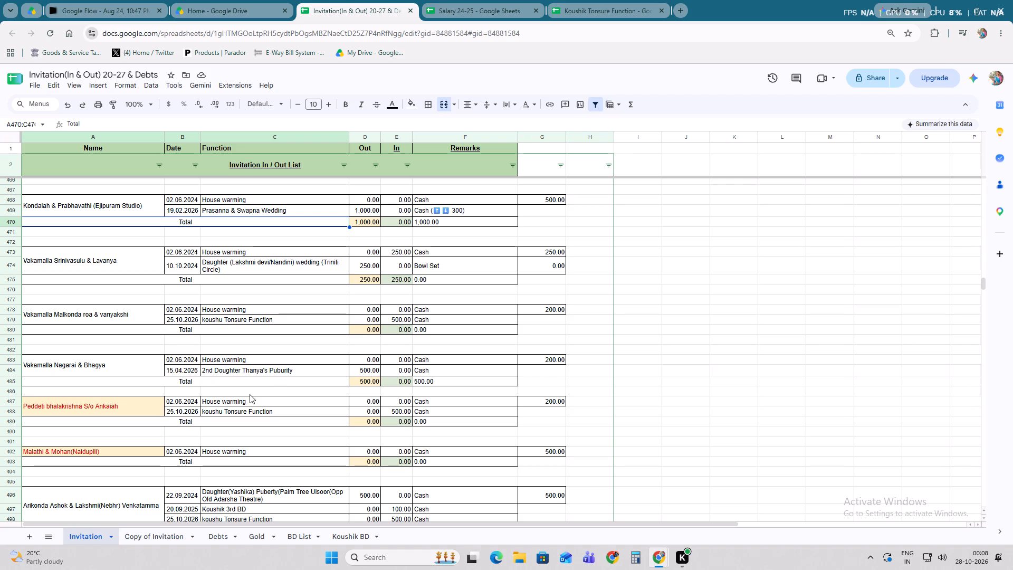
Search the sheet for har and insert two blank rows below the Total row 560 of the matching (Hari) entry.
{"action": "key", "text": "ctrl+f"}
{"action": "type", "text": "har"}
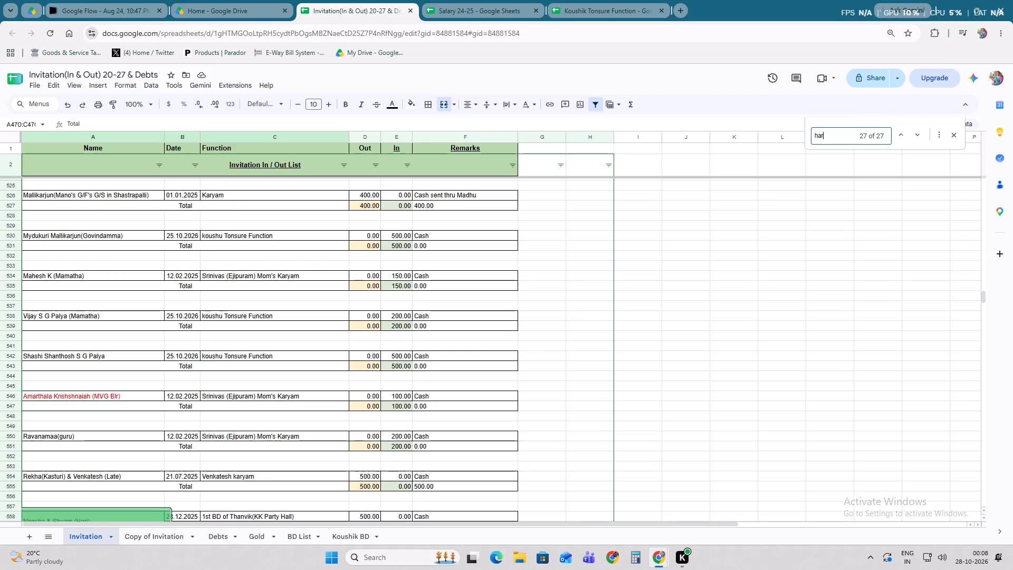
{"action": "scroll", "coordinate": [252, 393], "scroll_direction": "down", "scroll_amount": 2}
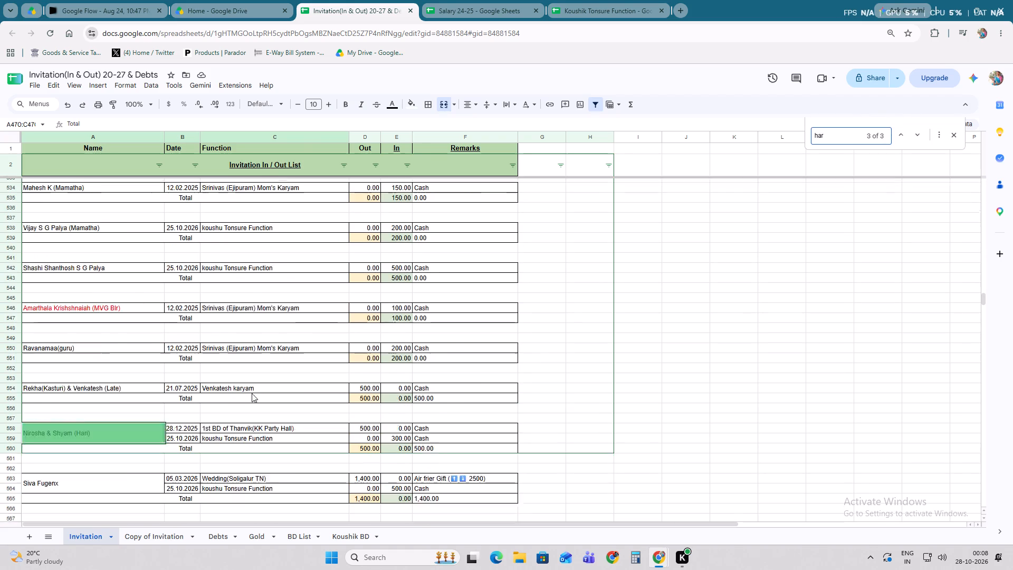
{"action": "left_click_drag", "start_coordinate": [8, 370], "coordinate": [8, 376]}
{"action": "right_click", "coordinate": [8, 376]}
{"action": "left_click", "coordinate": [93, 204]}
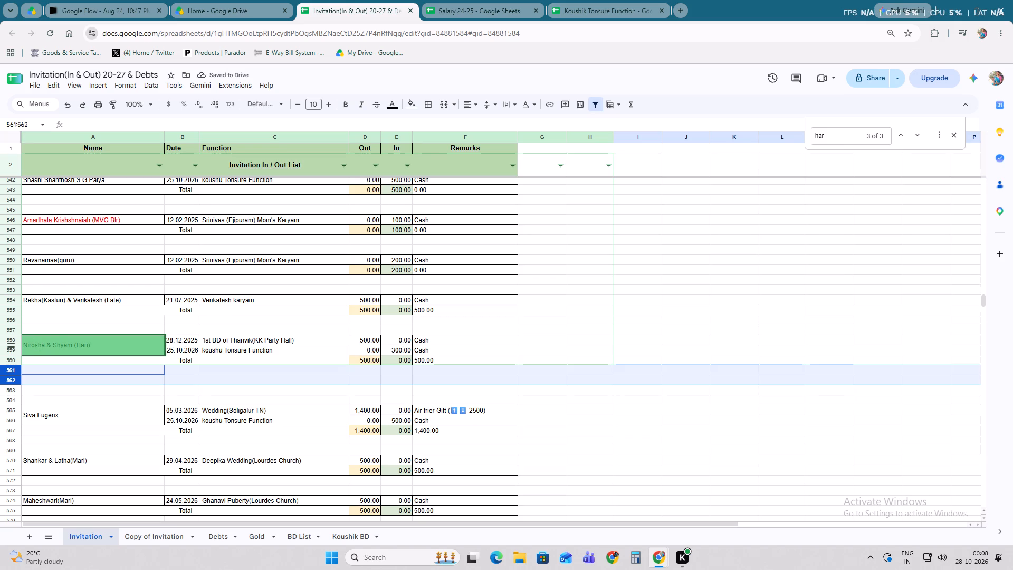
Copy the (Hari) entry's rows 558 and 559 into the blank rows starting at row 562.
{"action": "left_click_drag", "start_coordinate": [16, 342], "coordinate": [15, 347]}
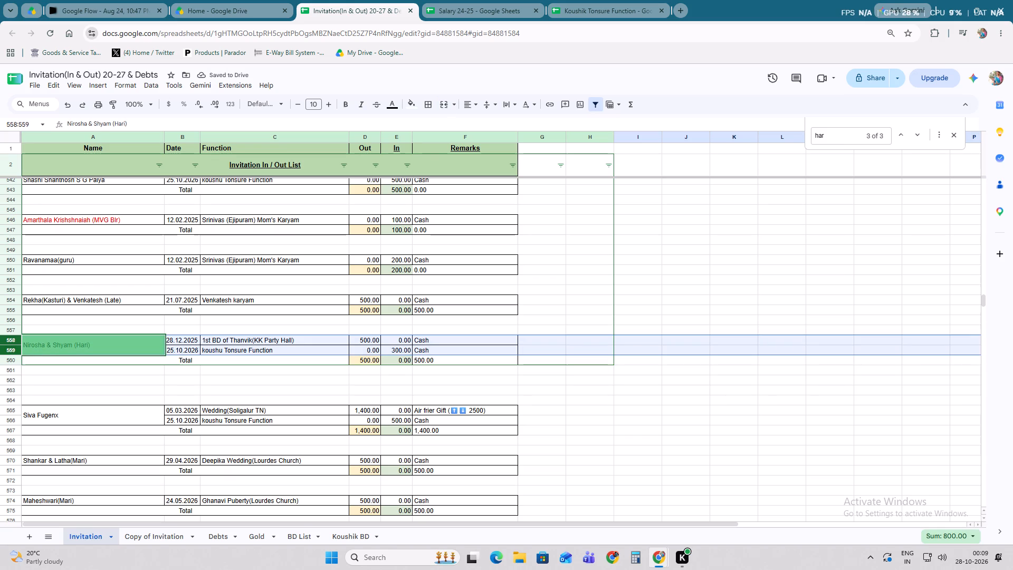
{"action": "key", "text": "ctrl+c"}
{"action": "left_click", "coordinate": [30, 383]}
{"action": "key", "text": "ctrl+v"}
Delete the copied 1st BD of Thanvik row 562 and move the guest name into A562 beside the koushu Tonsure Function details.
{"action": "double_click", "coordinate": [30, 383]}
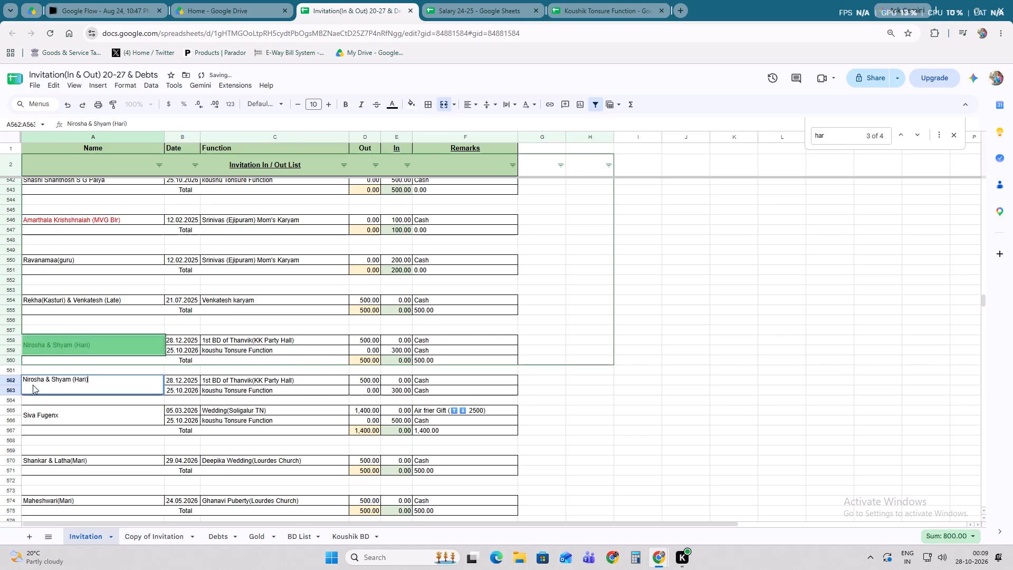
{"action": "left_click_drag", "start_coordinate": [89, 379], "coordinate": [0, 377]}
{"action": "key", "text": "ctrl+x"}
{"action": "left_click", "coordinate": [4, 380]}
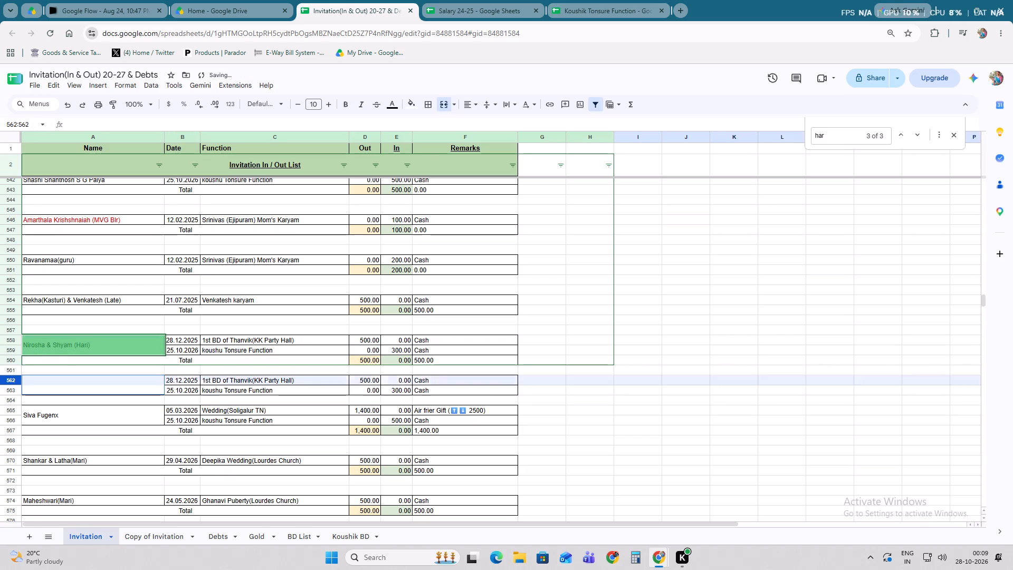
{"action": "right_click", "coordinate": [4, 379]}
{"action": "left_click", "coordinate": [39, 239]}
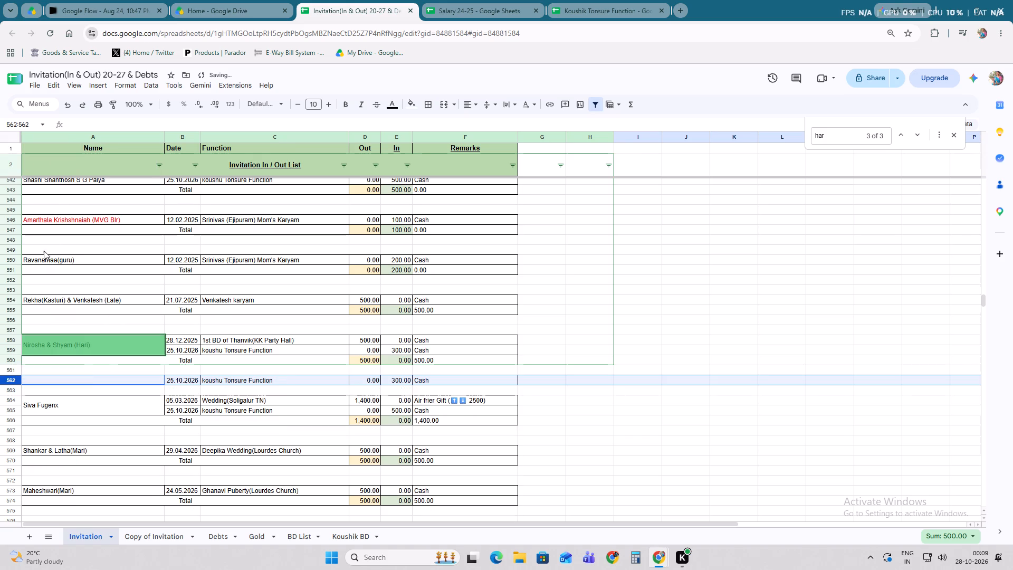
{"action": "double_click", "coordinate": [81, 382]}
{"action": "key", "text": "ctrl+v"}
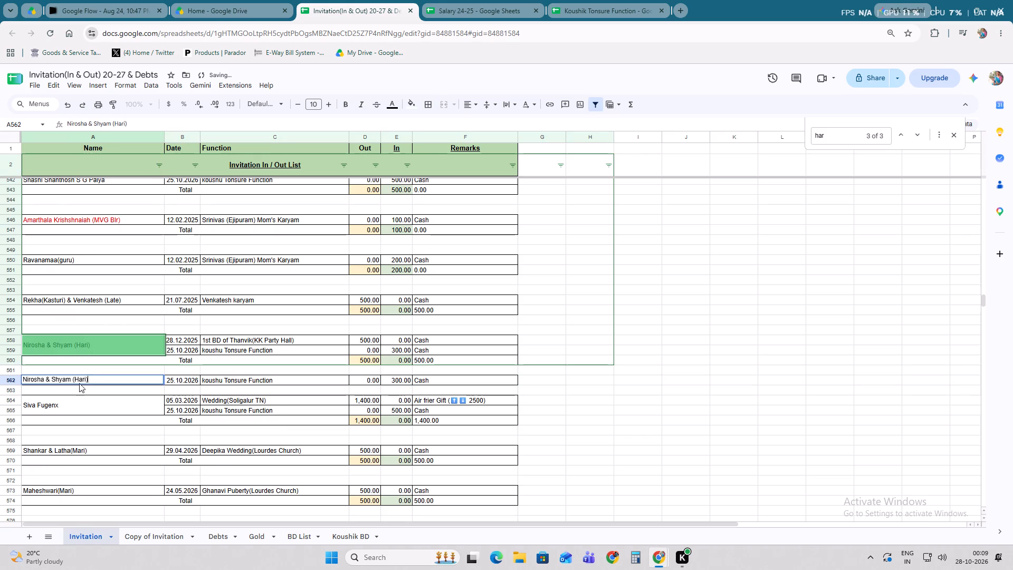
Change the guest name in A562 to Vasu & Priya (Hari).
{"action": "left_click_drag", "start_coordinate": [71, 381], "coordinate": [52, 380]}
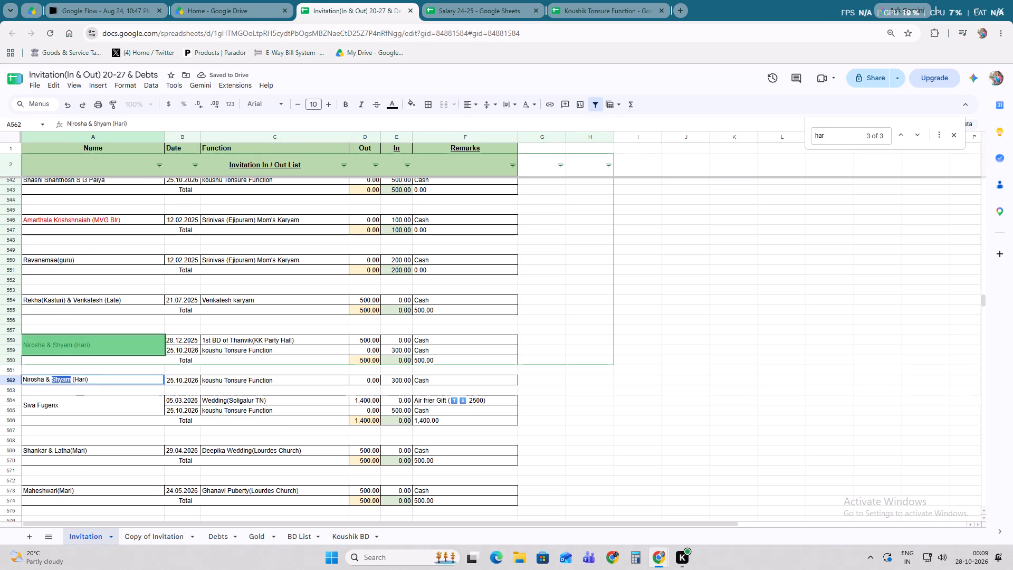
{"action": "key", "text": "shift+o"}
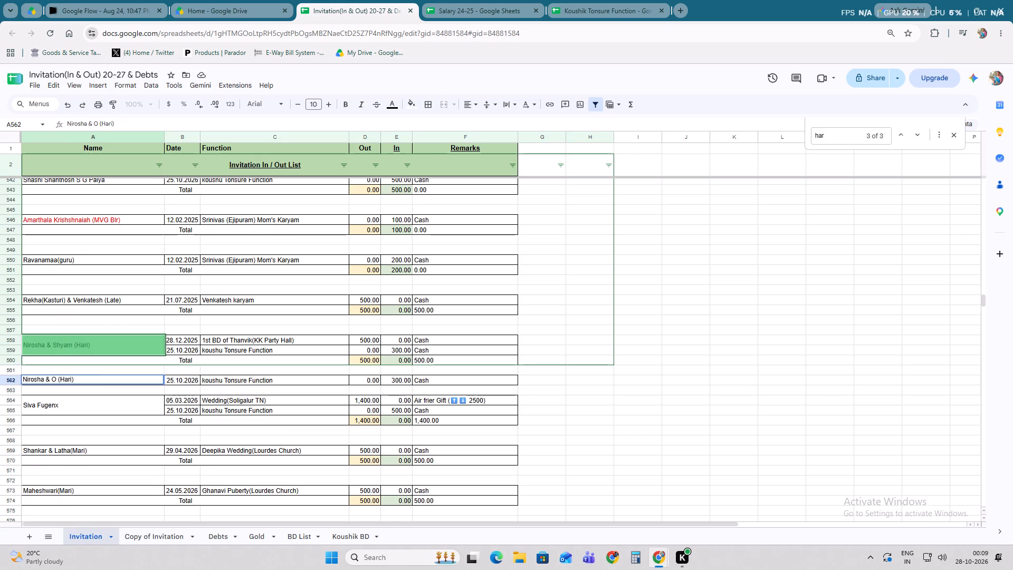
{"action": "key", "text": "shift+BackSpace"}
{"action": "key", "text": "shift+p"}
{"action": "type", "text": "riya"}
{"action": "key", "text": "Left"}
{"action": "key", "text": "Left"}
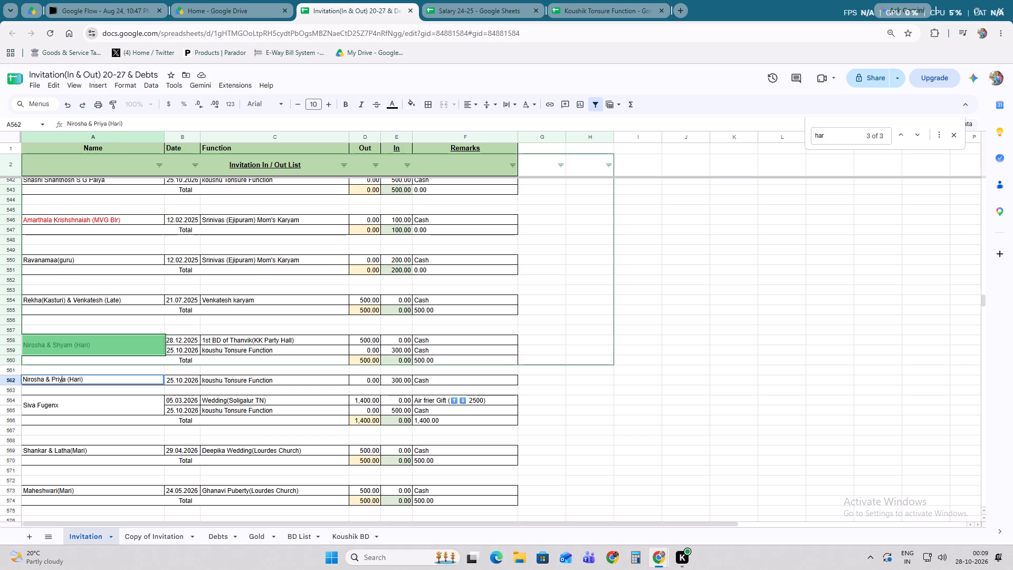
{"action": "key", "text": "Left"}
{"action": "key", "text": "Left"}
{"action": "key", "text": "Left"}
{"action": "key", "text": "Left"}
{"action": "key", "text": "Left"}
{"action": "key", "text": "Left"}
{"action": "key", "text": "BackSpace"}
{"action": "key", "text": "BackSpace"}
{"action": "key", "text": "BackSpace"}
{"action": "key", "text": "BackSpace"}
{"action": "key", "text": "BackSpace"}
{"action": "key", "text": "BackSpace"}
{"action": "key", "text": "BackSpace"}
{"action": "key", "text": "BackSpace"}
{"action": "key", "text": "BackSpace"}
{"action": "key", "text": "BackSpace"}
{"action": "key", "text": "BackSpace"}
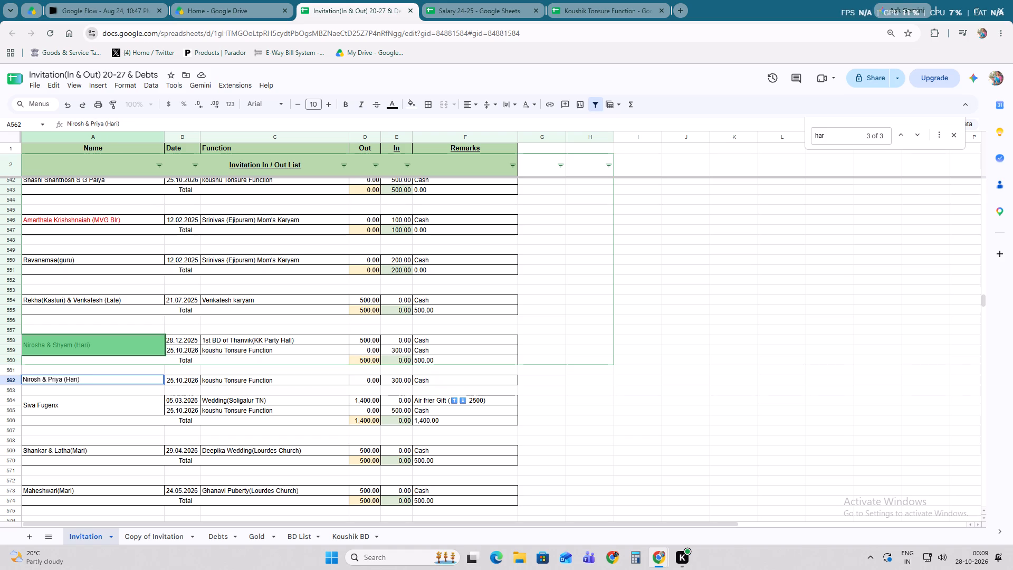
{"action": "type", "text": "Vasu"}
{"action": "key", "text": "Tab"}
Set the koushu Tonsure Function In amount in E562 to 500.
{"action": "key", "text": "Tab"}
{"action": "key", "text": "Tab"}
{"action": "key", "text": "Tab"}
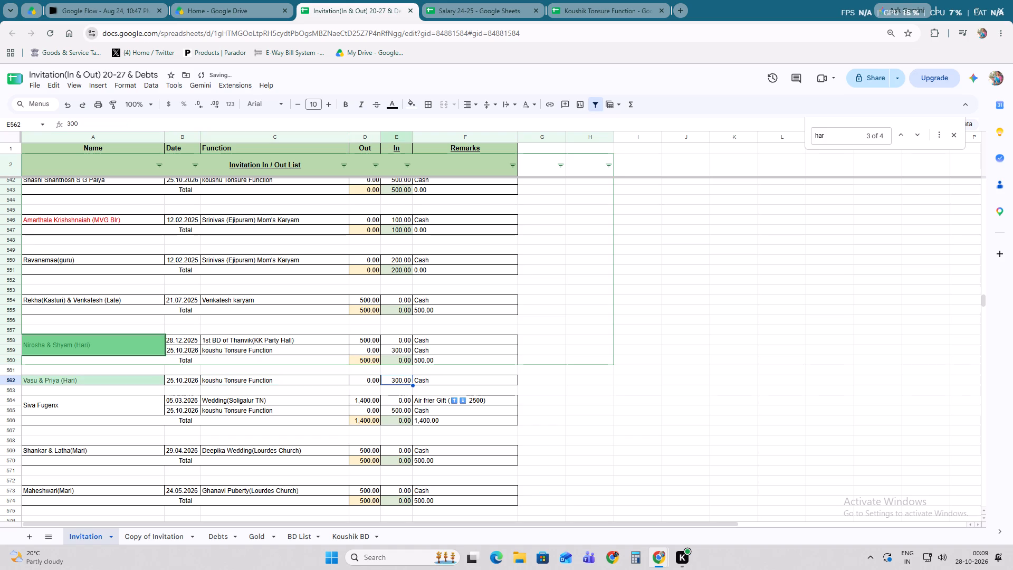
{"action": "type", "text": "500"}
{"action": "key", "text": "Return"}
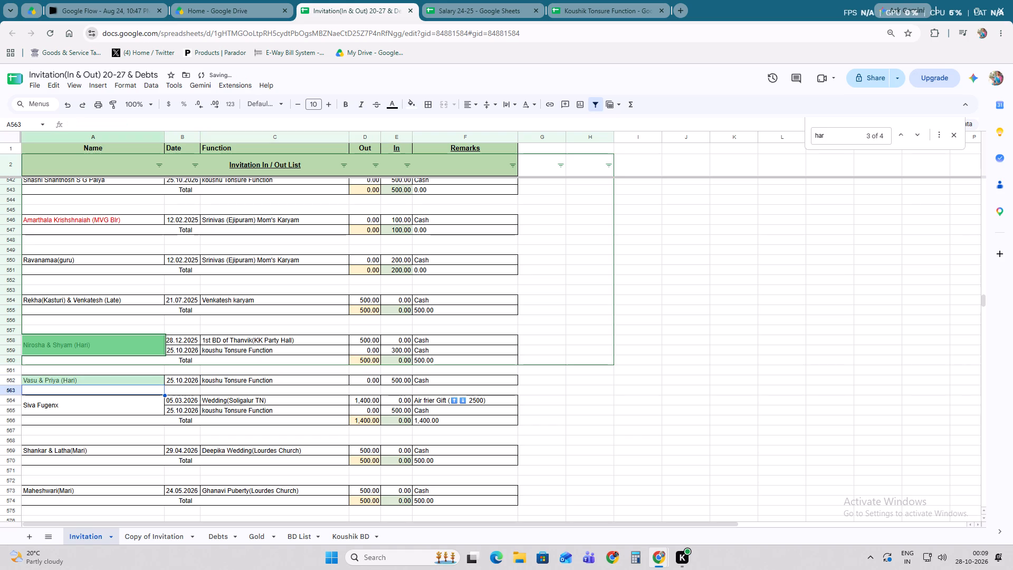
Search the sheet for stu, go to the Ejipuram Studio entry and insert a row below row 469.
{"action": "left_click", "coordinate": [154, 413]}
{"action": "key", "text": "ctrl+f"}
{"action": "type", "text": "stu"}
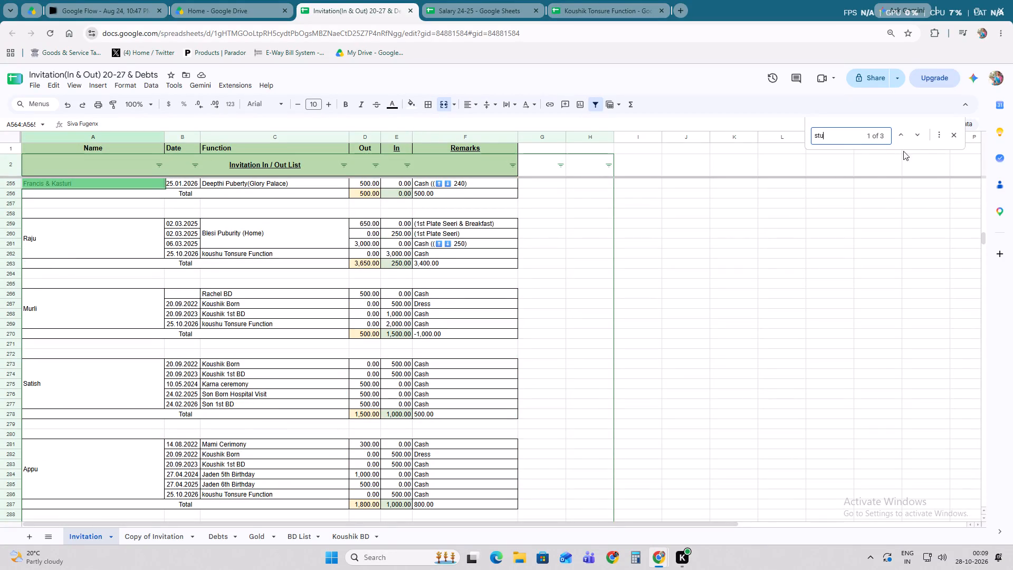
{"action": "left_click", "coordinate": [909, 135]}
{"action": "left_click", "coordinate": [916, 135]}
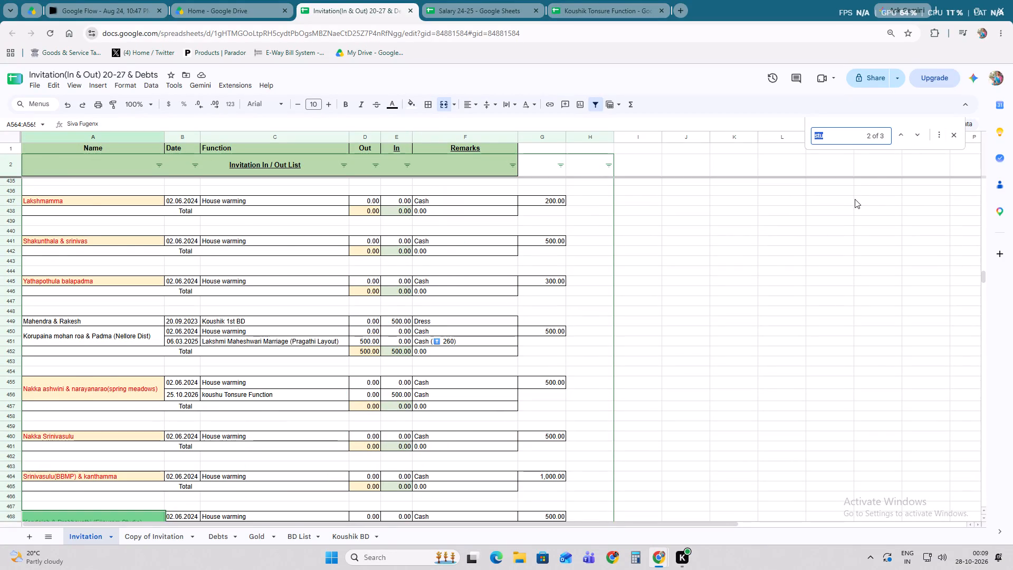
{"action": "scroll", "coordinate": [855, 199], "scroll_direction": "down", "scroll_amount": 1}
{"action": "double_click", "coordinate": [133, 436]}
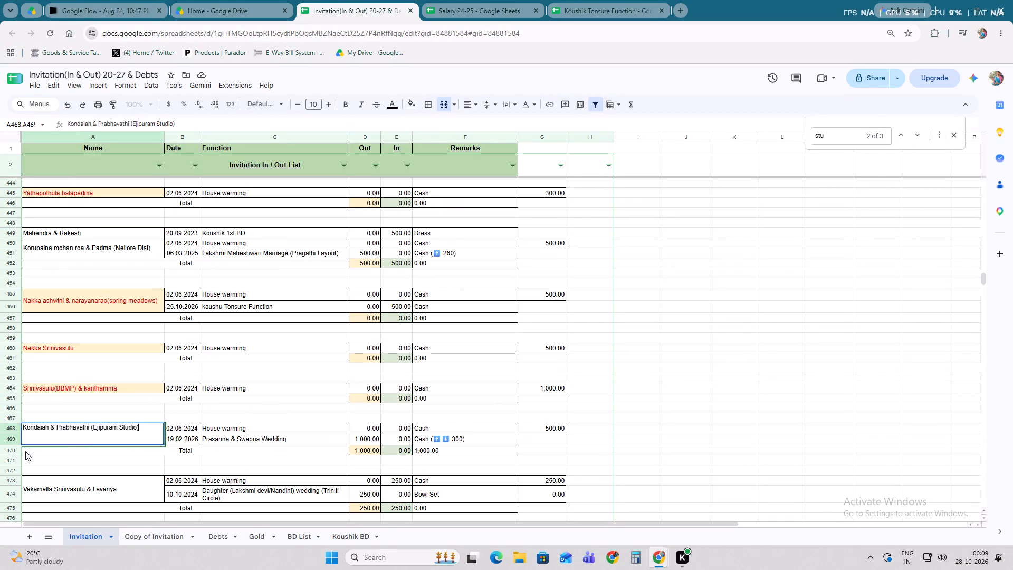
{"action": "left_click", "coordinate": [9, 443]}
{"action": "left_click", "coordinate": [11, 441]}
{"action": "right_click", "coordinate": [11, 441]}
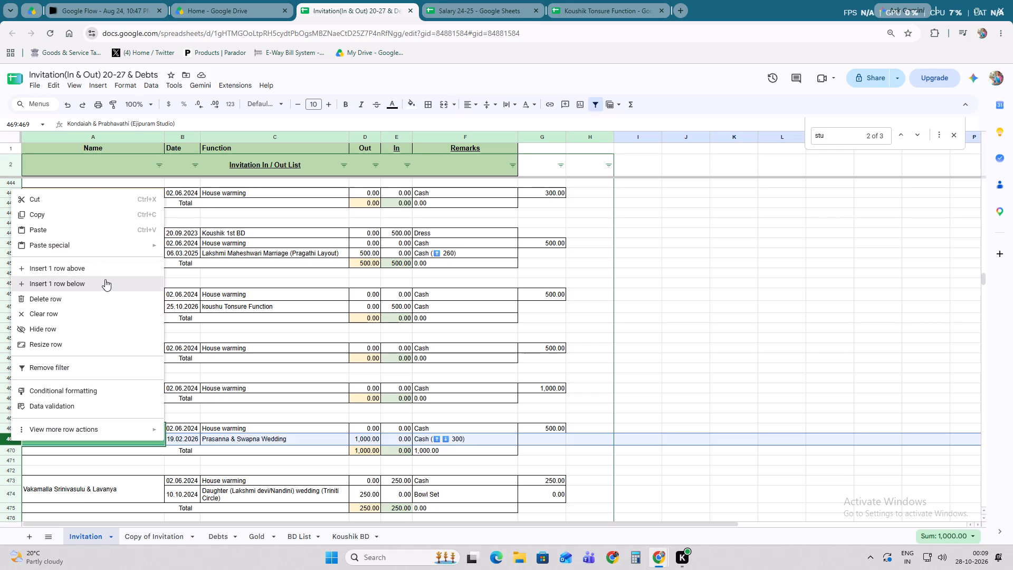
{"action": "left_click", "coordinate": [105, 280]}
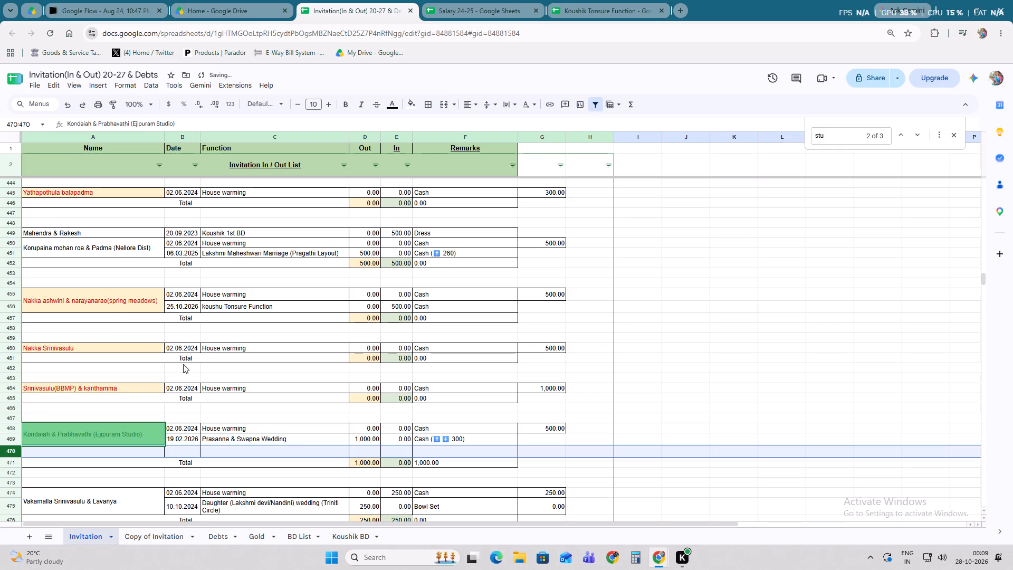
Copy the koushu Tonsure Function details from B456:F456 into row 470 and set the In amount in E470 to 1000.
{"action": "left_click_drag", "start_coordinate": [190, 307], "coordinate": [474, 307]}
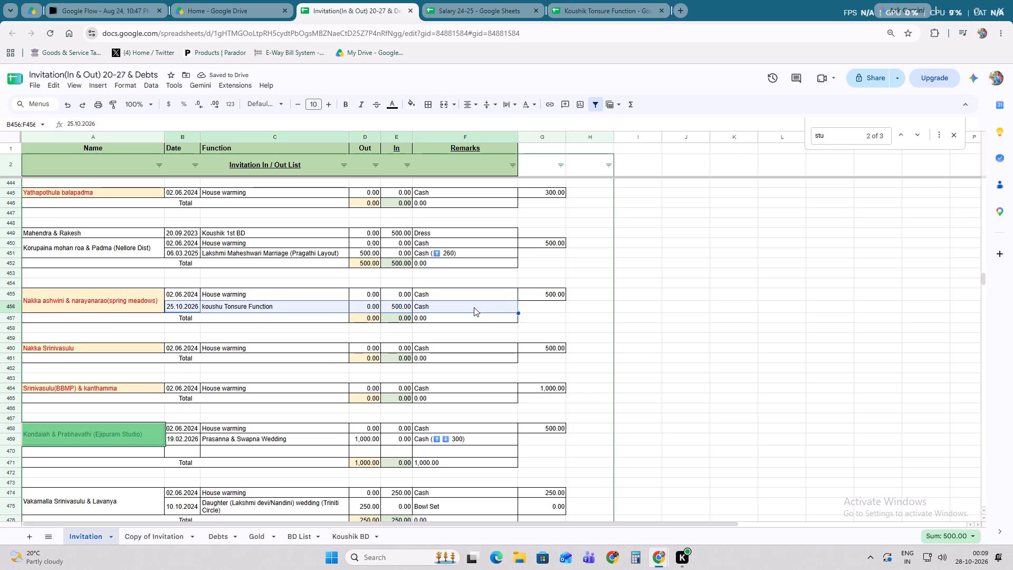
{"action": "key", "text": "ctrl+c"}
{"action": "left_click", "coordinate": [186, 451]}
{"action": "key", "text": "ctrl+v"}
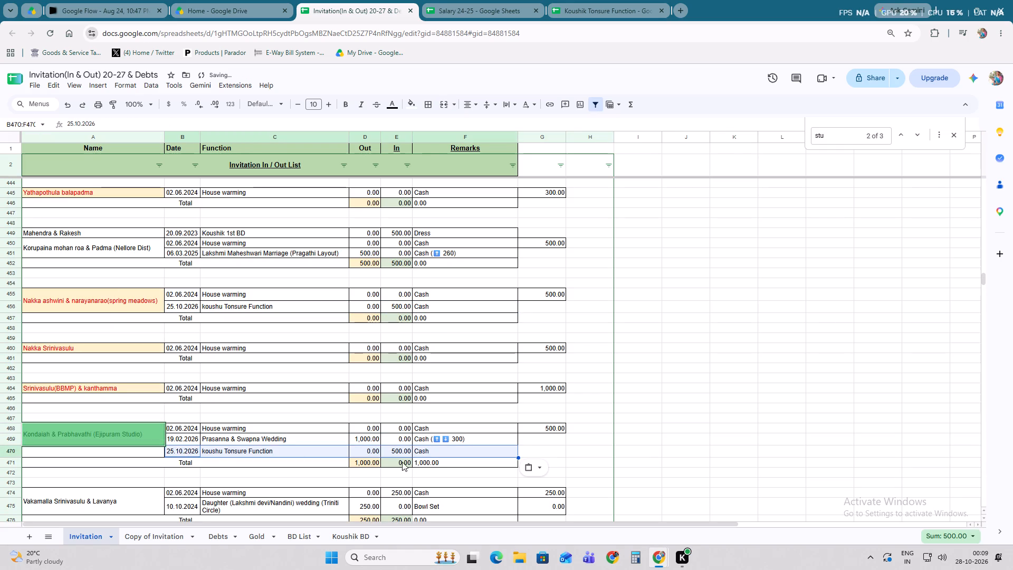
{"action": "left_click", "coordinate": [394, 453]}
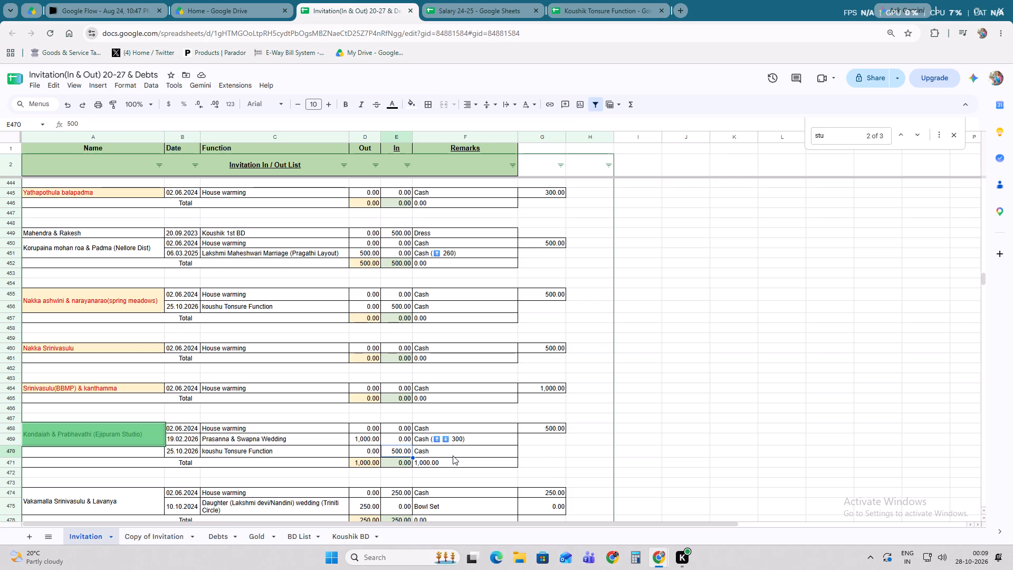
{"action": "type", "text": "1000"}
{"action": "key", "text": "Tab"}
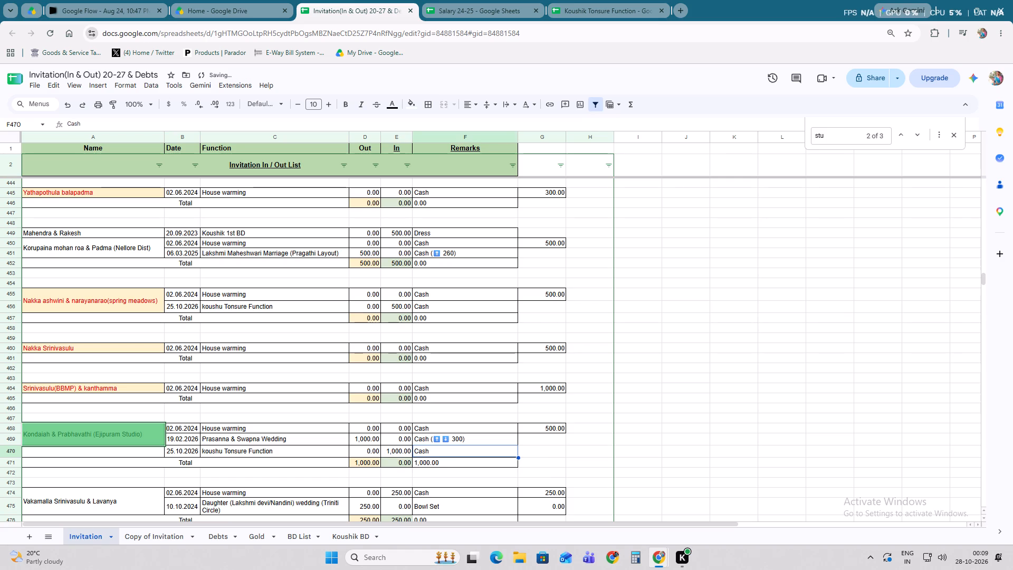
Merge A468:A470 so the Ejipuram Studio guest's name cell spans the koushu Tonsure Function row.
{"action": "left_click_drag", "start_coordinate": [93, 442], "coordinate": [94, 448]}
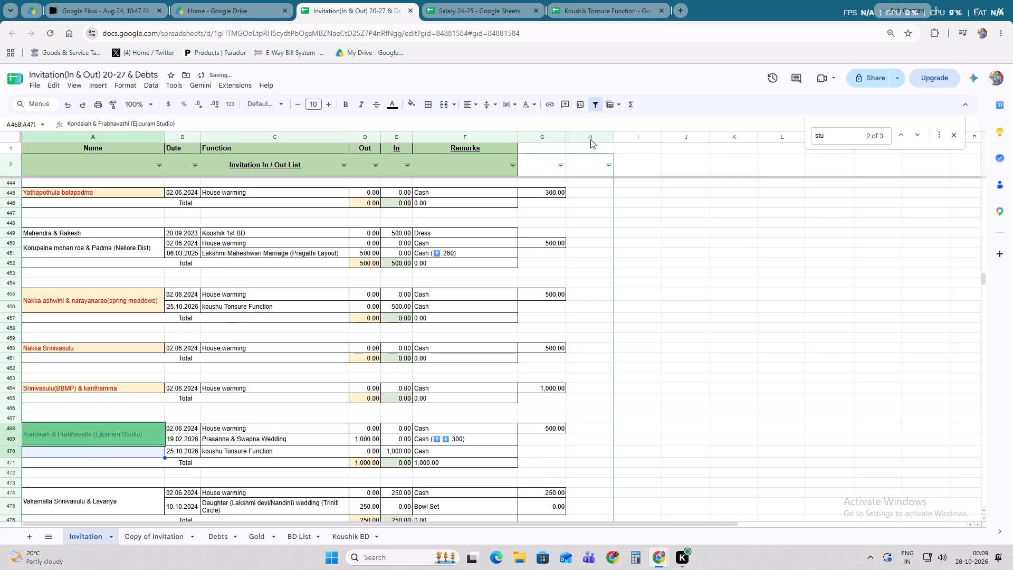
{"action": "left_click", "coordinate": [443, 108]}
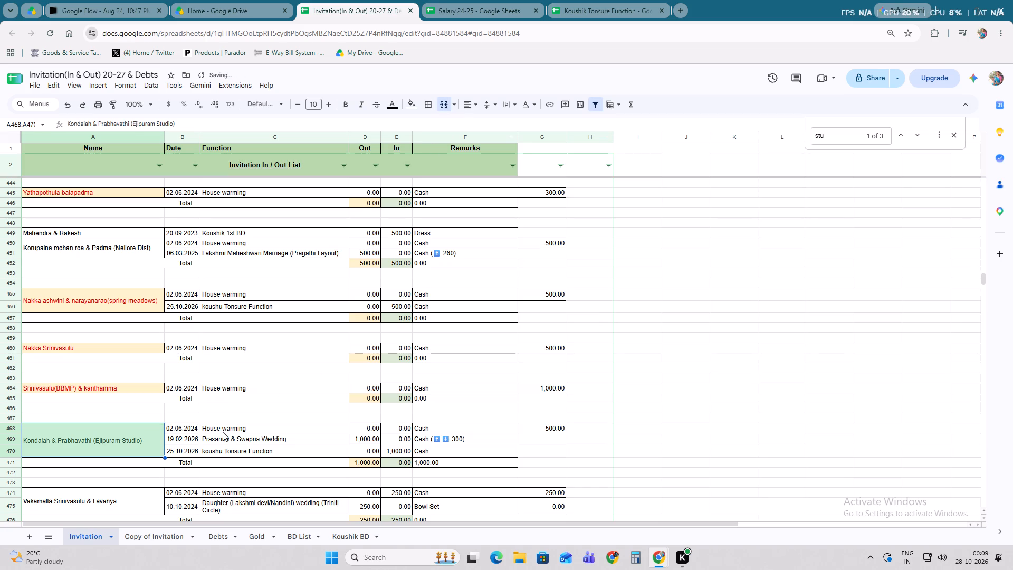
Search the sheet for raidu and close the search.
{"action": "left_click", "coordinate": [223, 433]}
{"action": "key", "text": "ctrl+f"}
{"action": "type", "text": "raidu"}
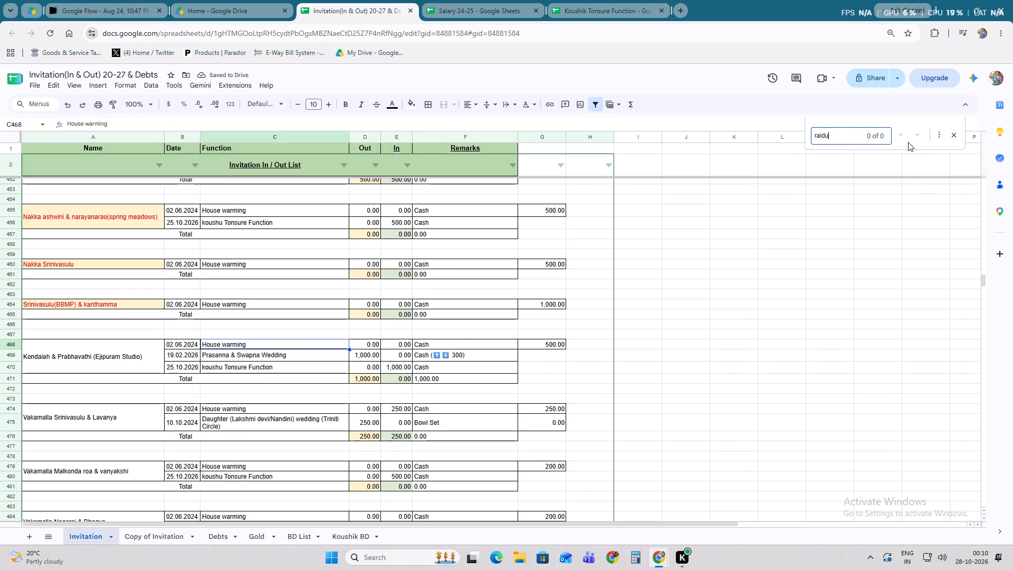
{"action": "left_click", "coordinate": [953, 135]}
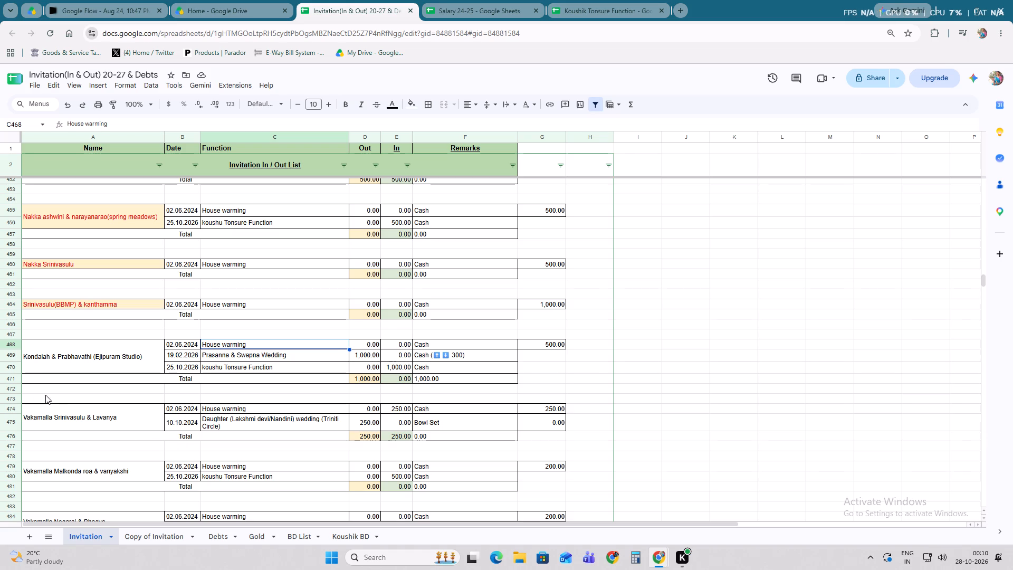
Insert four blank rows above row 472, directly below the Ejipuram Studio entry's total.
{"action": "left_click_drag", "start_coordinate": [14, 391], "coordinate": [13, 397]}
{"action": "right_click", "coordinate": [13, 397]}
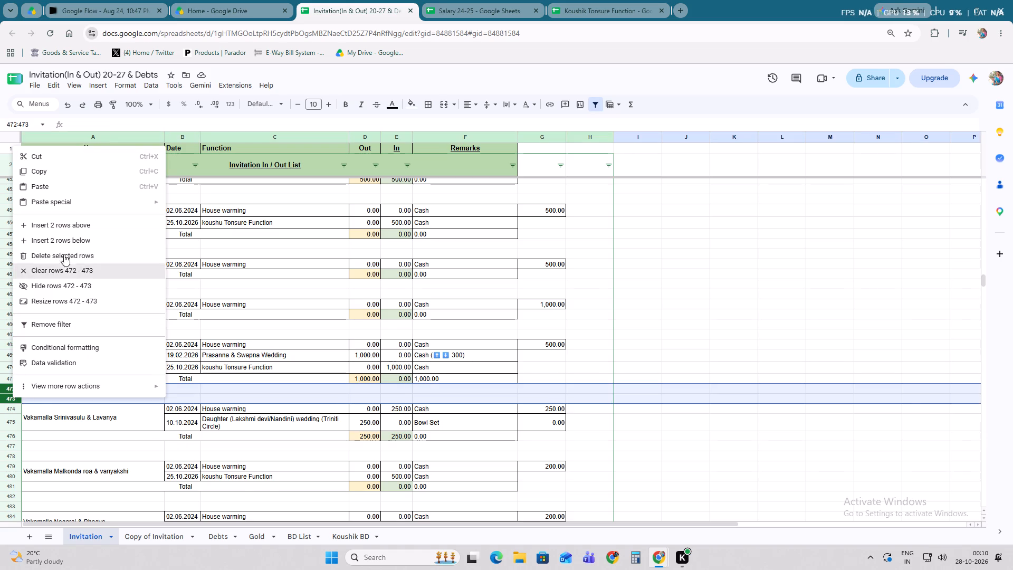
{"action": "left_click", "coordinate": [74, 221]}
{"action": "key", "text": "F4"}
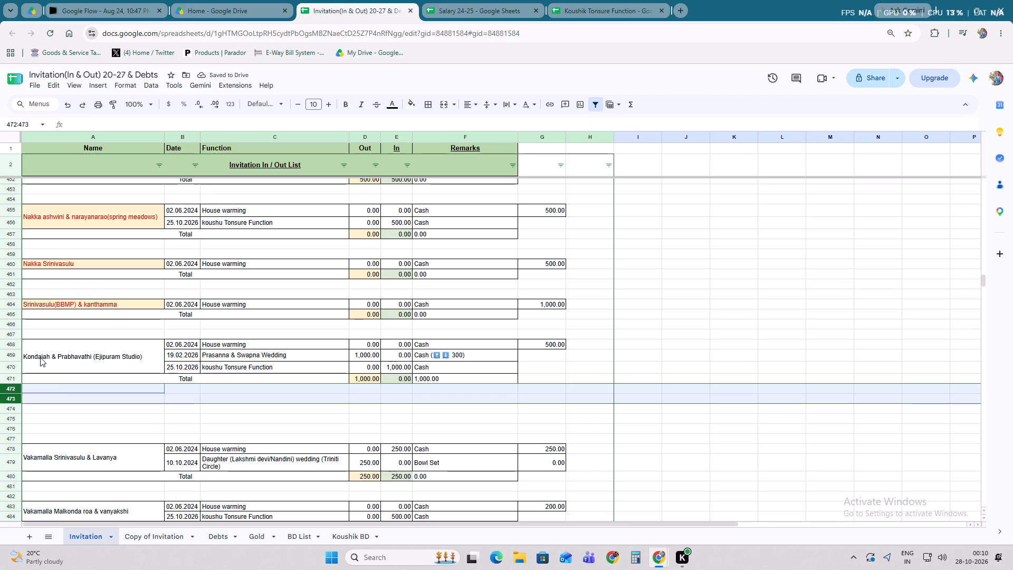
Copy the Maruthi & Bujji koushu Tonsure Function row 506 into the blank row 473.
{"action": "scroll", "coordinate": [110, 464], "scroll_direction": "down", "scroll_amount": 1}
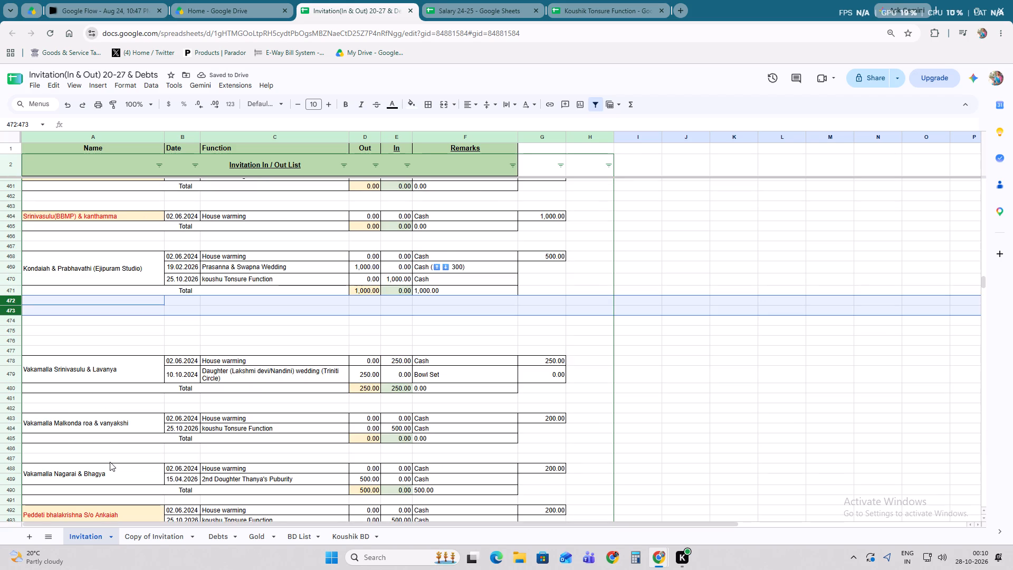
{"action": "scroll", "coordinate": [110, 462], "scroll_direction": "down", "scroll_amount": 2}
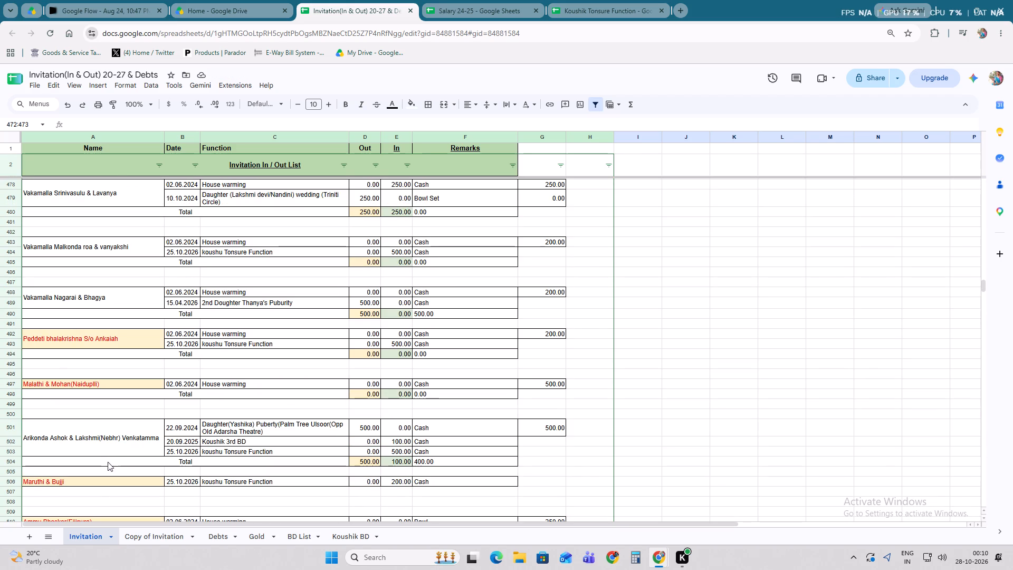
{"action": "left_click", "coordinate": [8, 483]}
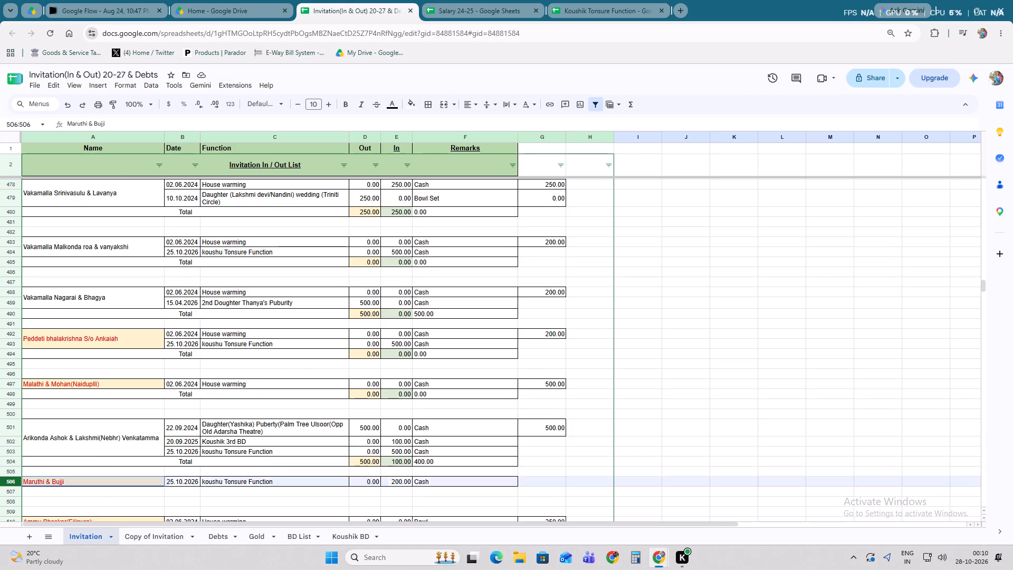
{"action": "key", "text": "ctrl+c"}
{"action": "scroll", "coordinate": [30, 478], "scroll_direction": "up", "scroll_amount": 2}
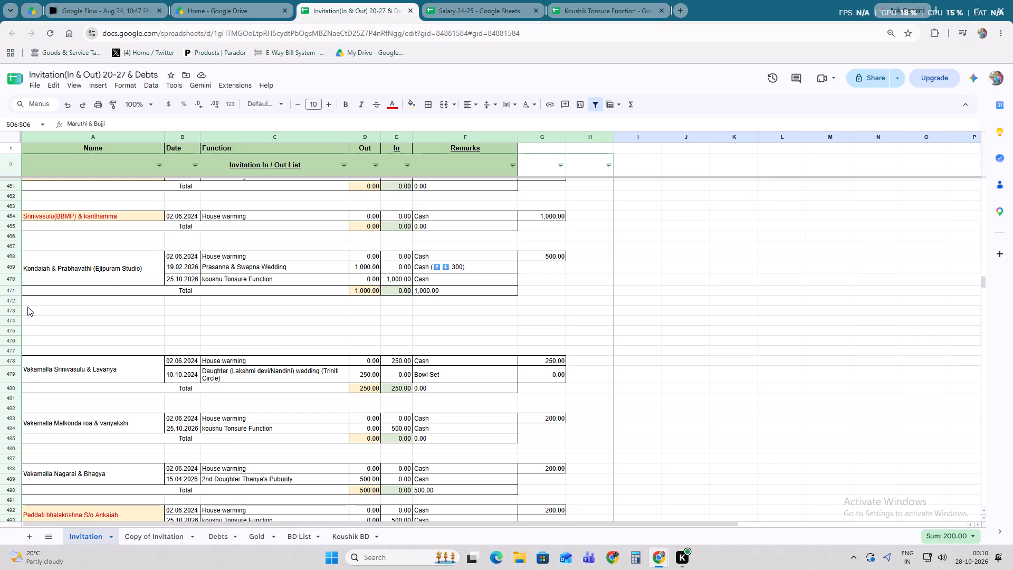
{"action": "left_click", "coordinate": [29, 313]}
{"action": "key", "text": "ctrl+v"}
Change the guest name in A473 to Obaleiah (Raidu Given card).
{"action": "double_click", "coordinate": [58, 310]}
{"action": "left_click_drag", "start_coordinate": [73, 312], "coordinate": [0, 308]}
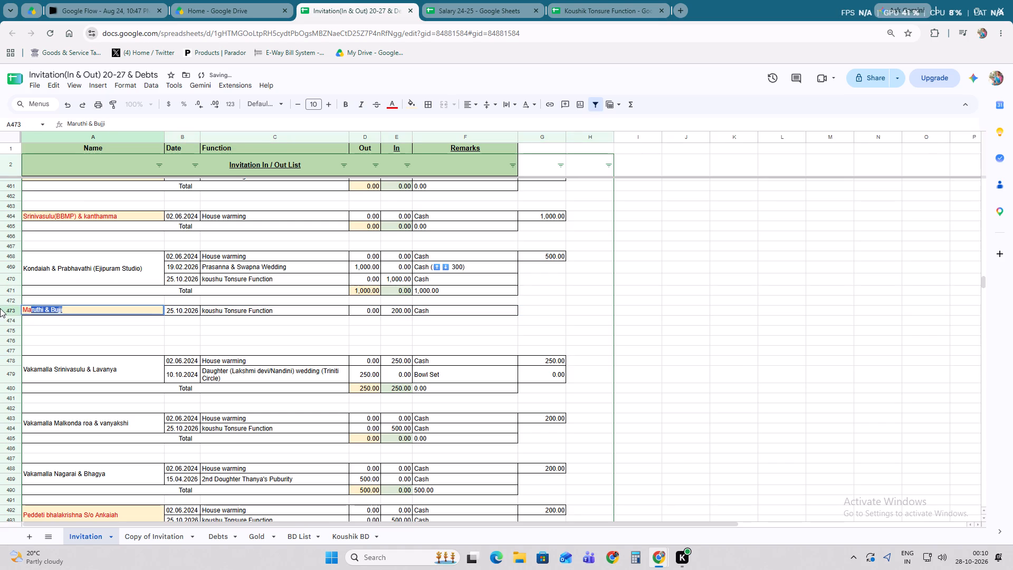
{"action": "left_click_drag", "start_coordinate": [0, 308], "coordinate": [0, 309]}
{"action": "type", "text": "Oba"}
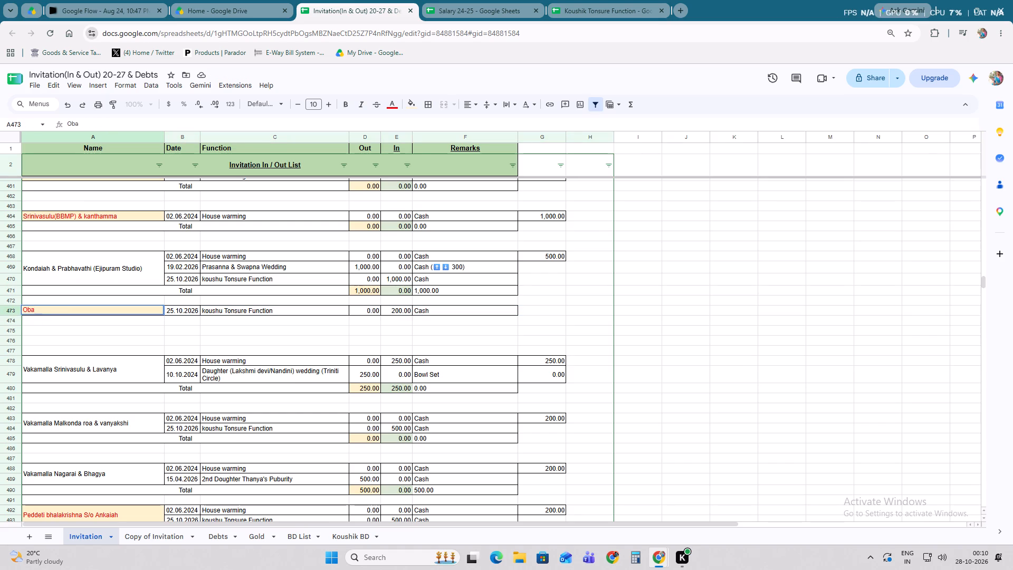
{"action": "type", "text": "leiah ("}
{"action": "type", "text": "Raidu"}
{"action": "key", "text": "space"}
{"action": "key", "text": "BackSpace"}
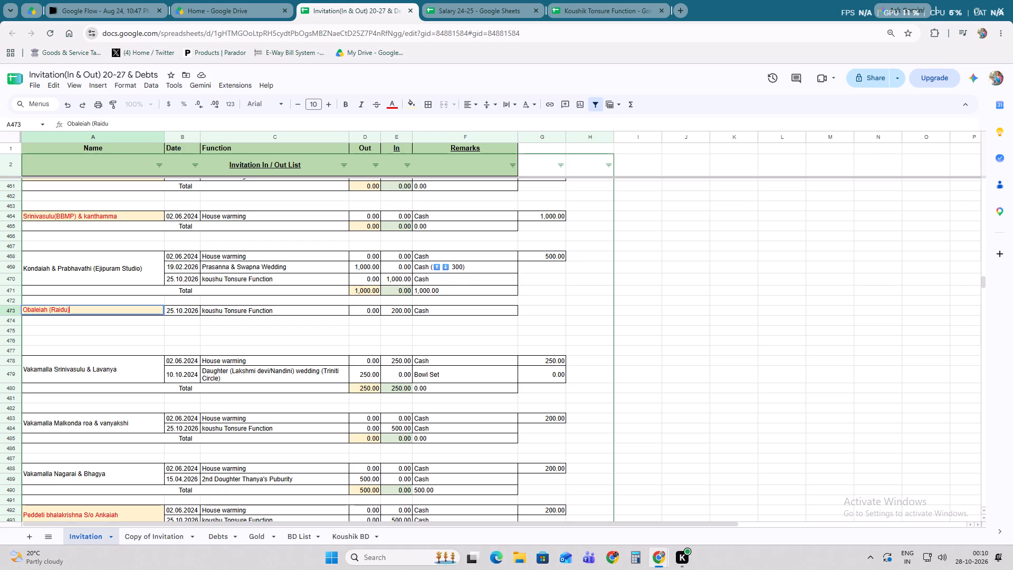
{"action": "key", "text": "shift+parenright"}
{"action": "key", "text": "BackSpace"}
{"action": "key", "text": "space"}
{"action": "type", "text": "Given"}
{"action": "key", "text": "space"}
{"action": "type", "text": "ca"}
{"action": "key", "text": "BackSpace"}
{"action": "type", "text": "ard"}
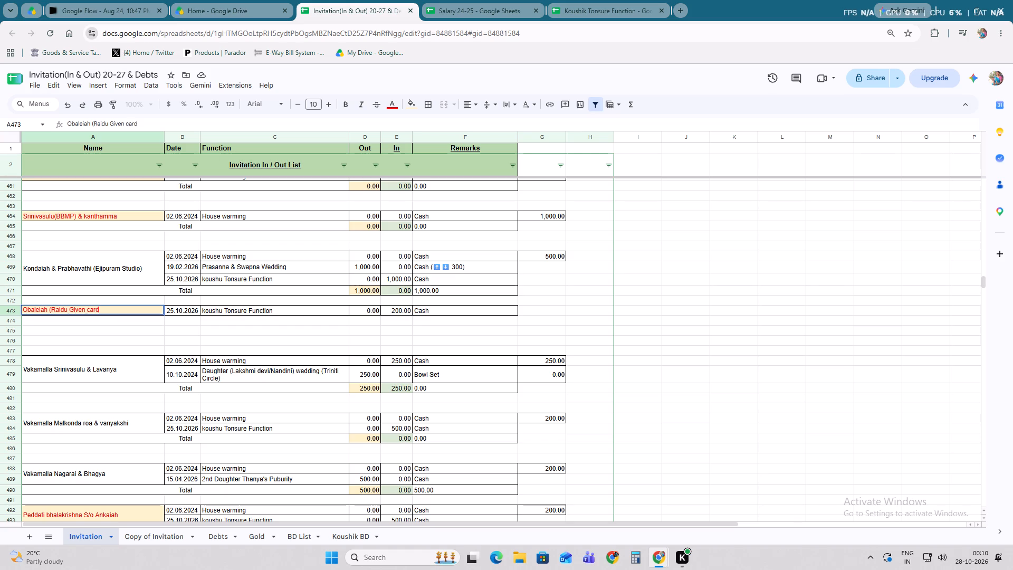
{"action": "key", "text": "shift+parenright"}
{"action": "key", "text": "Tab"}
Set the koushu Tonsure Function In amount in E473 to 1000.
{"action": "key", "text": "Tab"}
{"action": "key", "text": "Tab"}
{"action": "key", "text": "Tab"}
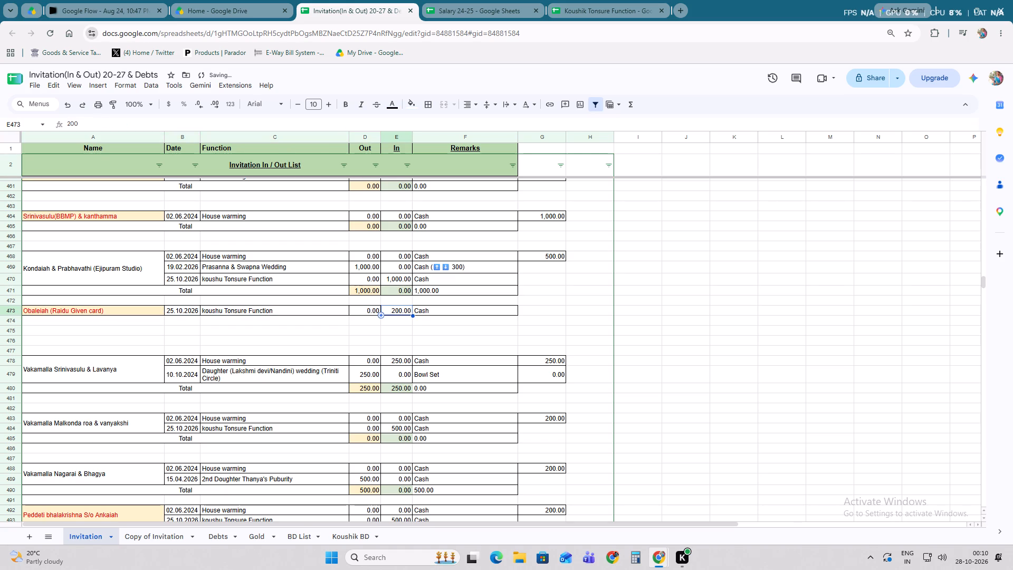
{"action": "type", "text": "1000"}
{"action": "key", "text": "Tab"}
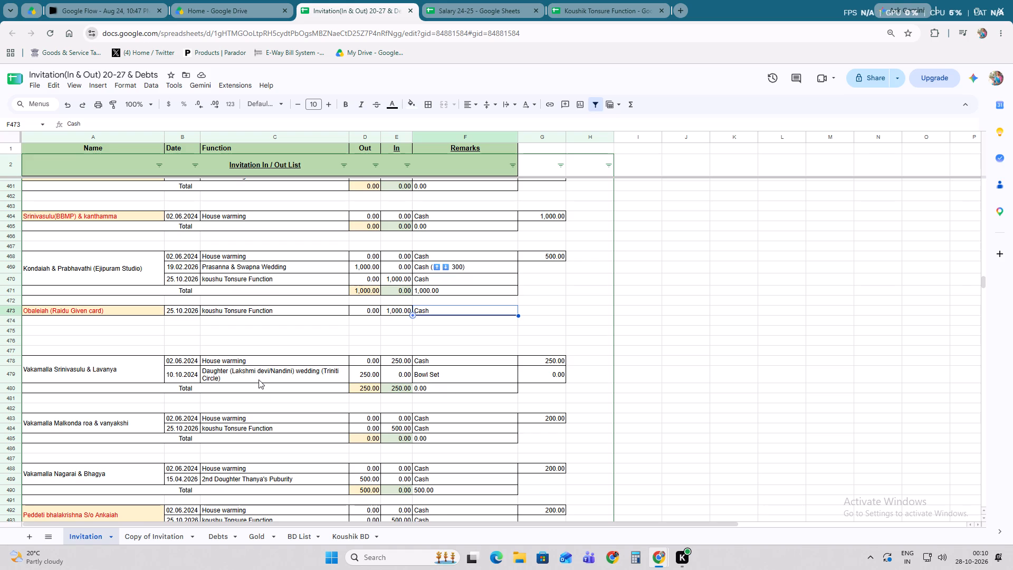
Search the sheet for sush, go to the Sushila Akka entry and insert a row below row 374.
{"action": "left_click", "coordinate": [269, 402]}
{"action": "left_click", "coordinate": [275, 373]}
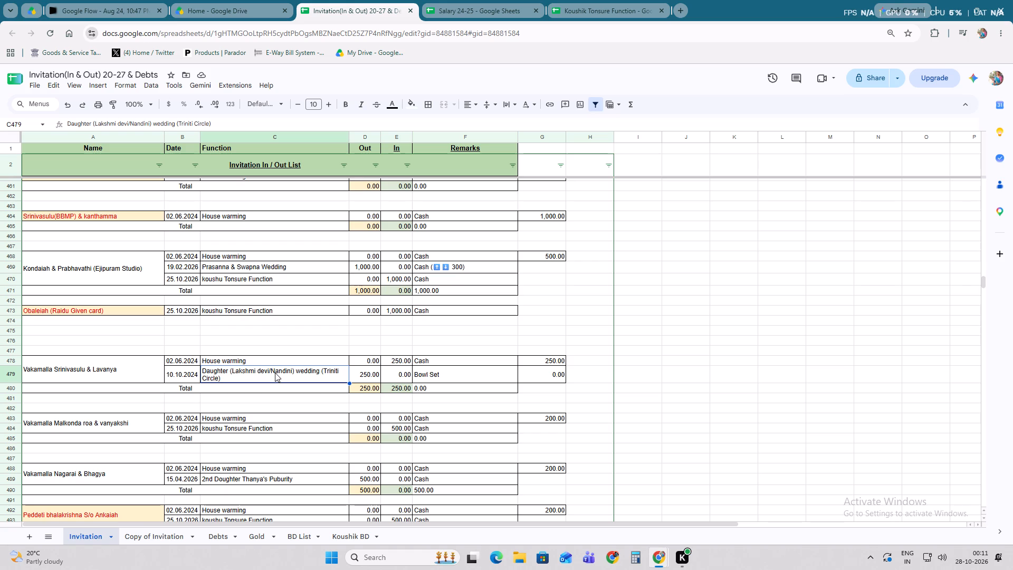
{"action": "key", "text": "ctrl+f"}
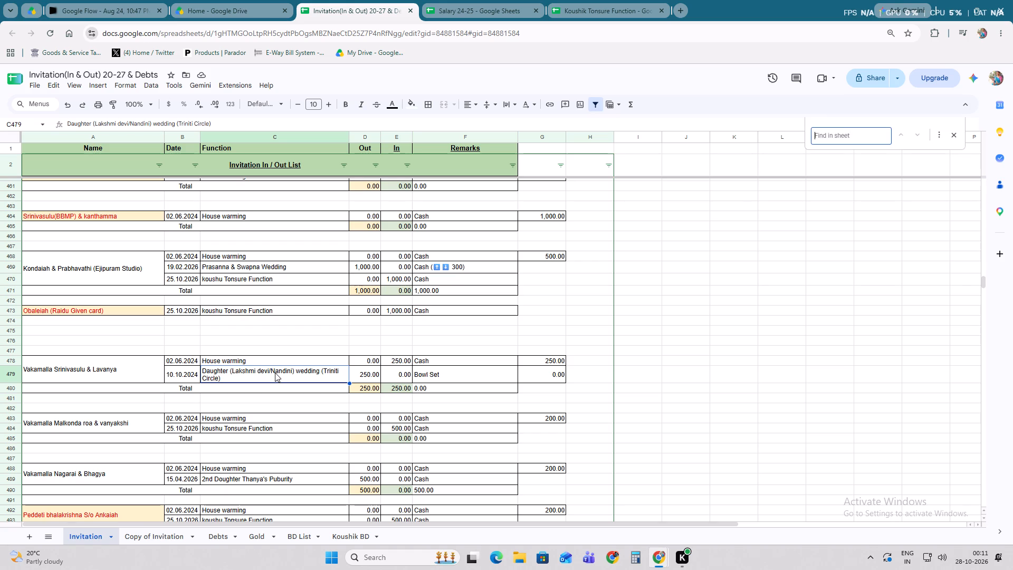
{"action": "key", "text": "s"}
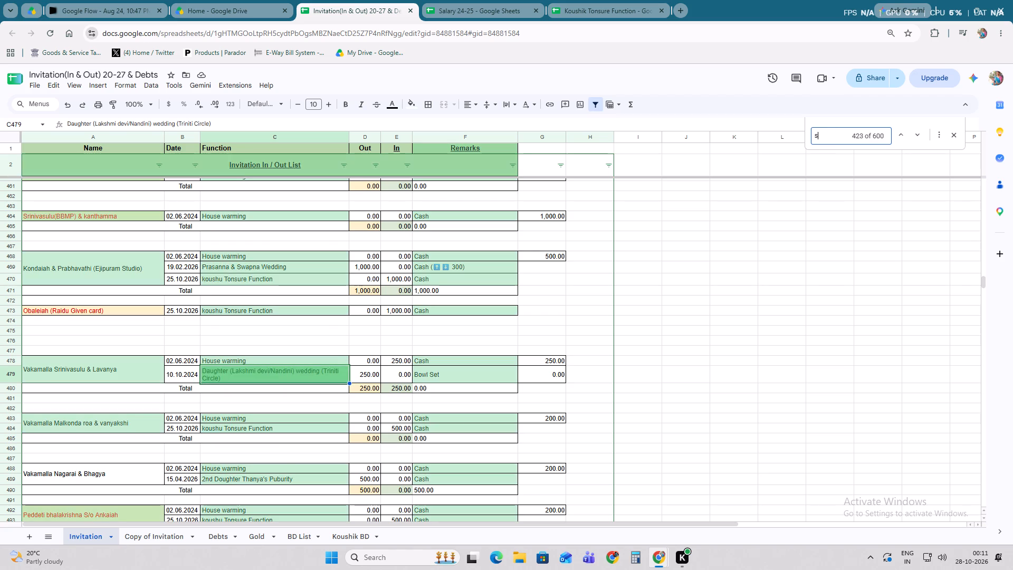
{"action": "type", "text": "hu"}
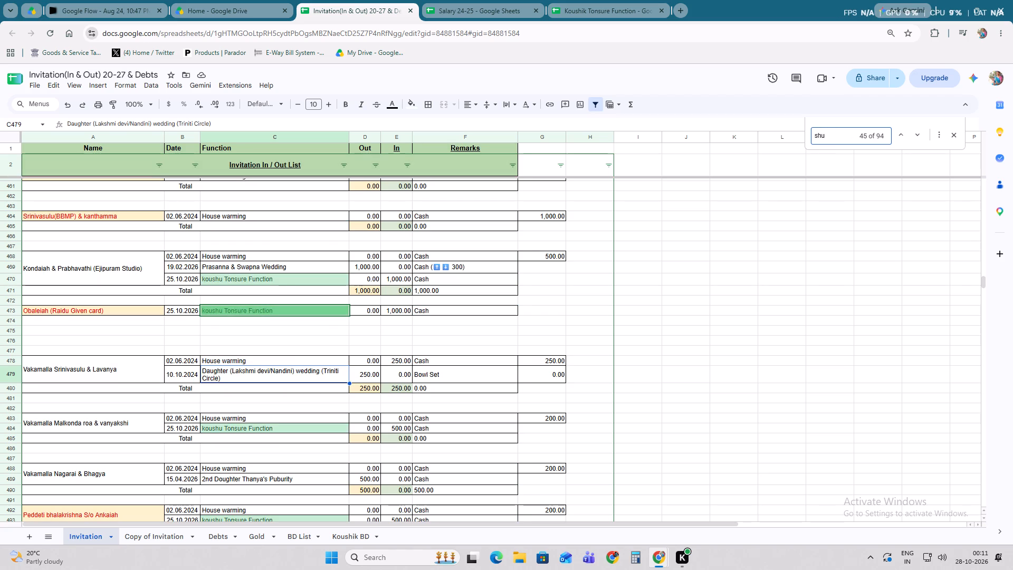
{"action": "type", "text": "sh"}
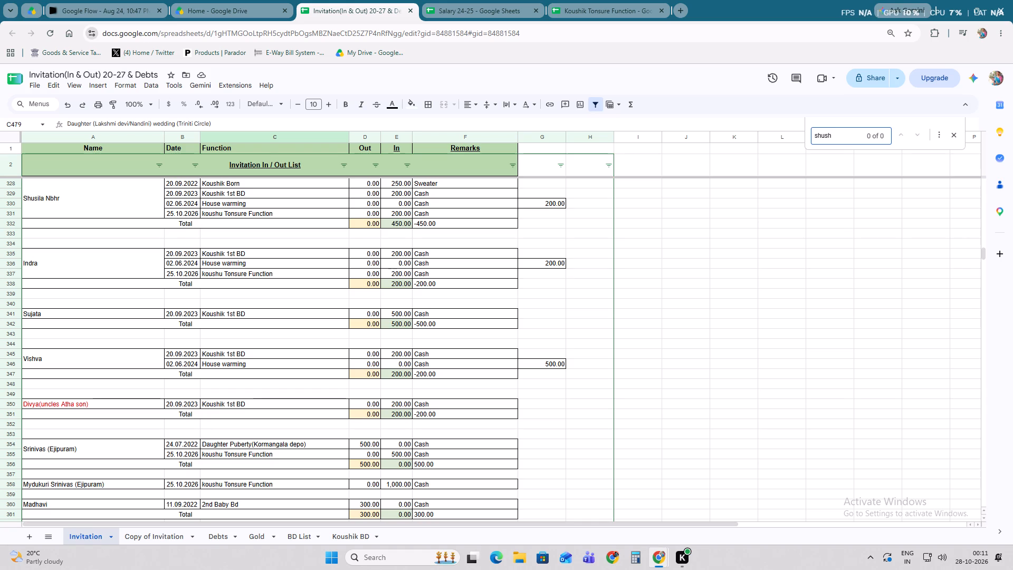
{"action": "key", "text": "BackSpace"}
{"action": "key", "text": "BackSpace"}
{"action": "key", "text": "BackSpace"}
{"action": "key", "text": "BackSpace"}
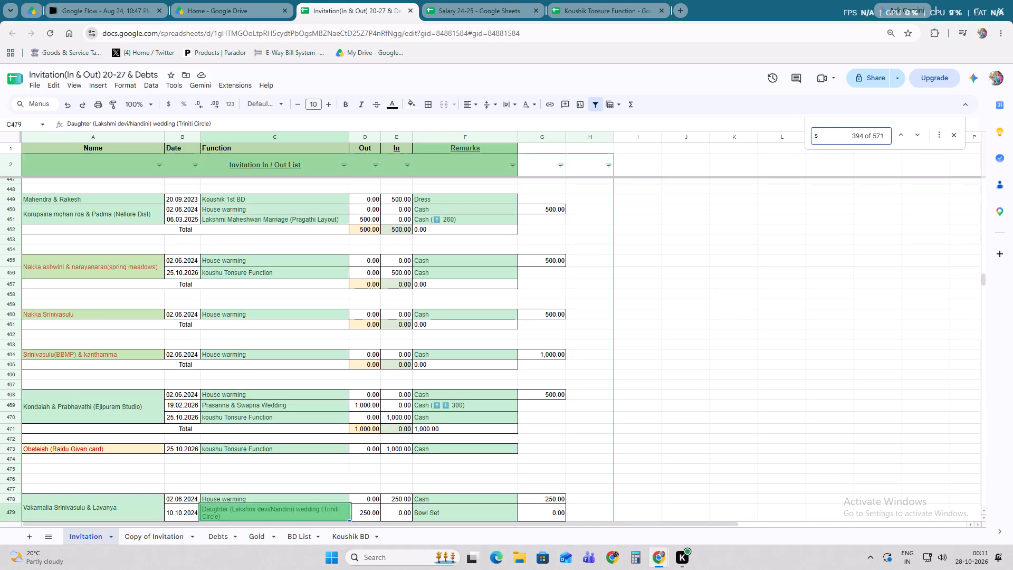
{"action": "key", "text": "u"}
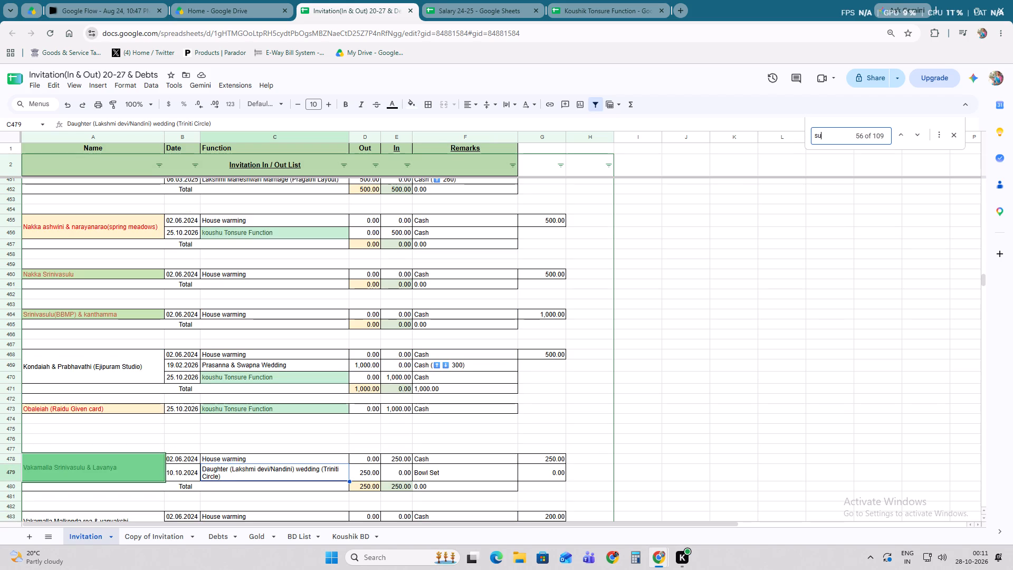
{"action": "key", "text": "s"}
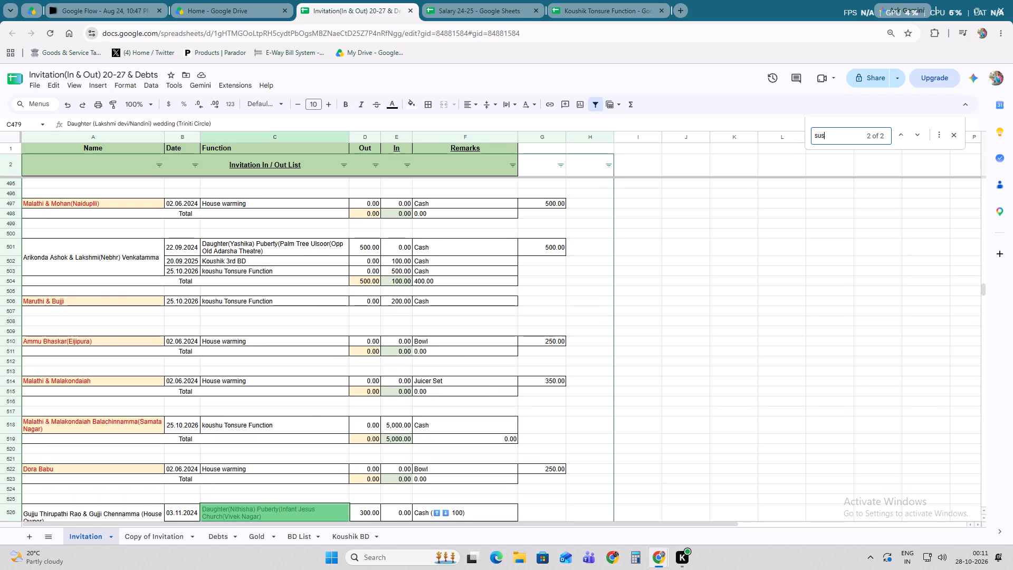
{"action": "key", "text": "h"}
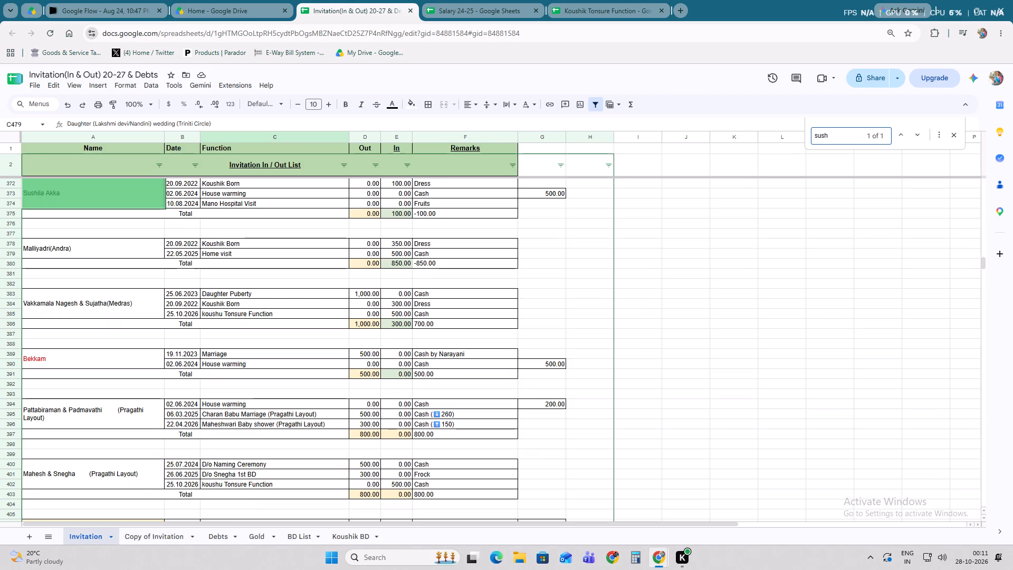
{"action": "left_click", "coordinate": [6, 206]}
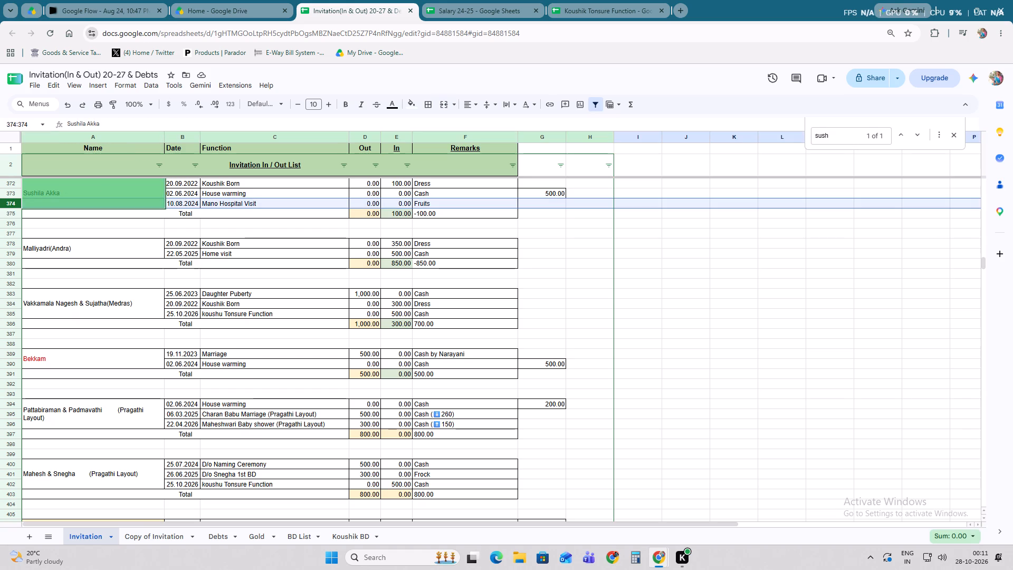
{"action": "right_click", "coordinate": [6, 206]}
{"action": "left_click", "coordinate": [62, 303]}
Merge A372:A375 so the Sushila Akka name cell spans the inserted row.
{"action": "left_click_drag", "start_coordinate": [115, 196], "coordinate": [115, 207]}
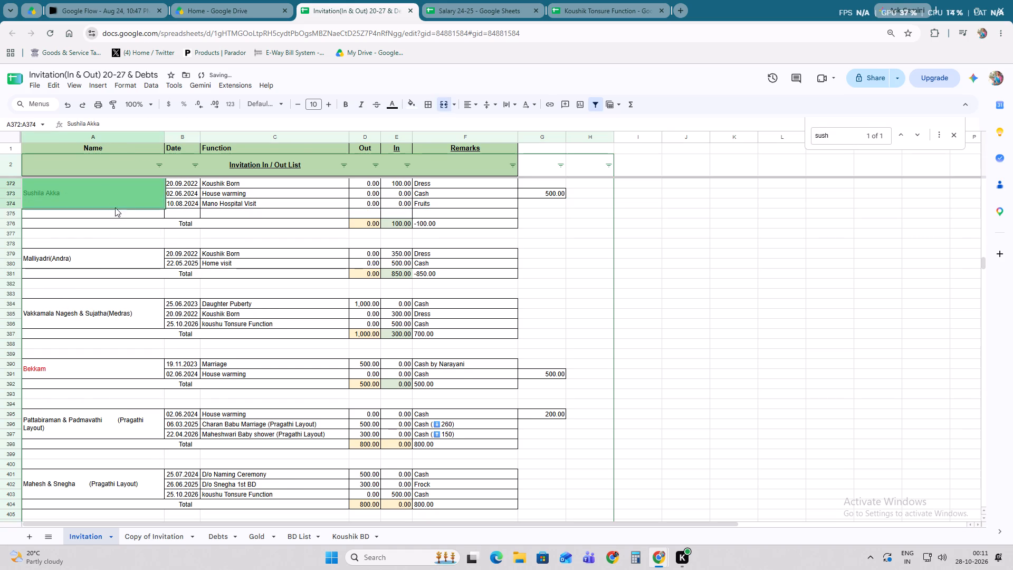
{"action": "left_click_drag", "start_coordinate": [115, 207], "coordinate": [115, 210]}
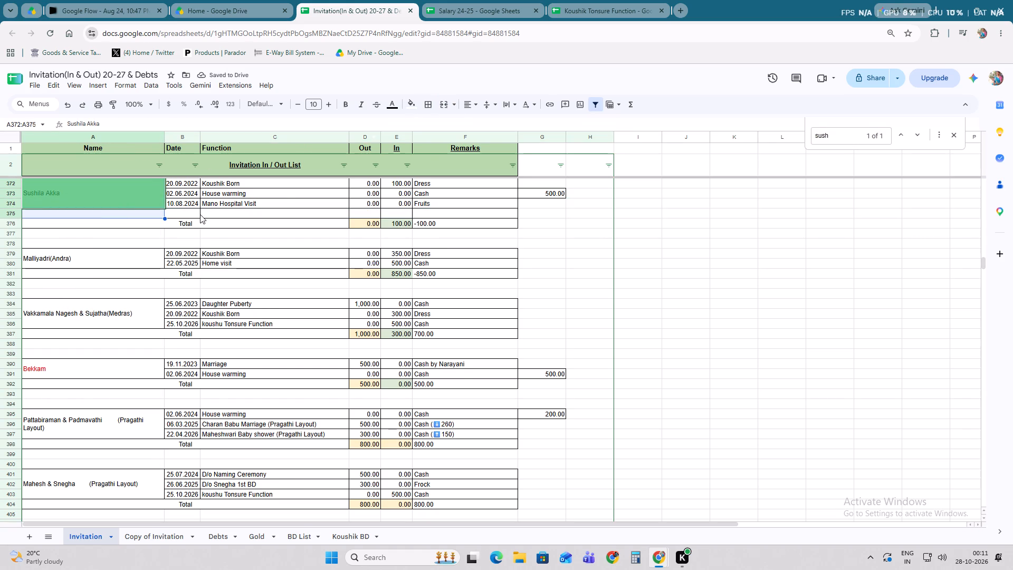
{"action": "left_click", "coordinate": [447, 105]}
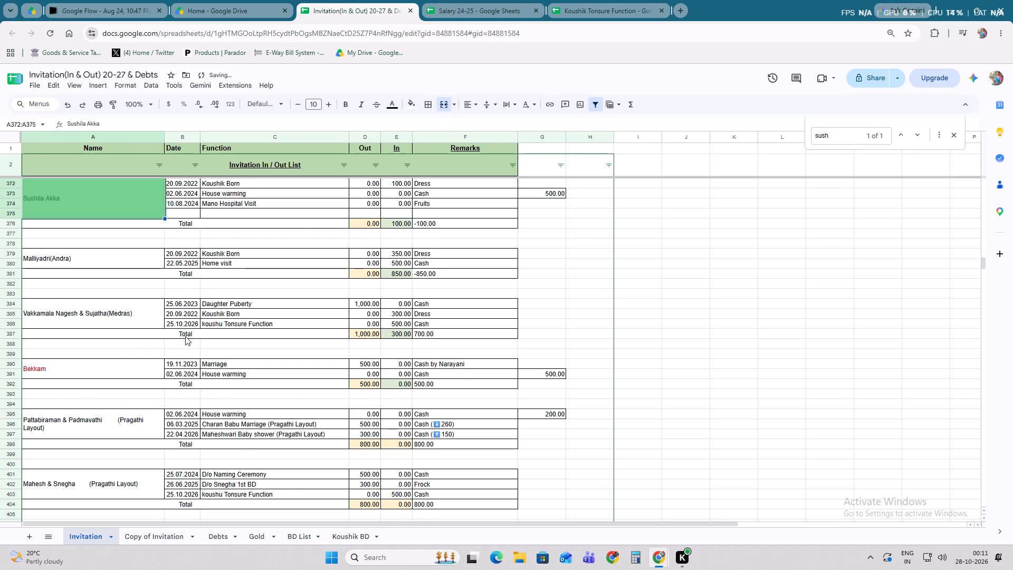
Copy the koushu Tonsure Function record dated 25.10.2026 with In 500 and Cash from B386:F386 into row 375 under Sushila Akka.
{"action": "left_click_drag", "start_coordinate": [184, 324], "coordinate": [427, 321]}
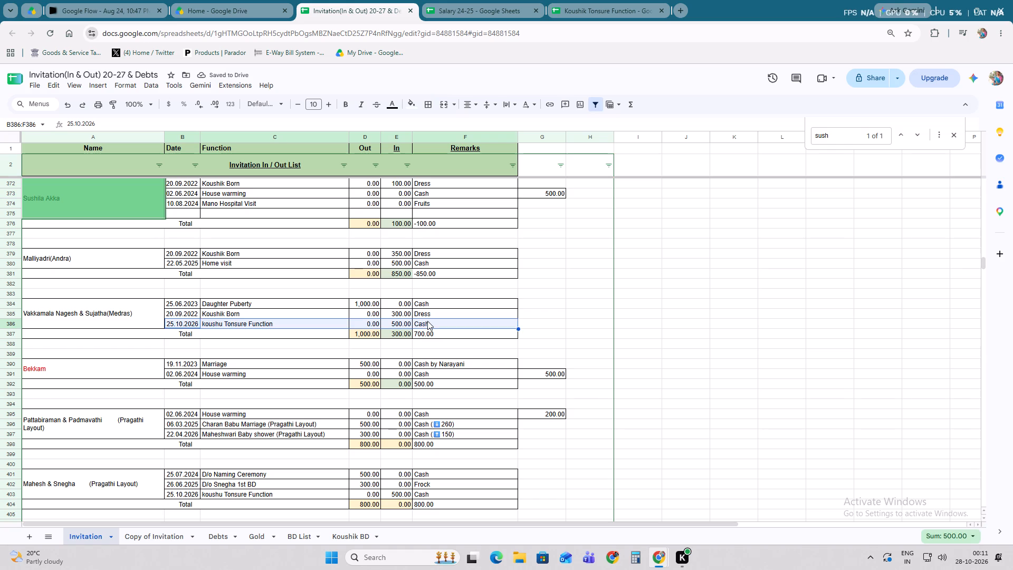
{"action": "key", "text": "ctrl+c"}
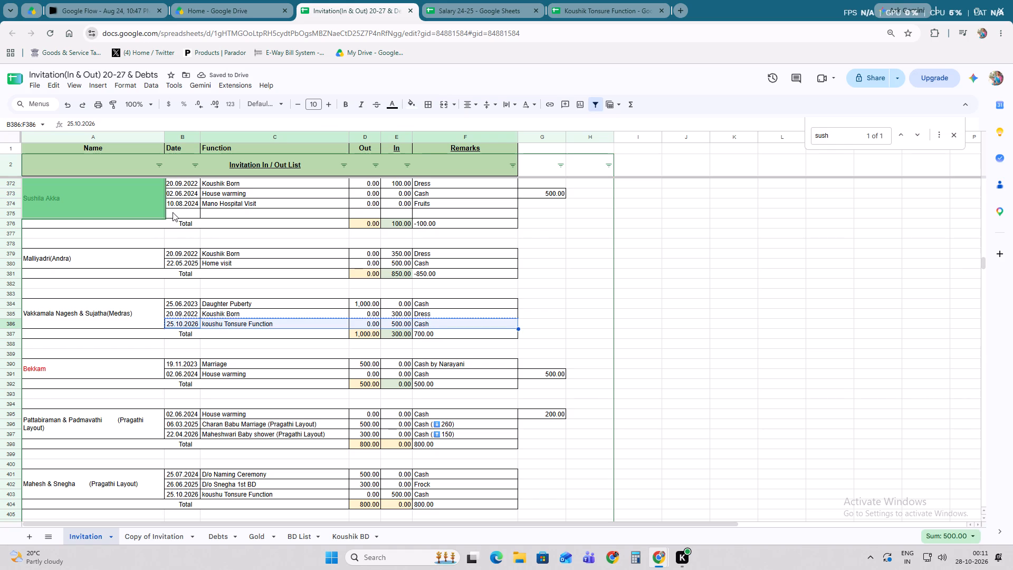
{"action": "left_click", "coordinate": [173, 212]}
{"action": "key", "text": "ctrl+v"}
{"action": "left_click", "coordinate": [388, 215]}
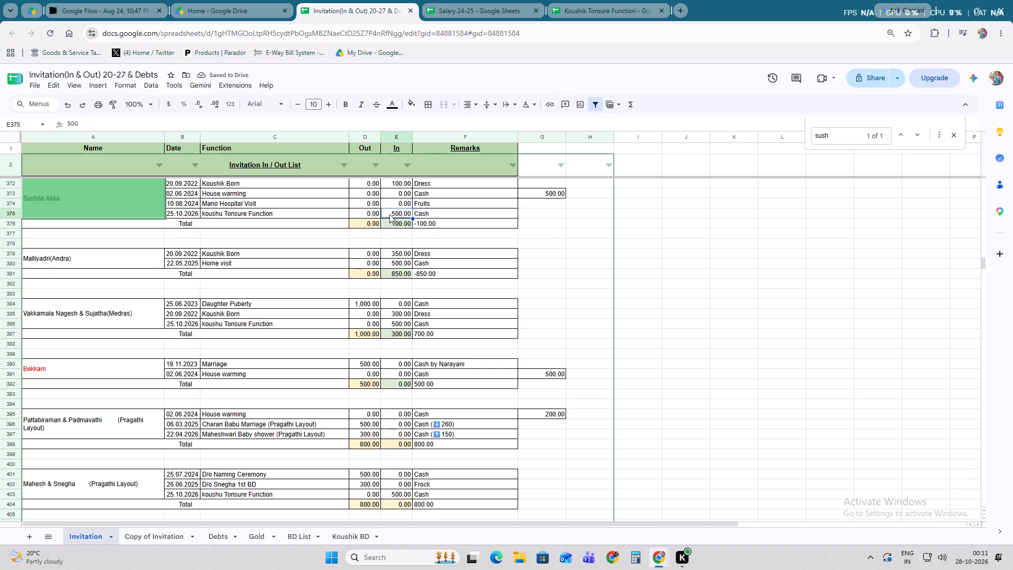
{"action": "left_click", "coordinate": [236, 328]}
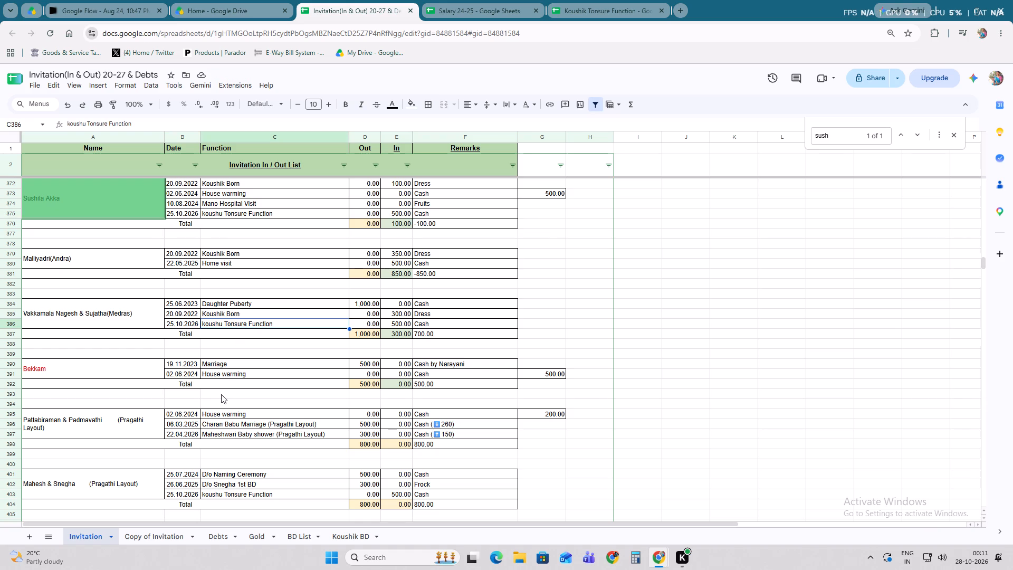
Search the sheet for bbm, go to the Subamma(BBMP) entry and insert three blank rows below its total row.
{"action": "key", "text": "ctrl+f"}
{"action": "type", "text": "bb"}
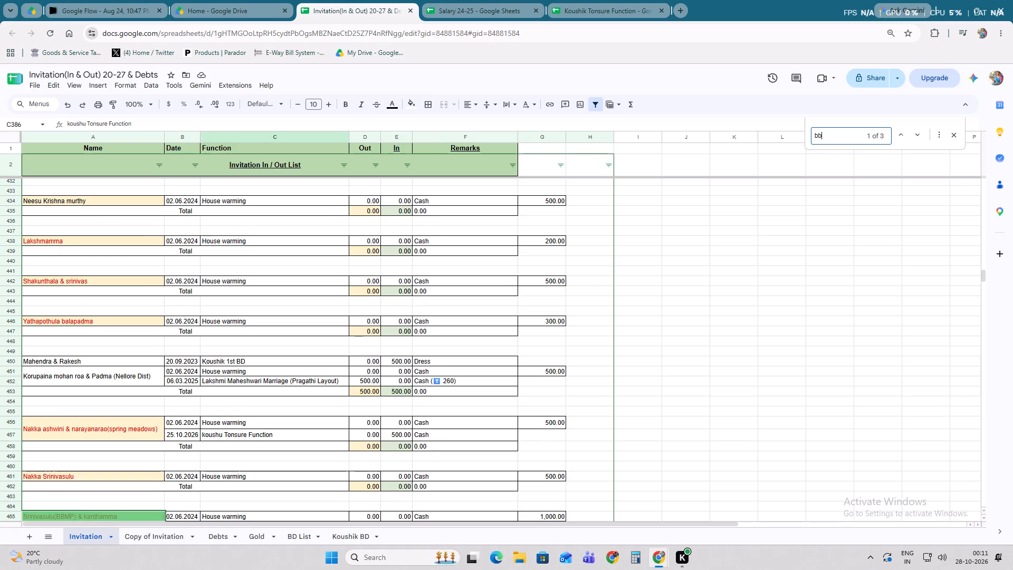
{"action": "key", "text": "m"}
{"action": "scroll", "coordinate": [223, 387], "scroll_direction": "down", "scroll_amount": 2}
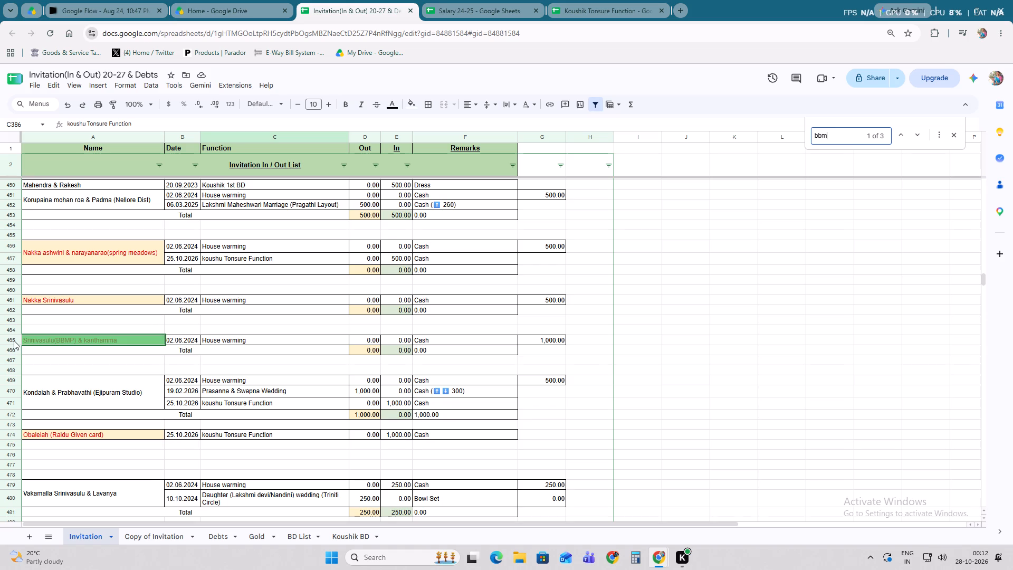
{"action": "left_click_drag", "start_coordinate": [14, 340], "coordinate": [13, 349]}
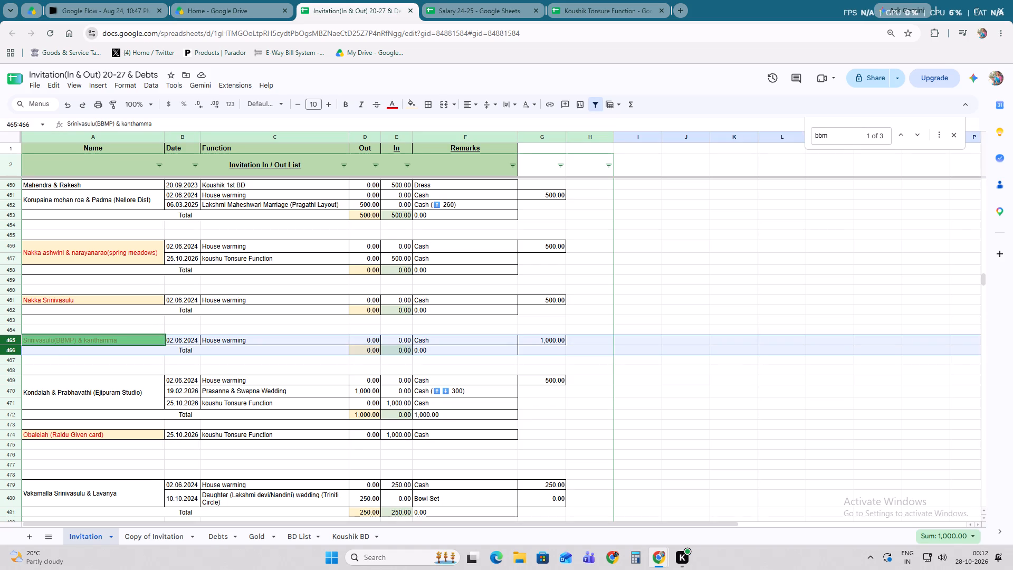
{"action": "left_click", "coordinate": [912, 134]}
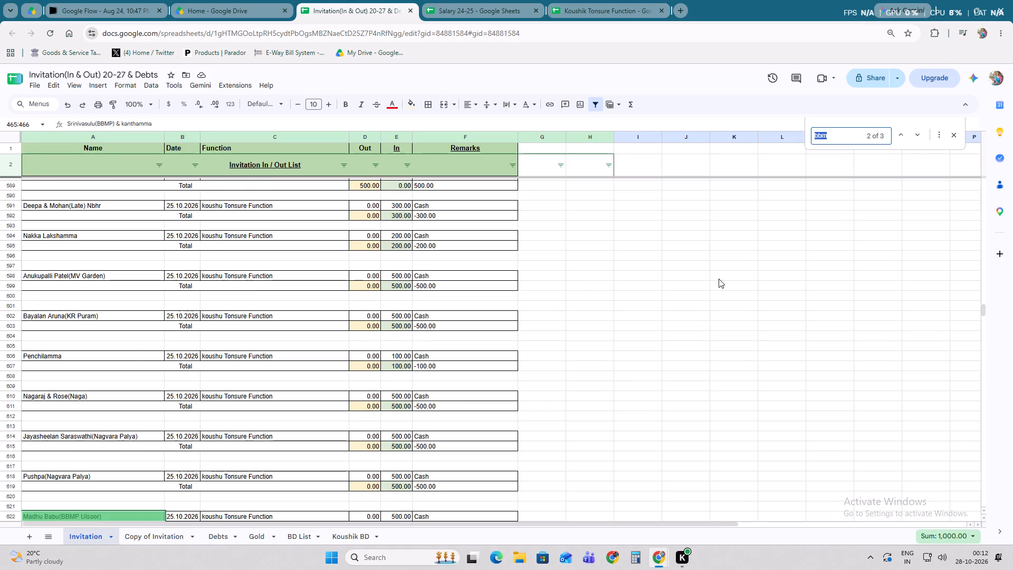
{"action": "scroll", "coordinate": [716, 279], "scroll_direction": "down", "scroll_amount": 1}
{"action": "scroll", "coordinate": [281, 362], "scroll_direction": "down", "scroll_amount": 2}
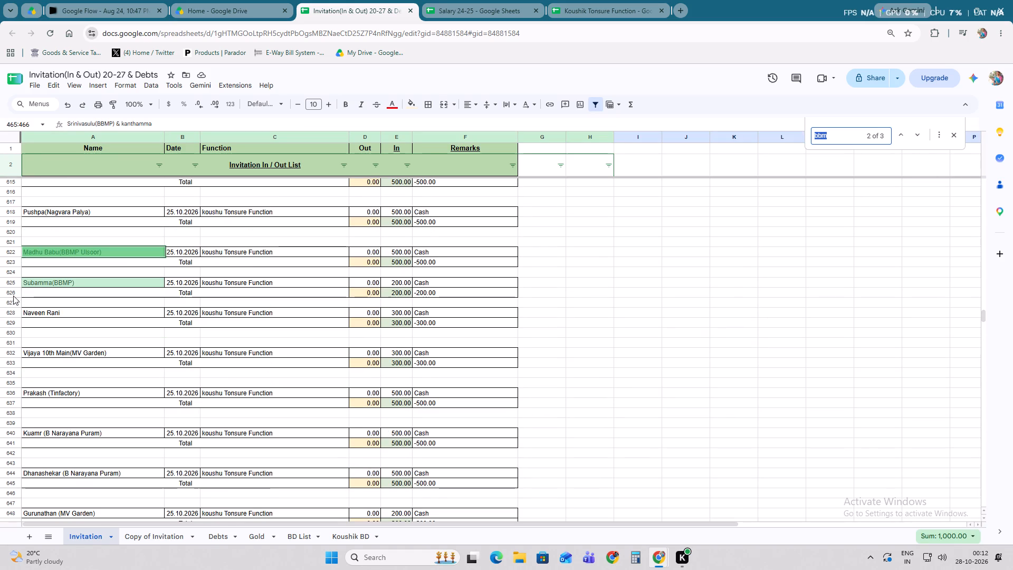
{"action": "left_click", "coordinate": [7, 300]}
{"action": "right_click", "coordinate": [7, 301]}
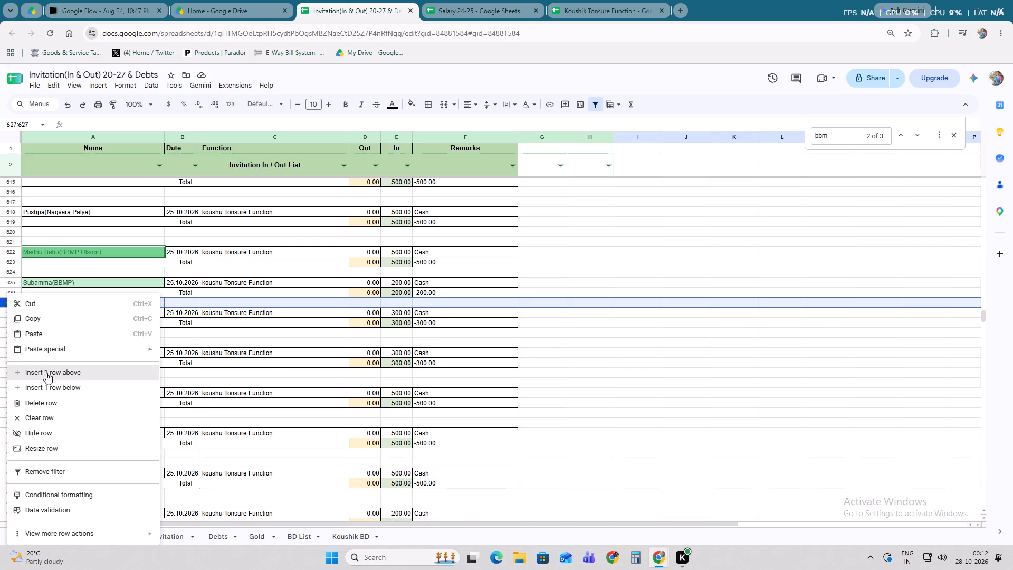
{"action": "left_click", "coordinate": [46, 373]}
{"action": "key", "text": "F4"}
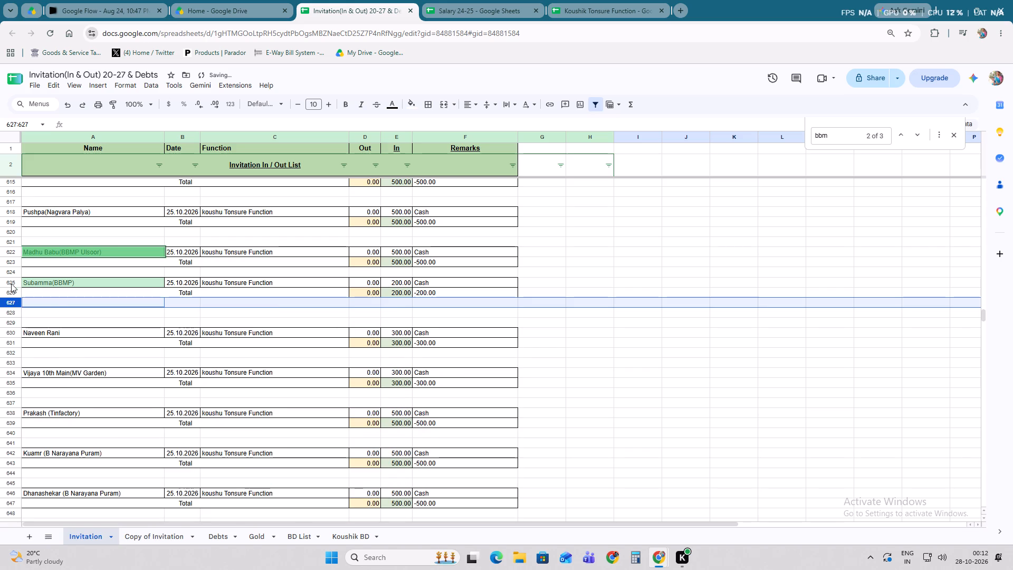
{"action": "left_click", "coordinate": [9, 283]}
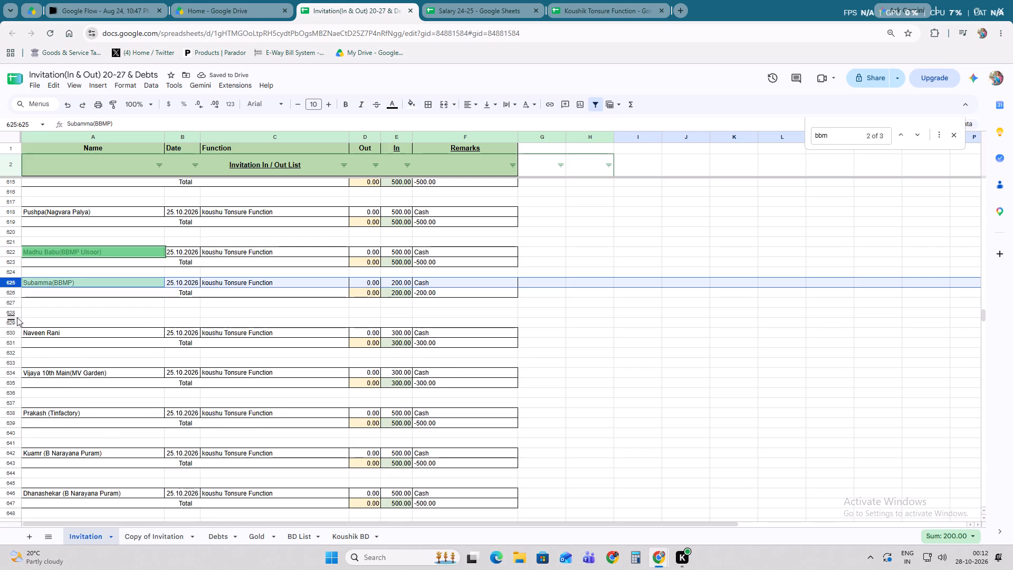
{"action": "left_click", "coordinate": [12, 312]}
{"action": "right_click", "coordinate": [11, 311]}
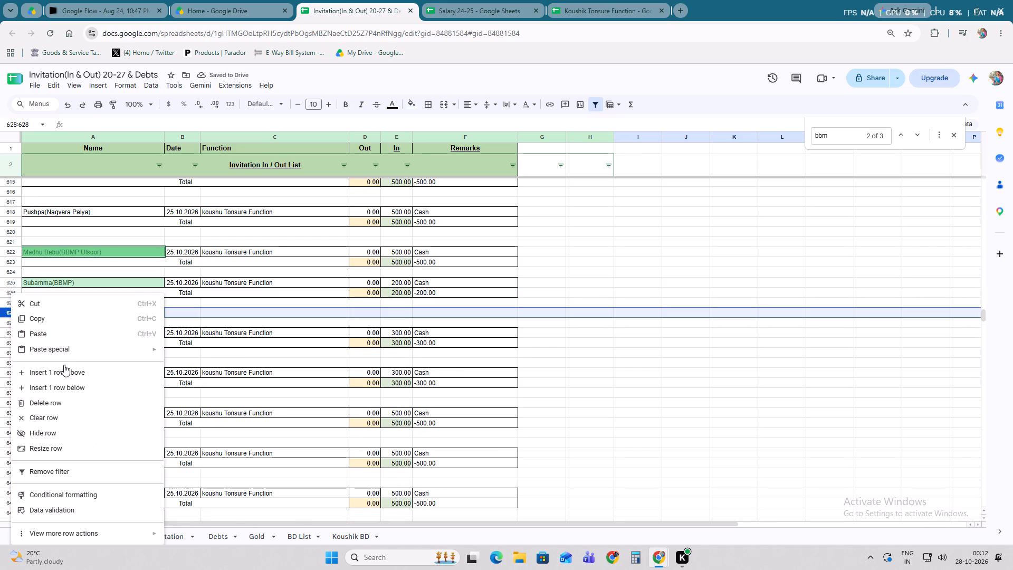
{"action": "left_click", "coordinate": [64, 368]}
{"action": "left_click_drag", "start_coordinate": [5, 285], "coordinate": [6, 294]}
{"action": "key", "text": "ctrl+c"}
{"action": "left_click", "coordinate": [35, 312]}
{"action": "key", "text": "ctrl+v"}
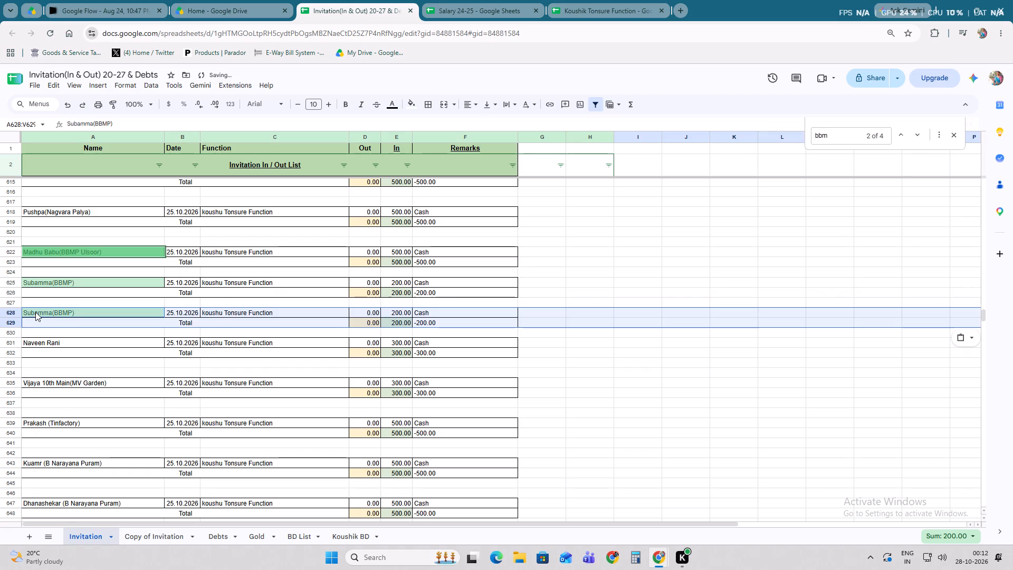
Change the guest name in A628 to Sujatha(BBMP).
{"action": "double_click", "coordinate": [83, 312]}
{"action": "left_click", "coordinate": [52, 312]}
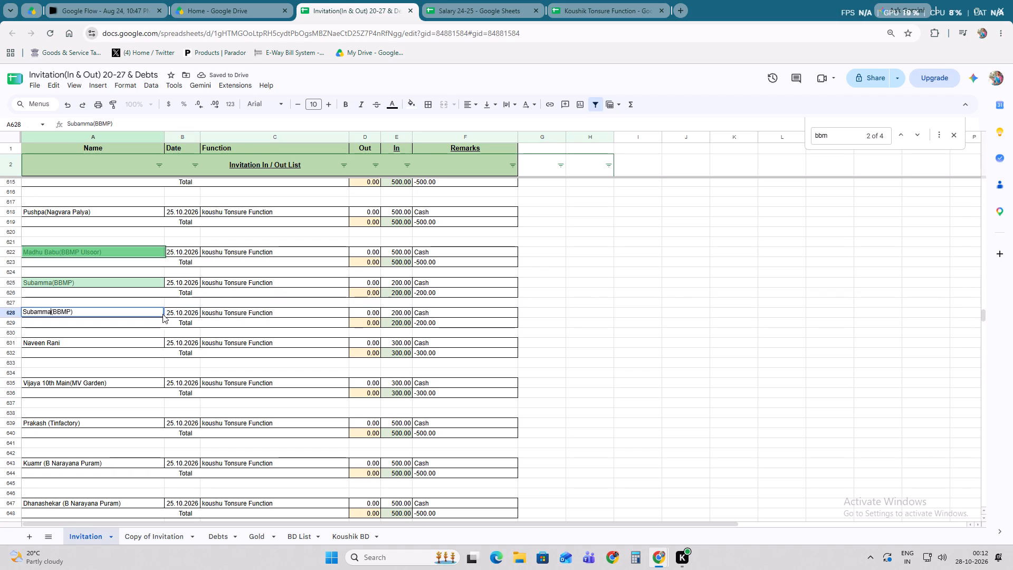
{"action": "key", "text": "BackSpace"}
{"action": "key", "text": "BackSpace"}
{"action": "key", "text": "BackSpace"}
{"action": "key", "text": "BackSpace"}
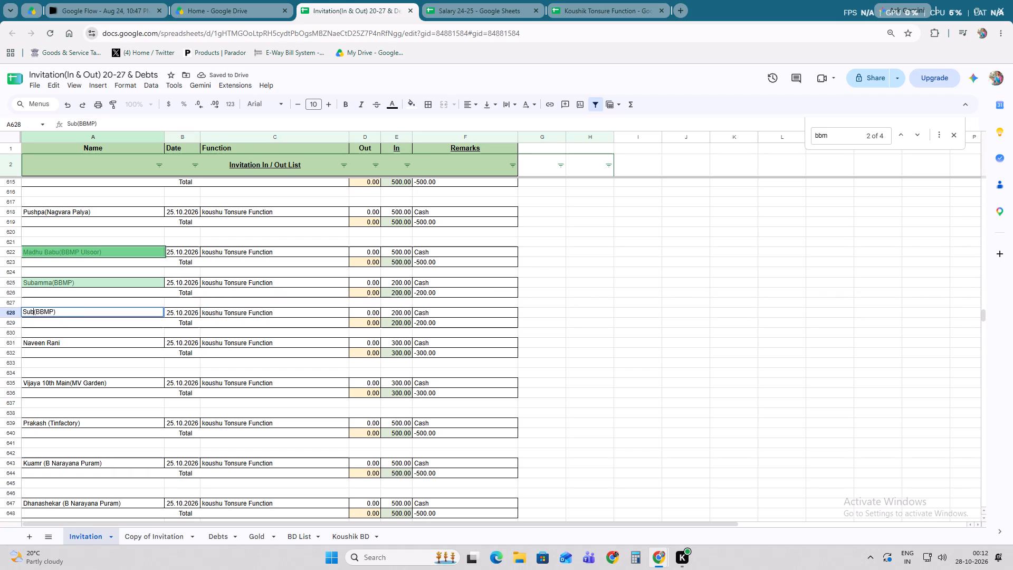
{"action": "key", "text": "BackSpace"}
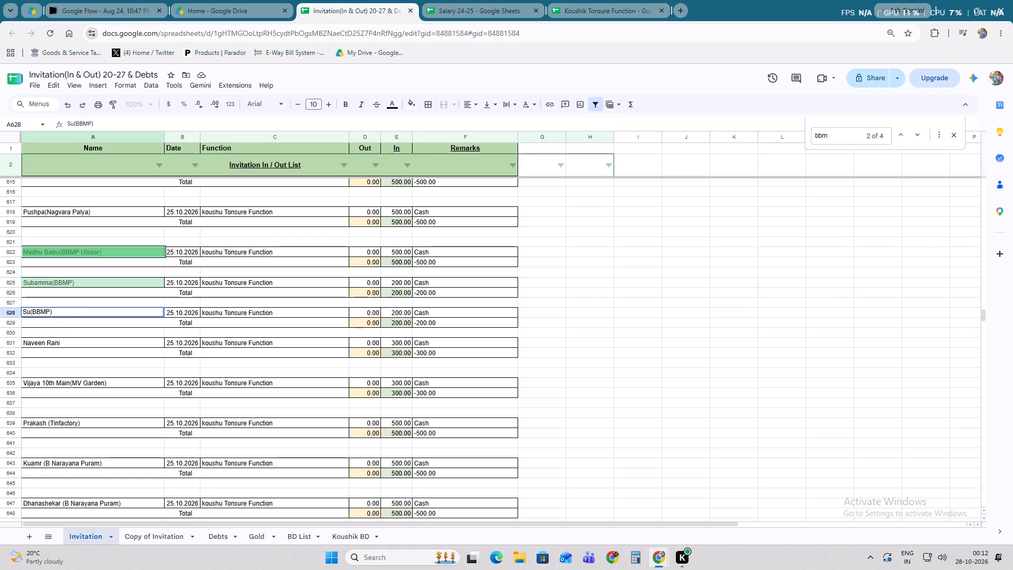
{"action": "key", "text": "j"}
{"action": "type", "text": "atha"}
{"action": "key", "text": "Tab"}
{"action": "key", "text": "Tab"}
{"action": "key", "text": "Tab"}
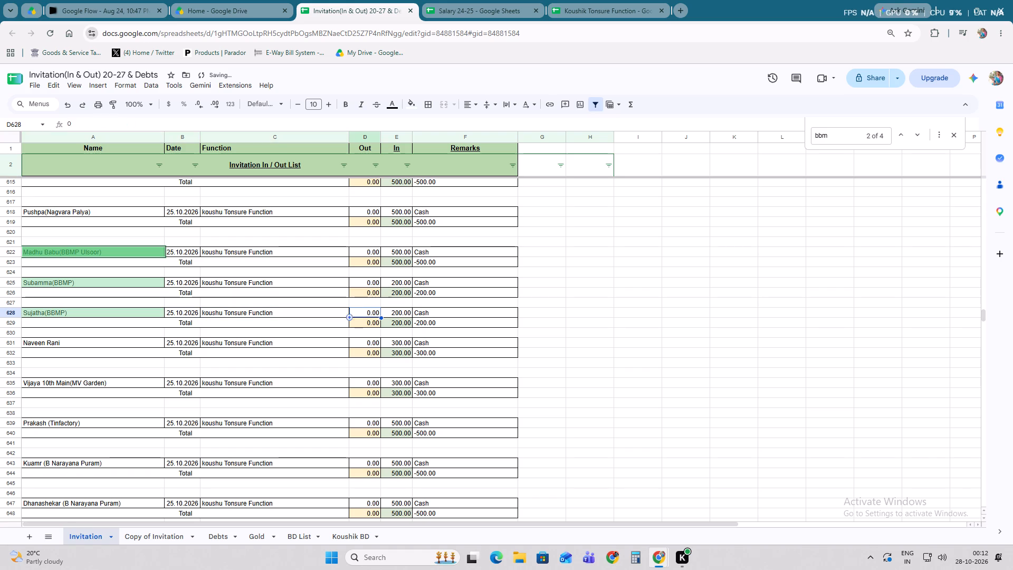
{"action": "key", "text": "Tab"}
{"action": "left_click", "coordinate": [280, 320]}
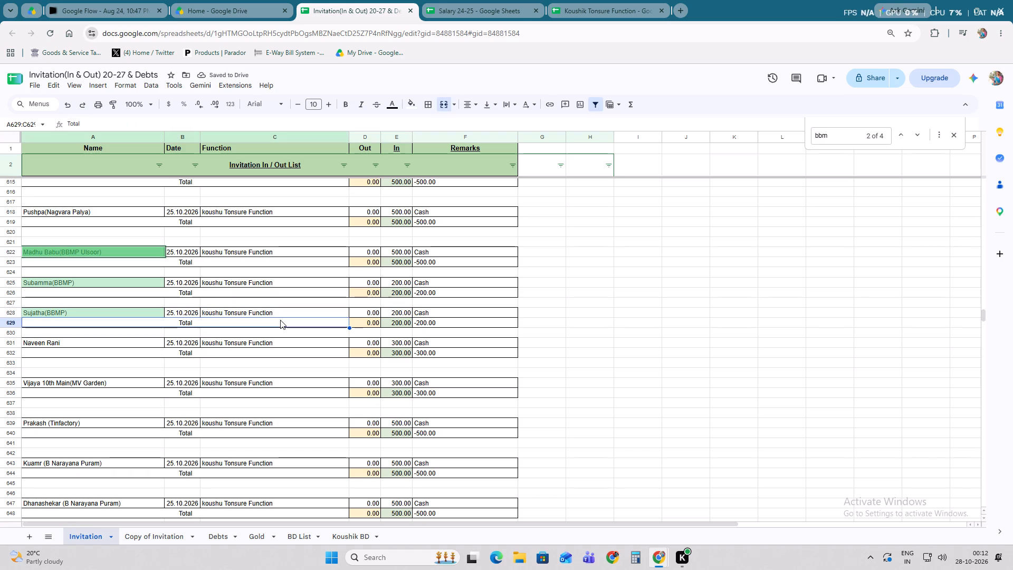
Search the sheet for indra, go to the nearby Sujata entry and insert a row below row 341.
{"action": "key", "text": "ctrl+f"}
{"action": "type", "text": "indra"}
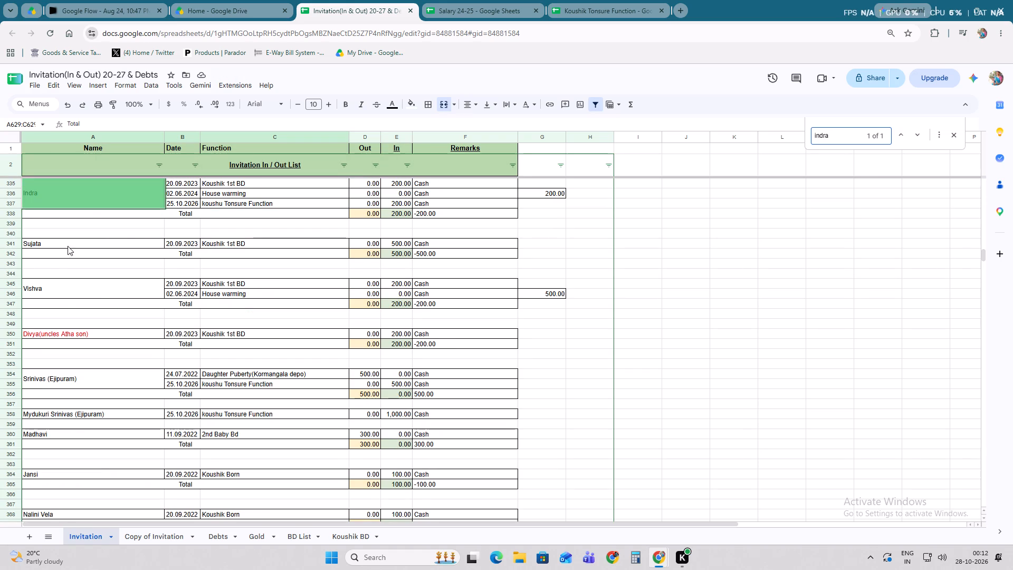
{"action": "left_click", "coordinate": [13, 243]}
{"action": "right_click", "coordinate": [13, 243]}
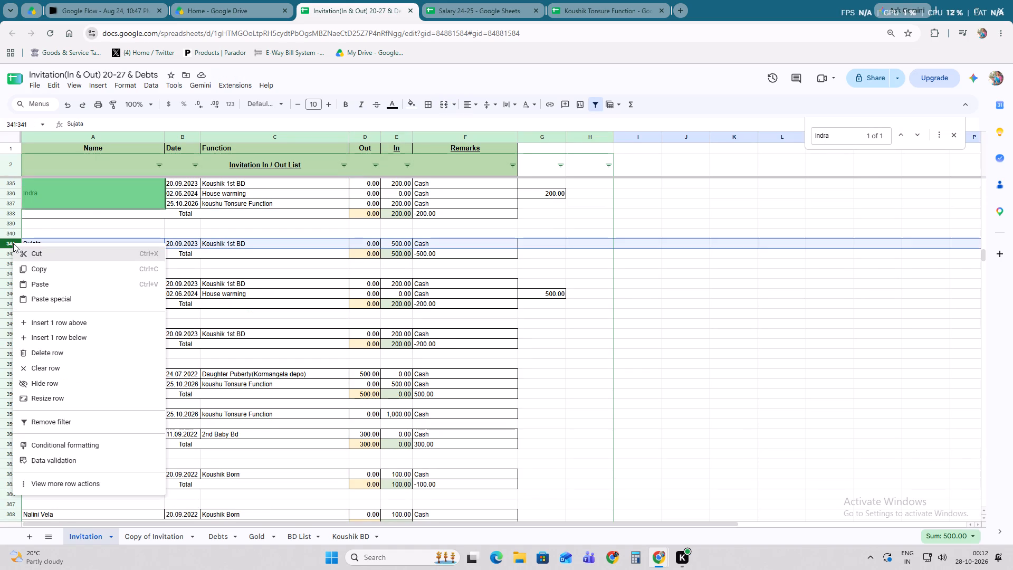
{"action": "left_click", "coordinate": [70, 341]}
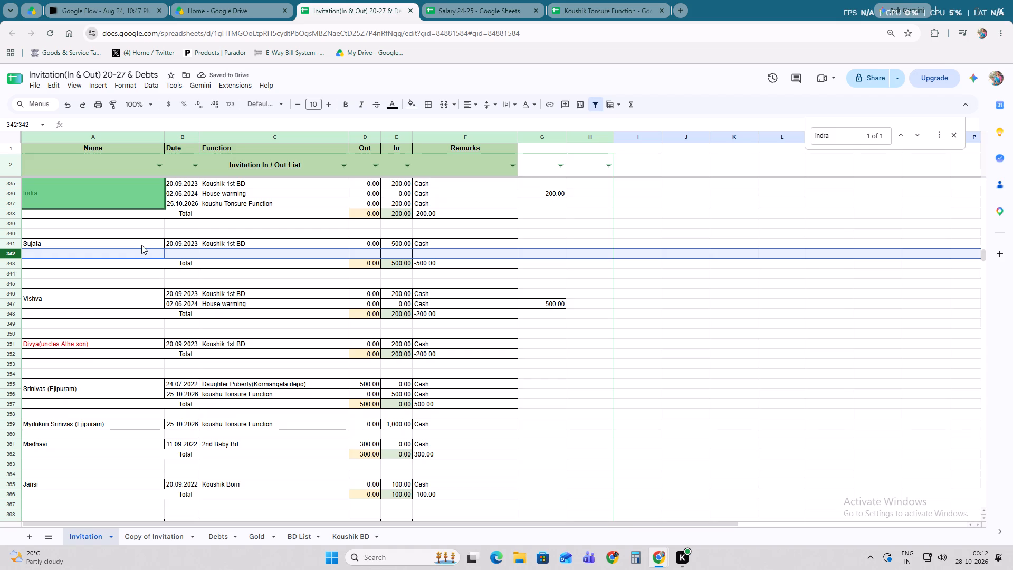
Merge A341:A342 so the Sujata name cell spans the inserted row.
{"action": "left_click_drag", "start_coordinate": [141, 245], "coordinate": [141, 254]}
{"action": "left_click", "coordinate": [443, 108]}
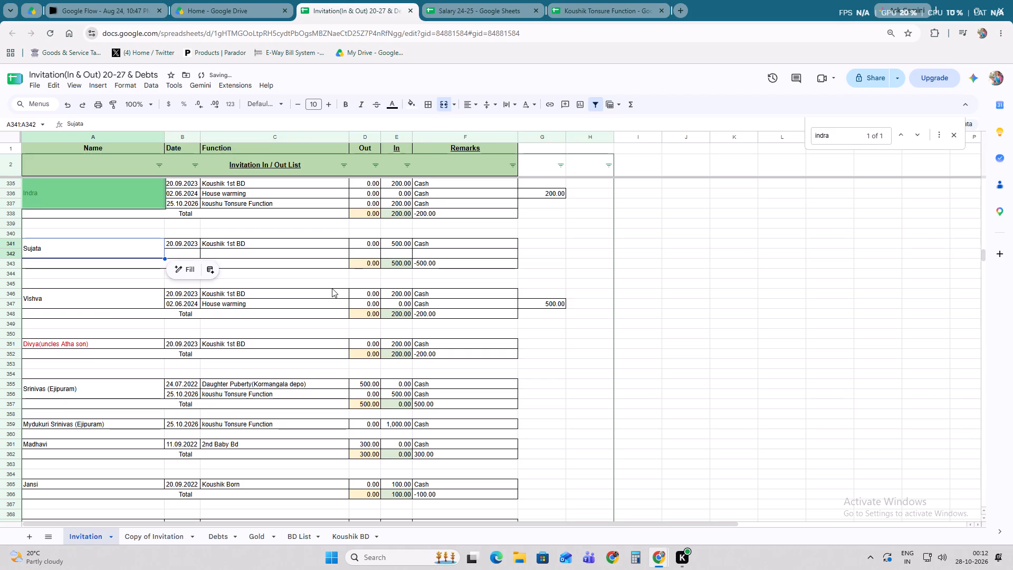
Look through the guest entries below and above Sujata, ending back at the Sujata entry.
{"action": "scroll", "coordinate": [277, 361], "scroll_direction": "down", "scroll_amount": 4}
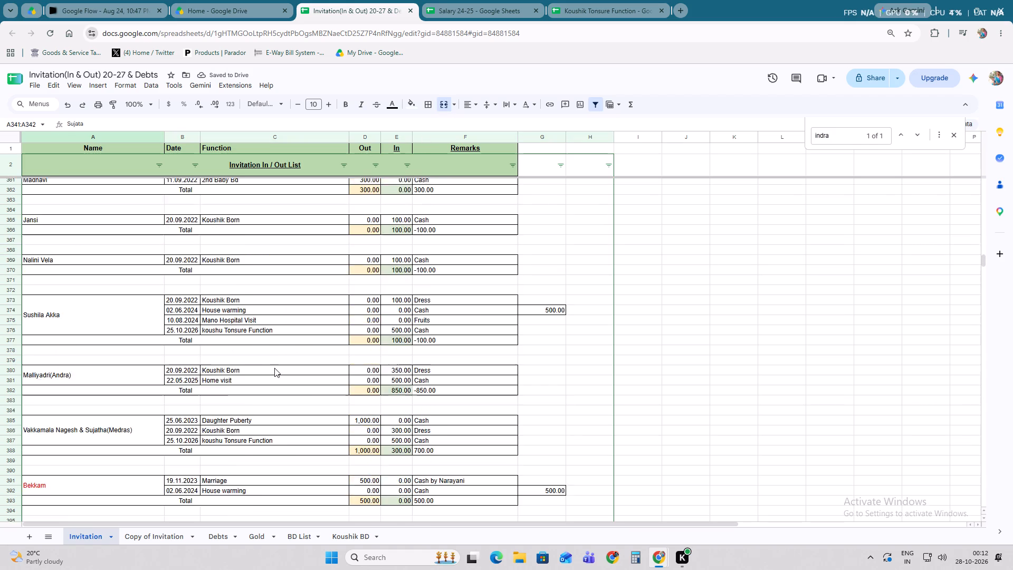
{"action": "scroll", "coordinate": [274, 368], "scroll_direction": "down", "scroll_amount": 15}
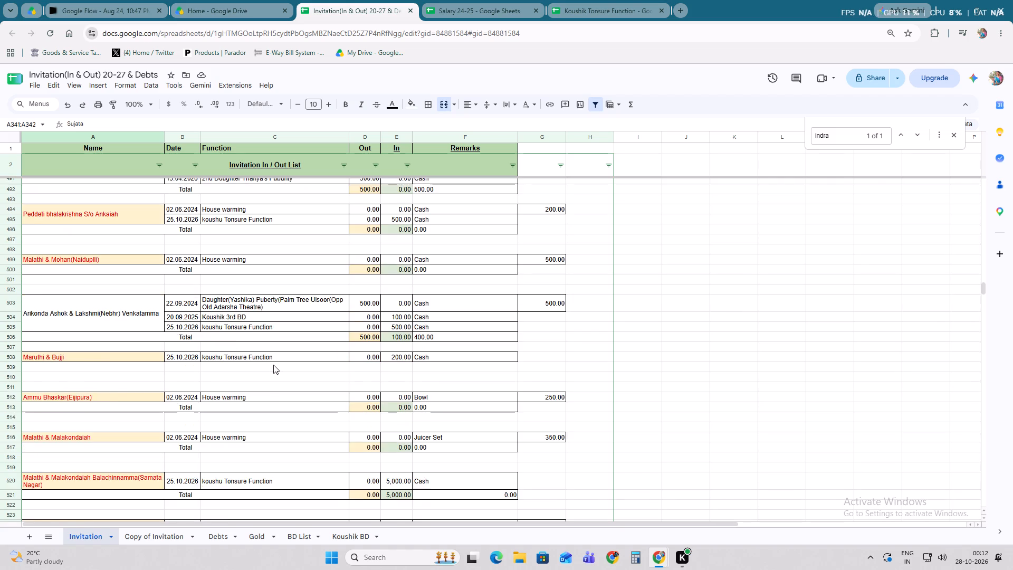
{"action": "scroll", "coordinate": [273, 365], "scroll_direction": "down", "scroll_amount": 5}
{"action": "scroll", "coordinate": [273, 360], "scroll_direction": "up", "scroll_amount": 11}
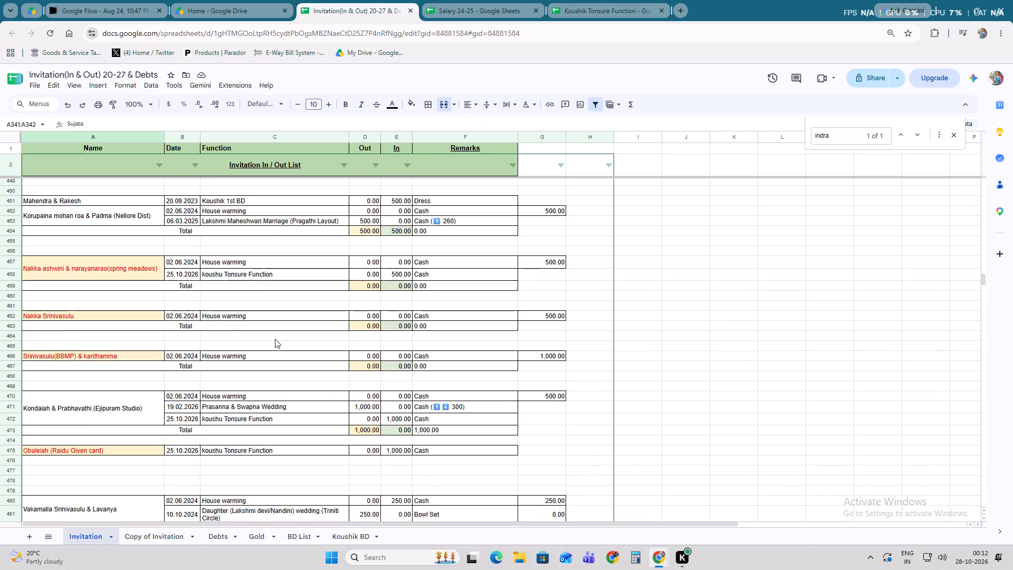
{"action": "scroll", "coordinate": [275, 339], "scroll_direction": "up", "scroll_amount": 20}
{"action": "scroll", "coordinate": [270, 364], "scroll_direction": "up", "scroll_amount": 10}
{"action": "scroll", "coordinate": [270, 364], "scroll_direction": "down", "scroll_amount": 4}
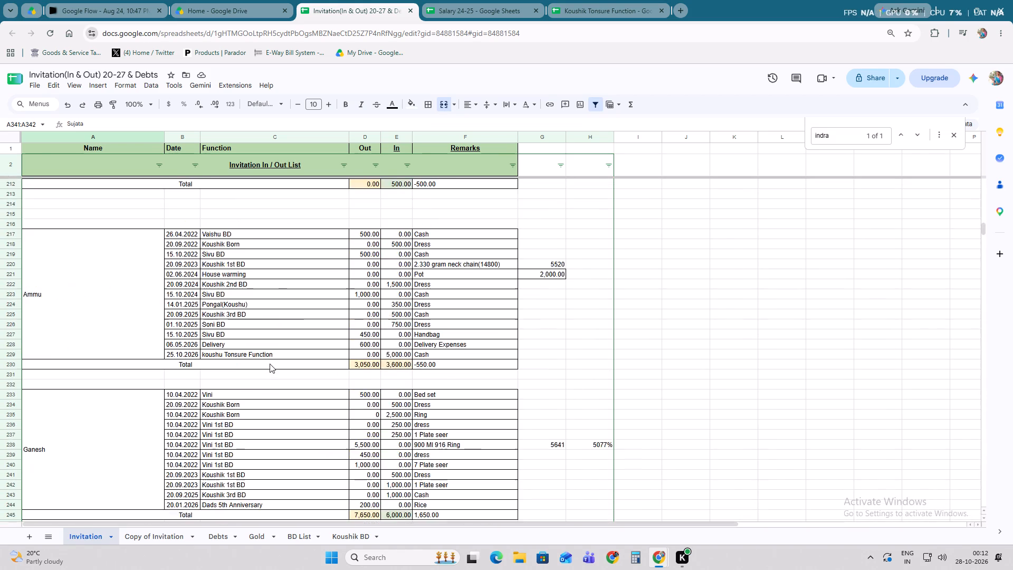
{"action": "scroll", "coordinate": [270, 364], "scroll_direction": "down", "scroll_amount": 10}
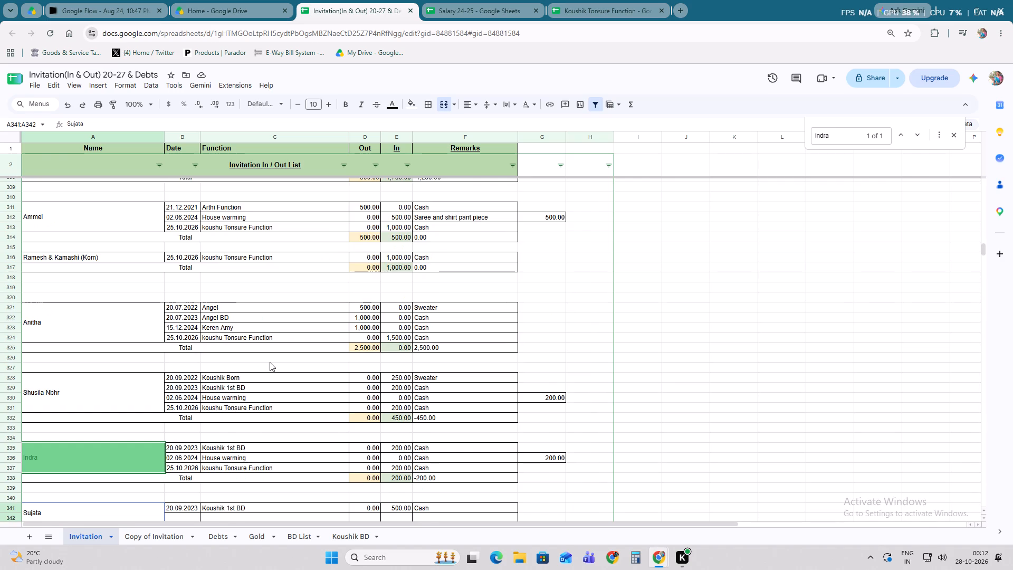
{"action": "scroll", "coordinate": [270, 362], "scroll_direction": "down", "scroll_amount": 1}
Copy Indra's koushu Tonsure Function record dated 25.10.2026 with In 200 and Cash from B337:F337 into row 342 under Sujata.
{"action": "left_click", "coordinate": [189, 429]}
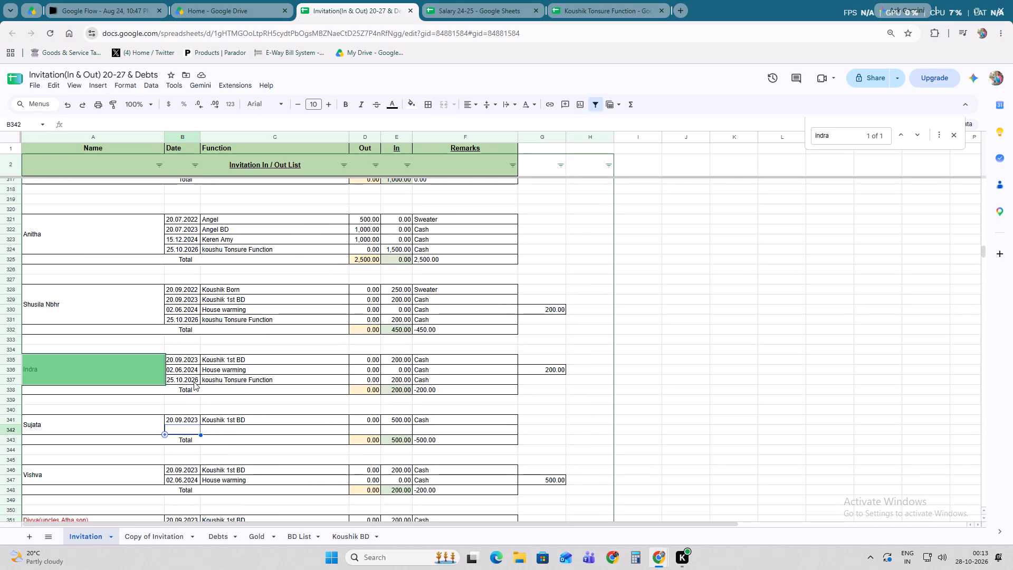
{"action": "left_click_drag", "start_coordinate": [194, 382], "coordinate": [447, 385]}
{"action": "key", "text": "ctrl+c"}
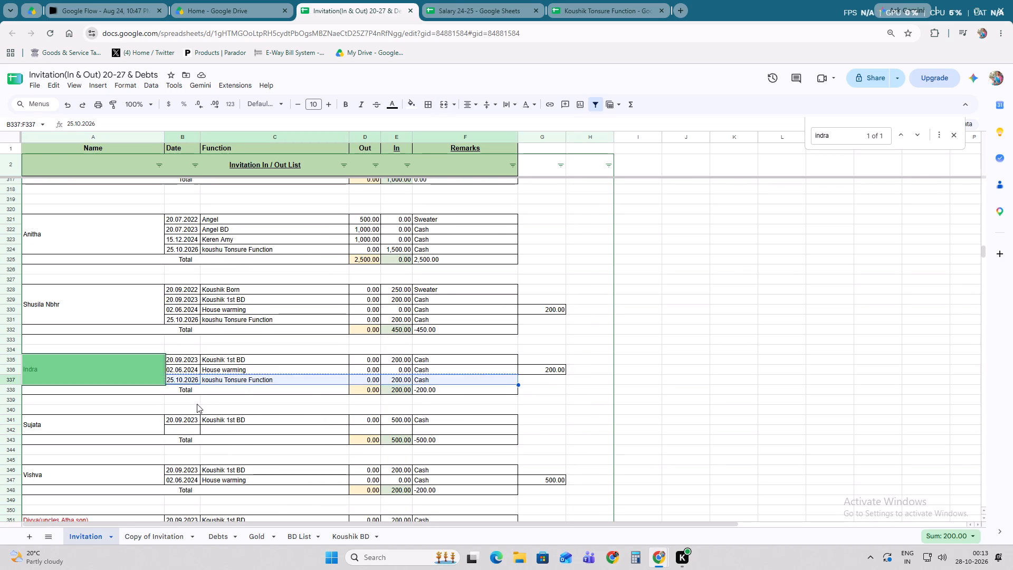
{"action": "left_click", "coordinate": [183, 432]}
{"action": "key", "text": "ctrl+v"}
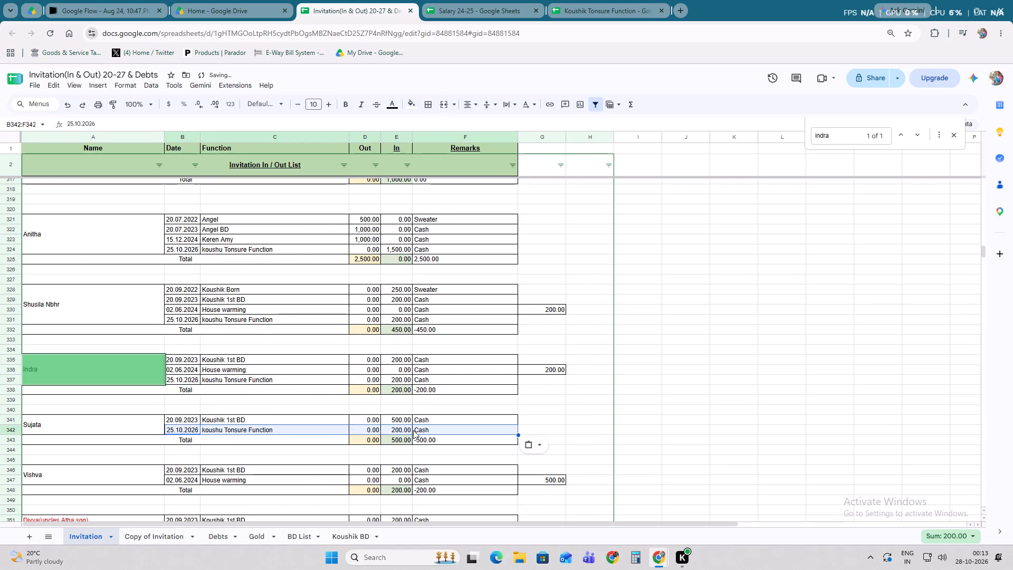
{"action": "left_click", "coordinate": [413, 430]}
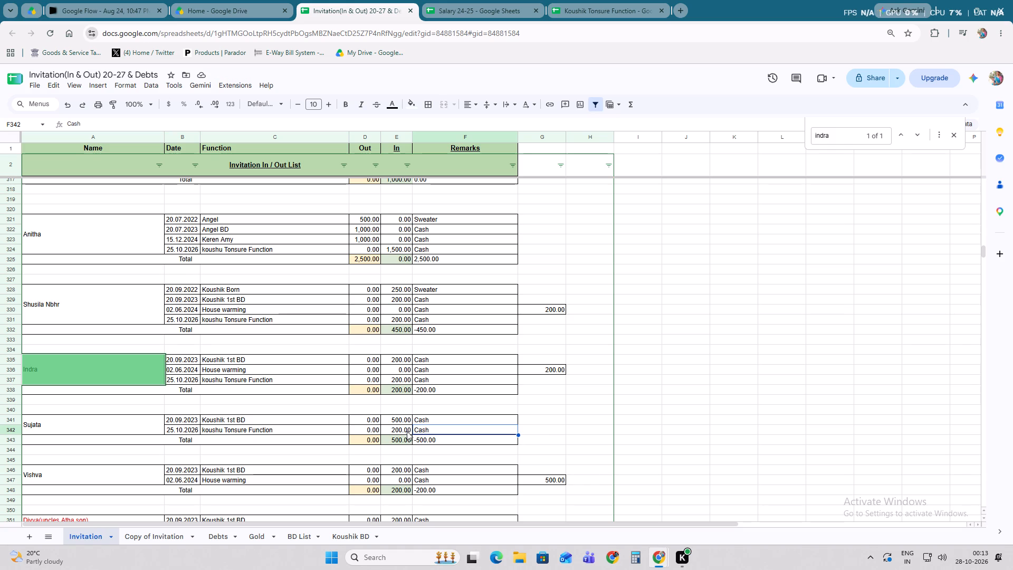
{"action": "left_click", "coordinate": [352, 448]}
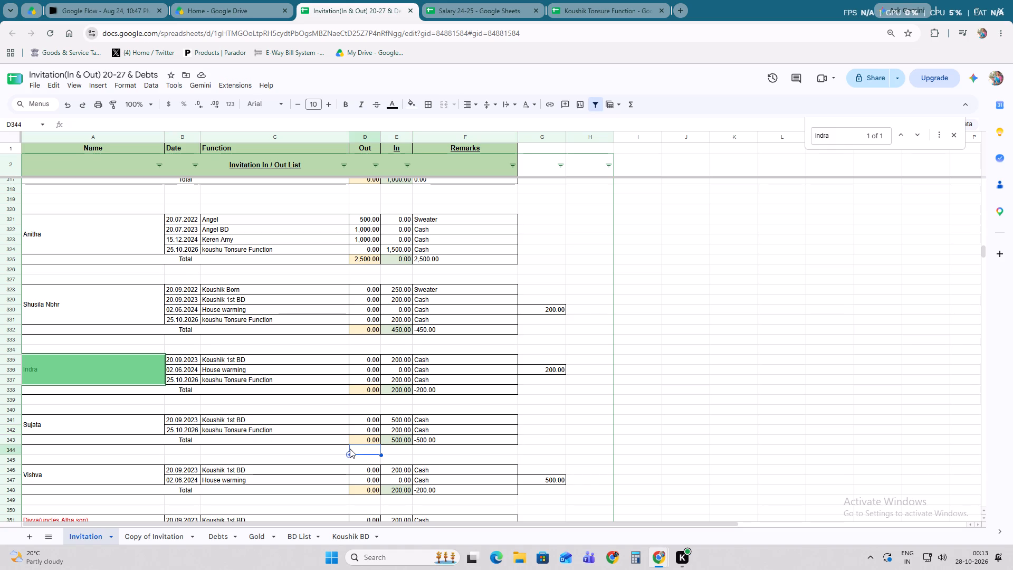
Search the sheet for malat, go to the Malathi & Mohan entry and insert a row below row 499.
{"action": "key", "text": "ctrl+f"}
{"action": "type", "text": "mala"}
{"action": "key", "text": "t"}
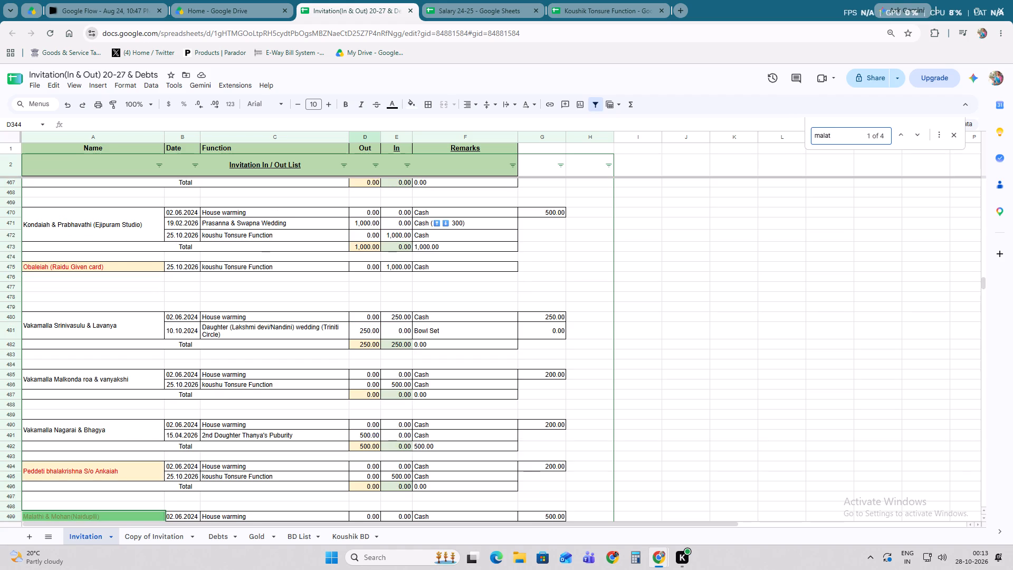
{"action": "scroll", "coordinate": [344, 437], "scroll_direction": "down", "scroll_amount": 1}
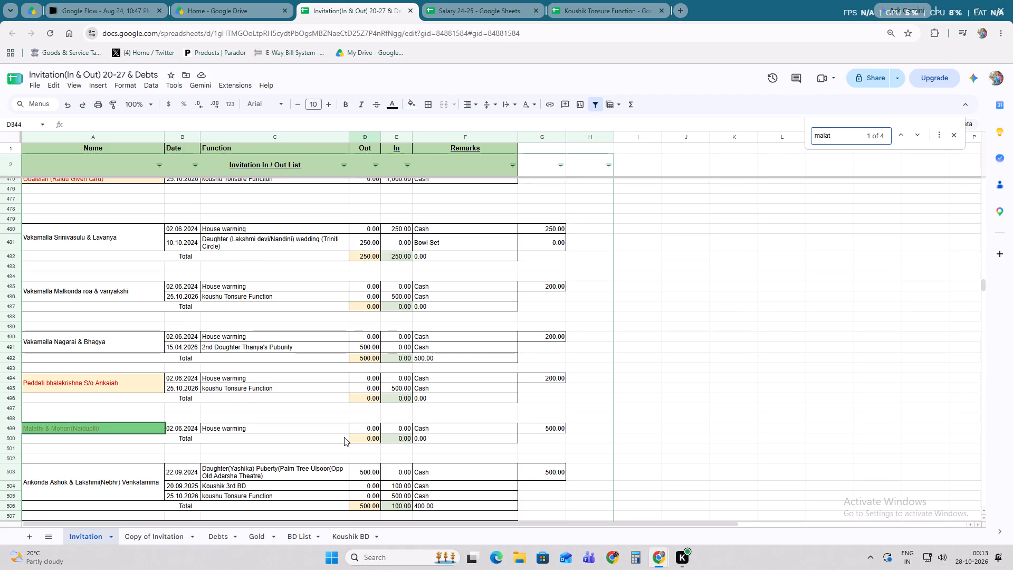
{"action": "left_click", "coordinate": [12, 430]}
{"action": "left_click", "coordinate": [12, 428]}
{"action": "right_click", "coordinate": [12, 428]}
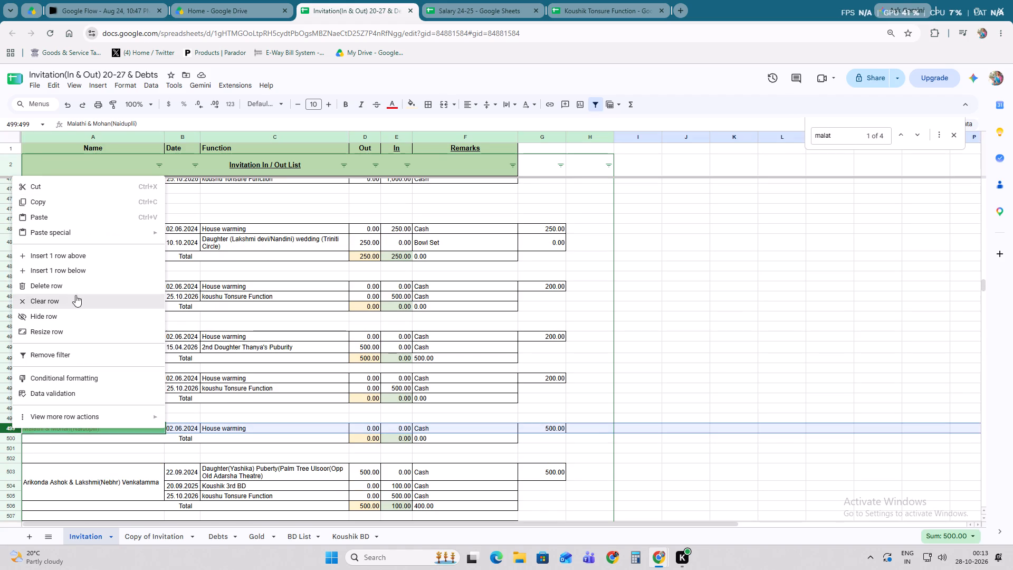
{"action": "left_click", "coordinate": [85, 270]}
Merge A499:A500 so the Malathi & Mohan name cell spans the inserted row.
{"action": "left_click_drag", "start_coordinate": [114, 430], "coordinate": [114, 437]}
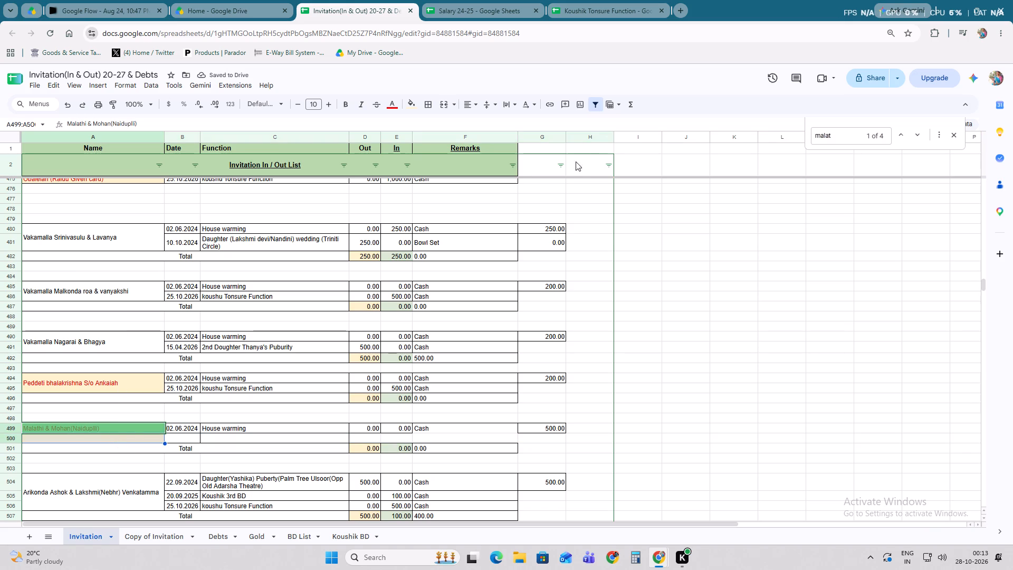
{"action": "left_click", "coordinate": [442, 107]}
Copy the koushu Tonsure Function record dated 25.10.2026 with In 500 and Cash from B486:F486 into row 500.
{"action": "left_click_drag", "start_coordinate": [188, 301], "coordinate": [272, 300]}
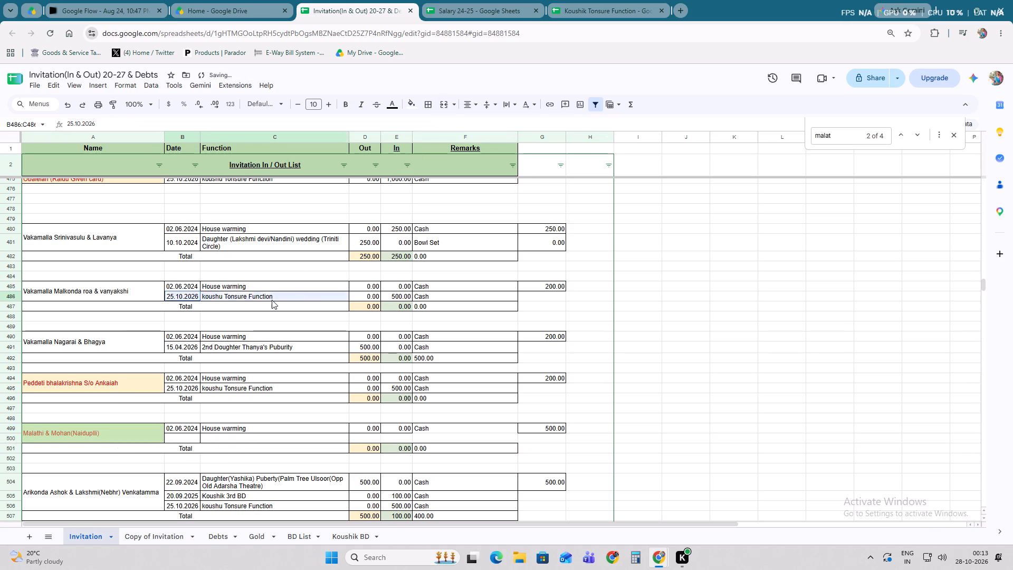
{"action": "left_click_drag", "start_coordinate": [272, 300], "coordinate": [487, 301]}
{"action": "key", "text": "ctrl+c"}
{"action": "left_click", "coordinate": [185, 442]}
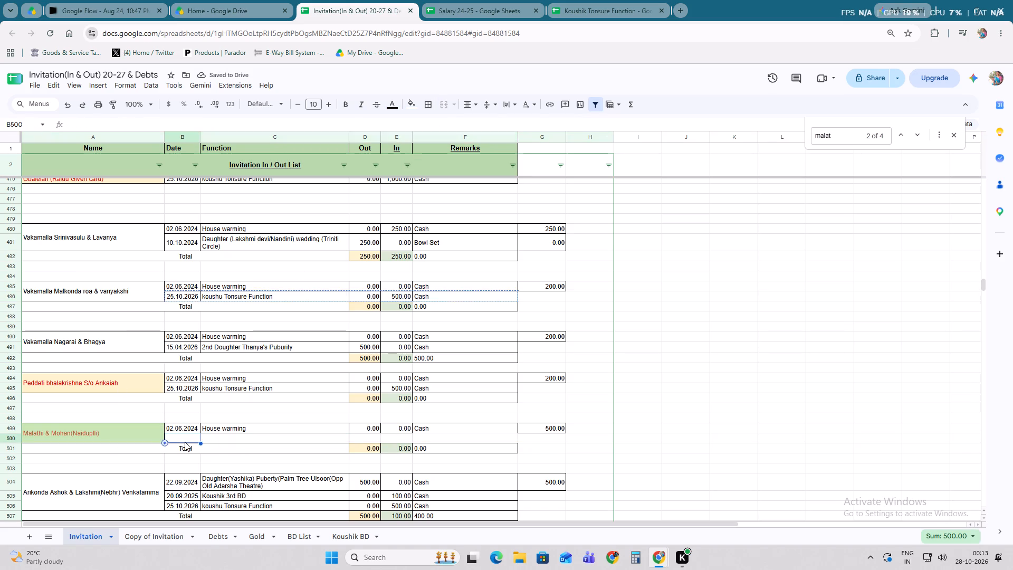
{"action": "key", "text": "ctrl+v"}
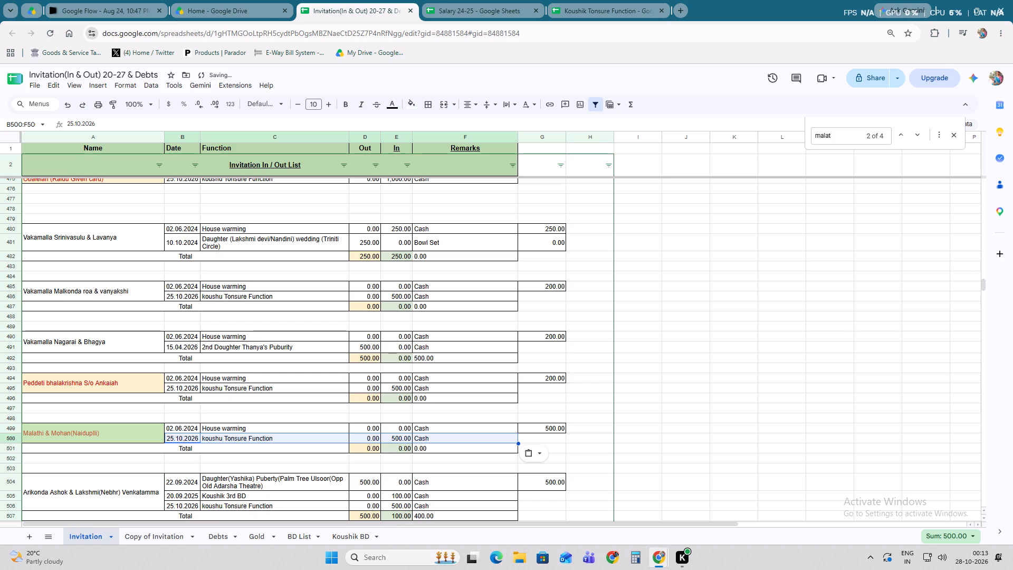
{"action": "left_click", "coordinate": [241, 449]}
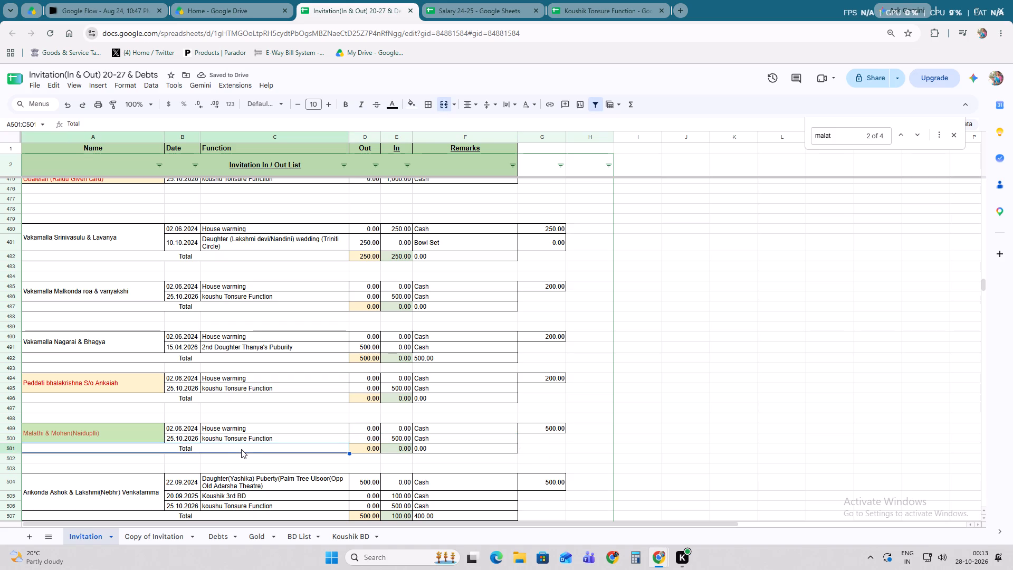
Search the sheet for venkat, go to the first matching guest entry and insert a row below row 126.
{"action": "key", "text": "ctrl+f"}
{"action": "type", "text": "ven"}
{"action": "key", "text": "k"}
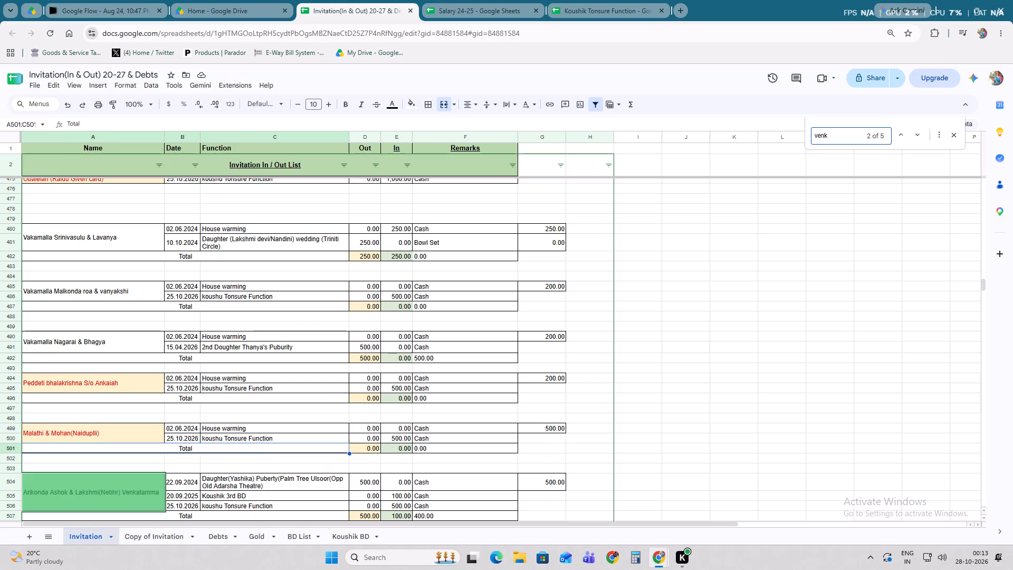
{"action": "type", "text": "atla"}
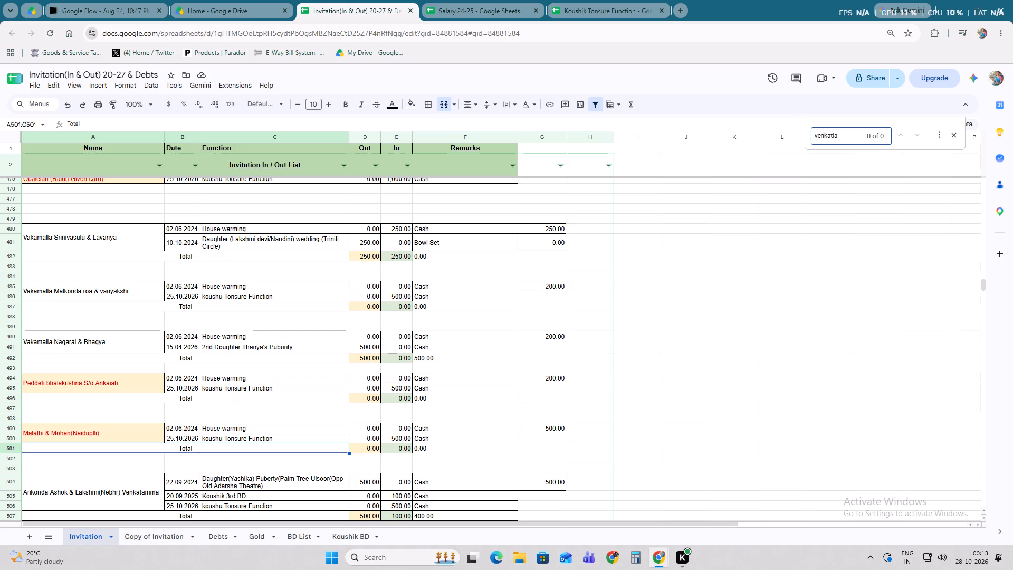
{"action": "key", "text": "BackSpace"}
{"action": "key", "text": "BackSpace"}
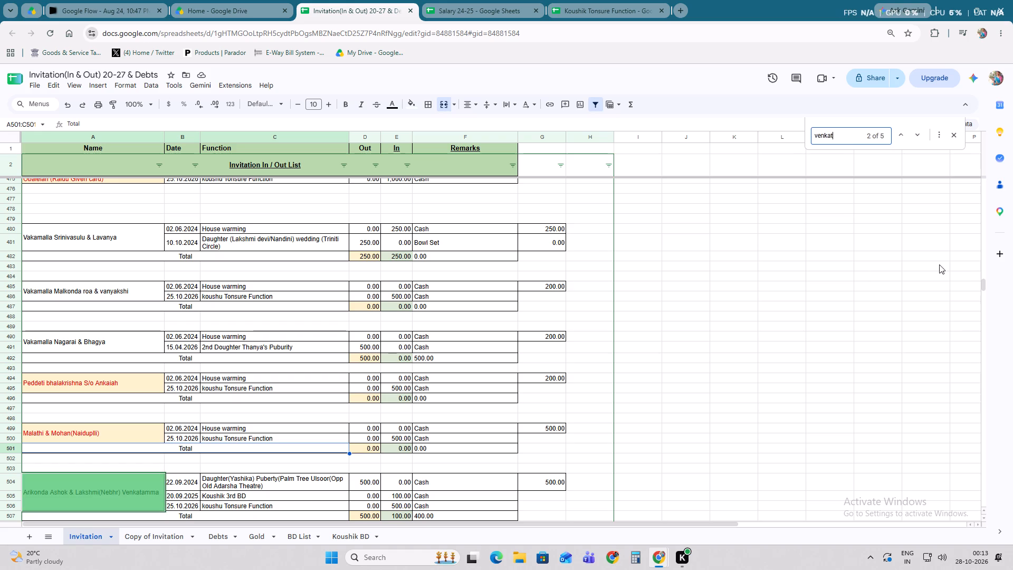
{"action": "left_click", "coordinate": [896, 129]}
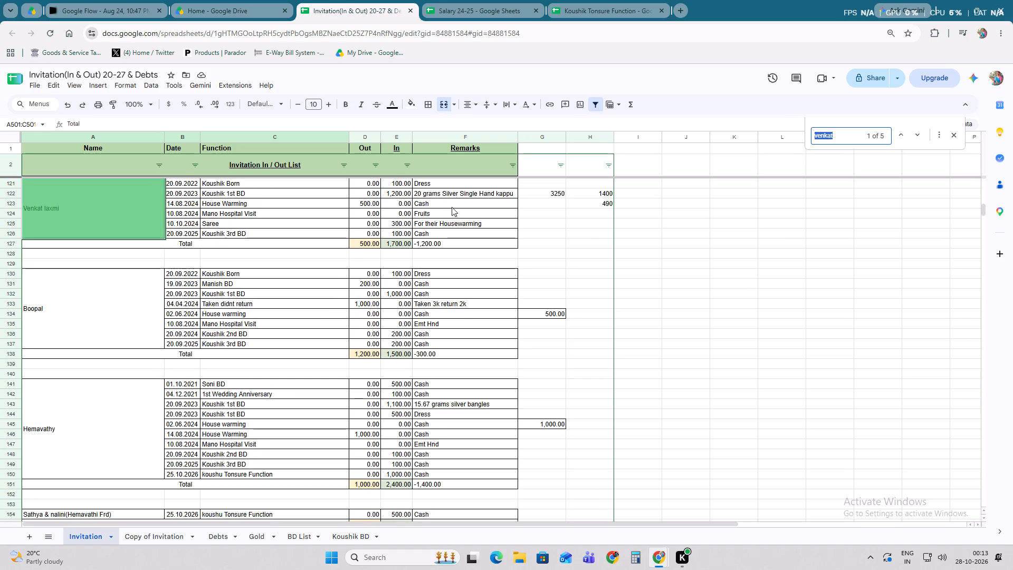
{"action": "left_click", "coordinate": [12, 236]}
{"action": "right_click", "coordinate": [12, 236]}
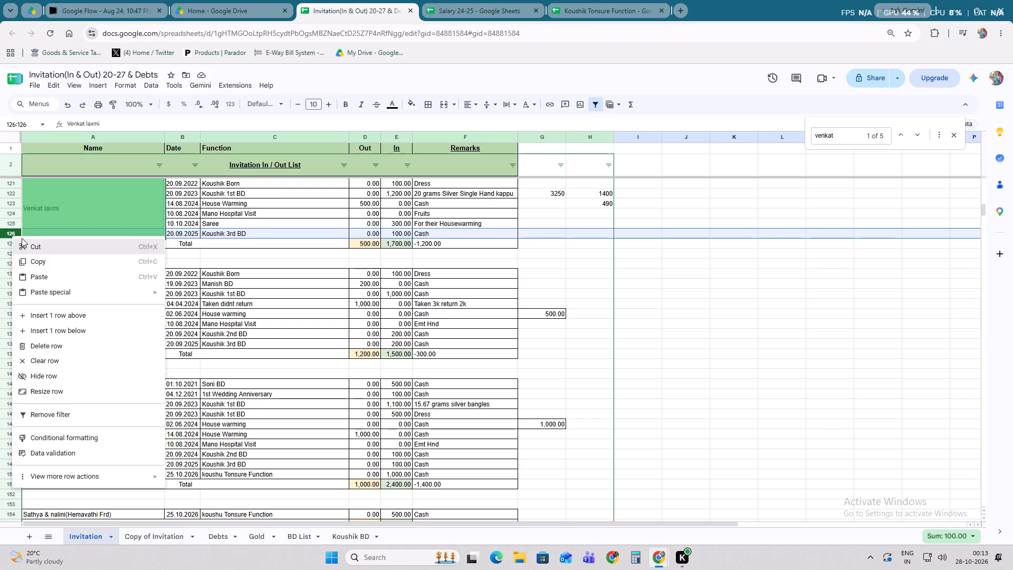
{"action": "left_click", "coordinate": [61, 332]}
Merge A121:A127 so the guest's name cell spans the inserted row.
{"action": "left_click_drag", "start_coordinate": [111, 220], "coordinate": [111, 239]}
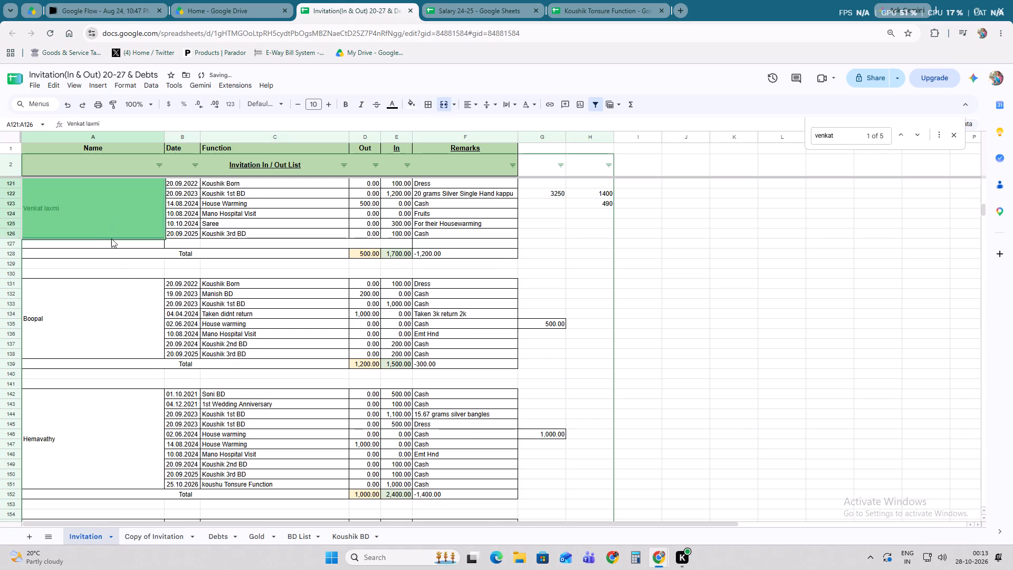
{"action": "left_click_drag", "start_coordinate": [111, 239], "coordinate": [111, 241]}
{"action": "left_click", "coordinate": [438, 107]}
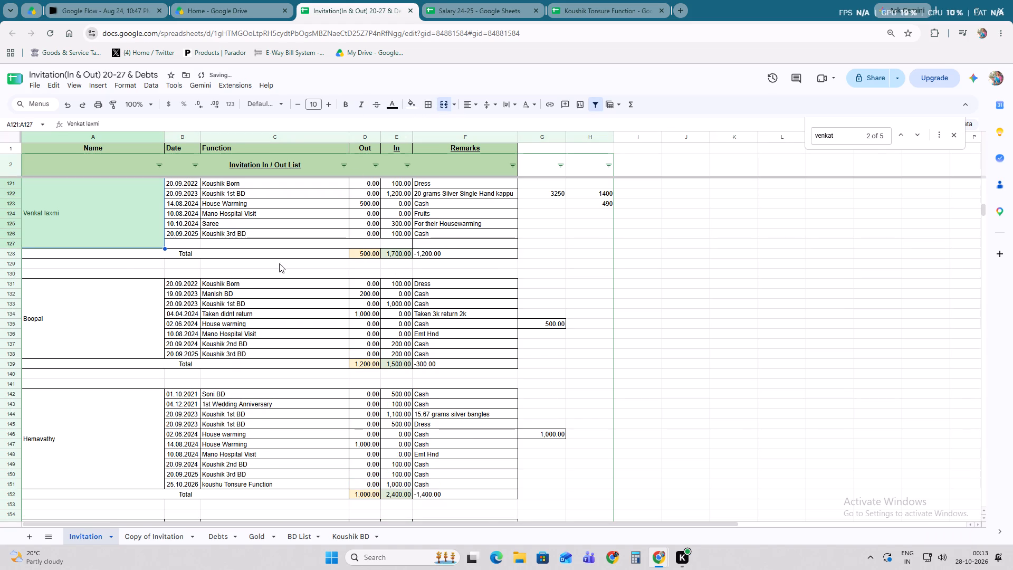
Copy Hemavathy's koushu Tonsure Function record dated 25.10.2026 from B151:F151 into row 127 and set its In amount to 2000.
{"action": "left_click_drag", "start_coordinate": [187, 483], "coordinate": [437, 488]}
{"action": "key", "text": "ctrl+c"}
{"action": "left_click", "coordinate": [185, 241]}
{"action": "key", "text": "ctrl+v"}
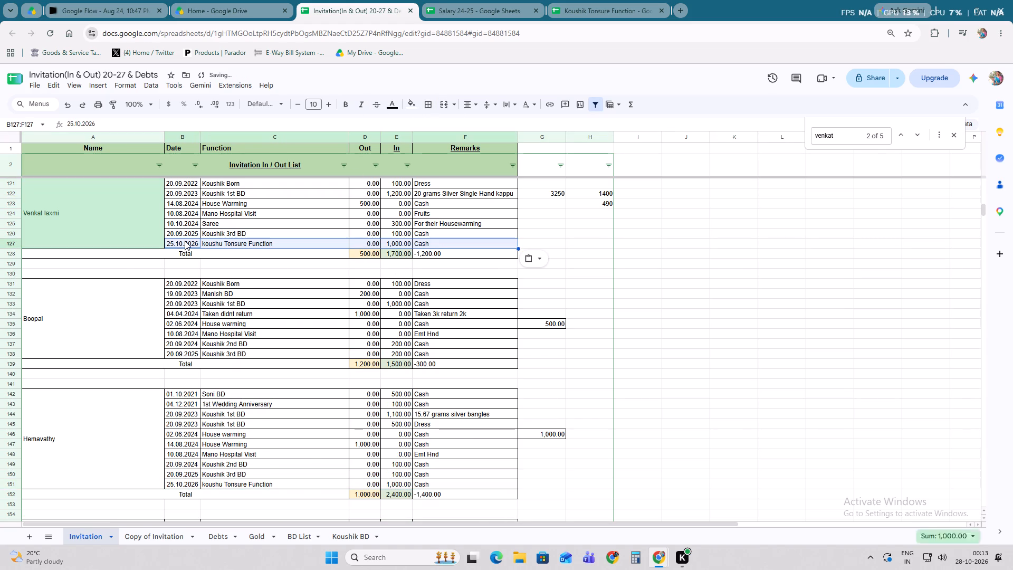
{"action": "double_click", "coordinate": [400, 246]}
{"action": "left_click", "coordinate": [395, 245]}
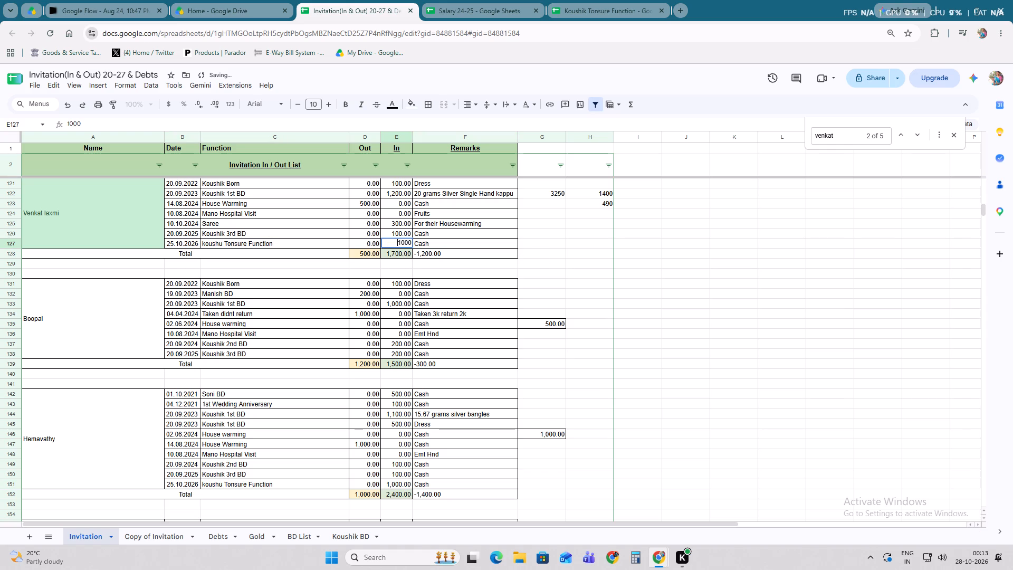
{"action": "key", "text": "Delete"}
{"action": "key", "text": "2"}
{"action": "key", "text": "Return"}
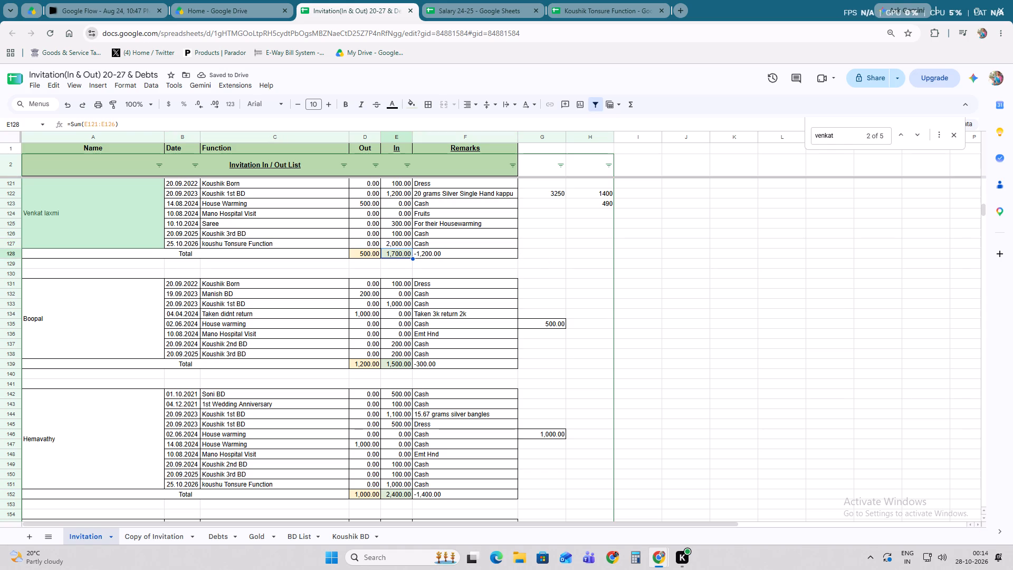
{"action": "left_click", "coordinate": [237, 351]}
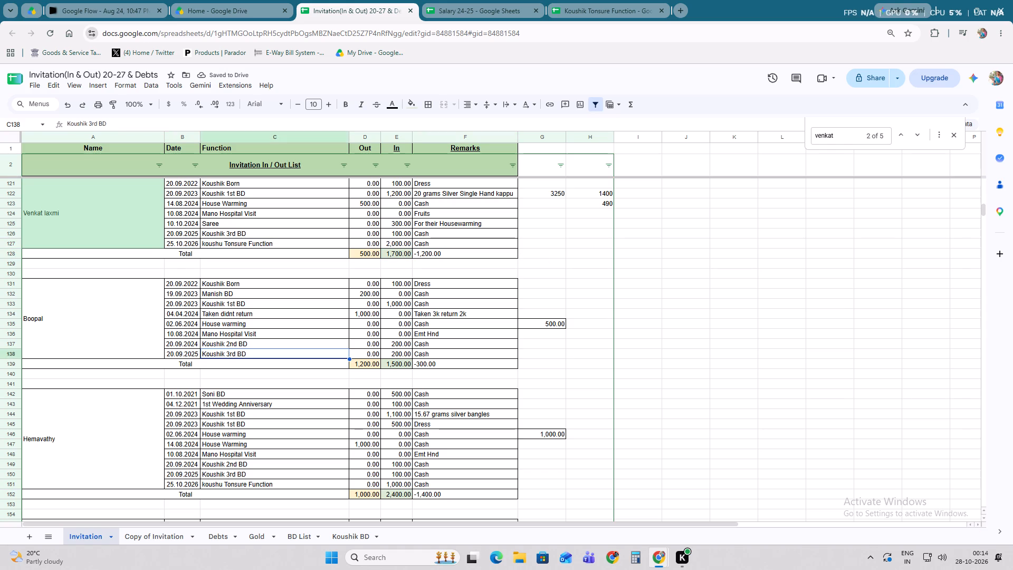
{"action": "key", "text": "ctrl+f"}
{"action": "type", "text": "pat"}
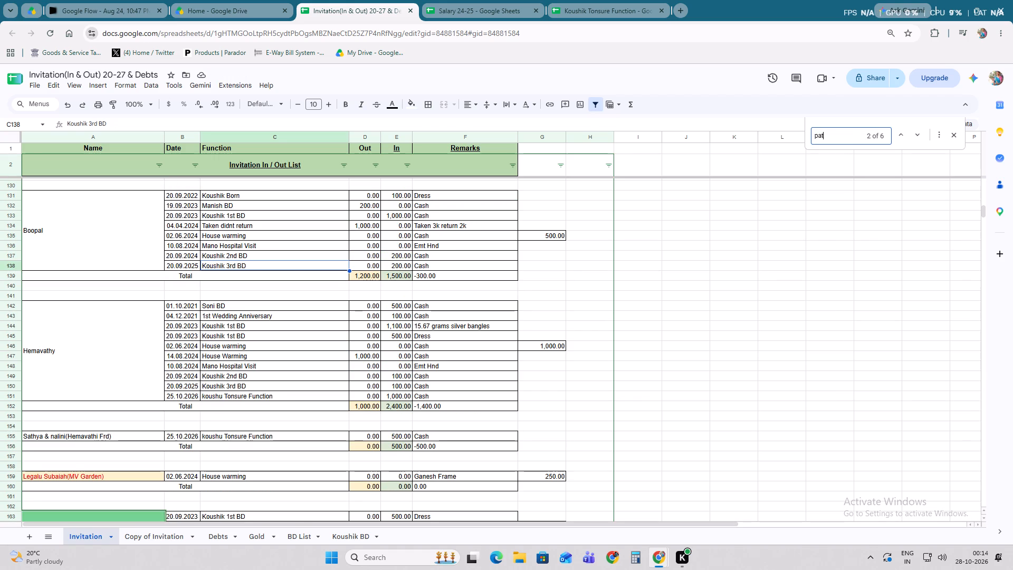
{"action": "scroll", "coordinate": [237, 346], "scroll_direction": "down", "scroll_amount": 3}
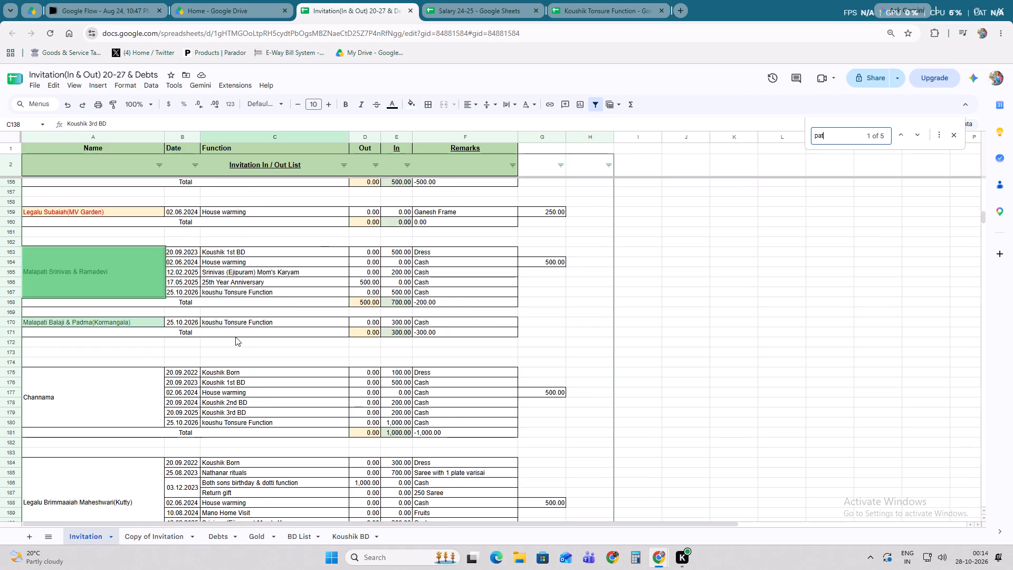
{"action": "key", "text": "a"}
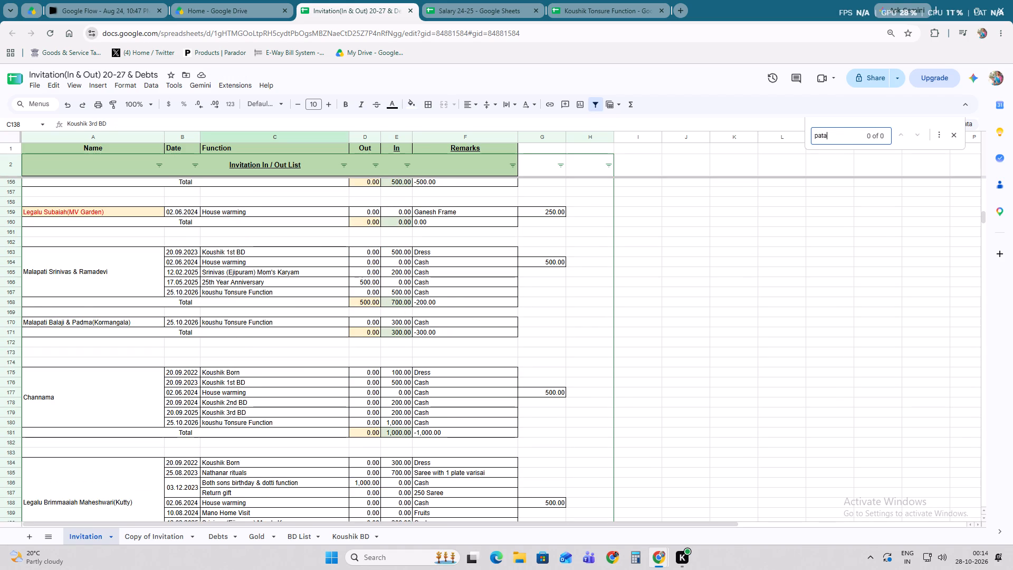
{"action": "key", "text": "BackSpace"}
{"action": "key", "text": "BackSpace"}
{"action": "key", "text": "BackSpace"}
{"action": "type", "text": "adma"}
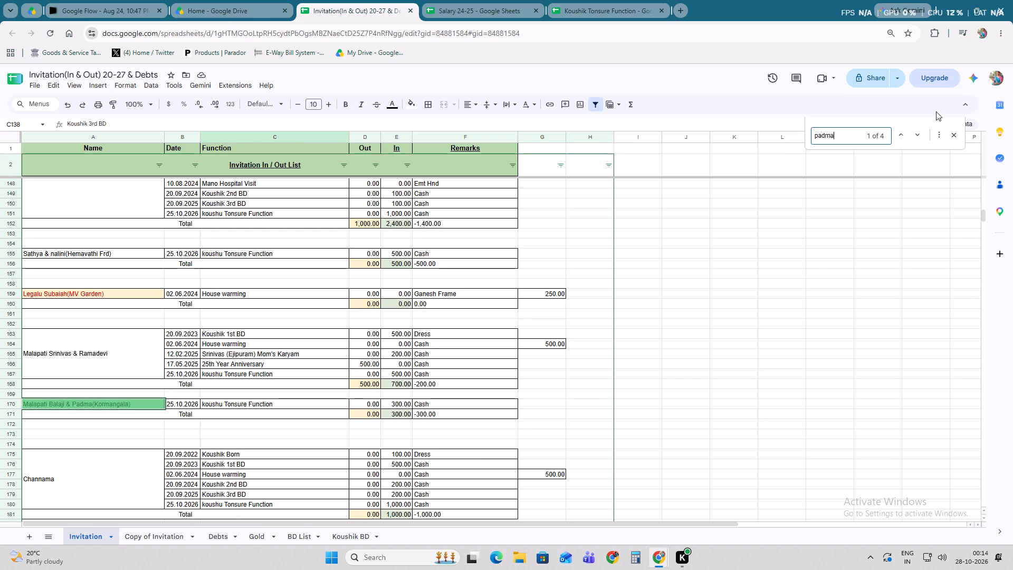
{"action": "left_click", "coordinate": [918, 135]}
{"action": "scroll", "coordinate": [811, 189], "scroll_direction": "down", "scroll_amount": 2}
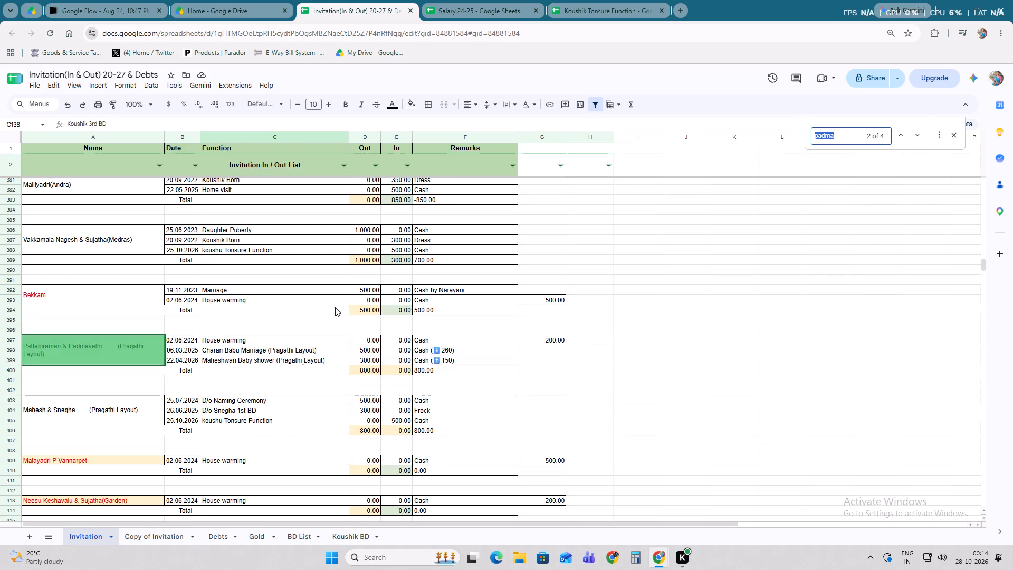
{"action": "left_click", "coordinate": [6, 359]}
{"action": "right_click", "coordinate": [6, 357]}
{"action": "left_click", "coordinate": [93, 194]}
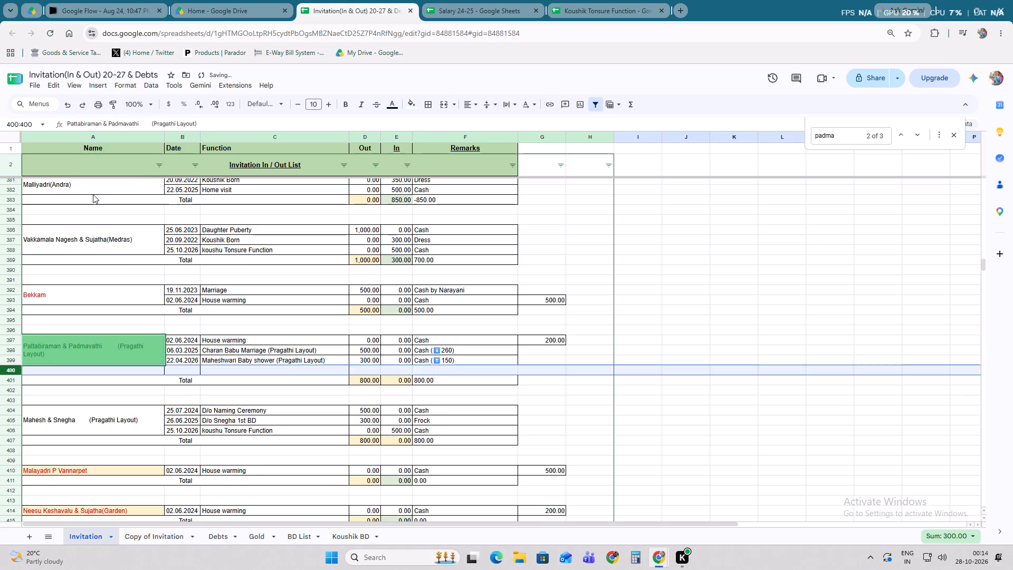
Copy the koushu Tonsure Function record dated 25.10.2026 with In 500 and Cash from B388:F388 into row 400.
{"action": "left_click", "coordinate": [180, 371]}
{"action": "left_click_drag", "start_coordinate": [187, 246], "coordinate": [436, 246]}
{"action": "key", "text": "ctrl+c"}
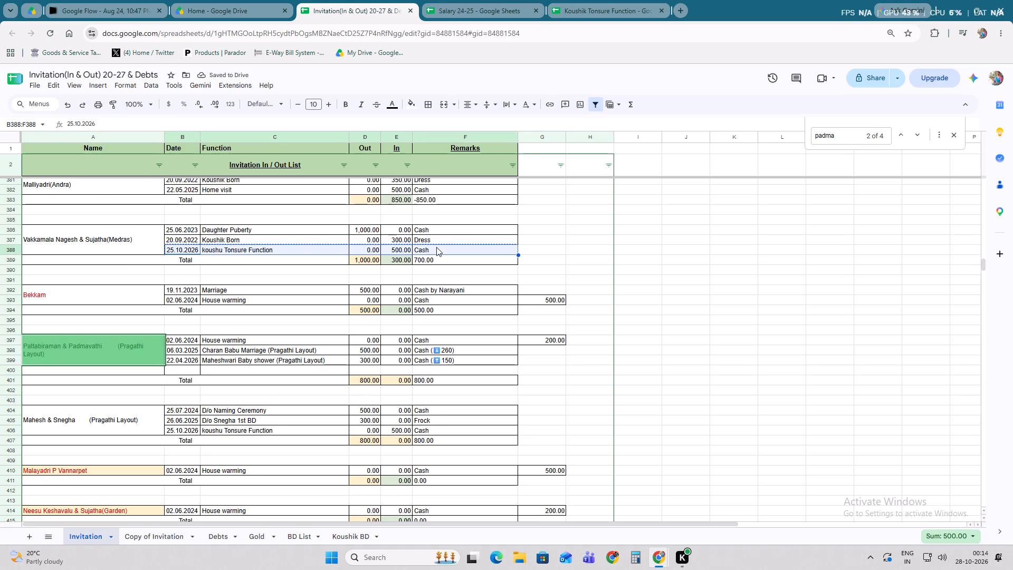
{"action": "left_click", "coordinate": [175, 364]}
{"action": "left_click", "coordinate": [176, 366]}
{"action": "left_click", "coordinate": [177, 371]}
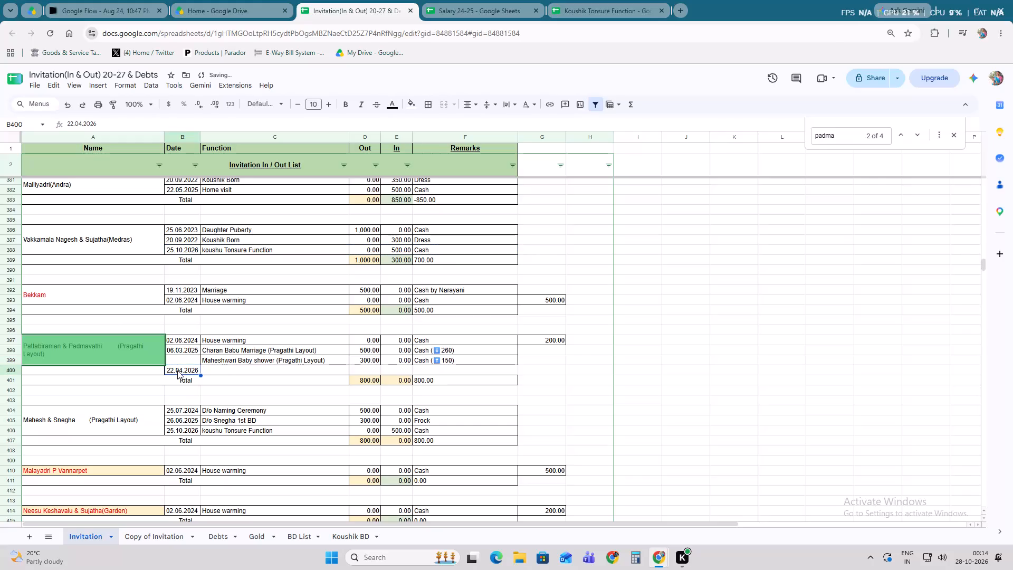
{"action": "left_click", "coordinate": [66, 104]}
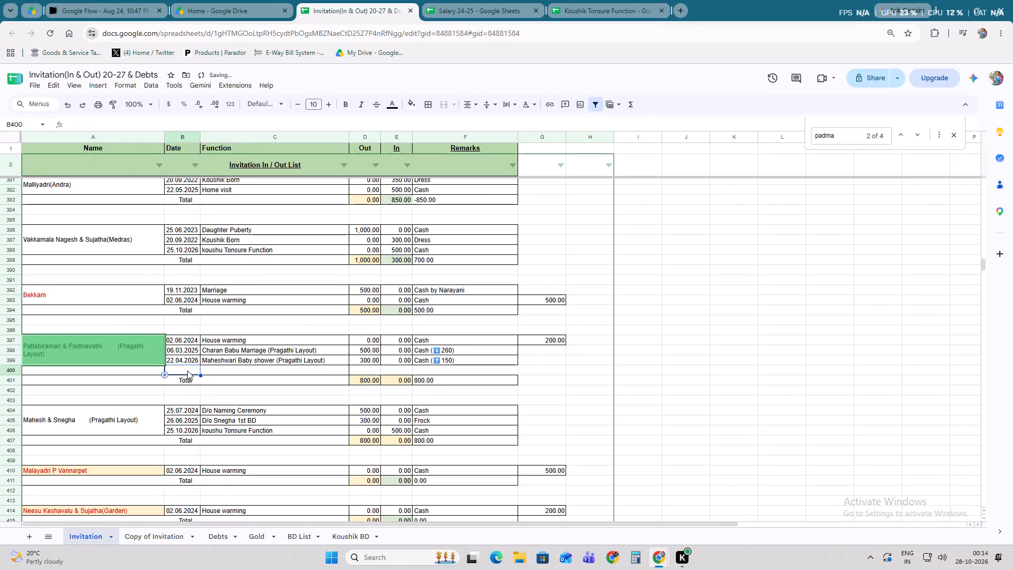
{"action": "key", "text": "ctrl+v"}
Merge A397:A400 so the Padmavathi entry's name cell spans the added record.
{"action": "left_click_drag", "start_coordinate": [128, 355], "coordinate": [128, 368]}
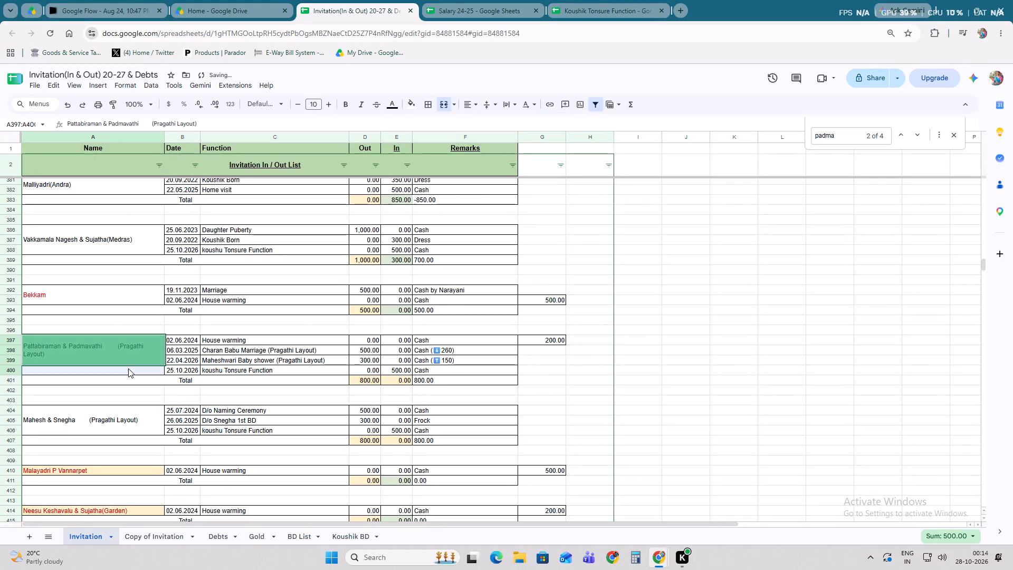
{"action": "left_click_drag", "start_coordinate": [128, 368], "coordinate": [127, 368]}
{"action": "left_click", "coordinate": [439, 103]}
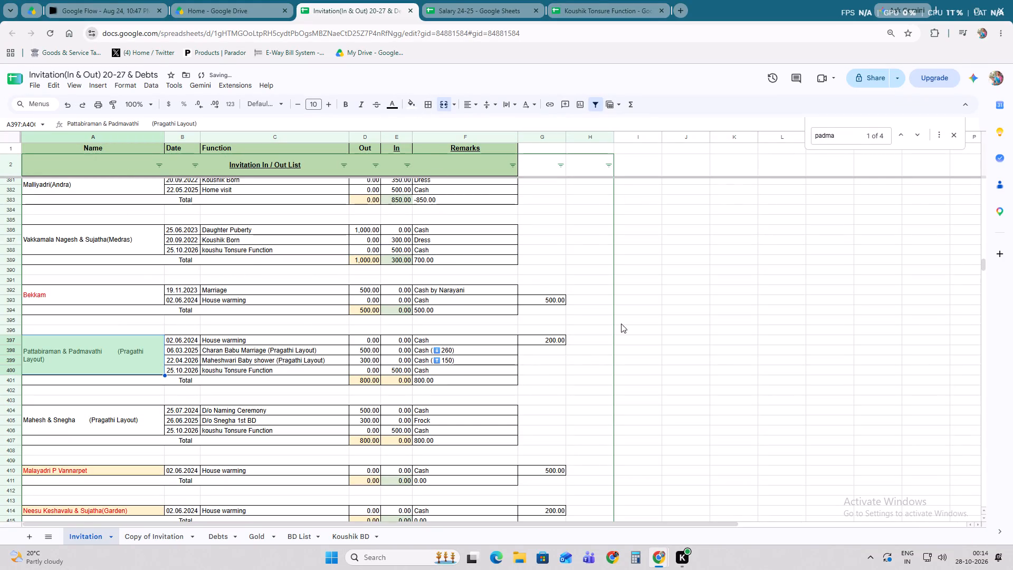
{"action": "left_click", "coordinate": [642, 324]}
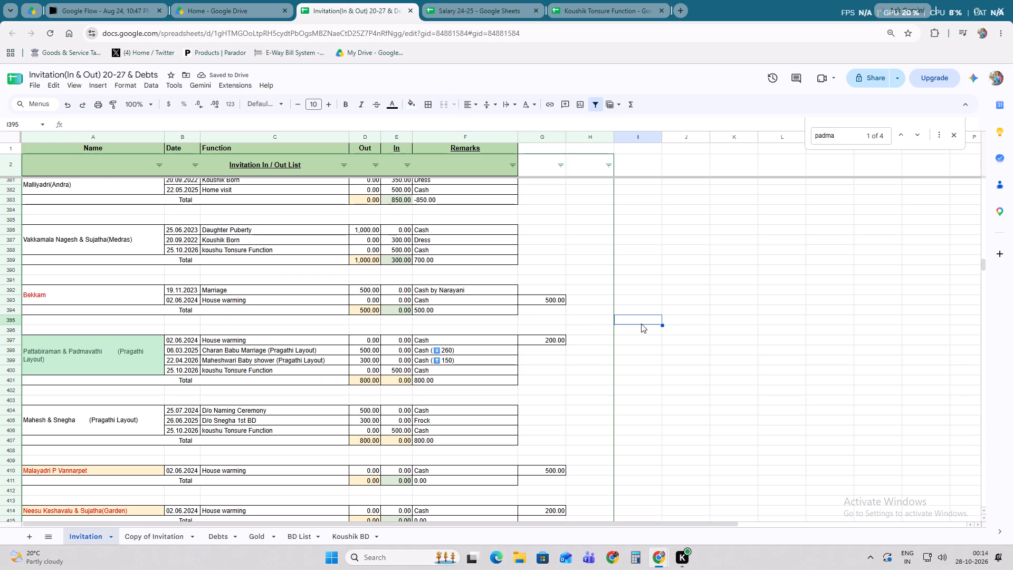
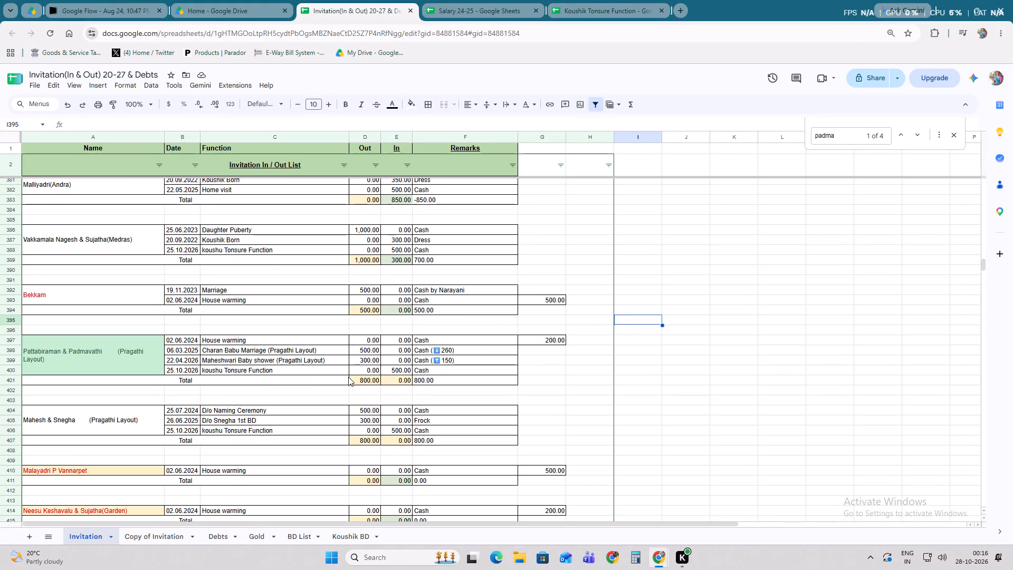
Search the Invitation sheet for guru and go through the matching entries.
{"action": "left_click", "coordinate": [312, 392]}
{"action": "key", "text": "ctrl+f"}
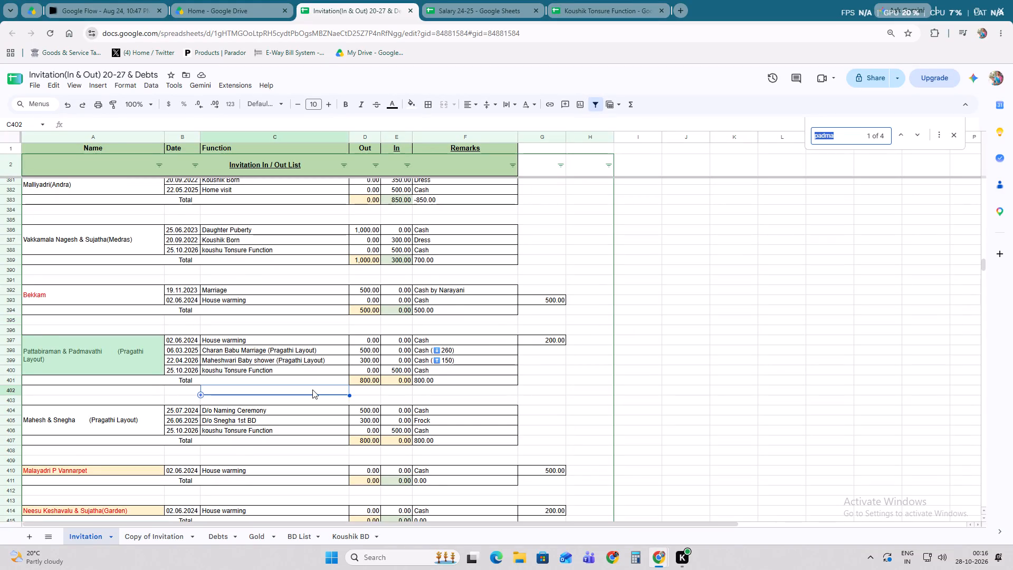
{"action": "type", "text": "gi"}
{"action": "key", "text": "BackSpace"}
{"action": "key", "text": "u"}
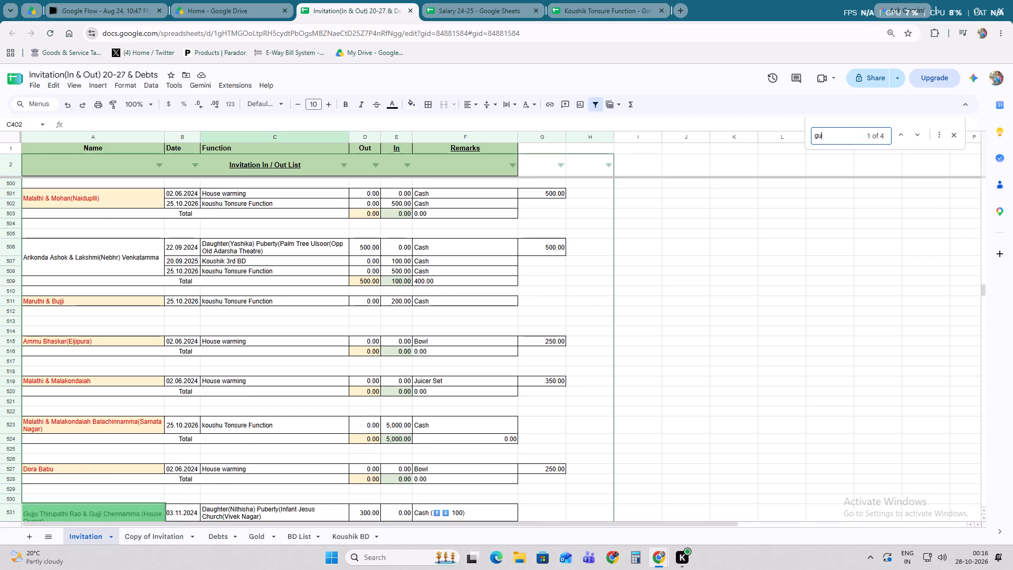
{"action": "type", "text": "ru"}
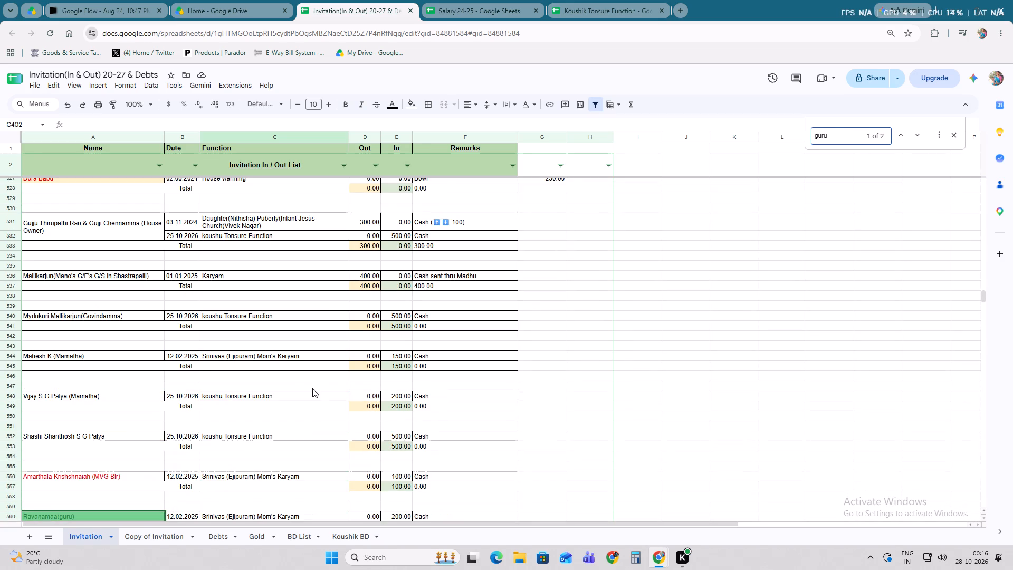
{"action": "scroll", "coordinate": [312, 388], "scroll_direction": "down", "scroll_amount": 2}
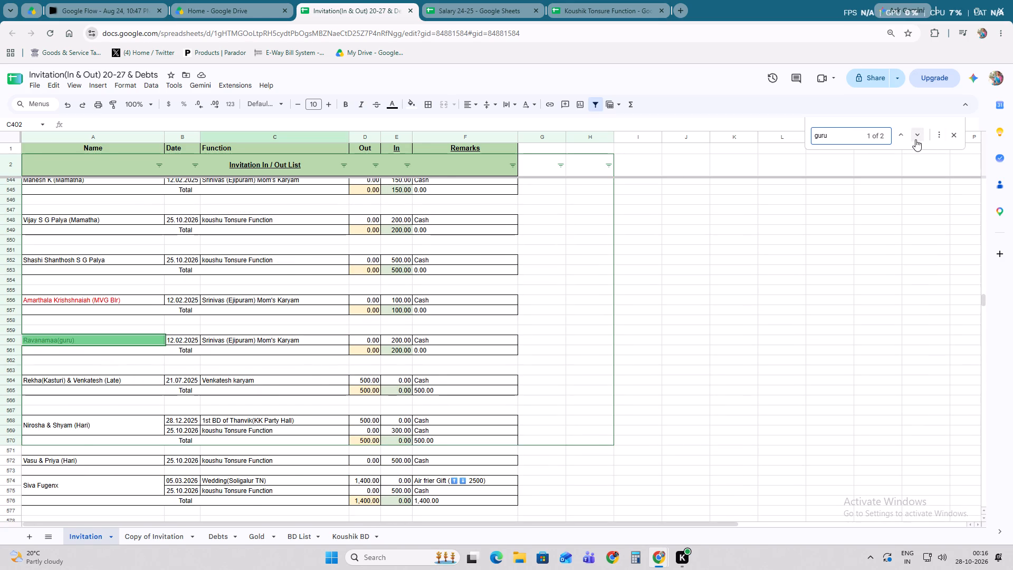
{"action": "left_click", "coordinate": [916, 139]}
{"action": "left_click", "coordinate": [916, 139]}
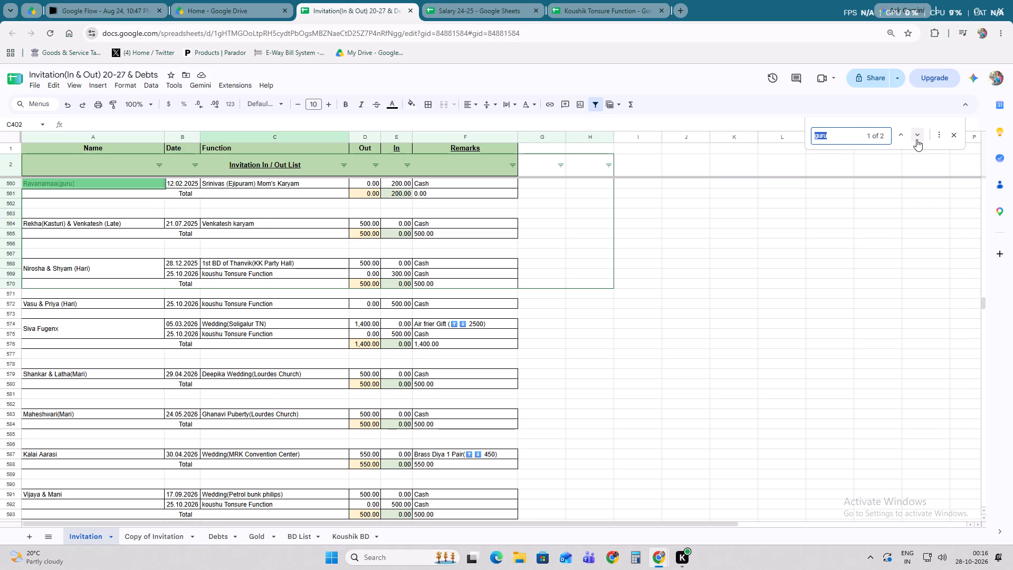
{"action": "left_click", "coordinate": [916, 139]}
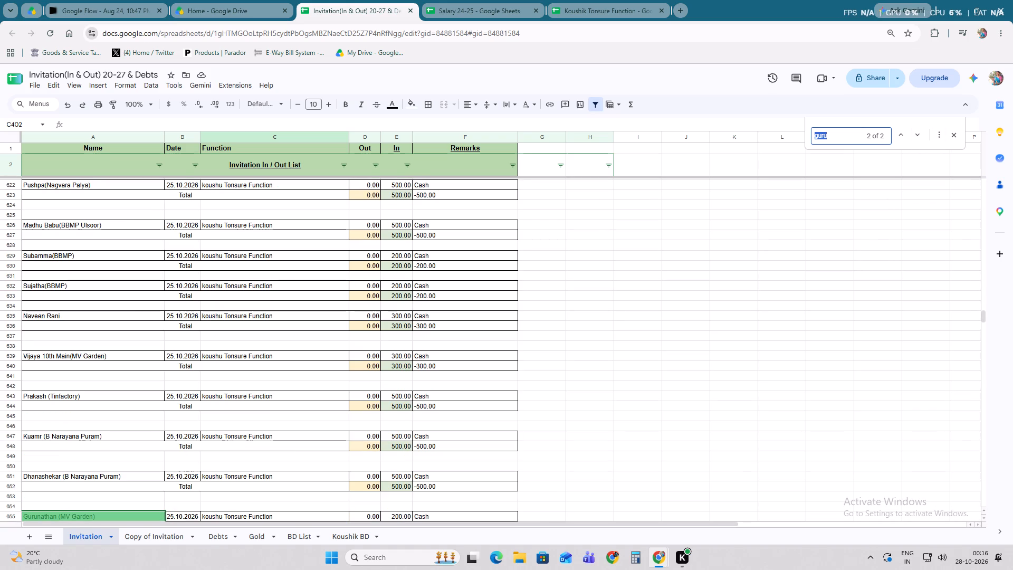
Search the Invitation sheet for lor and for lorry, and go through the matches.
{"action": "type", "text": "lor"}
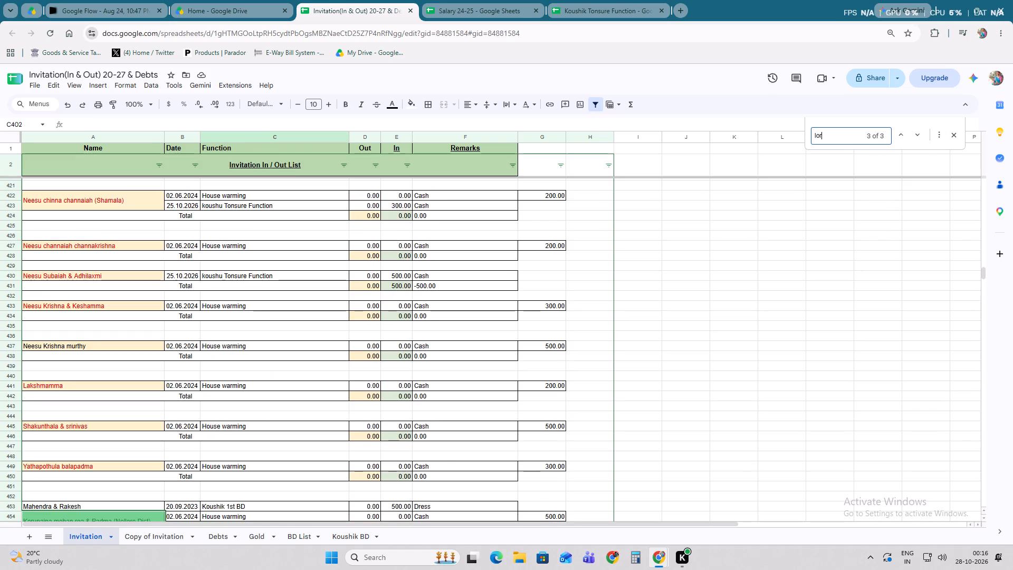
{"action": "scroll", "coordinate": [831, 138], "scroll_direction": "down", "scroll_amount": 1}
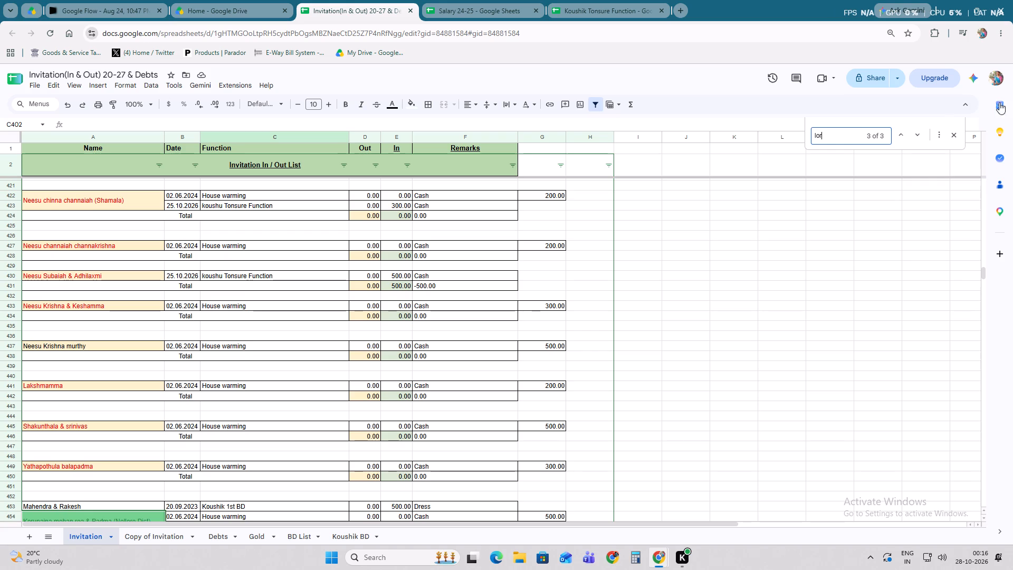
{"action": "left_click", "coordinate": [903, 132]}
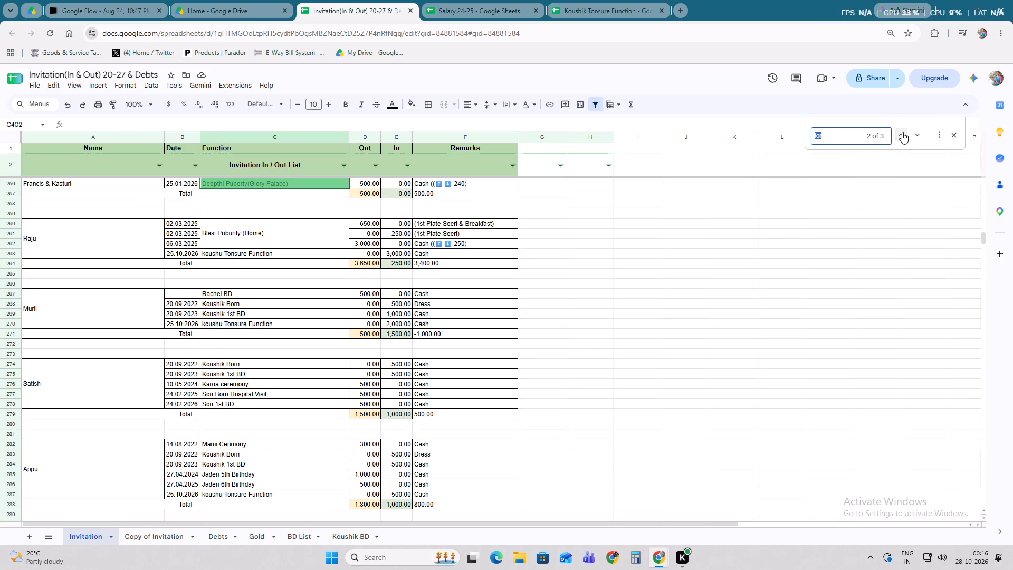
{"action": "left_click", "coordinate": [902, 132]}
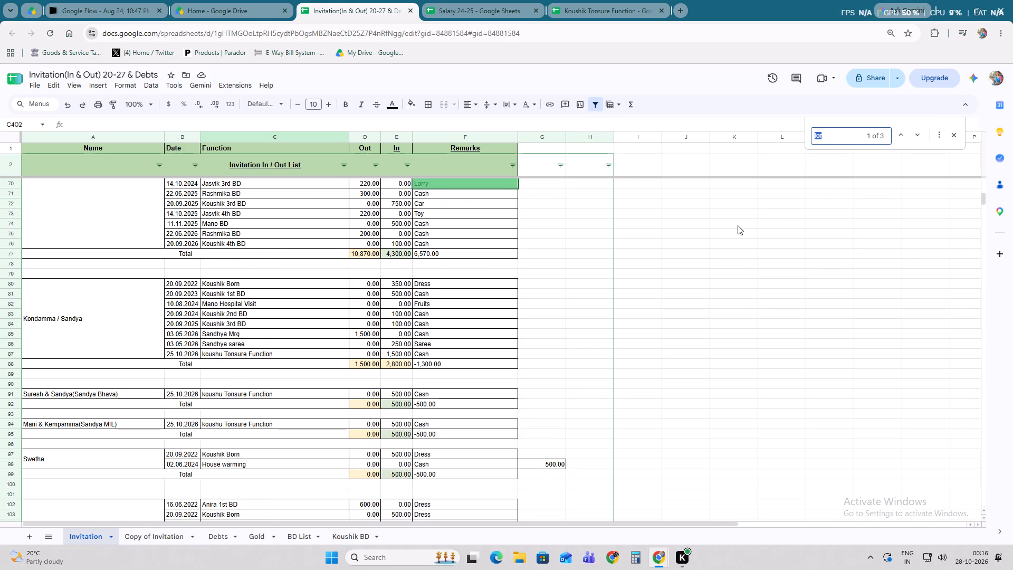
{"action": "scroll", "coordinate": [738, 225], "scroll_direction": "up", "scroll_amount": 1}
{"action": "left_click", "coordinate": [906, 137]}
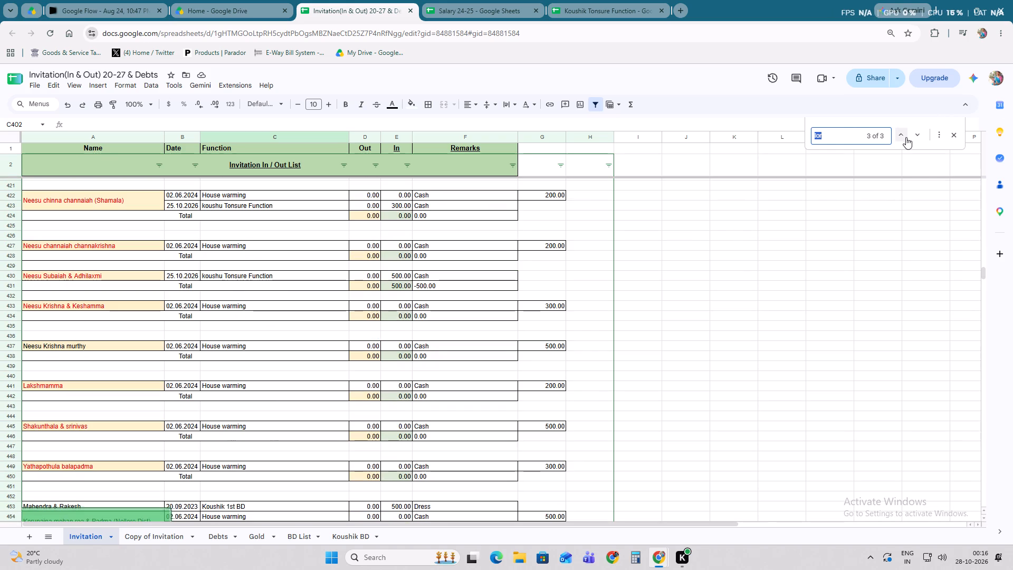
{"action": "scroll", "coordinate": [620, 263], "scroll_direction": "down", "scroll_amount": 2}
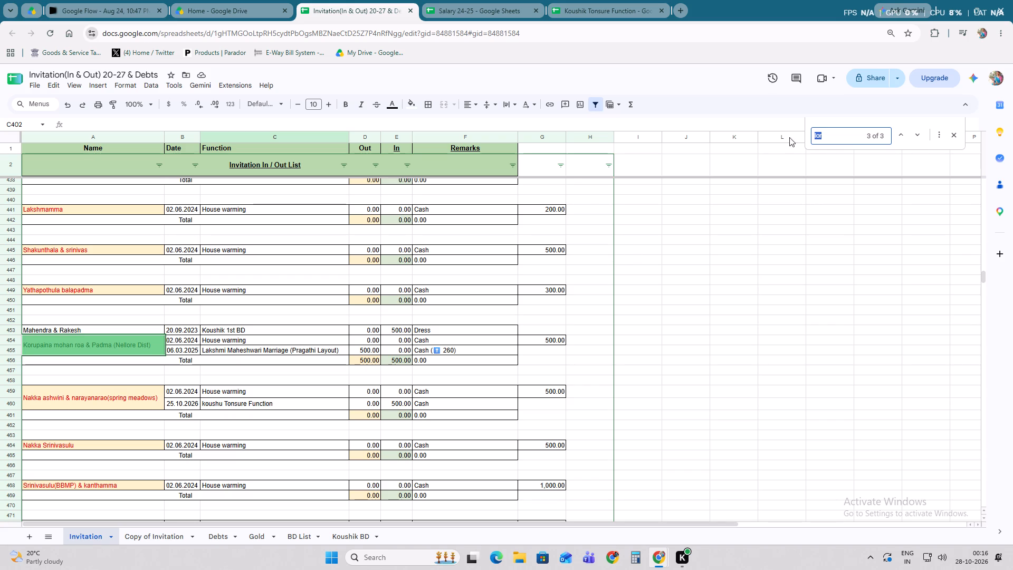
{"action": "key", "text": "BackSpace"}
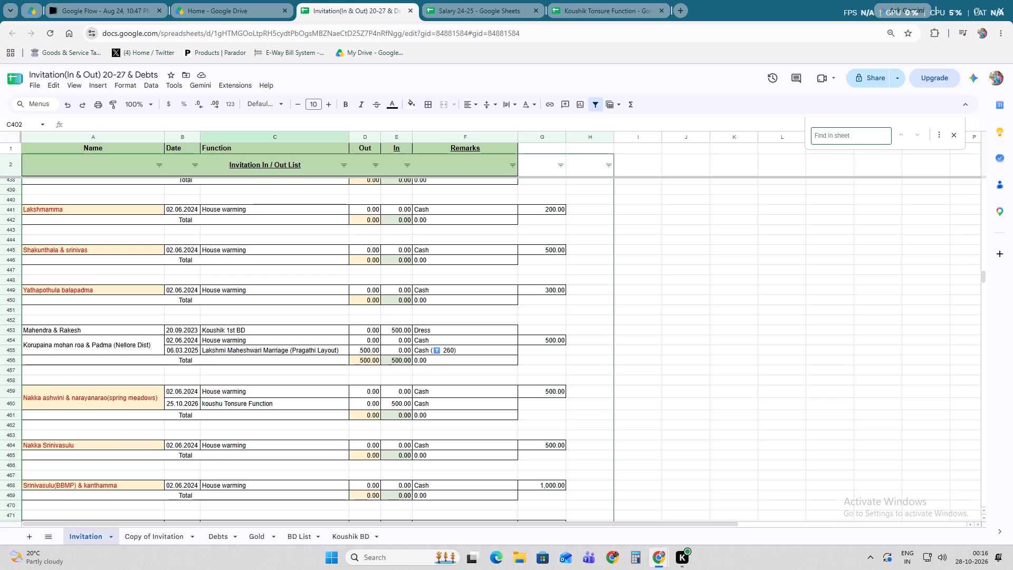
{"action": "type", "text": "lorry"}
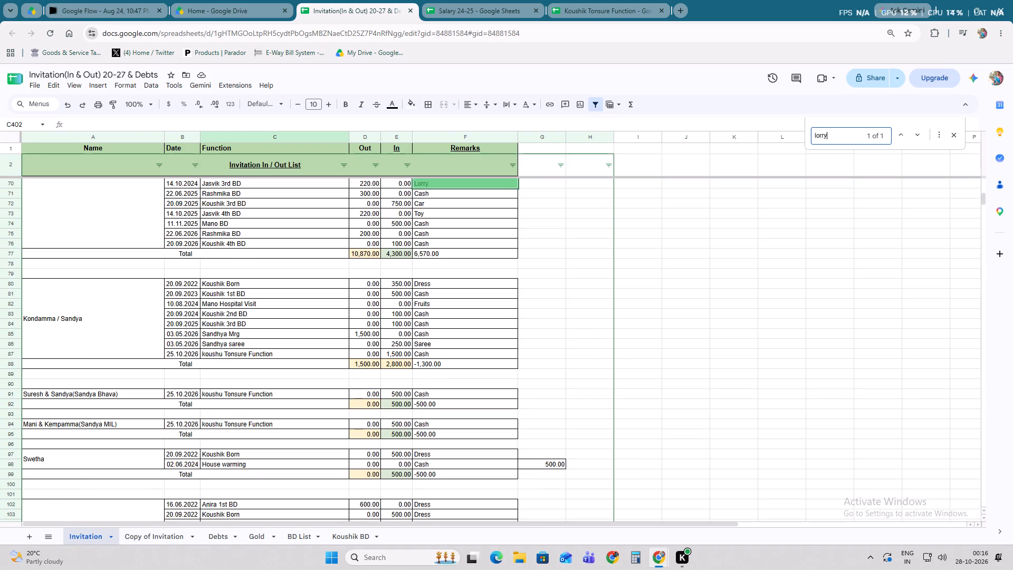
{"action": "left_click", "coordinate": [957, 137]}
Look through the Invitation In / Out List from the first entry down to the recently added guests near row 664, checking names and koushu Tonsure Function records.
{"action": "scroll", "coordinate": [224, 315], "scroll_direction": "up", "scroll_amount": 15}
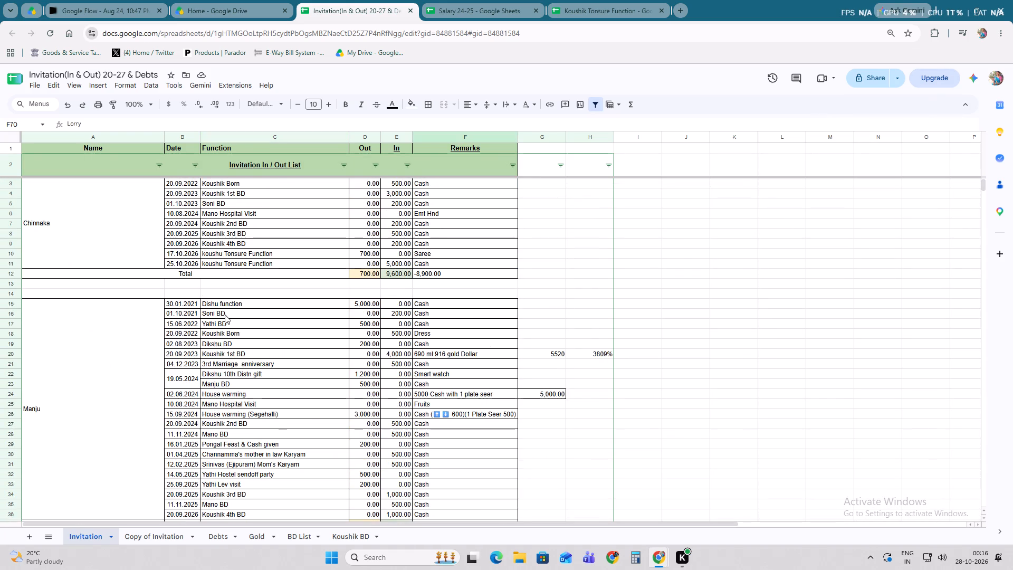
{"action": "scroll", "coordinate": [225, 315], "scroll_direction": "up", "scroll_amount": 2}
{"action": "scroll", "coordinate": [228, 306], "scroll_direction": "down", "scroll_amount": 13}
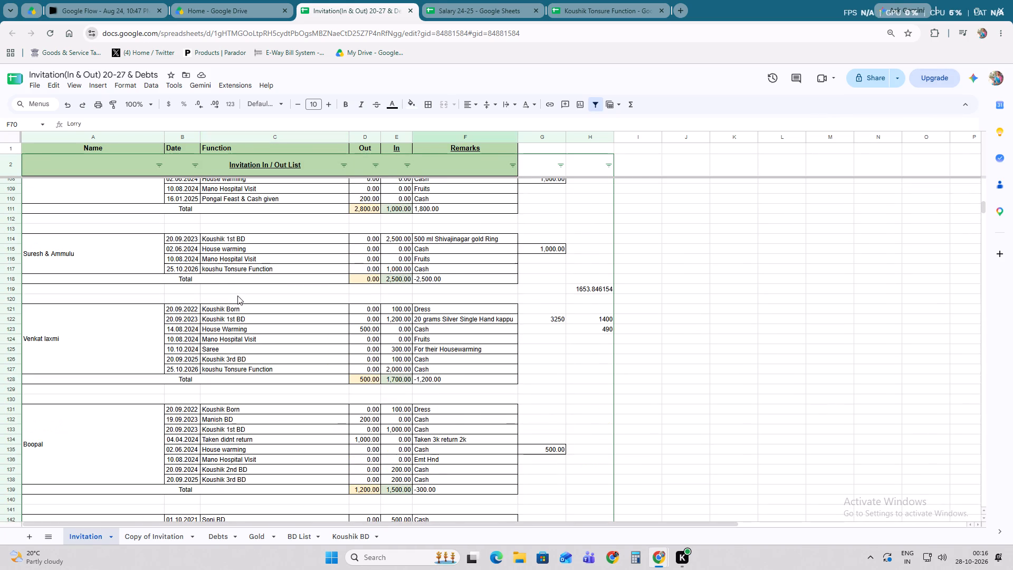
{"action": "scroll", "coordinate": [237, 296], "scroll_direction": "down", "scroll_amount": 3}
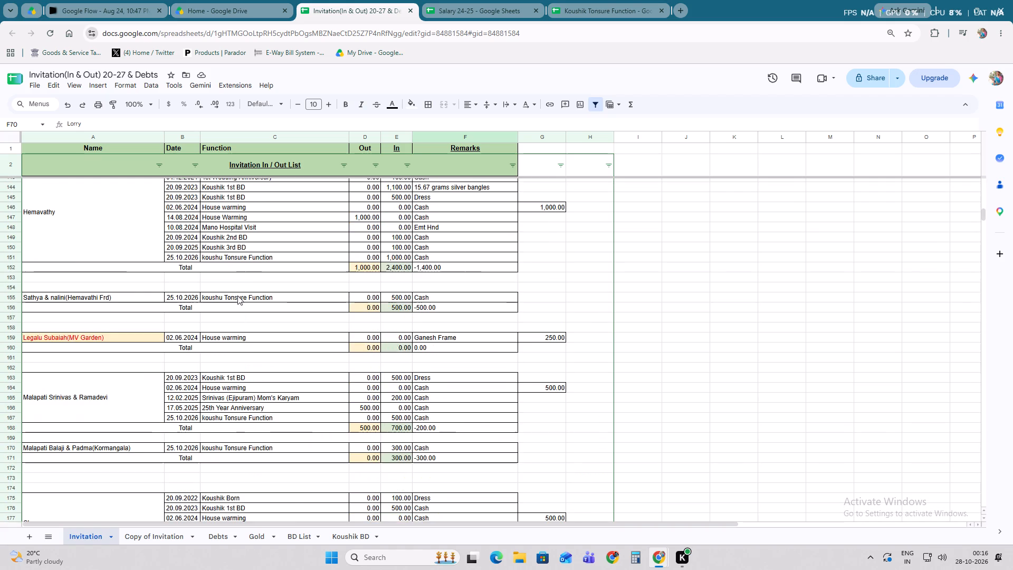
{"action": "scroll", "coordinate": [237, 296], "scroll_direction": "down", "scroll_amount": 2}
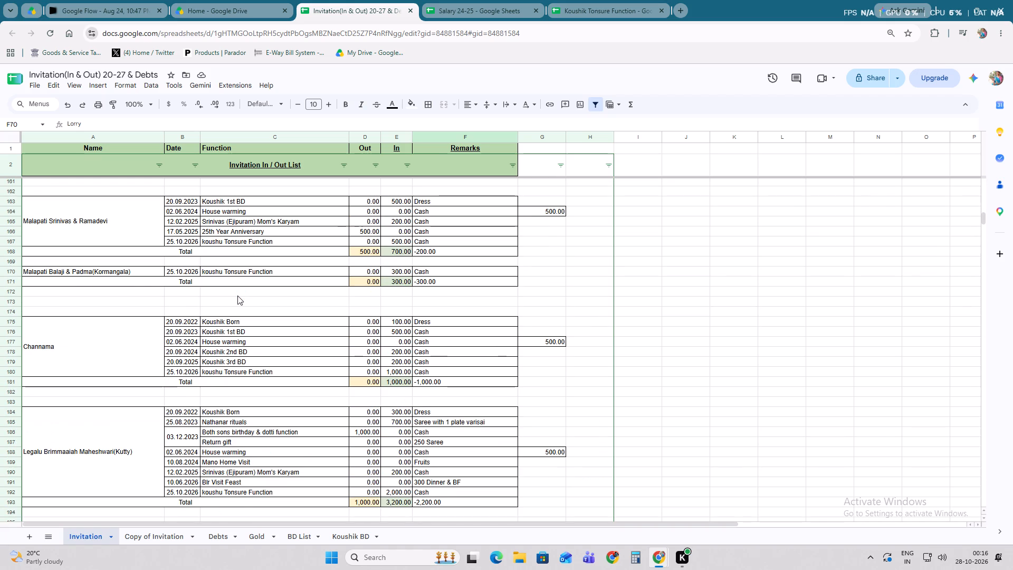
{"action": "scroll", "coordinate": [237, 296], "scroll_direction": "down", "scroll_amount": 5}
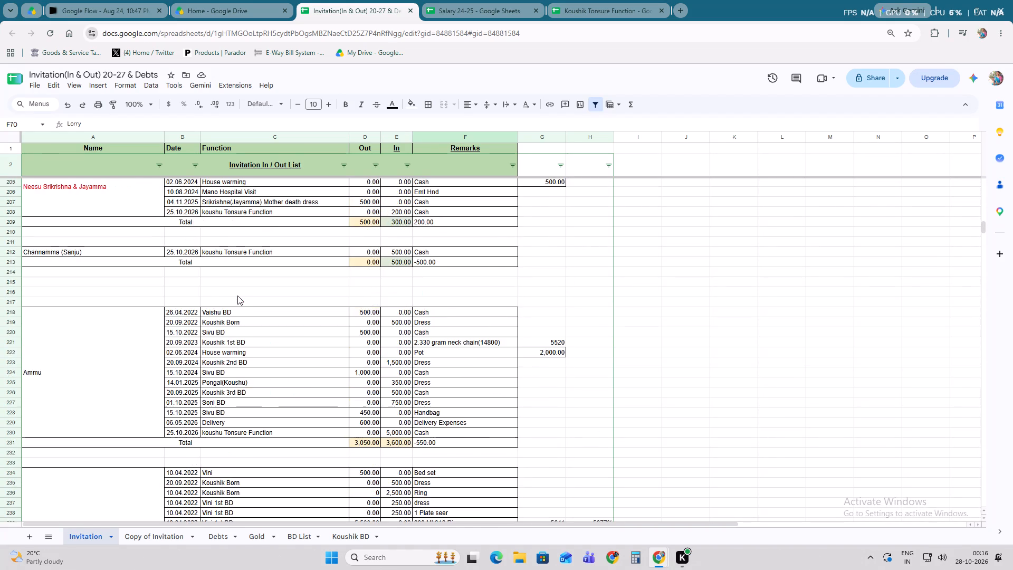
{"action": "scroll", "coordinate": [237, 296], "scroll_direction": "down", "scroll_amount": 8}
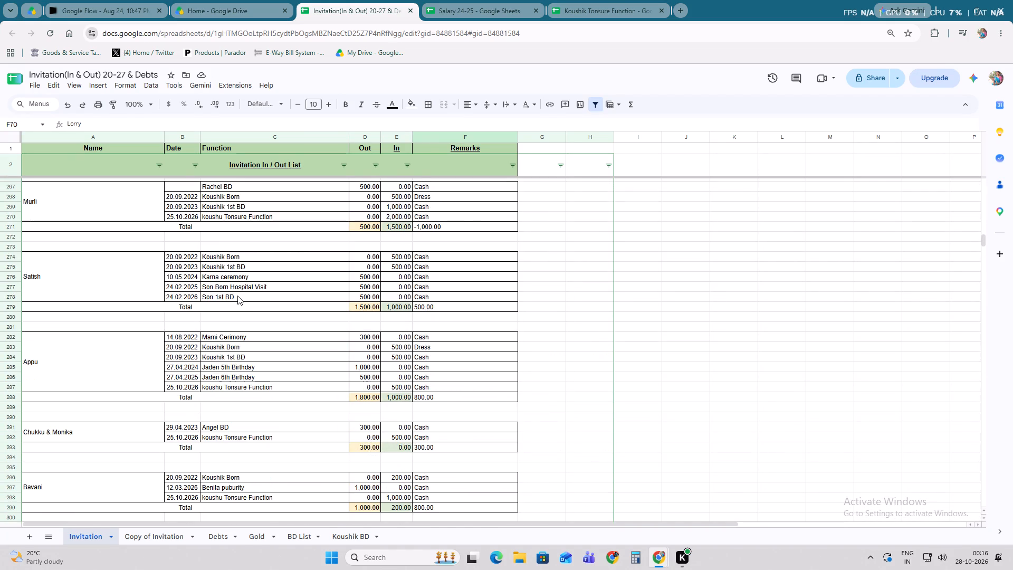
{"action": "scroll", "coordinate": [237, 296], "scroll_direction": "down", "scroll_amount": 9}
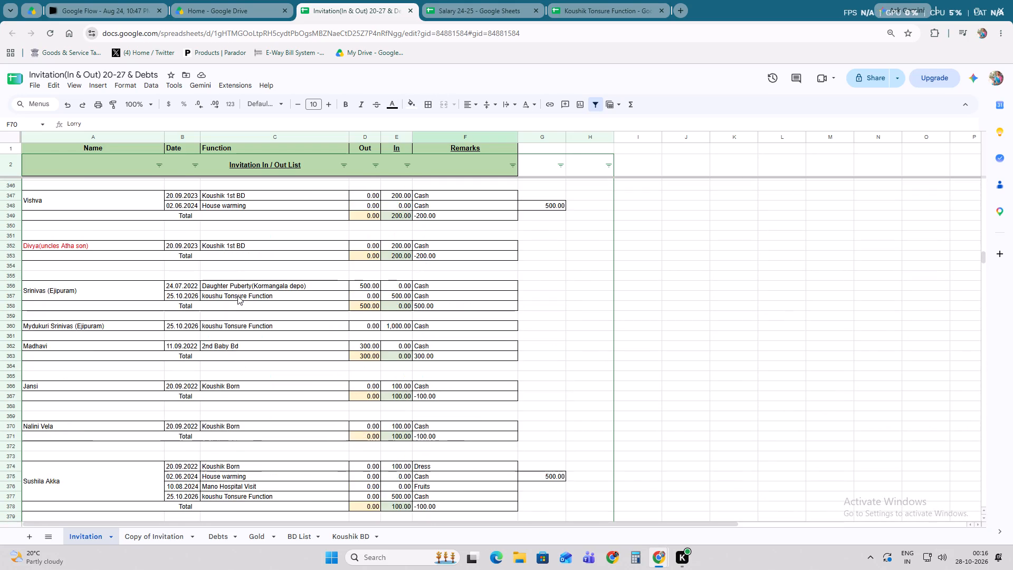
{"action": "scroll", "coordinate": [237, 296], "scroll_direction": "down", "scroll_amount": 3}
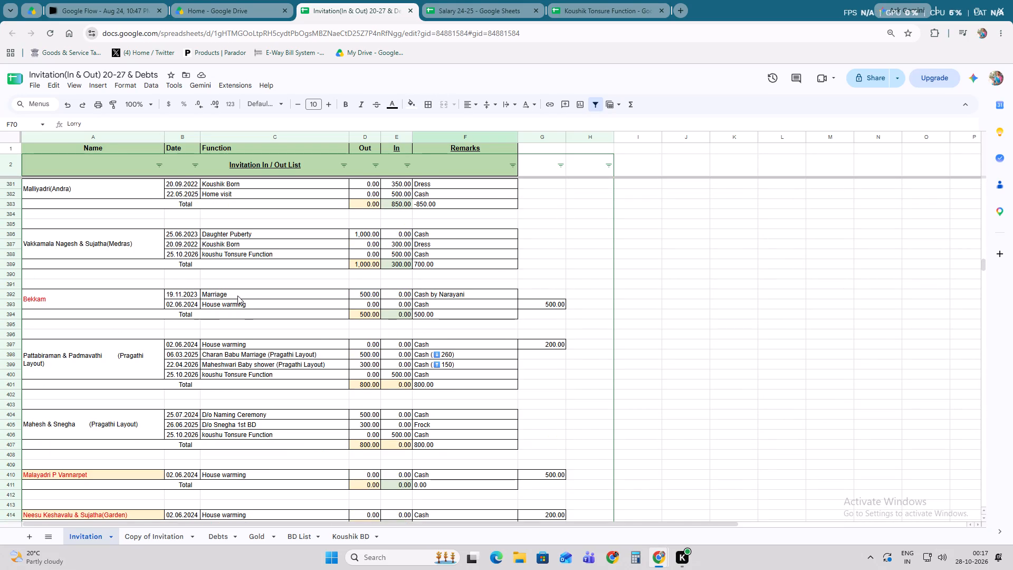
{"action": "scroll", "coordinate": [237, 296], "scroll_direction": "down", "scroll_amount": 6}
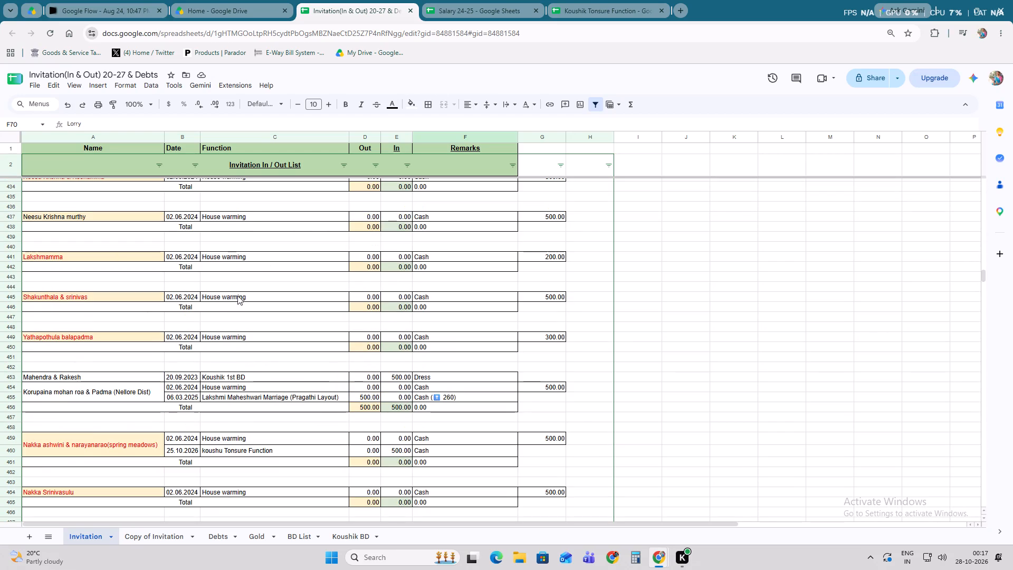
{"action": "scroll", "coordinate": [237, 296], "scroll_direction": "down", "scroll_amount": 2}
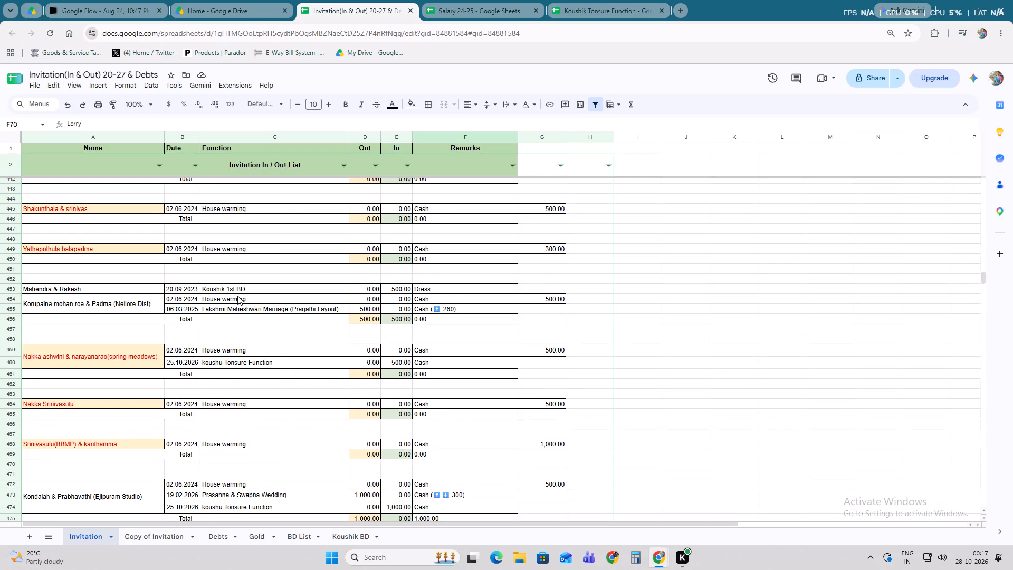
{"action": "scroll", "coordinate": [237, 296], "scroll_direction": "down", "scroll_amount": 2}
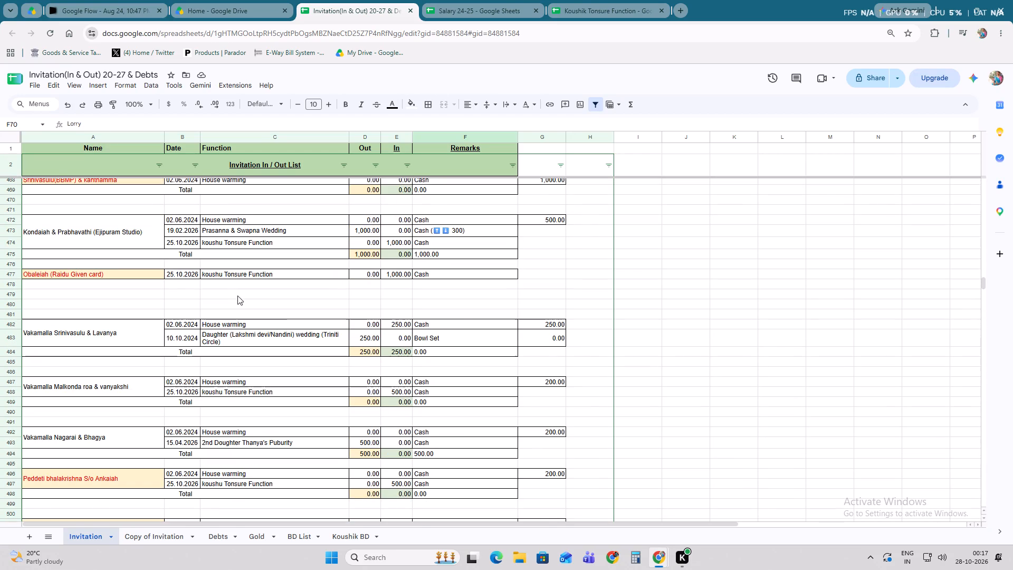
{"action": "scroll", "coordinate": [237, 296], "scroll_direction": "down", "scroll_amount": 2}
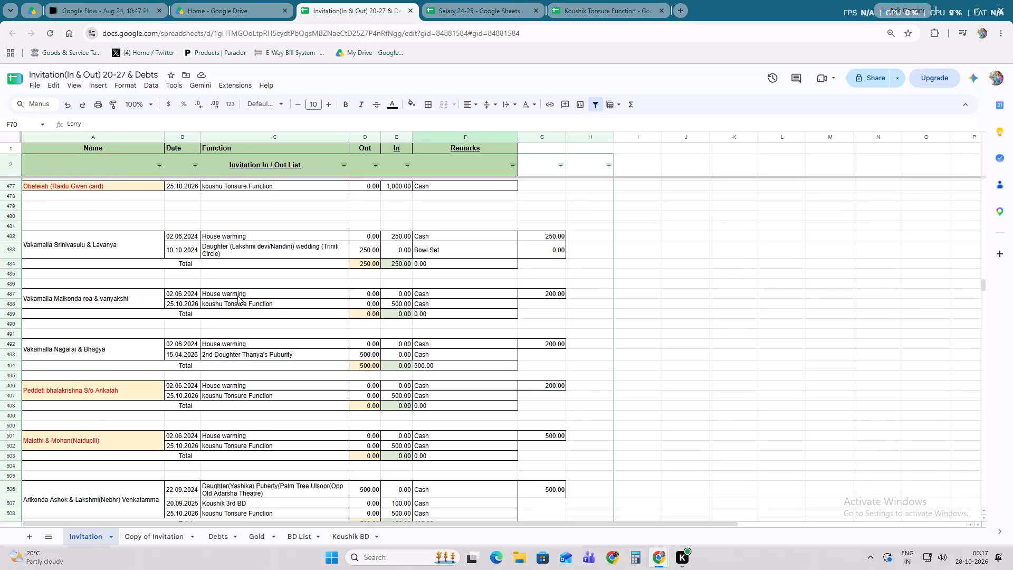
{"action": "scroll", "coordinate": [237, 296], "scroll_direction": "down", "scroll_amount": 3}
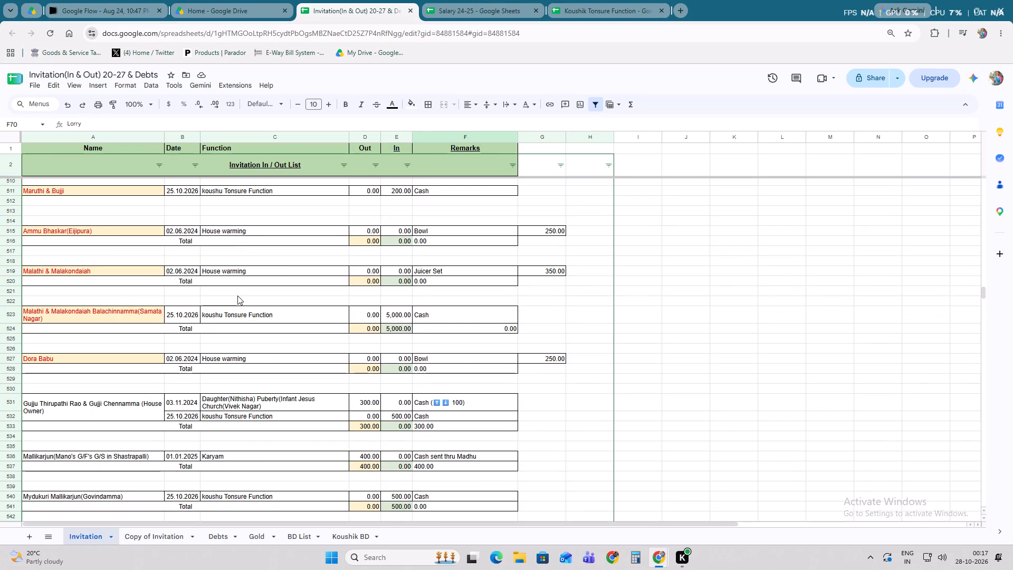
{"action": "scroll", "coordinate": [237, 296], "scroll_direction": "down", "scroll_amount": 3}
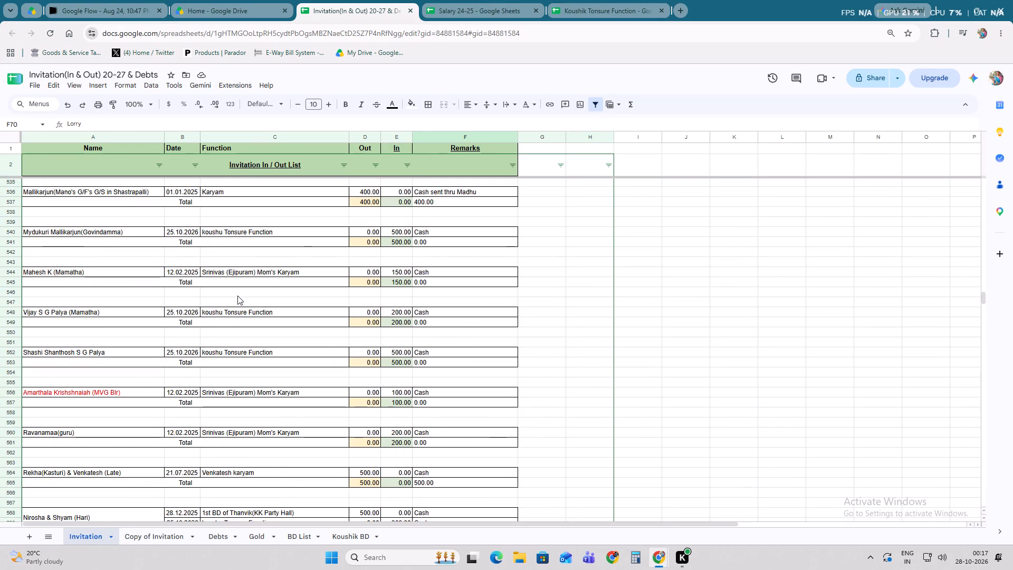
{"action": "scroll", "coordinate": [237, 296], "scroll_direction": "down", "scroll_amount": 6}
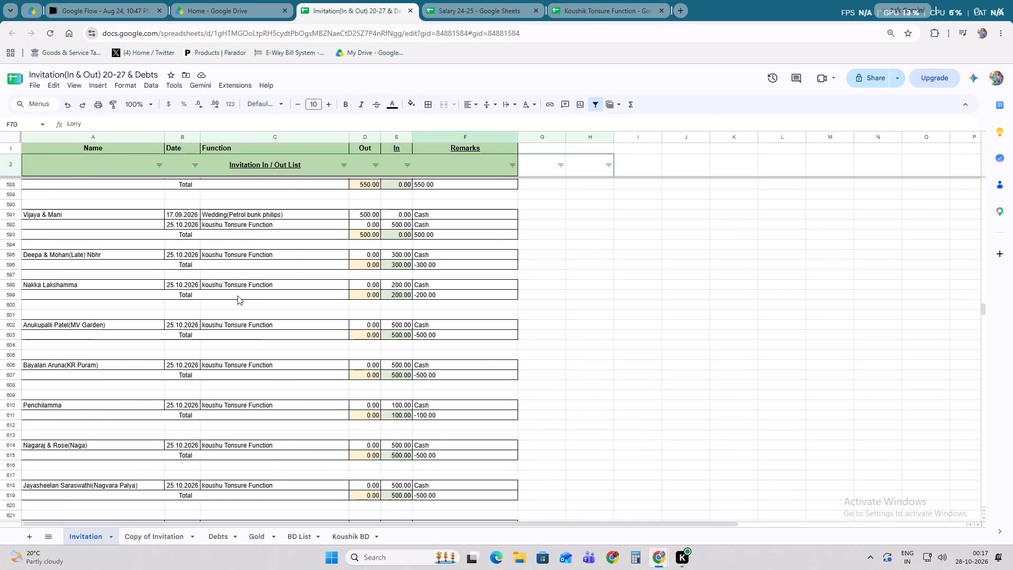
{"action": "scroll", "coordinate": [237, 296], "scroll_direction": "down", "scroll_amount": 5}
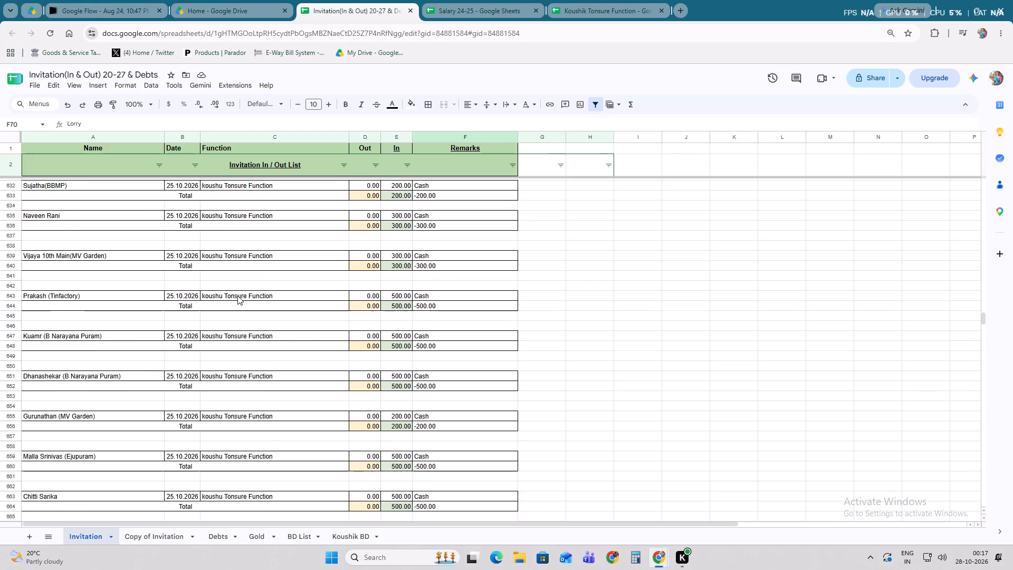
Search the Invitation sheet for ghan and insert a row below the Maheshwari(Mari) entry's puberty function record in row 583.
{"action": "key", "text": "ctrl+f"}
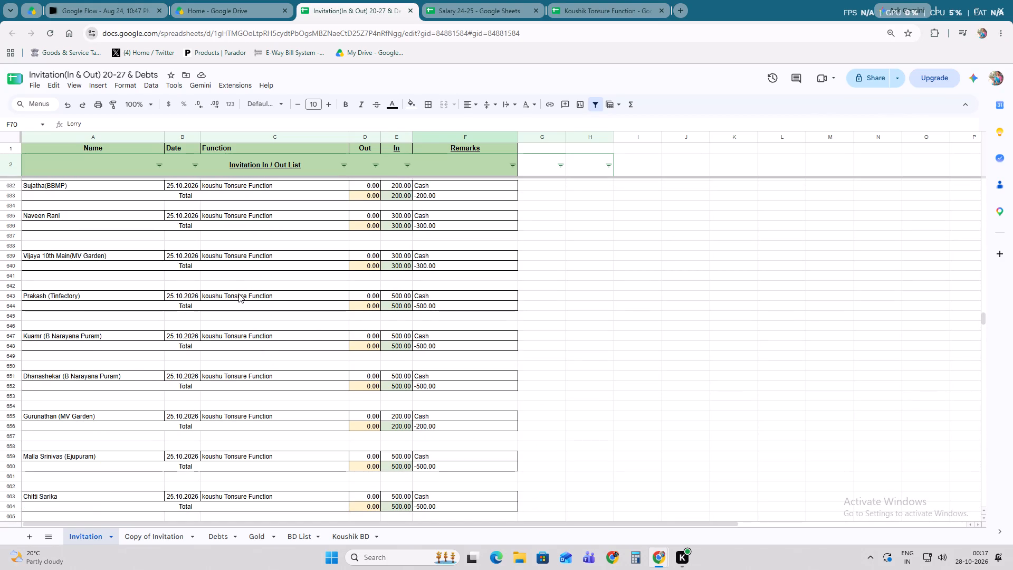
{"action": "type", "text": "gha"}
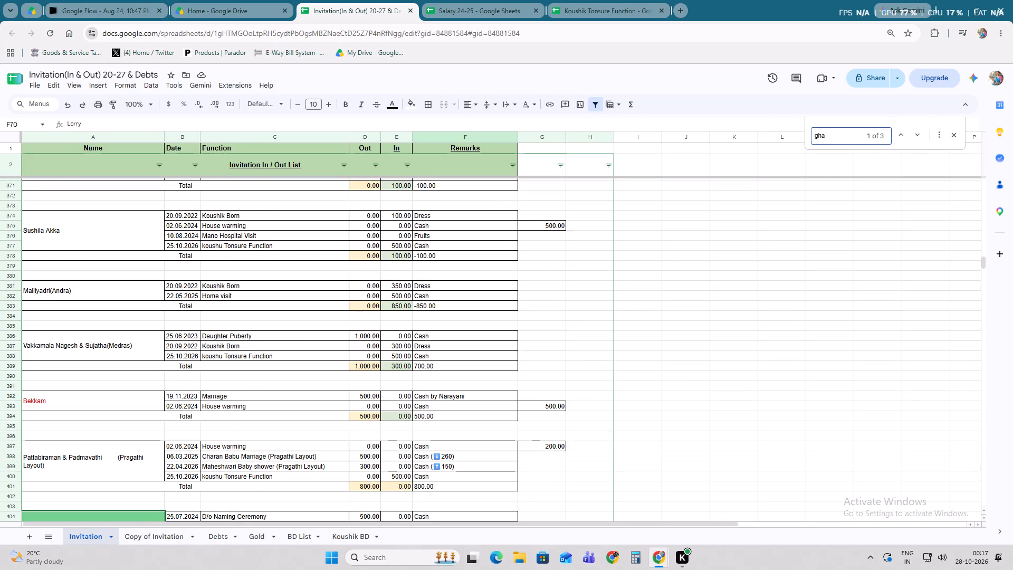
{"action": "scroll", "coordinate": [236, 290], "scroll_direction": "down", "scroll_amount": 2}
{"action": "key", "text": "b"}
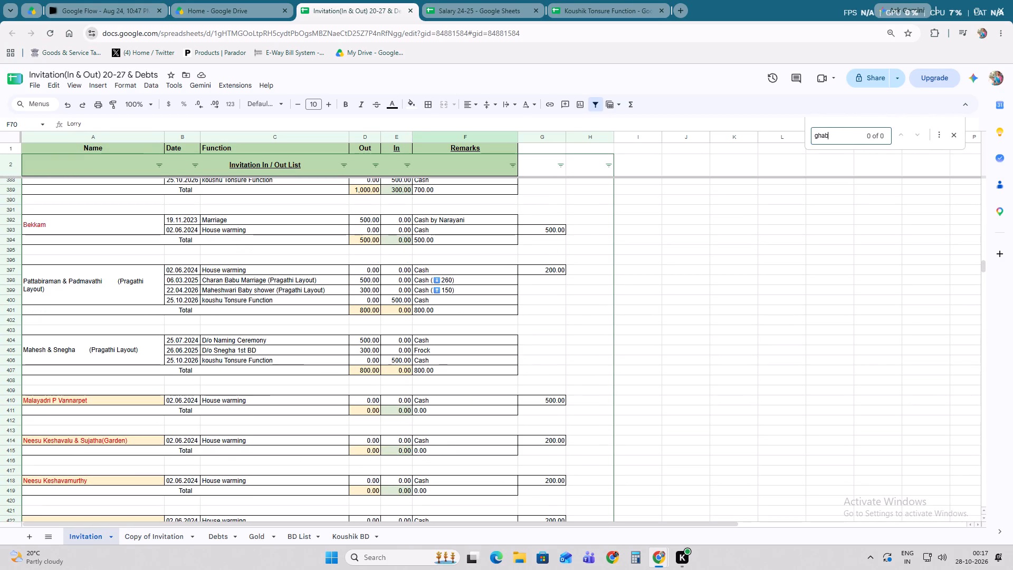
{"action": "key", "text": "BackSpace"}
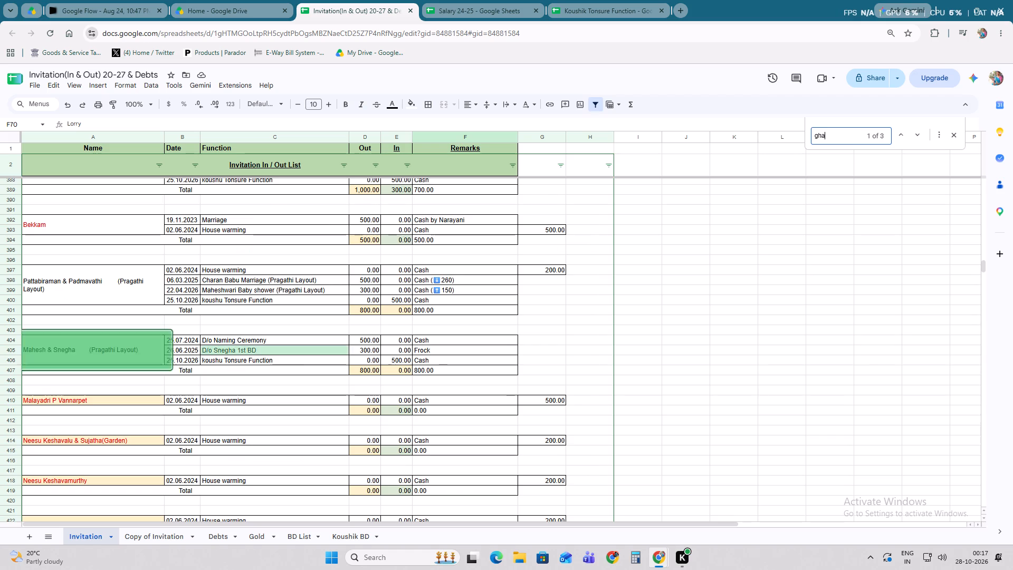
{"action": "key", "text": "n"}
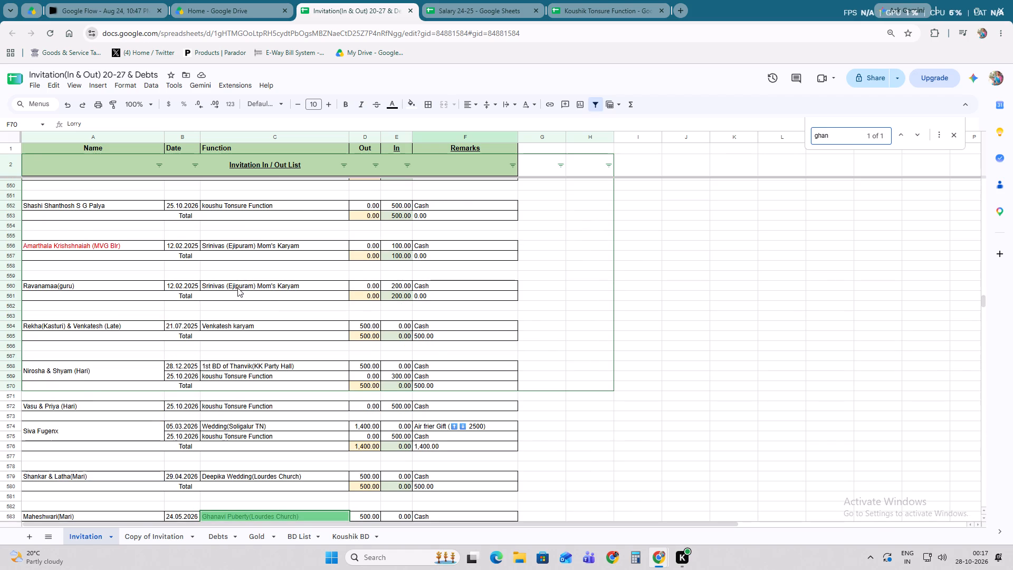
{"action": "scroll", "coordinate": [237, 288], "scroll_direction": "down", "scroll_amount": 2}
{"action": "left_click", "coordinate": [12, 338]}
{"action": "right_click", "coordinate": [12, 338]}
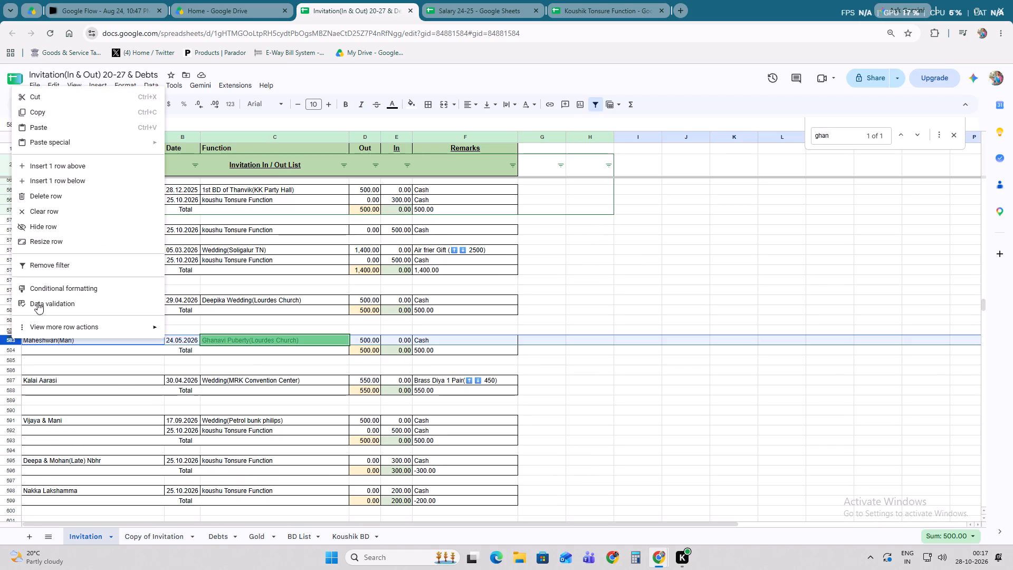
{"action": "left_click", "coordinate": [88, 183]}
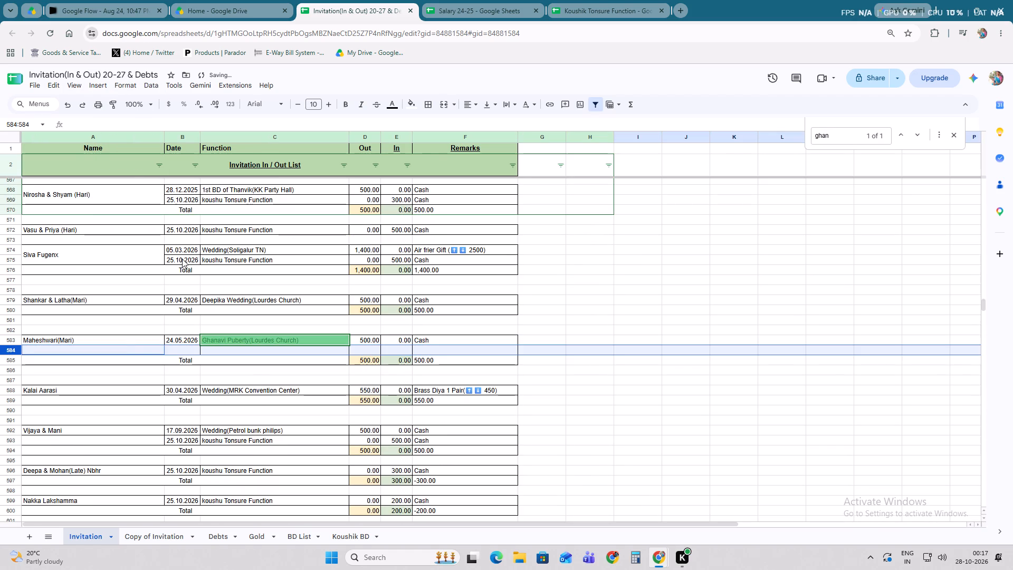
{"action": "left_click_drag", "start_coordinate": [182, 259], "coordinate": [416, 259]}
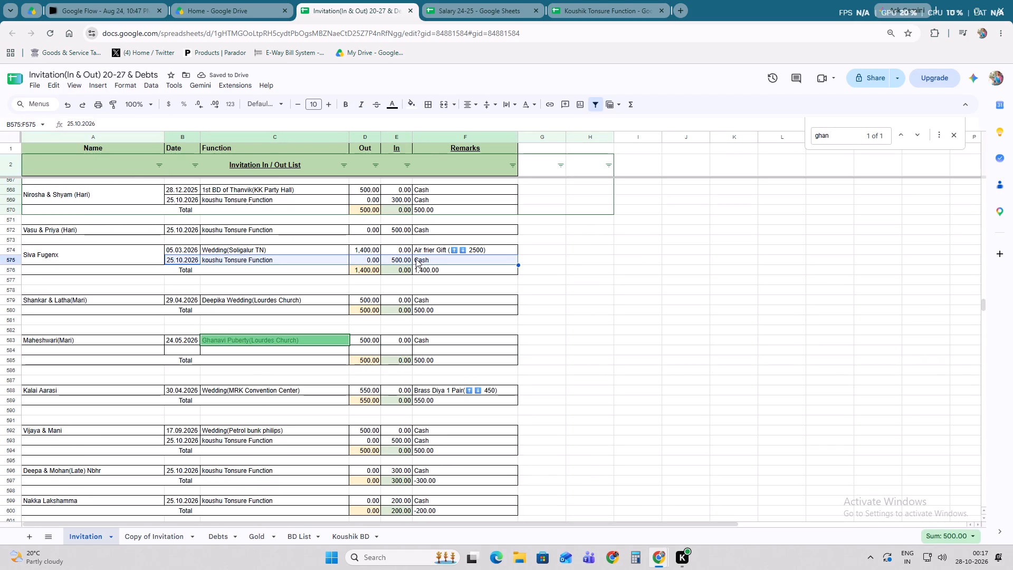
{"action": "key", "text": "ctrl+c"}
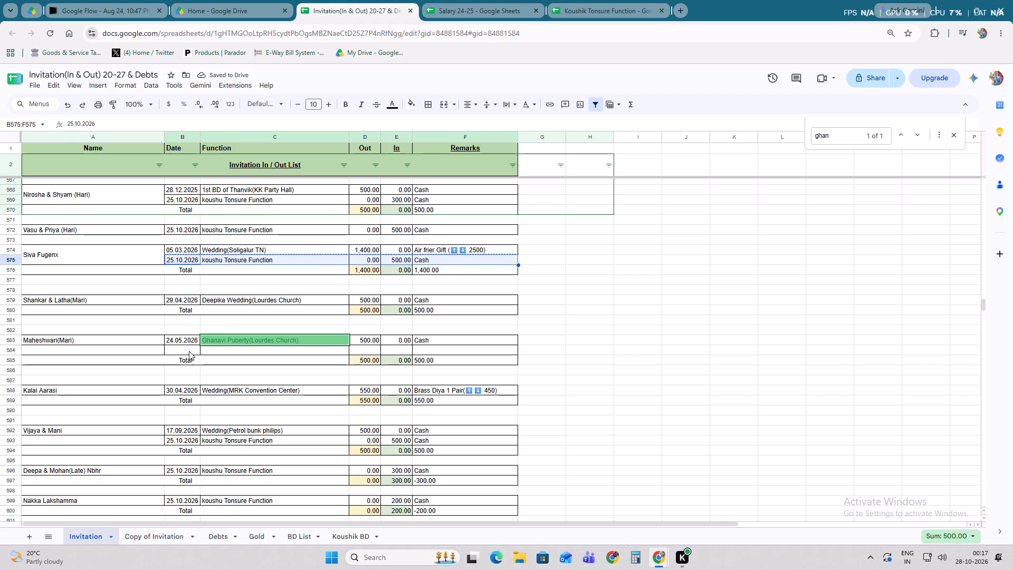
{"action": "left_click", "coordinate": [189, 351]}
{"action": "key", "text": "ctrl+v"}
Merge A583:A584 so the Maheshwari(Mari) name cell spans the added record.
{"action": "left_click_drag", "start_coordinate": [134, 335], "coordinate": [132, 347]}
{"action": "left_click_drag", "start_coordinate": [137, 340], "coordinate": [136, 349]}
{"action": "left_click", "coordinate": [446, 108]}
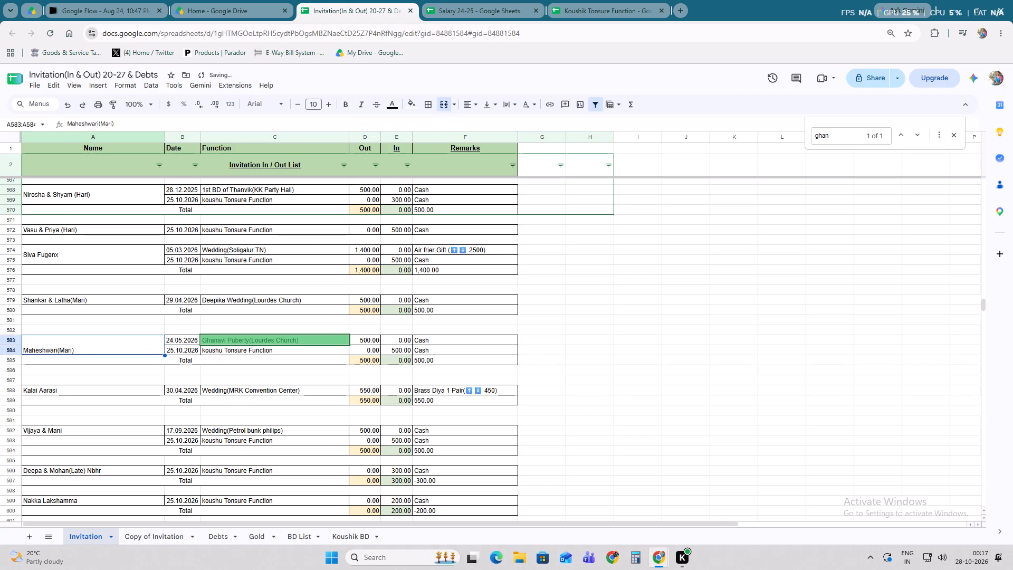
{"action": "left_click", "coordinate": [394, 386]}
Search for lad, add a row below row 110 in the Laddu & bujji entry, and merge its name cell across A102:A111.
{"action": "key", "text": "ctrl+f"}
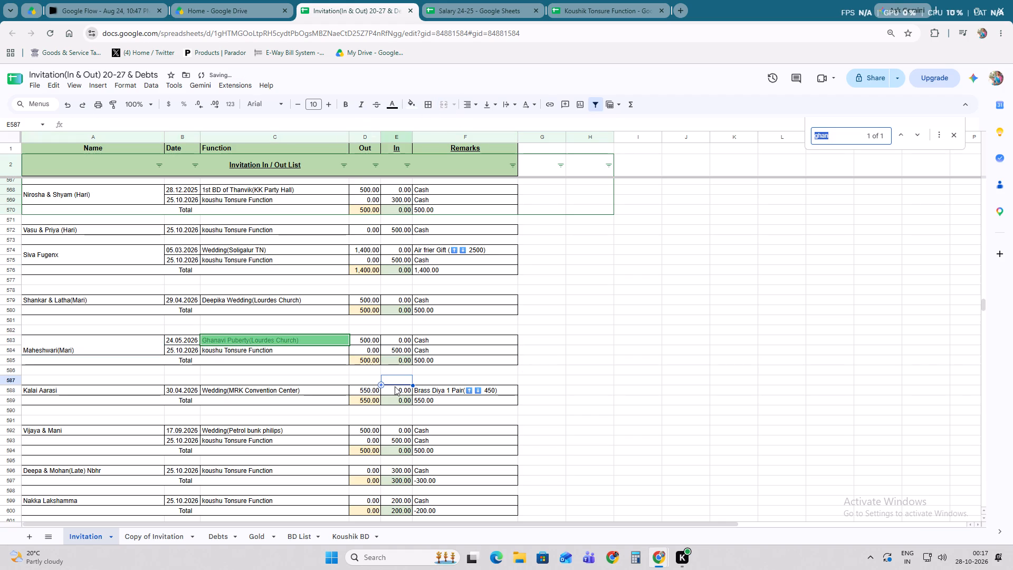
{"action": "type", "text": "lad"}
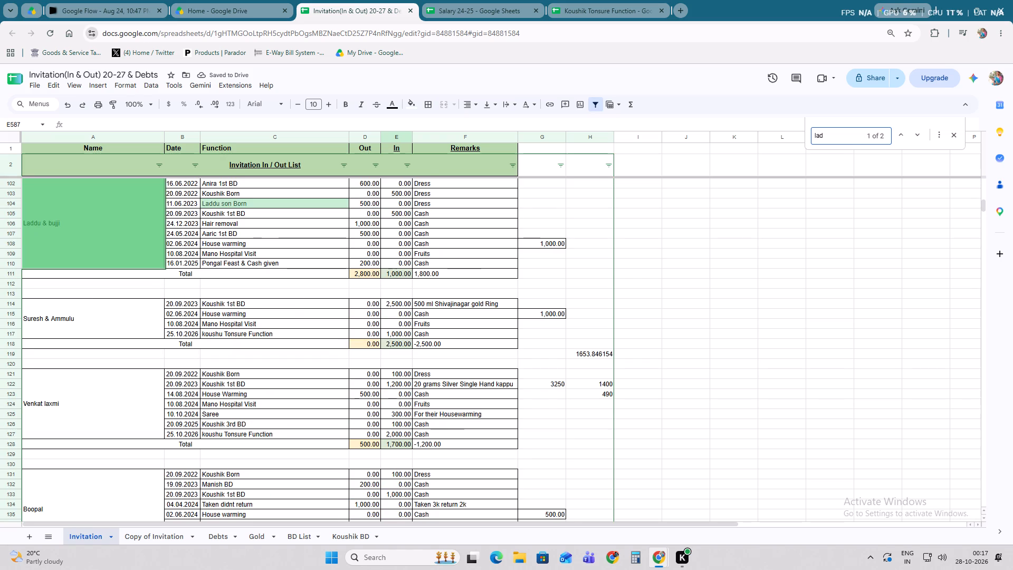
{"action": "left_click", "coordinate": [7, 265]}
{"action": "right_click", "coordinate": [7, 265]}
{"action": "left_click", "coordinate": [63, 364]}
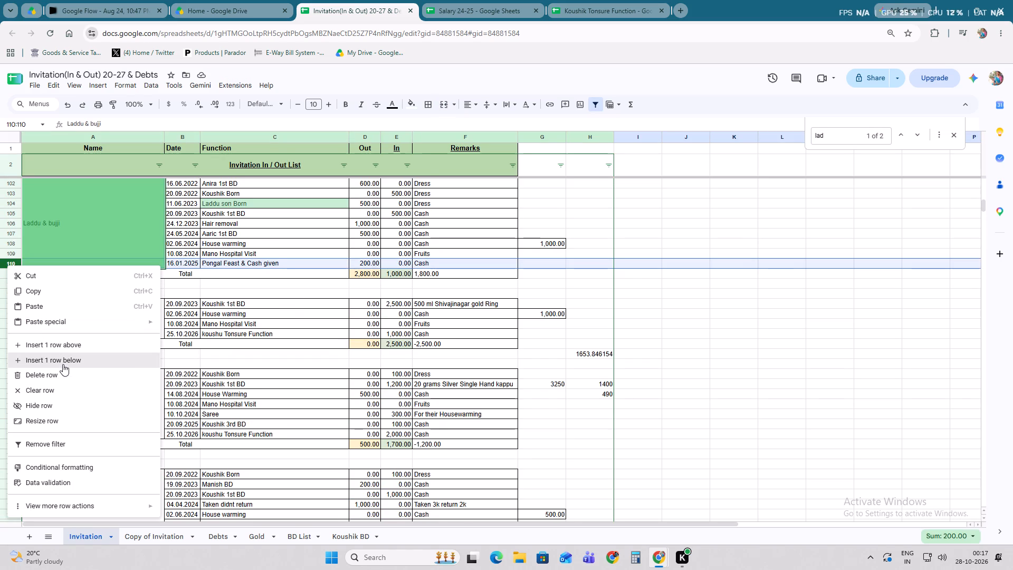
{"action": "left_click_drag", "start_coordinate": [132, 262], "coordinate": [132, 272]}
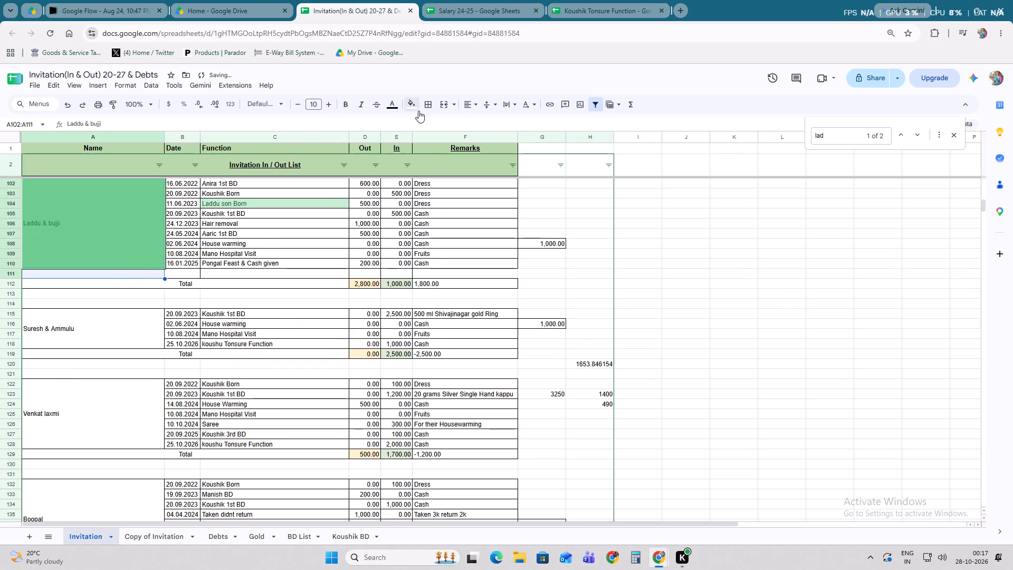
{"action": "left_click", "coordinate": [443, 103]}
Paste the 25.10.2026 koushu Tonsure Function cash record into row 111 of the Laddu & bujji entry and set its In amount to 1000.
{"action": "left_click", "coordinate": [185, 274]}
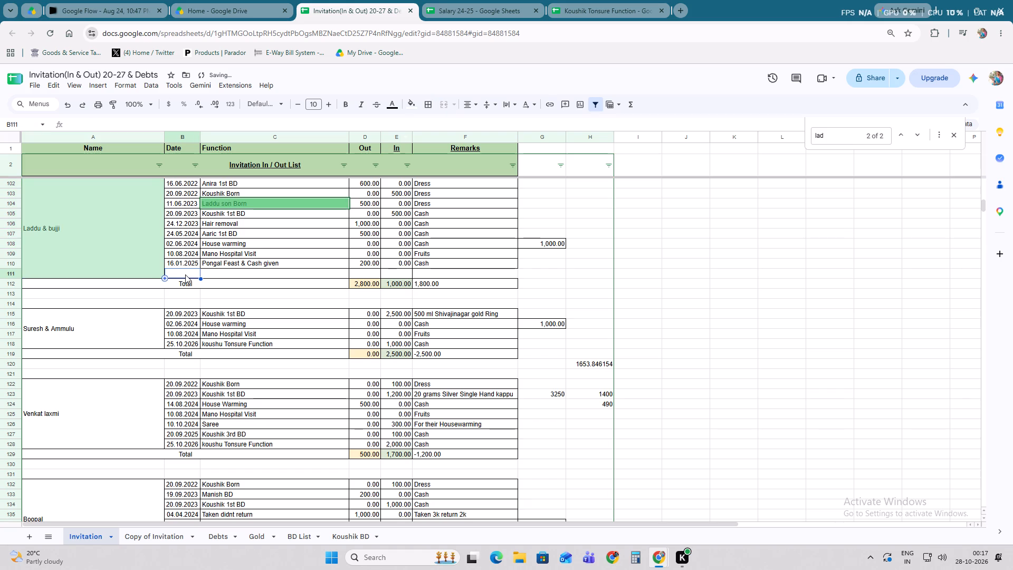
{"action": "key", "text": "ctrl+v"}
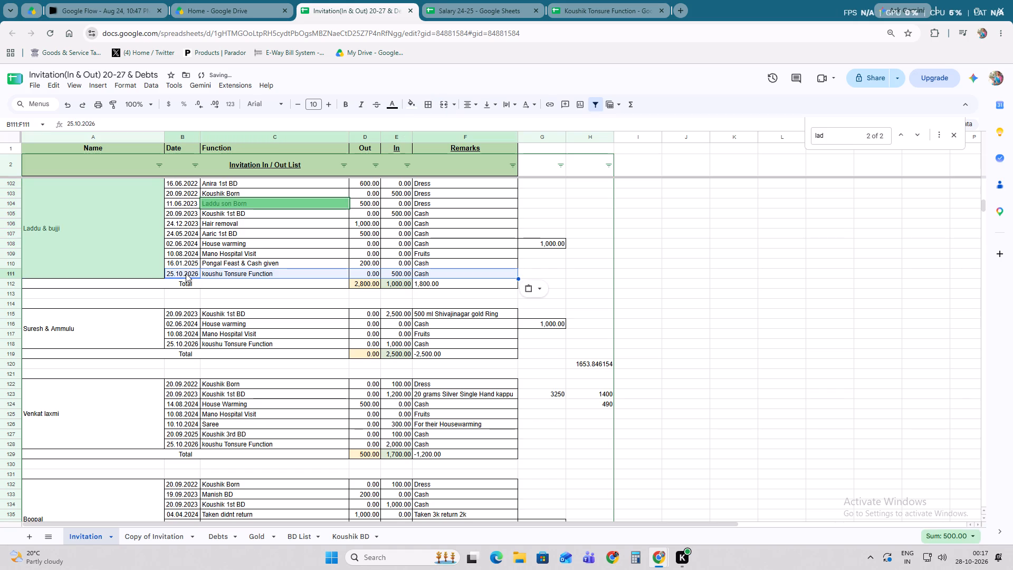
{"action": "triple_click", "coordinate": [393, 273]}
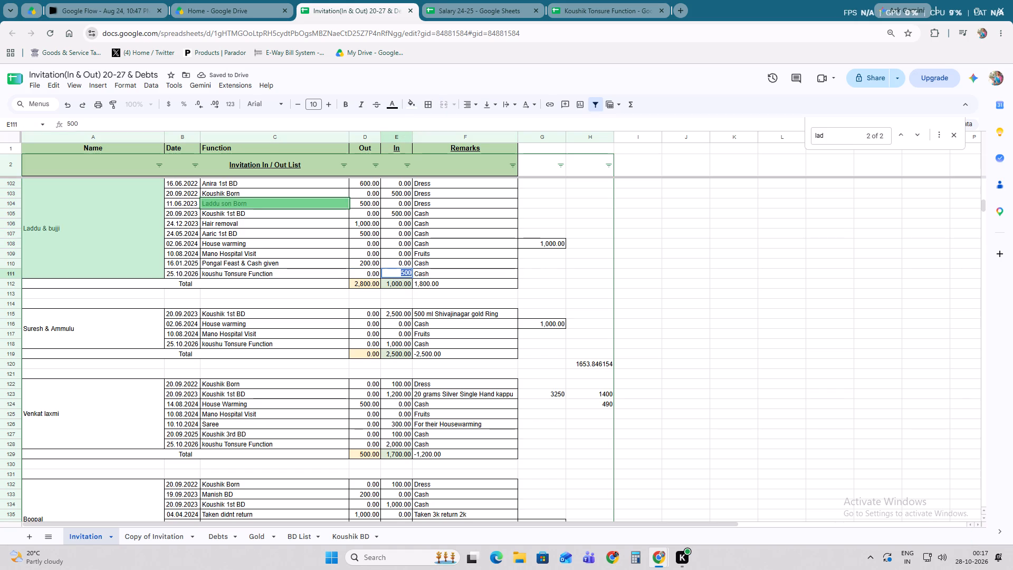
{"action": "left_click", "coordinate": [392, 272]}
{"action": "type", "text": "1000"}
{"action": "key", "text": "Tab"}
{"action": "left_click", "coordinate": [342, 293]}
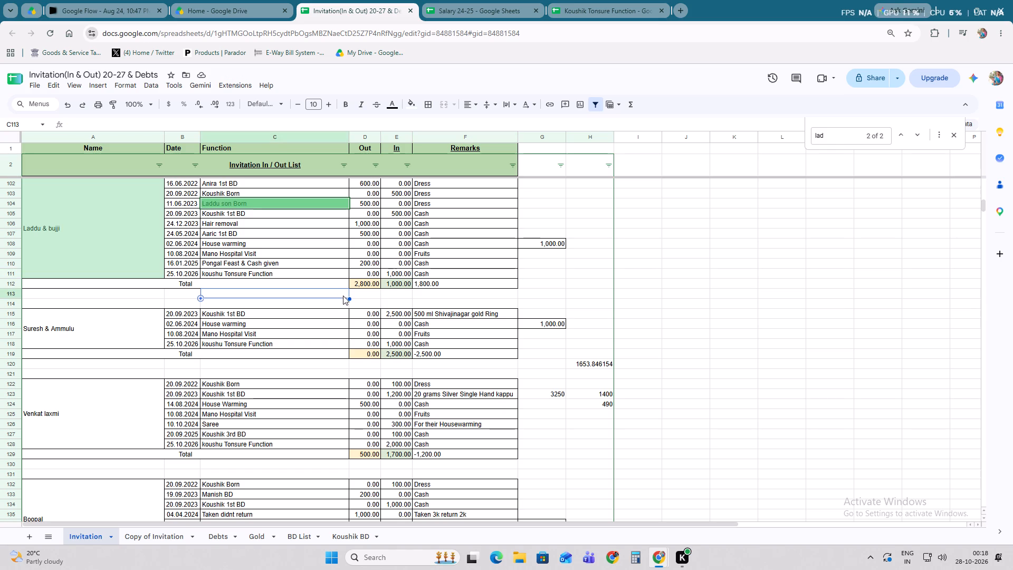
Look through the Invitation In / Out List from the first entry down to the entries near row 395, checking names and koushu Tonsure Function records.
{"action": "left_click", "coordinate": [85, 335]}
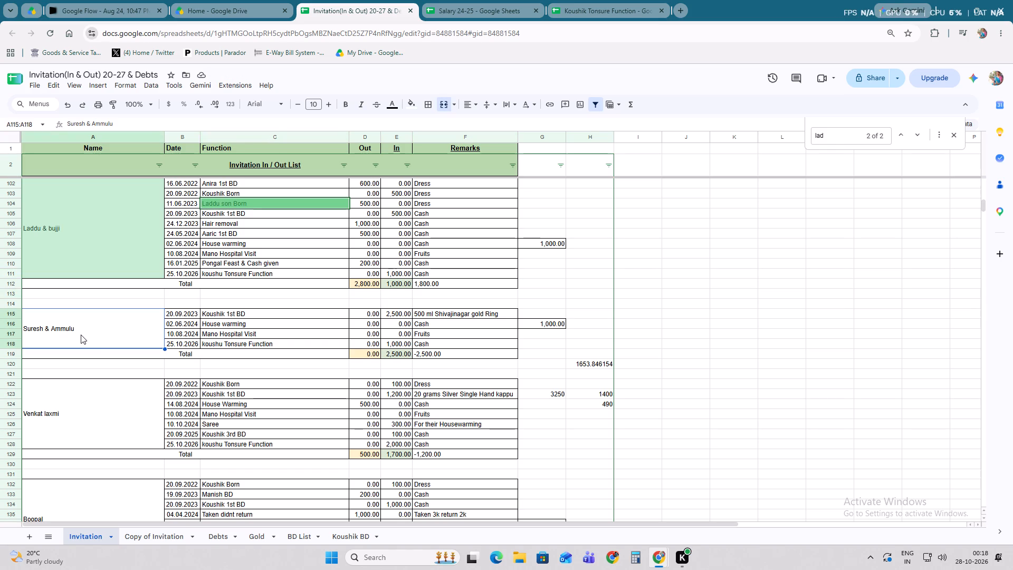
{"action": "scroll", "coordinate": [96, 348], "scroll_direction": "up", "scroll_amount": 2}
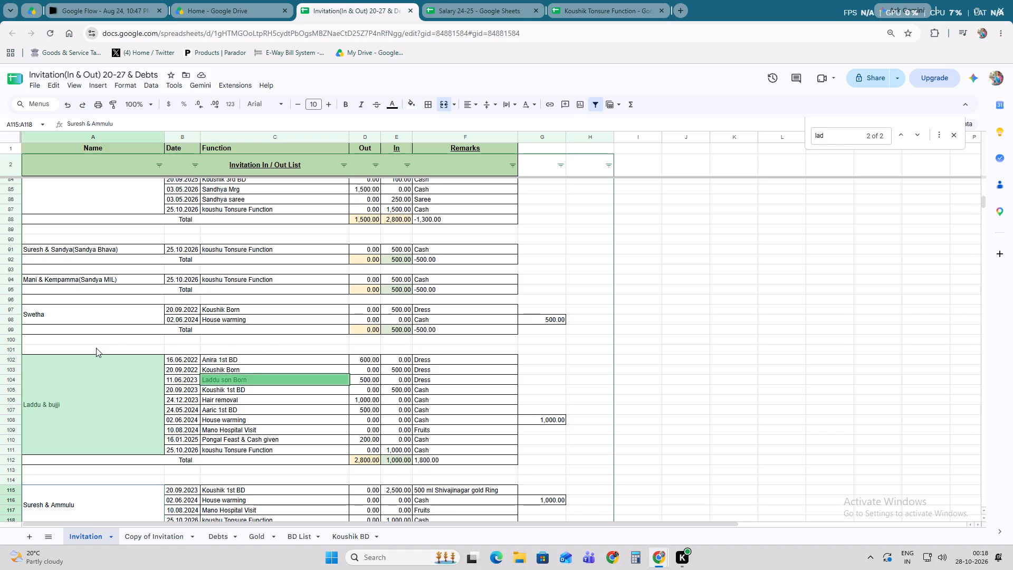
{"action": "scroll", "coordinate": [96, 348], "scroll_direction": "up", "scroll_amount": 13}
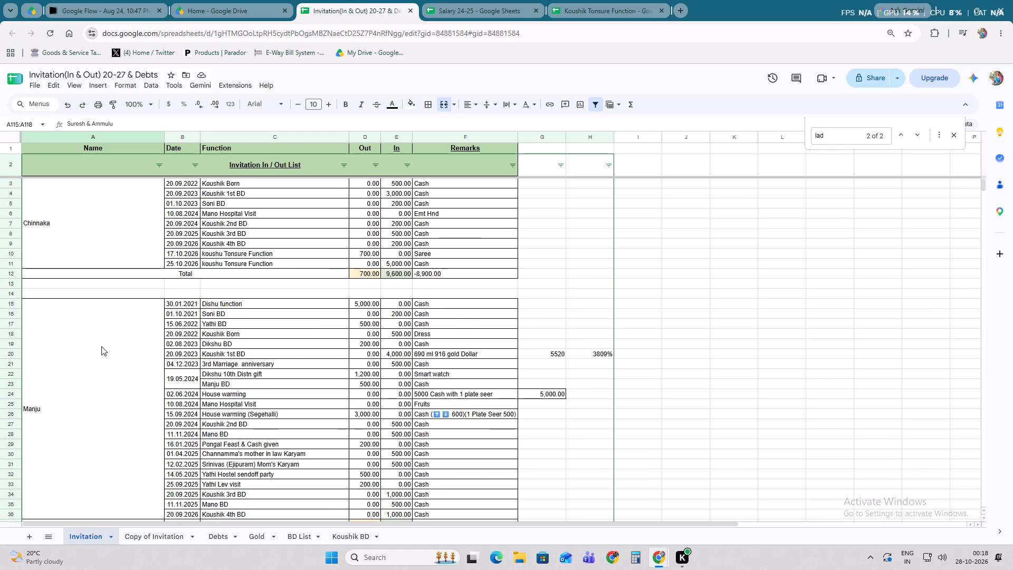
{"action": "scroll", "coordinate": [101, 346], "scroll_direction": "up", "scroll_amount": 3}
{"action": "scroll", "coordinate": [101, 346], "scroll_direction": "down", "scroll_amount": 11}
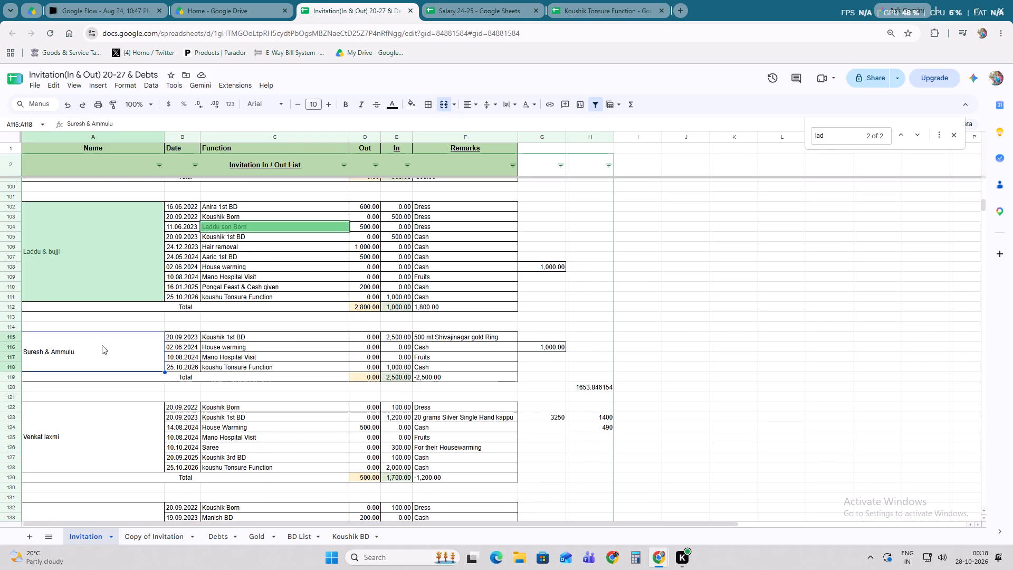
{"action": "scroll", "coordinate": [102, 345], "scroll_direction": "down", "scroll_amount": 5}
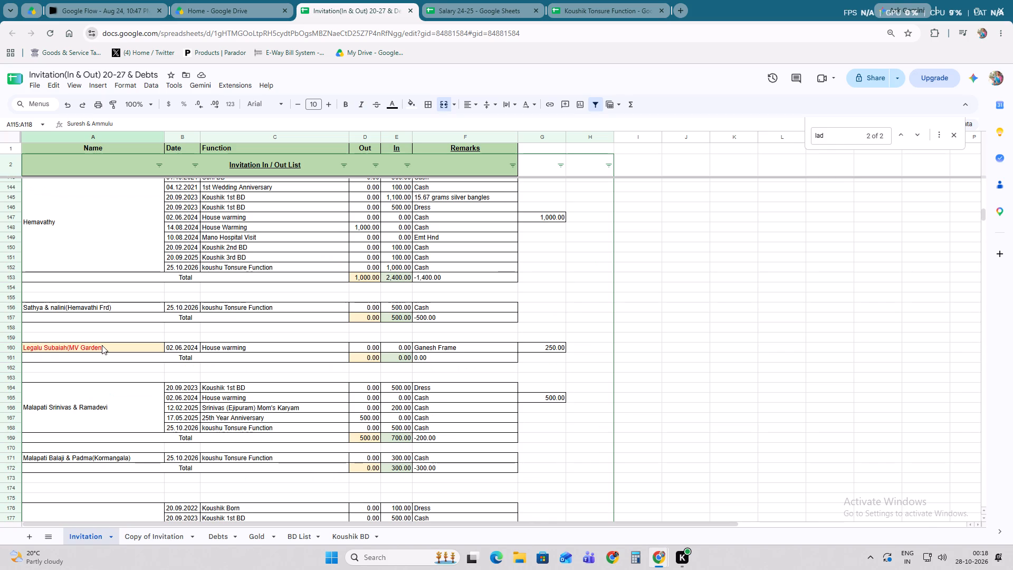
{"action": "scroll", "coordinate": [102, 345], "scroll_direction": "down", "scroll_amount": 2}
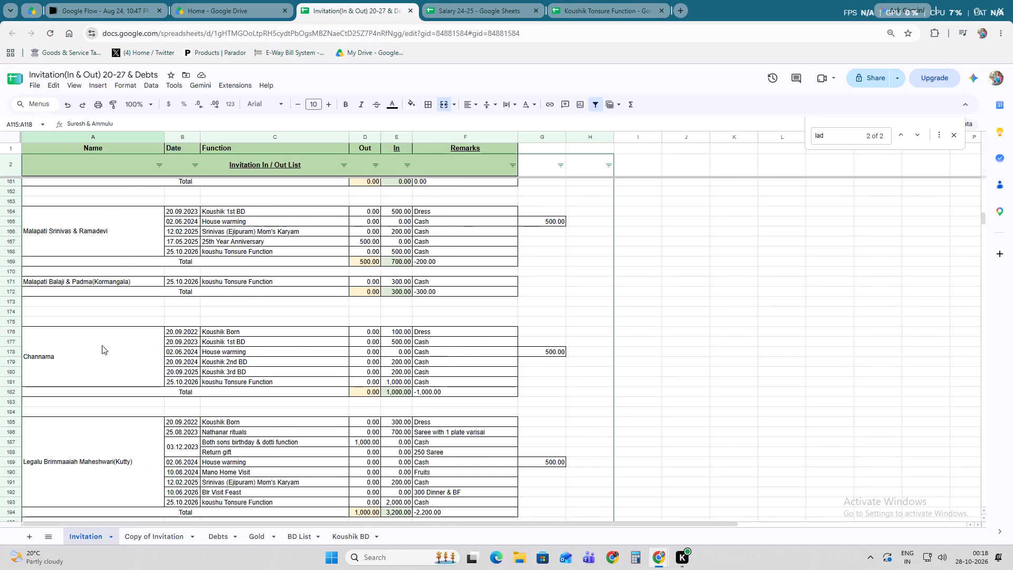
{"action": "scroll", "coordinate": [102, 345], "scroll_direction": "down", "scroll_amount": 12}
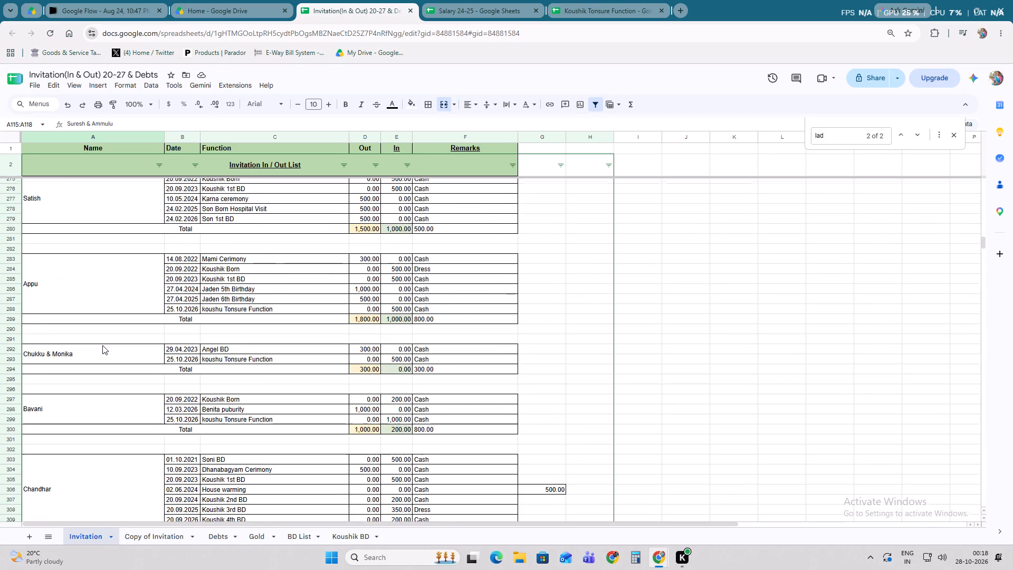
{"action": "scroll", "coordinate": [102, 345], "scroll_direction": "down", "scroll_amount": 8}
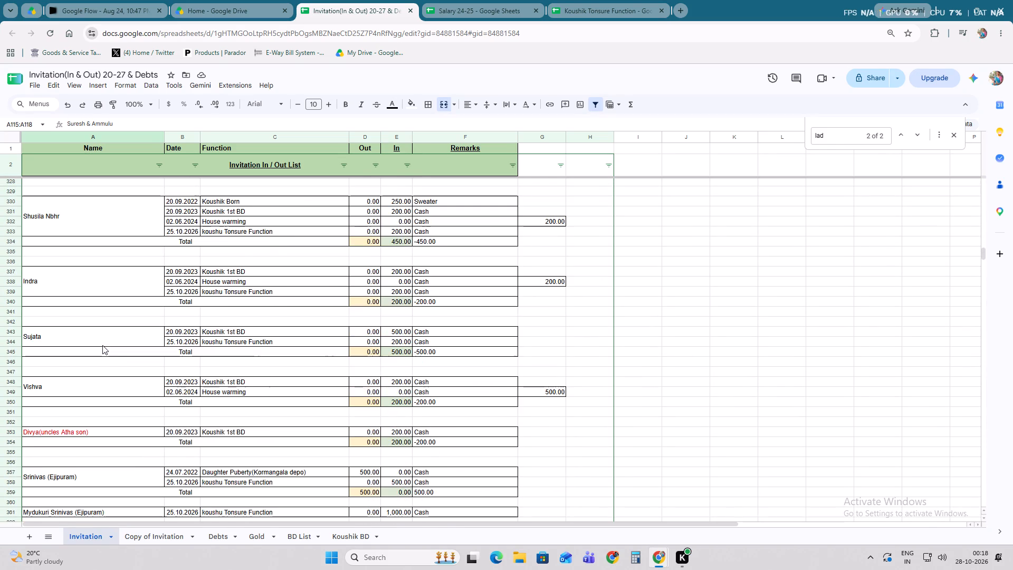
{"action": "scroll", "coordinate": [102, 345], "scroll_direction": "down", "scroll_amount": 2}
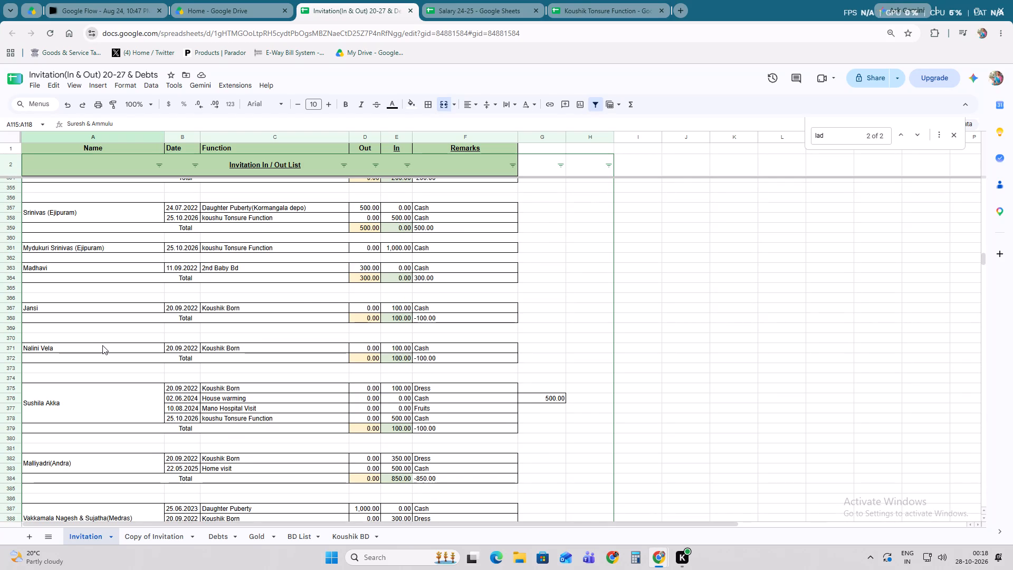
{"action": "scroll", "coordinate": [102, 345], "scroll_direction": "down", "scroll_amount": 1}
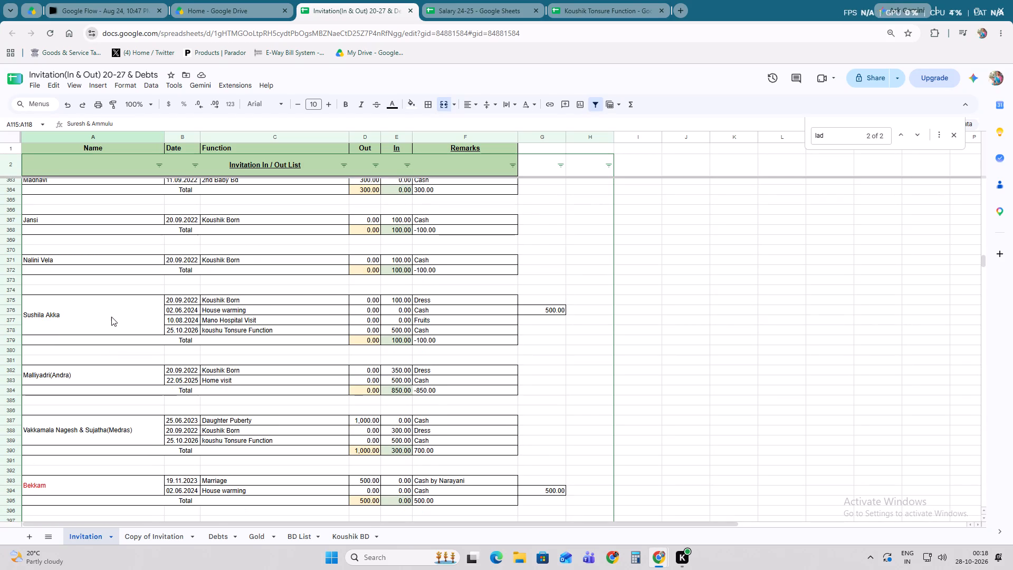
{"action": "double_click", "coordinate": [78, 378]}
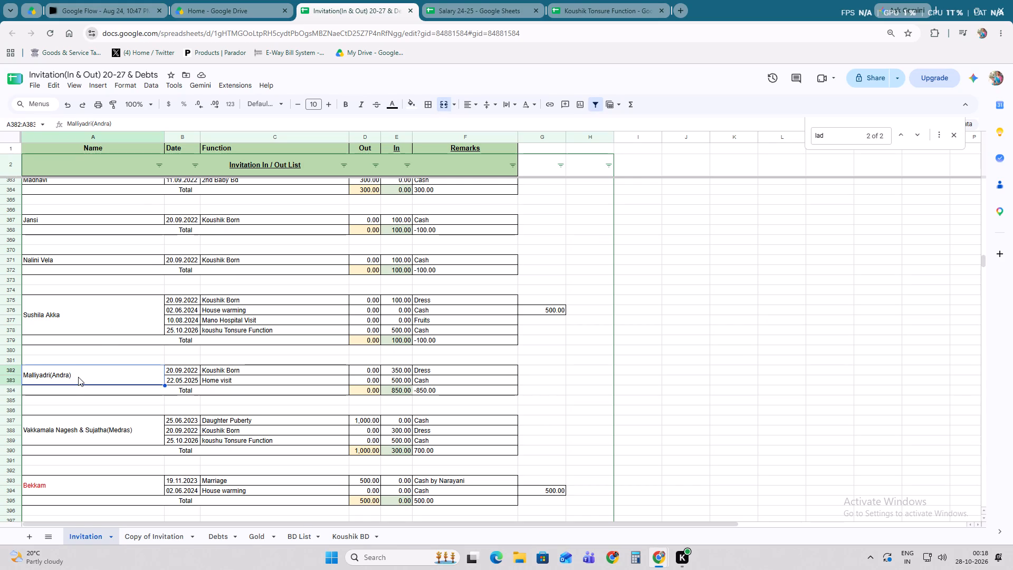
{"action": "key", "text": "space"}
{"action": "type", "text": "Guru"}
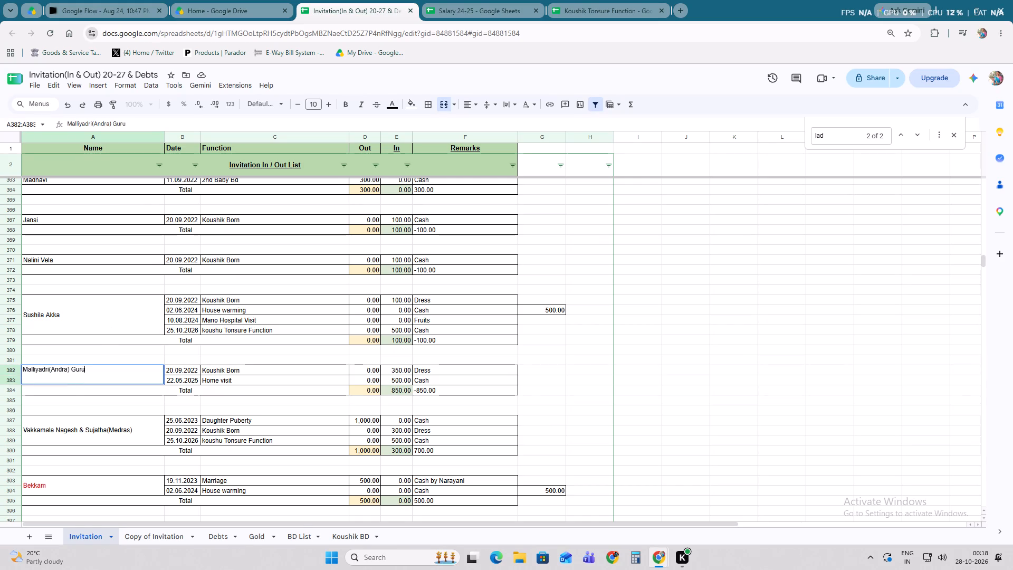
{"action": "key", "text": "Tab"}
{"action": "left_click", "coordinate": [0, 381]}
{"action": "right_click", "coordinate": [0, 381]}
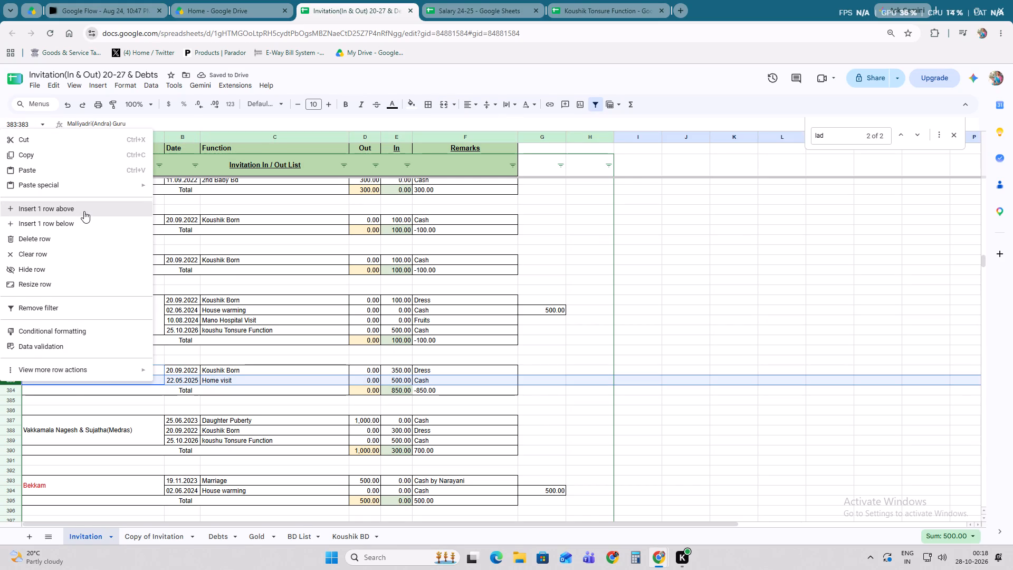
{"action": "left_click", "coordinate": [81, 225]}
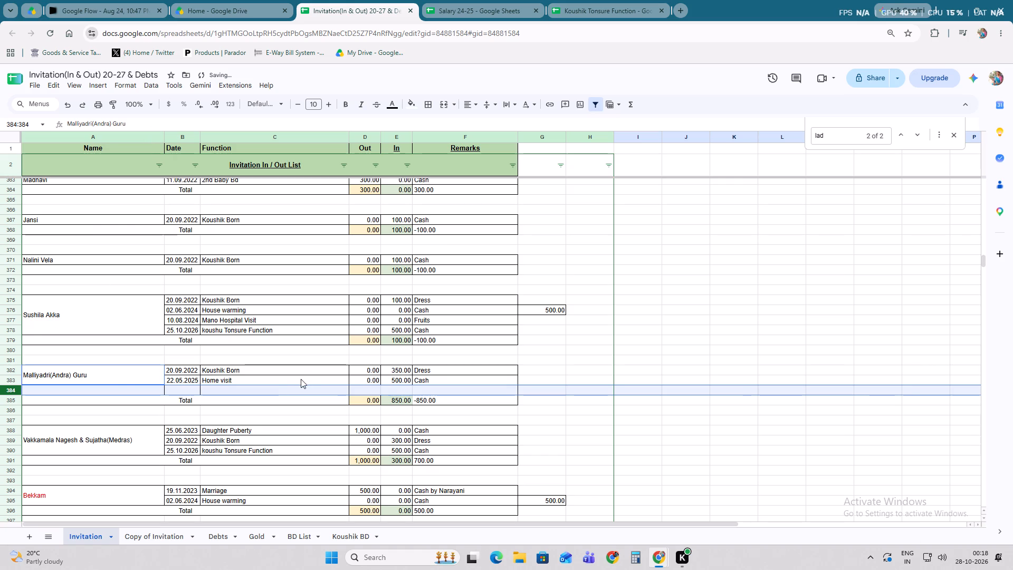
{"action": "left_click_drag", "start_coordinate": [112, 378], "coordinate": [113, 391]}
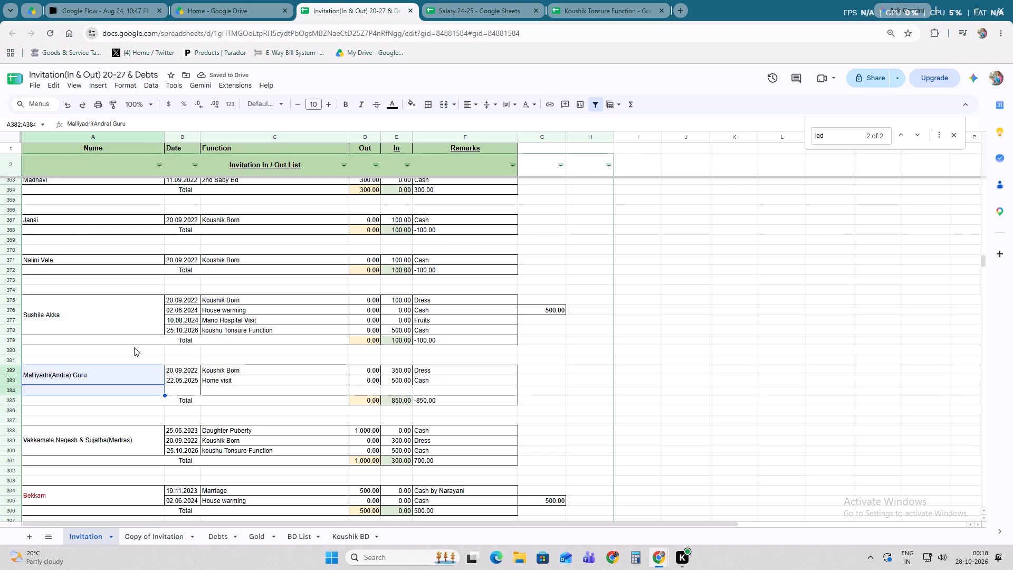
{"action": "left_click", "coordinate": [443, 106]}
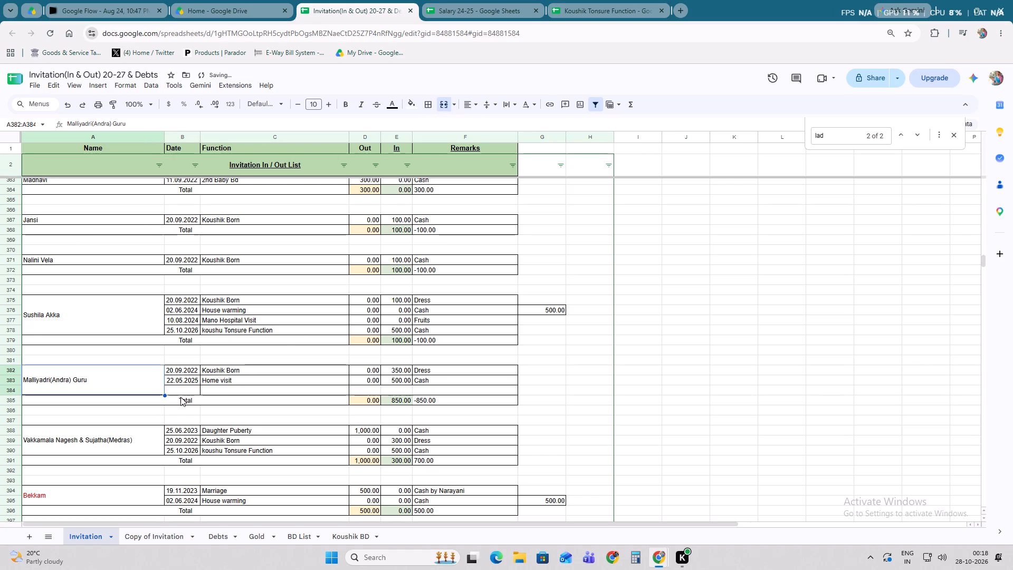
{"action": "left_click_drag", "start_coordinate": [189, 329], "coordinate": [423, 330]}
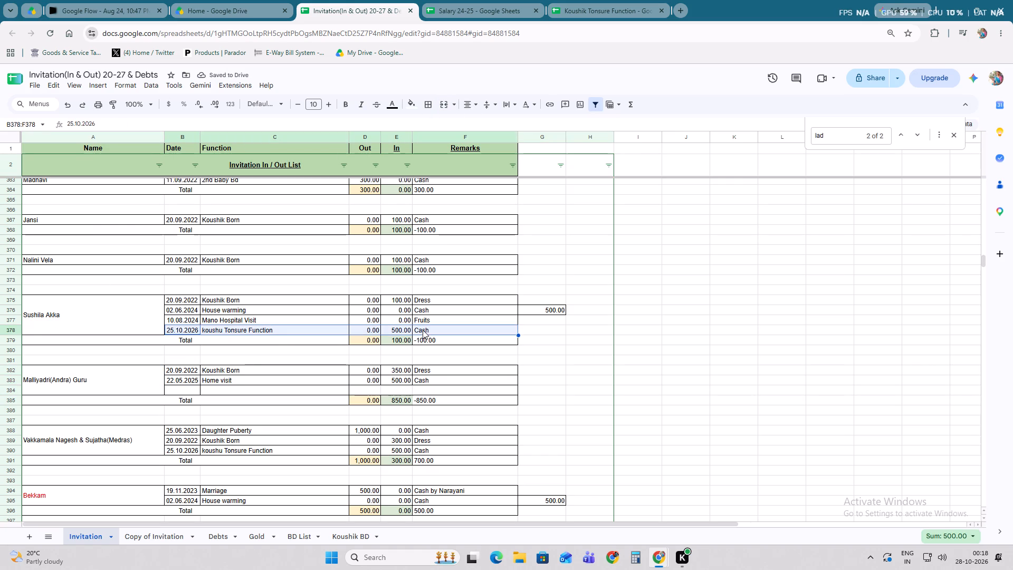
{"action": "key", "text": "ctrl+c"}
{"action": "left_click", "coordinate": [180, 395]}
{"action": "key", "text": "ctrl+v"}
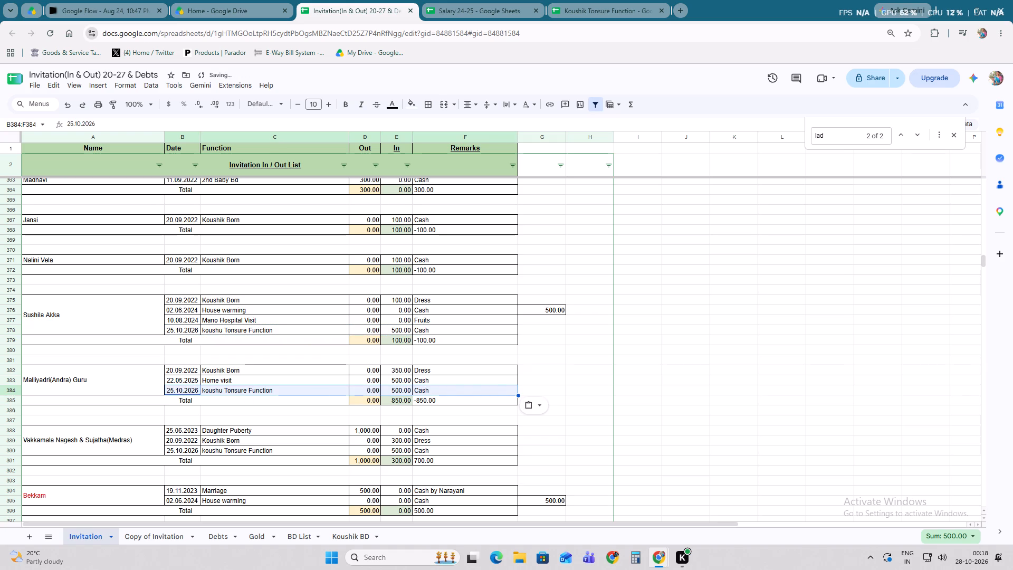
{"action": "left_click", "coordinate": [393, 396]}
{"action": "left_click", "coordinate": [393, 391]}
{"action": "type", "text": "1100"}
{"action": "key", "text": "Tab"}
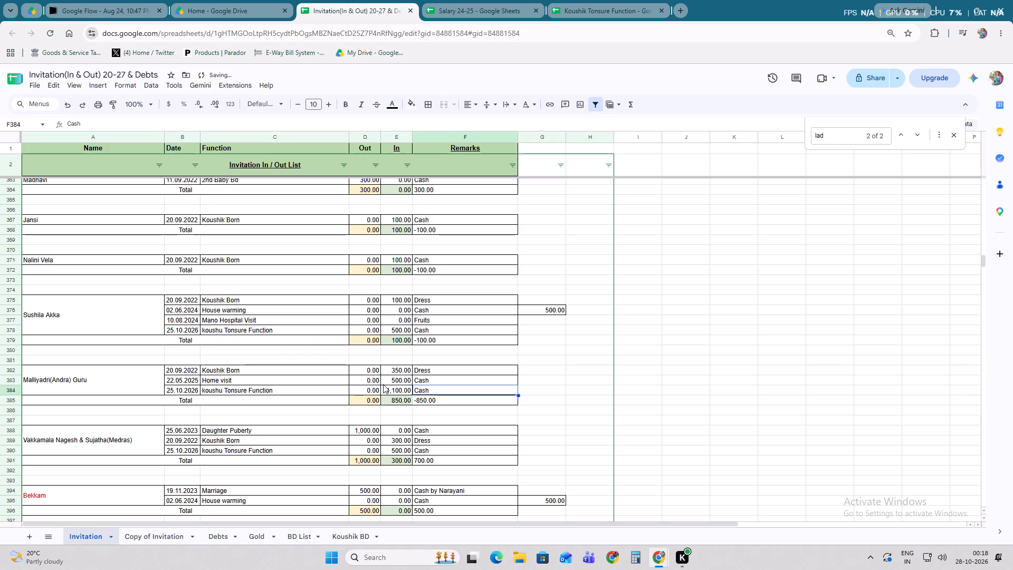
{"action": "left_click", "coordinate": [383, 391]}
{"action": "left_click", "coordinate": [488, 397]}
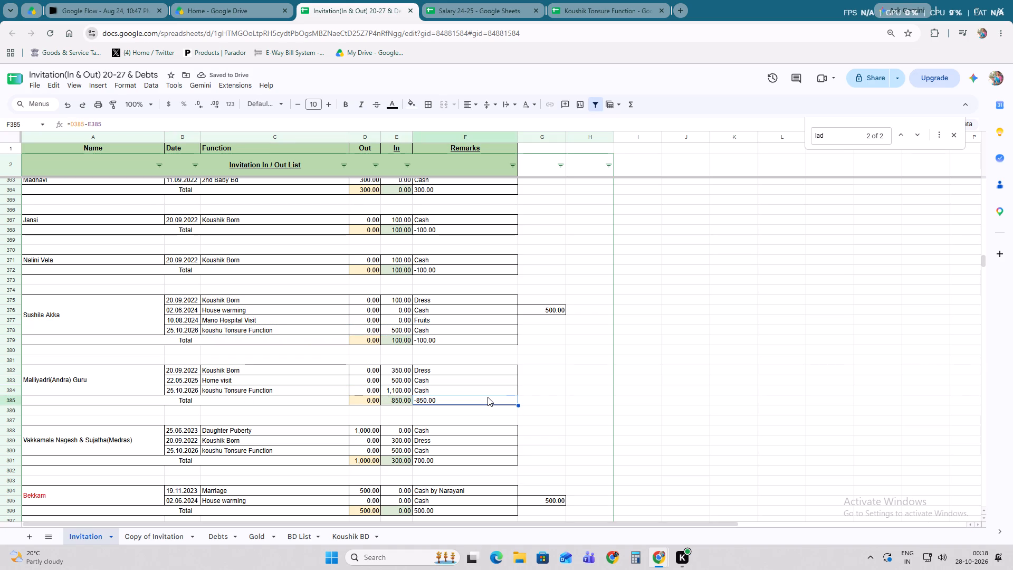
Search the Invitation sheet for "rama" and check the matching guest entries.
{"action": "key", "text": "ctrl+f"}
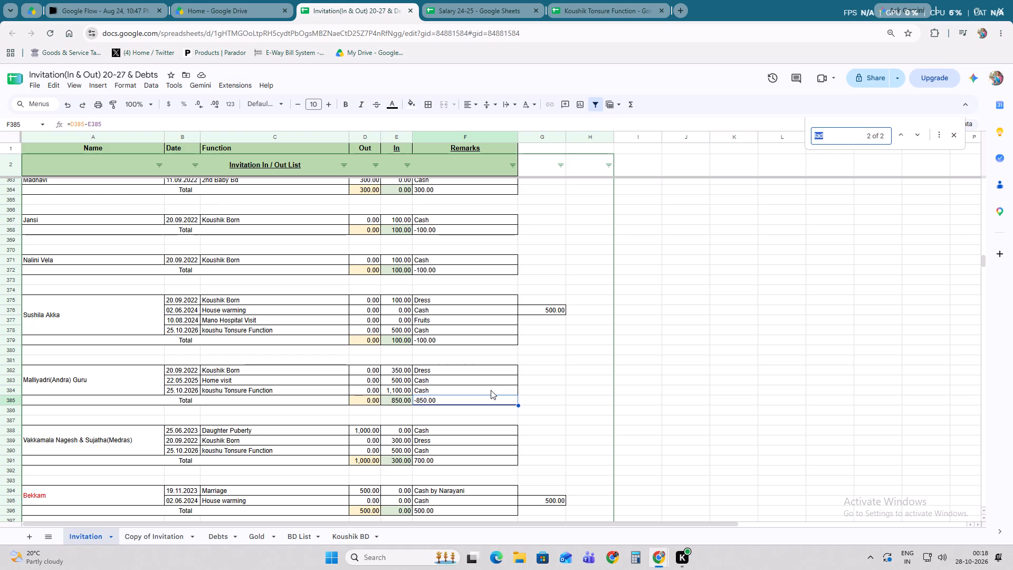
{"action": "type", "text": "rama"}
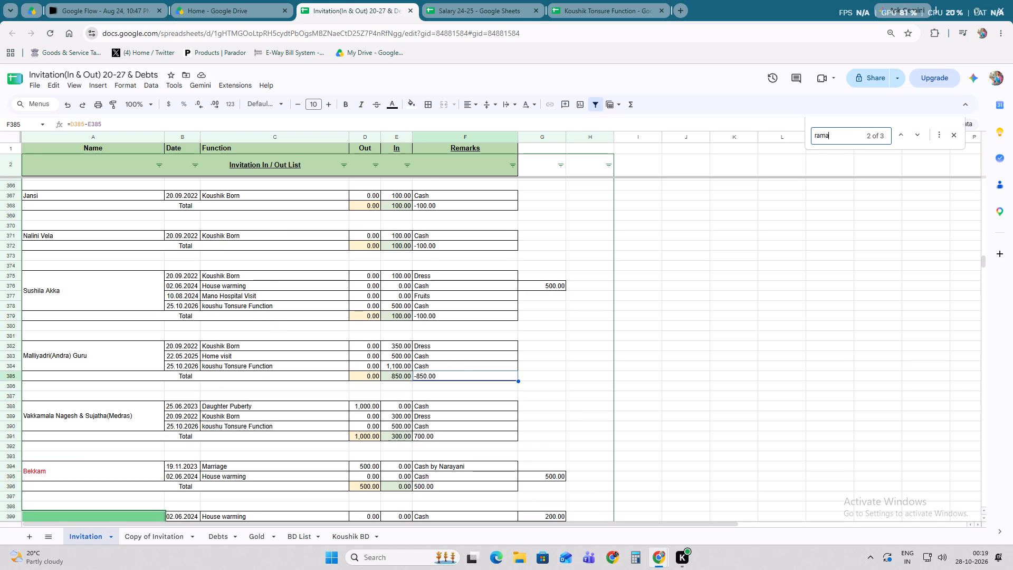
{"action": "scroll", "coordinate": [482, 379], "scroll_direction": "down", "scroll_amount": 2}
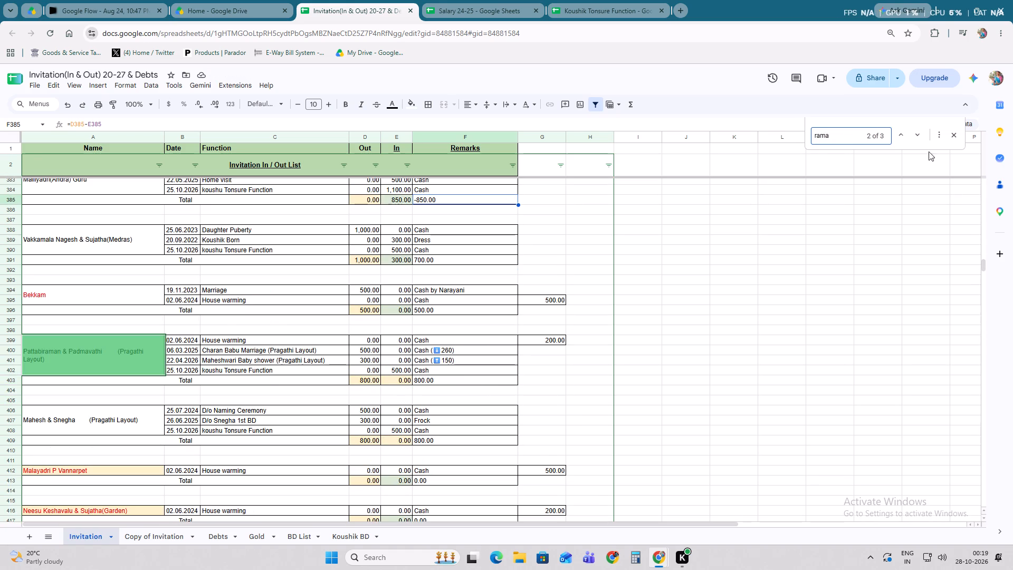
{"action": "left_click", "coordinate": [912, 132]}
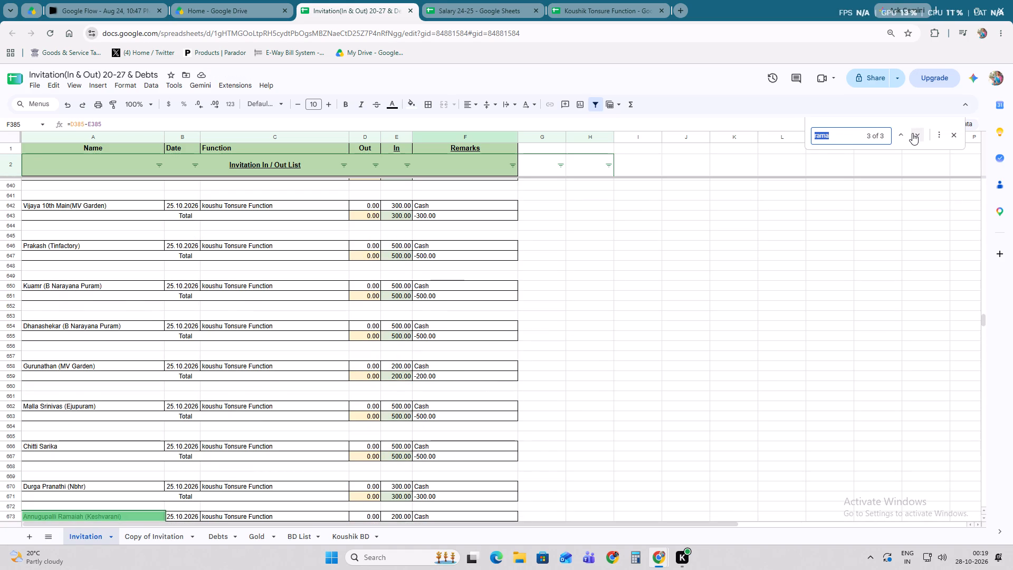
{"action": "left_click", "coordinate": [912, 133]}
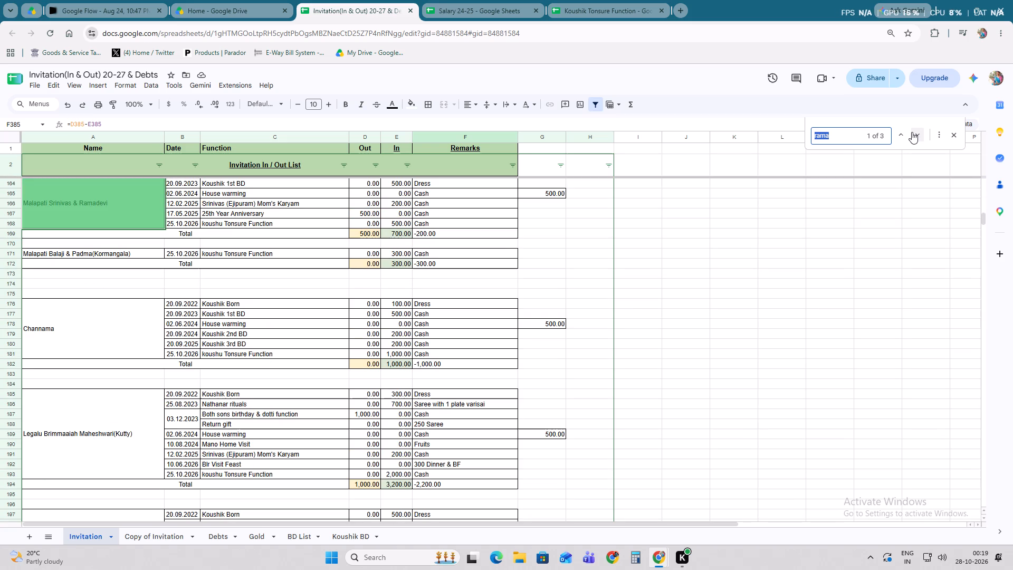
{"action": "left_click", "coordinate": [958, 136]}
Insert five blank rows above the overall totals in row 724 at the end of the guest list.
{"action": "scroll", "coordinate": [634, 273], "scroll_direction": "down", "scroll_amount": 9}
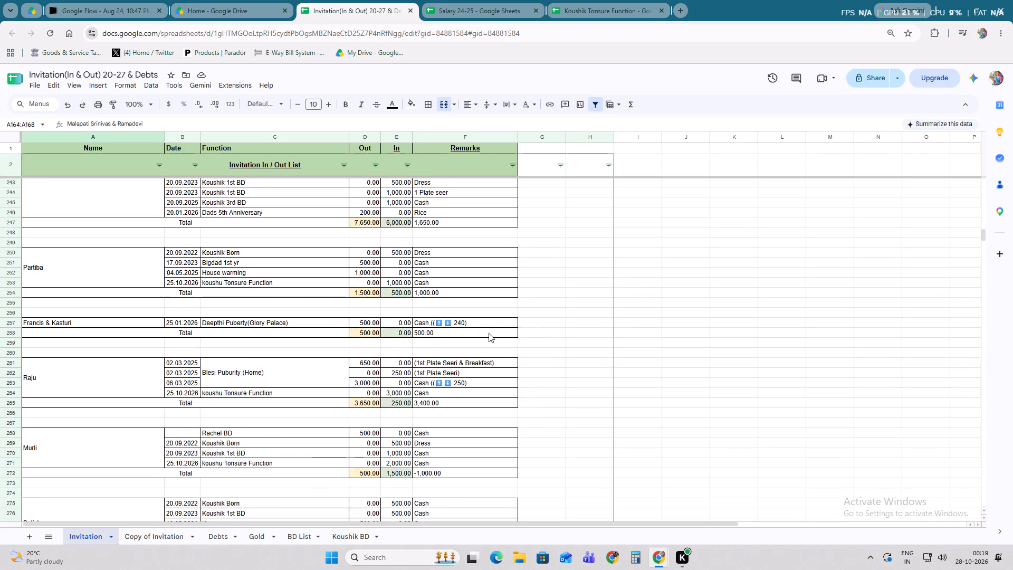
{"action": "scroll", "coordinate": [489, 333], "scroll_direction": "down", "scroll_amount": 18}
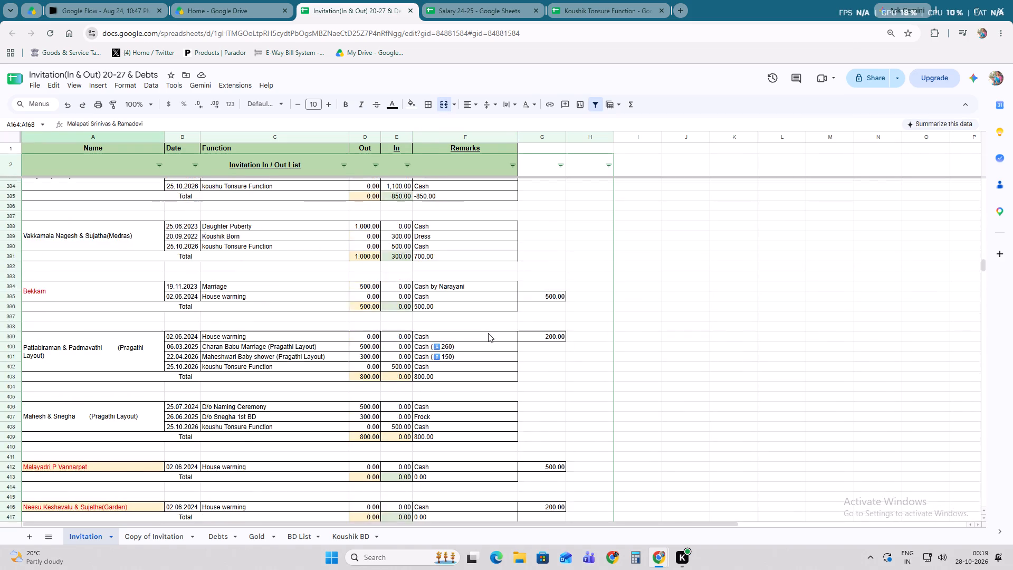
{"action": "scroll", "coordinate": [488, 333], "scroll_direction": "down", "scroll_amount": 20}
{"action": "scroll", "coordinate": [488, 333], "scroll_direction": "down", "scroll_amount": 1}
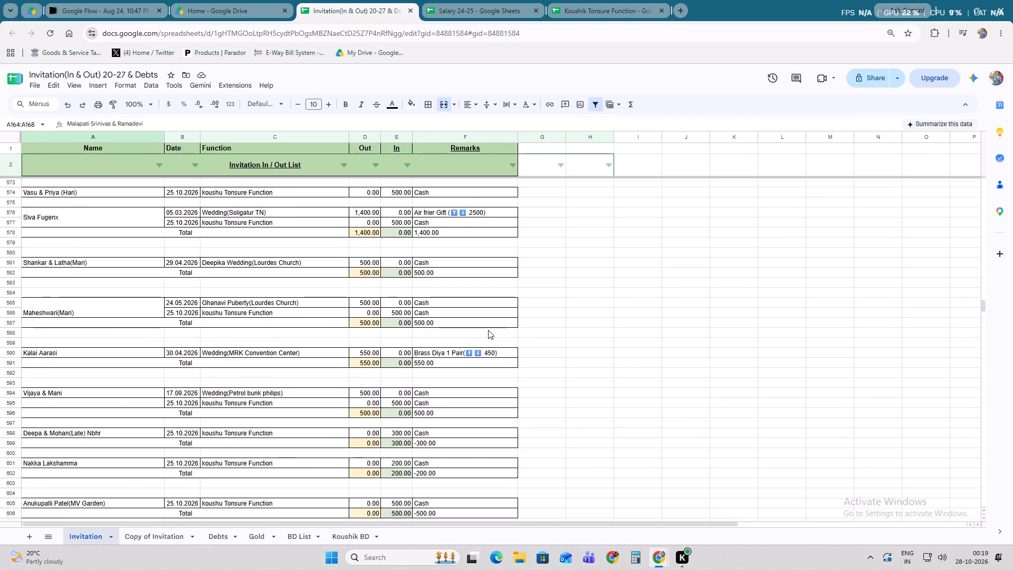
{"action": "scroll", "coordinate": [488, 330], "scroll_direction": "down", "scroll_amount": 16}
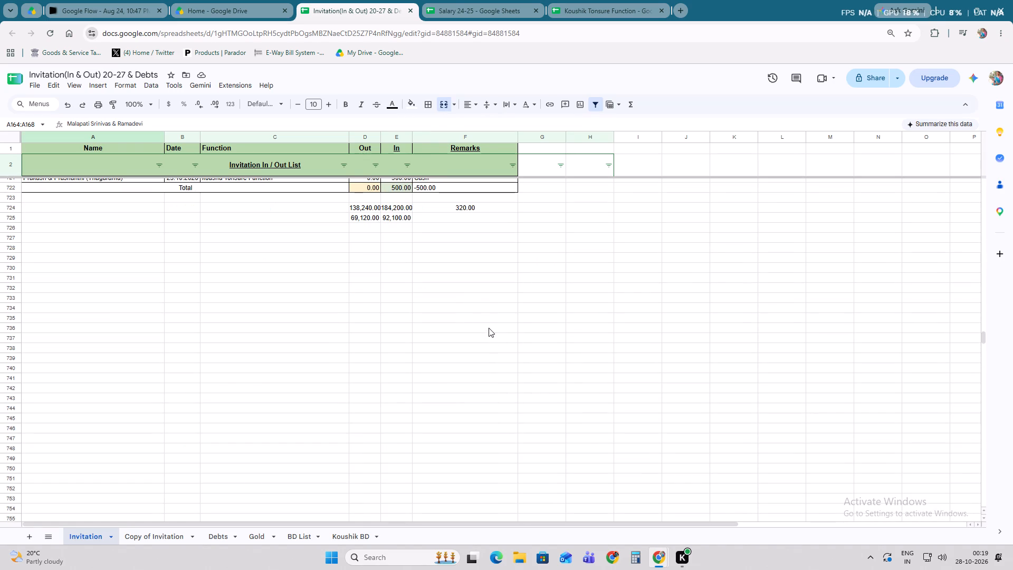
{"action": "left_click_drag", "start_coordinate": [13, 205], "coordinate": [11, 250]}
{"action": "right_click", "coordinate": [11, 250]}
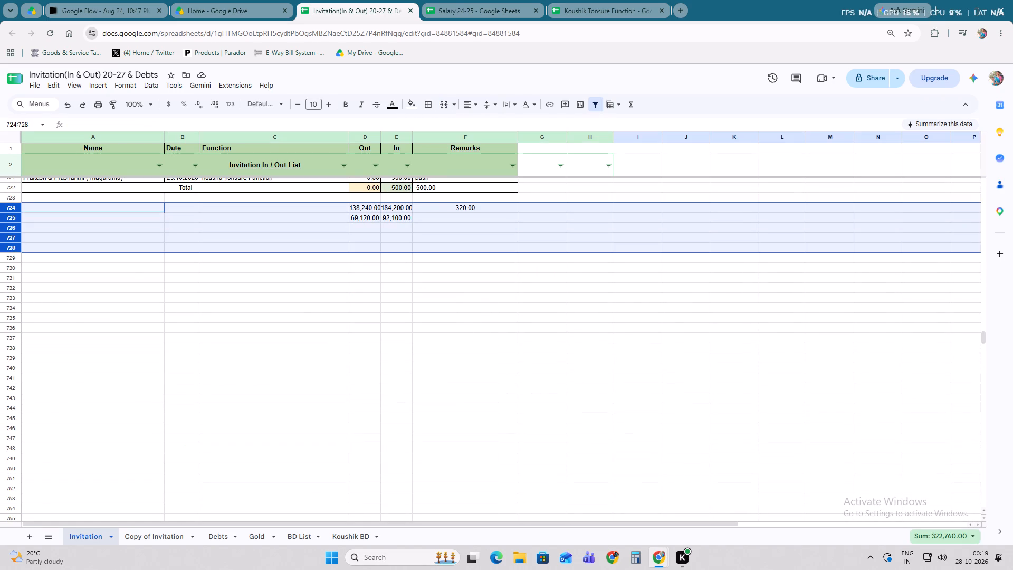
{"action": "left_click", "coordinate": [84, 327]}
{"action": "left_click", "coordinate": [100, 283]}
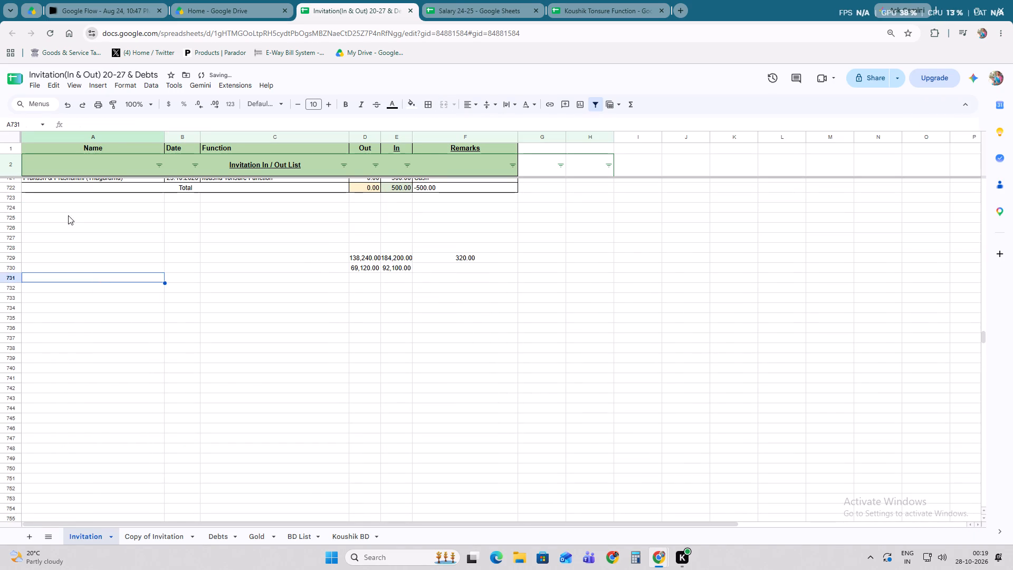
Copy the last two guest entries in rows 718 to 722 and paste them into the blank rows starting at row 724.
{"action": "scroll", "coordinate": [61, 229], "scroll_direction": "up", "scroll_amount": 2}
{"action": "left_click_drag", "start_coordinate": [15, 325], "coordinate": [18, 353]}
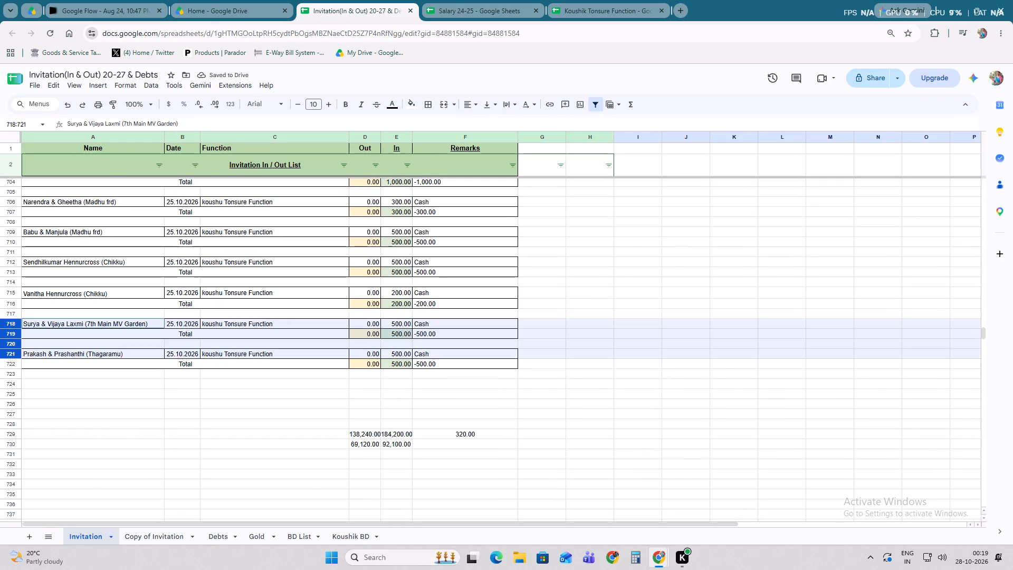
{"action": "left_click_drag", "start_coordinate": [18, 353], "coordinate": [23, 360]}
{"action": "key", "text": "ctrl+c"}
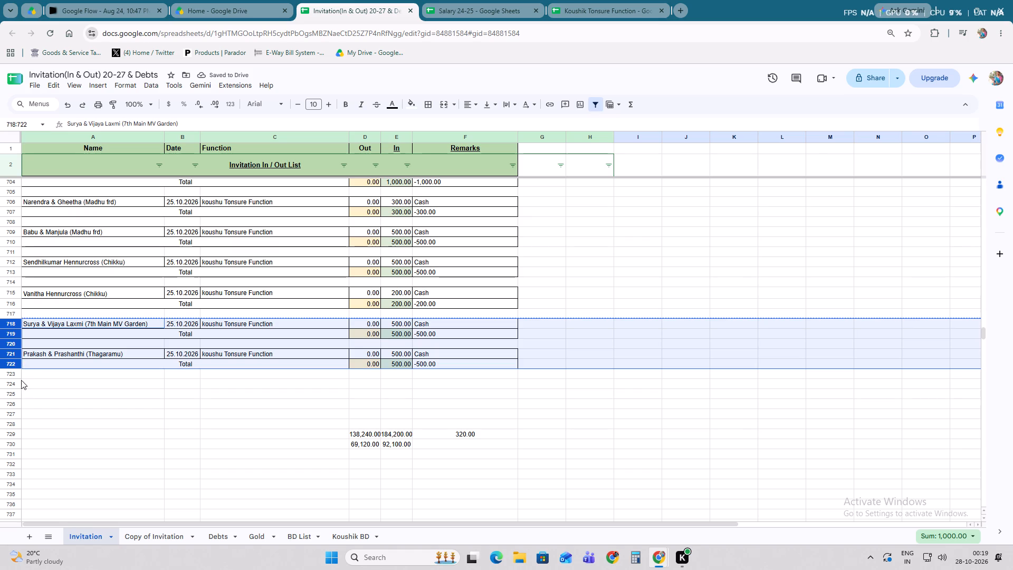
{"action": "left_click", "coordinate": [13, 384]}
{"action": "key", "text": "ctrl+v"}
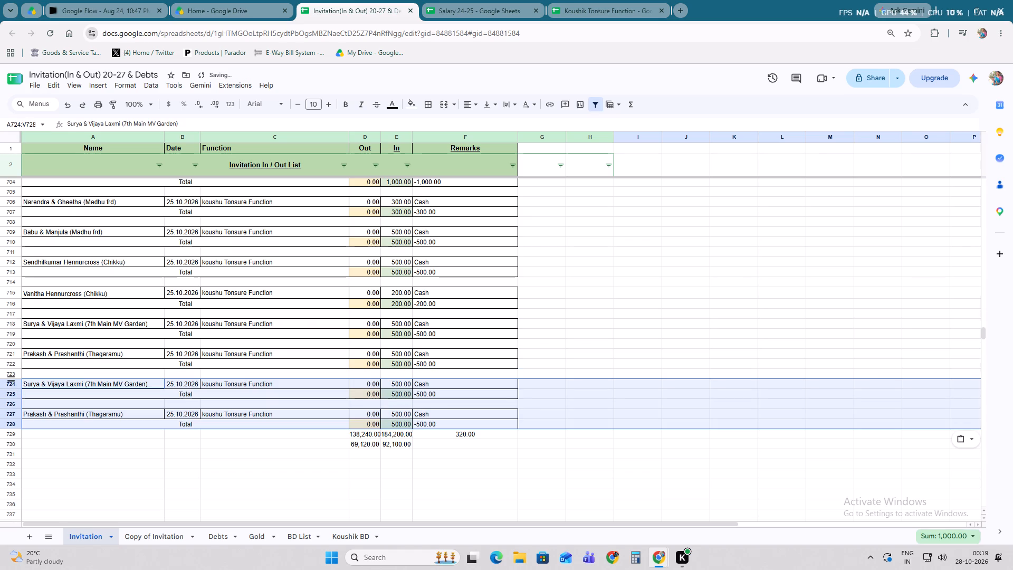
{"action": "key", "text": "ctrl+z"}
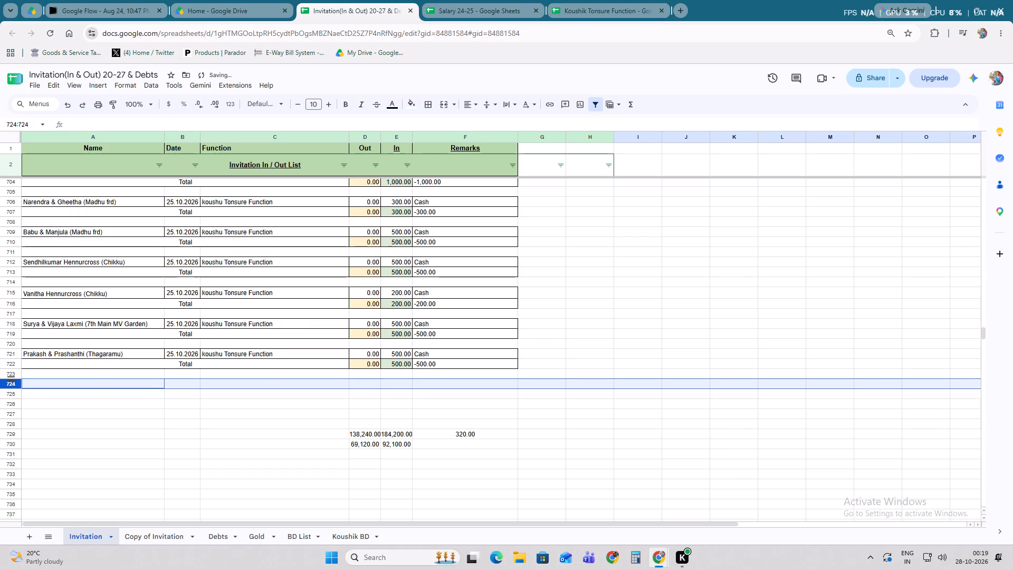
{"action": "key", "text": "ctrl+v"}
{"action": "double_click", "coordinate": [49, 386]}
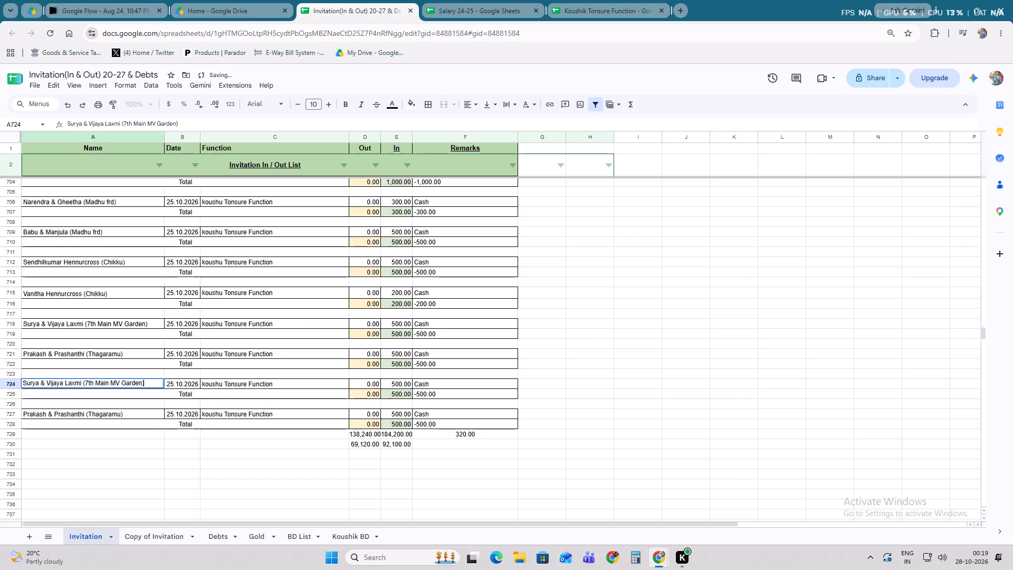
{"action": "left_click_drag", "start_coordinate": [81, 383], "coordinate": [1, 373]}
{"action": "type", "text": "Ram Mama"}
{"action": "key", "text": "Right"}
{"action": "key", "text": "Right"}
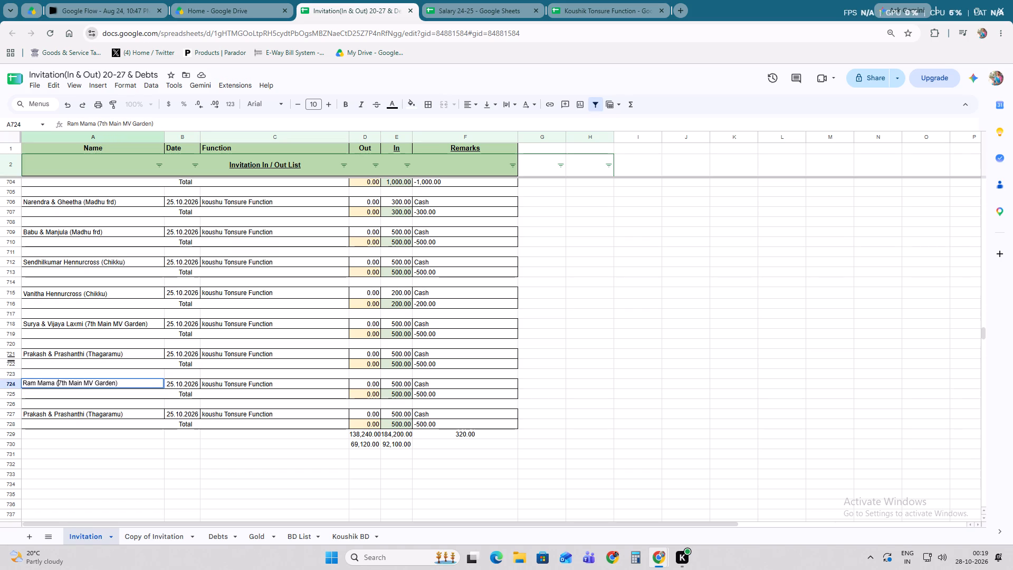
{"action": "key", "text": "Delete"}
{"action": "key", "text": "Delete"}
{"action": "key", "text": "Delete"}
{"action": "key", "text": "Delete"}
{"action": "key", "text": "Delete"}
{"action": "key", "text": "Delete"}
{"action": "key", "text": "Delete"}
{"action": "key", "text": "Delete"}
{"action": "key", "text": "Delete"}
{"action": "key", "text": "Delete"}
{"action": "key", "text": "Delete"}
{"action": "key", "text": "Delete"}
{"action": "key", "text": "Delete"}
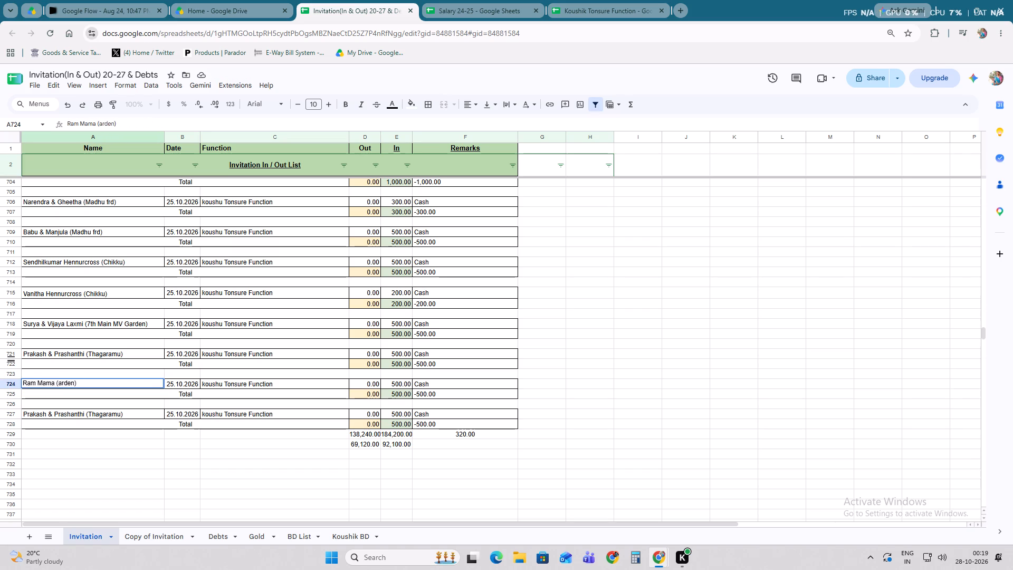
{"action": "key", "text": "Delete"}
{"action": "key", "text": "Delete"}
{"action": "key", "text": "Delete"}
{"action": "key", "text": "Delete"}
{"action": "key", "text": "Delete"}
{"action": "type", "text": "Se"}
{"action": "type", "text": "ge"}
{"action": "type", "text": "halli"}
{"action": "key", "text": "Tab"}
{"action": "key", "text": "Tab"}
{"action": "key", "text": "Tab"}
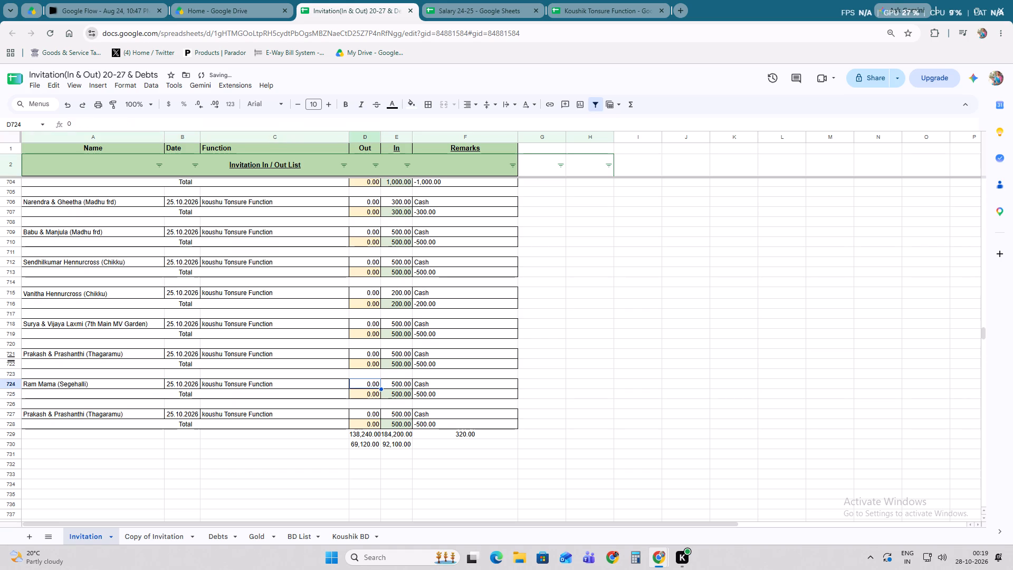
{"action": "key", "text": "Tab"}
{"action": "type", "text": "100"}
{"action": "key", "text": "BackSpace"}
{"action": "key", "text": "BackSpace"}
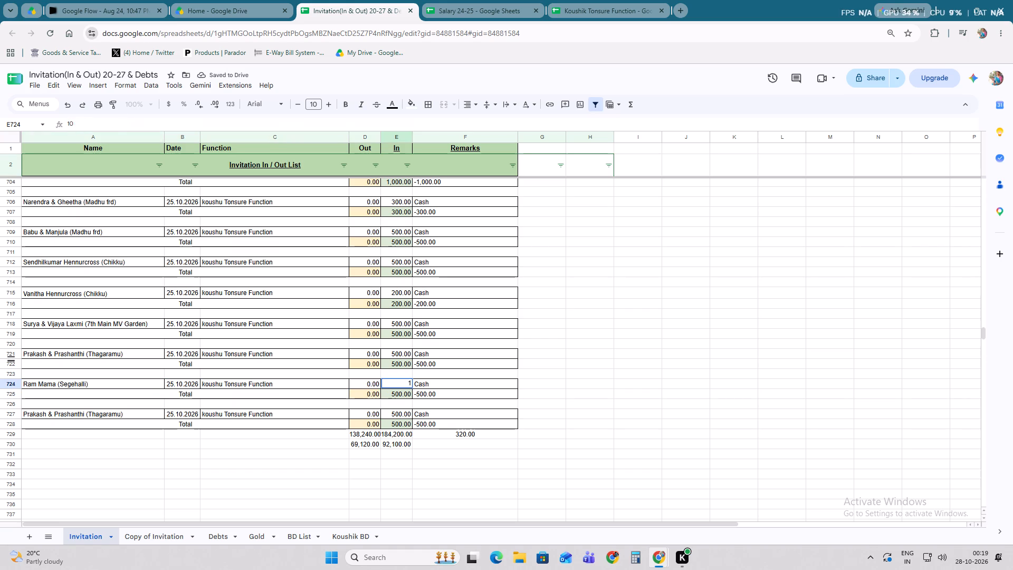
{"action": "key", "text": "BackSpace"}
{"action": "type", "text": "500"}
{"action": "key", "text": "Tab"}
{"action": "left_click", "coordinate": [74, 414]}
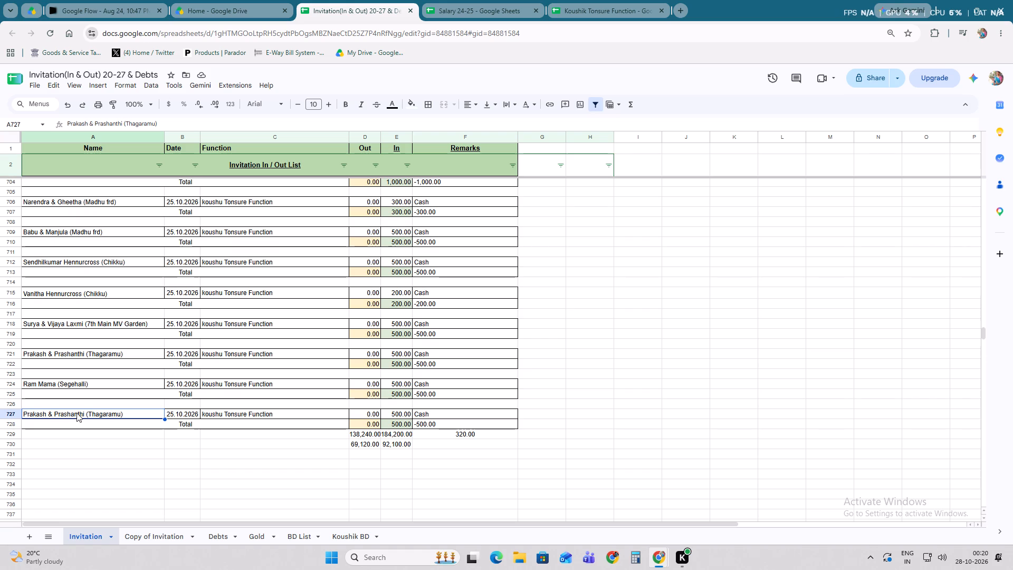
{"action": "left_click", "coordinate": [50, 421]}
{"action": "triple_click", "coordinate": [52, 415]}
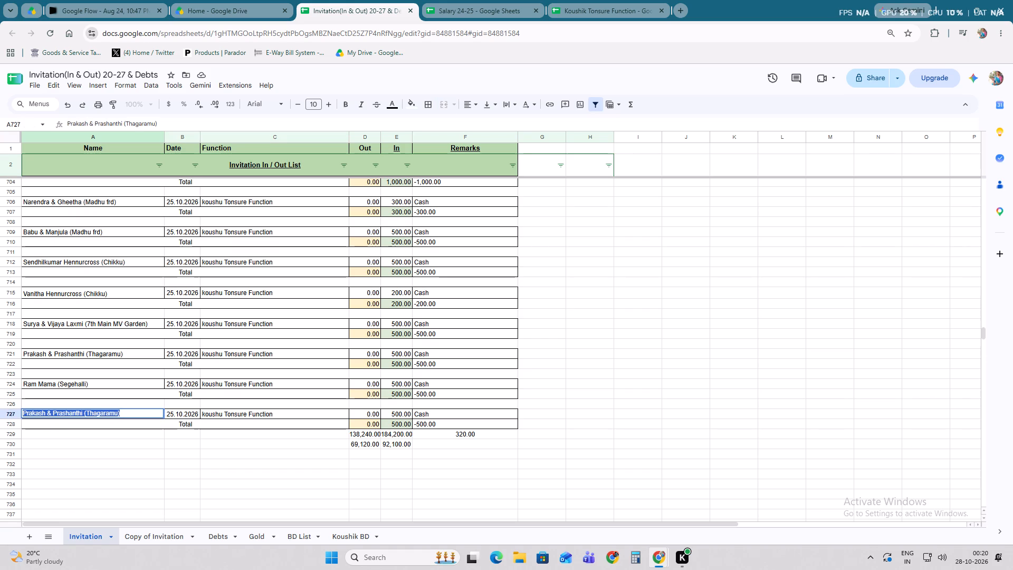
{"action": "left_click", "coordinate": [82, 416]}
{"action": "left_click", "coordinate": [84, 413]}
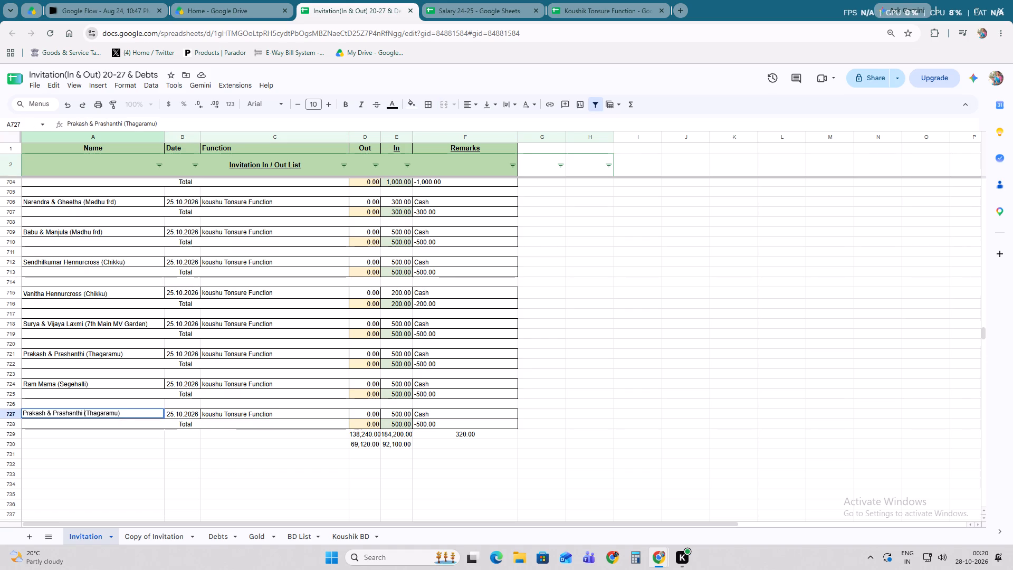
{"action": "key", "text": "BackSpace"}
{"action": "key", "text": "BackSpace"}
{"action": "key", "text": "BackSpace"}
{"action": "key", "text": "BackSpace"}
{"action": "key", "text": "BackSpace"}
{"action": "key", "text": "BackSpace"}
{"action": "key", "text": "BackSpace"}
{"action": "key", "text": "BackSpace"}
{"action": "key", "text": "BackSpace"}
{"action": "key", "text": "BackSpace"}
{"action": "key", "text": "BackSpace"}
{"action": "key", "text": "BackSpace"}
{"action": "key", "text": "BackSpace"}
{"action": "key", "text": "BackSpace"}
{"action": "key", "text": "BackSpace"}
{"action": "key", "text": "BackSpace"}
{"action": "key", "text": "BackSpace"}
{"action": "key", "text": "BackSpace"}
{"action": "key", "text": "BackSpace"}
{"action": "key", "text": "BackSpace"}
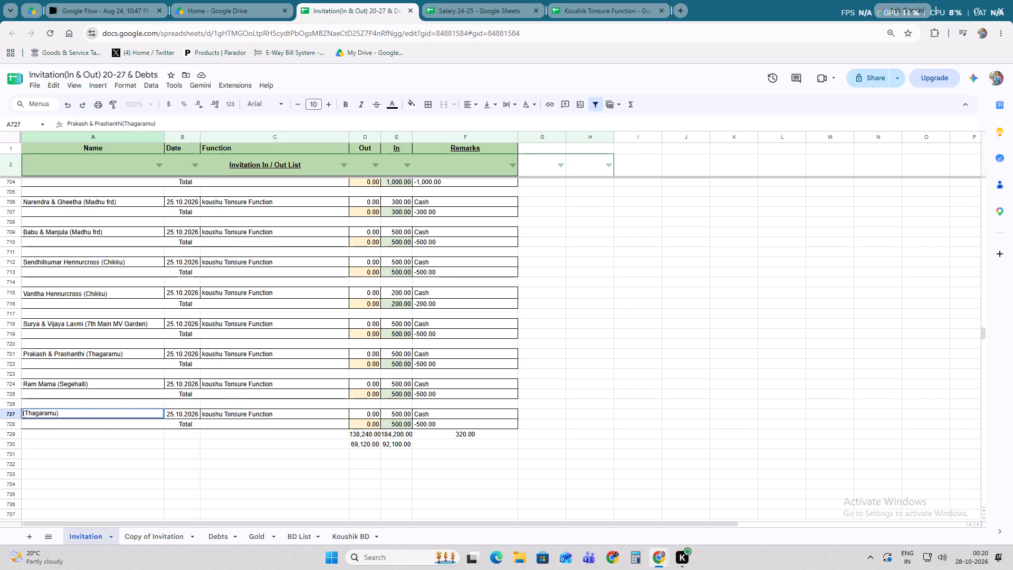
{"action": "key", "text": "BackSpace"}
{"action": "type", "text": "Sh"}
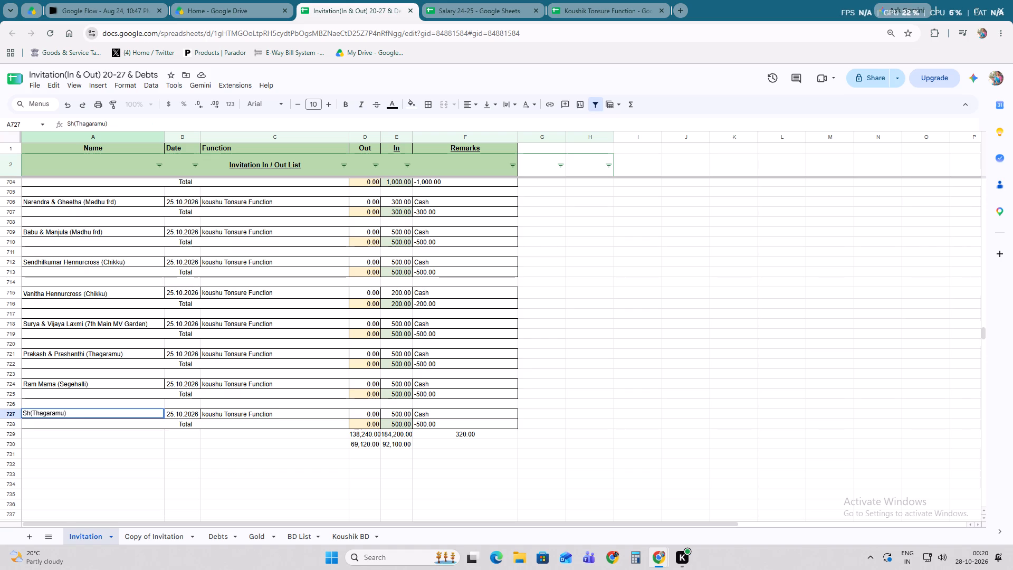
{"action": "type", "text": "anthi"}
{"action": "key", "text": "space"}
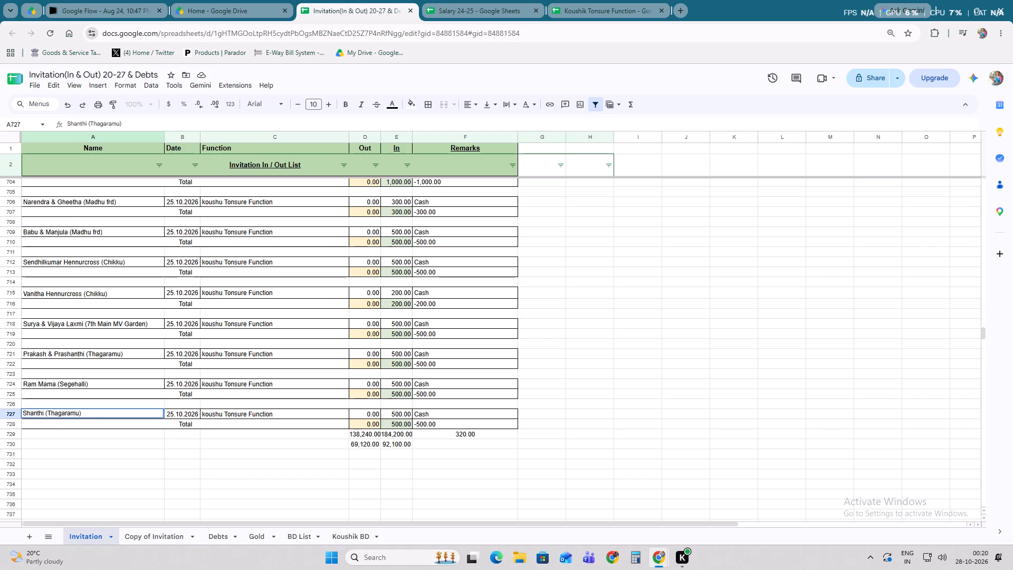
{"action": "key", "text": "Right"}
{"action": "key", "text": "Right"}
{"action": "key", "text": "BackSpace"}
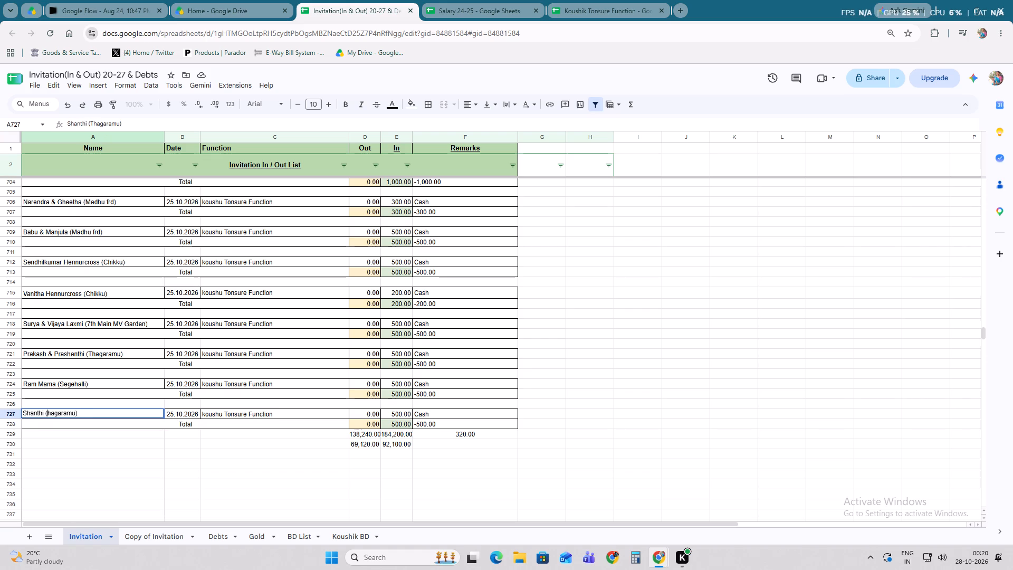
{"action": "key", "text": "Delete"}
{"action": "key", "text": "Delete"}
{"action": "key", "text": "Delete"}
{"action": "key", "text": "Delete"}
{"action": "key", "text": "Delete"}
{"action": "key", "text": "Delete"}
{"action": "key", "text": "Delete"}
{"action": "key", "text": "Delete"}
{"action": "type", "text": "Chikku"}
{"action": "key", "text": "Left"}
{"action": "key", "text": "Left"}
{"action": "key", "text": "Left"}
{"action": "key", "text": "Left"}
{"action": "key", "text": "Left"}
{"action": "key", "text": "Left"}
{"action": "key", "text": "Left"}
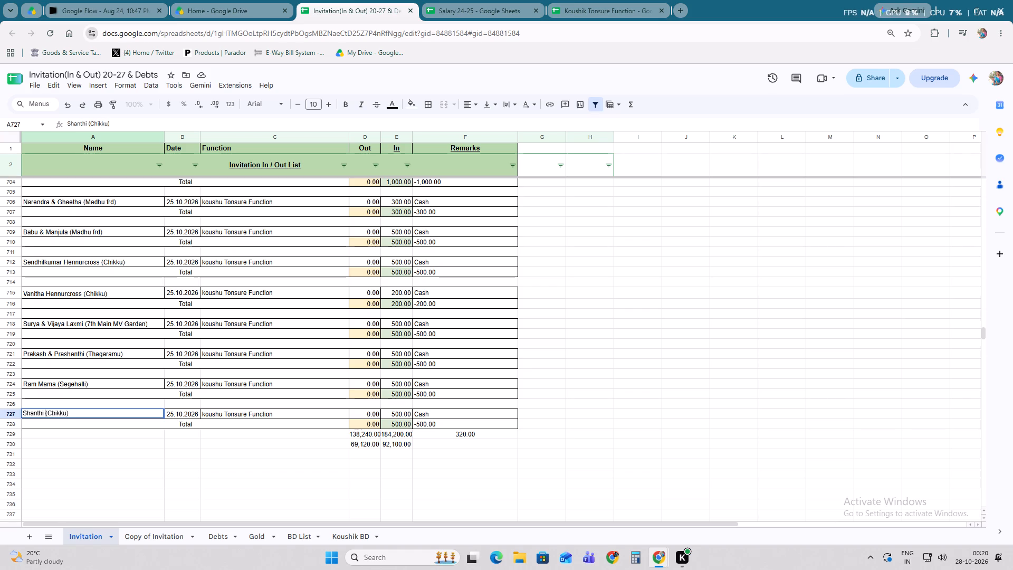
{"action": "type", "text": "SA"}
{"action": "key", "text": "BackSpace"}
{"action": "key", "text": "BackSpace"}
{"action": "type", "text": "Appu"}
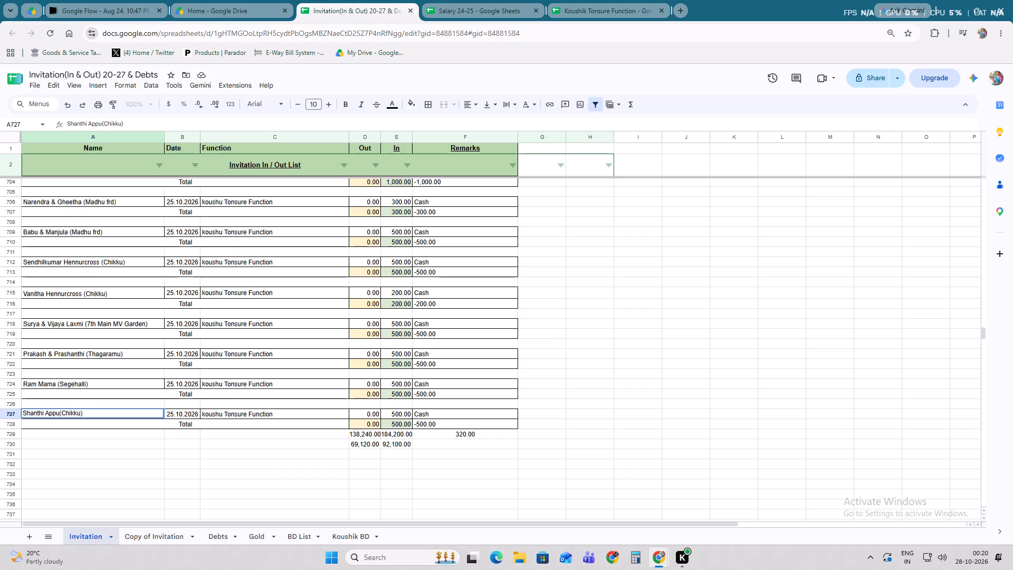
{"action": "key", "text": "space"}
{"action": "type", "text": "Mom"}
{"action": "key", "text": "Tab"}
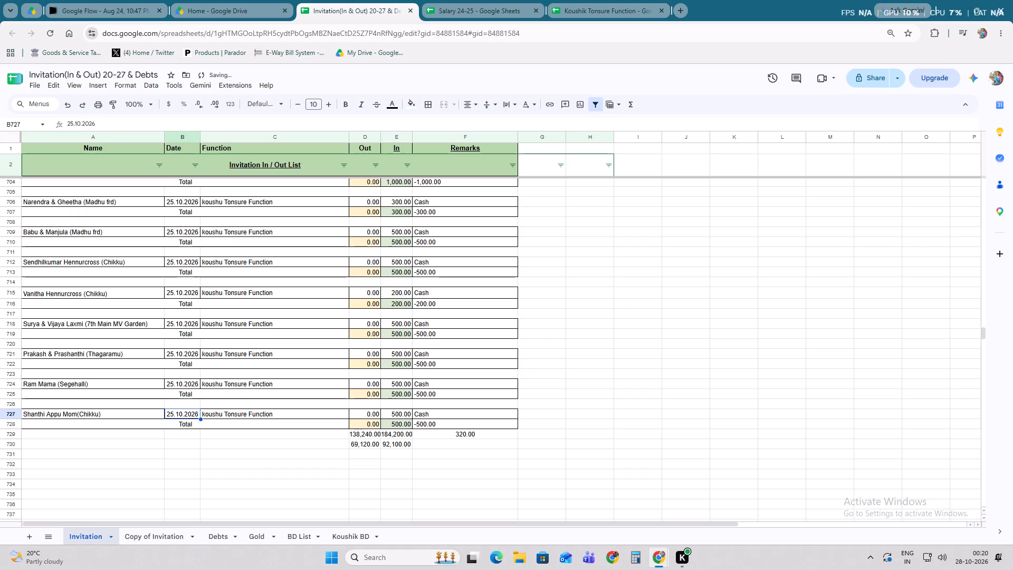
{"action": "key", "text": "Tab"}
{"action": "key", "text": "Tab"}
{"action": "key", "text": "Tab"}
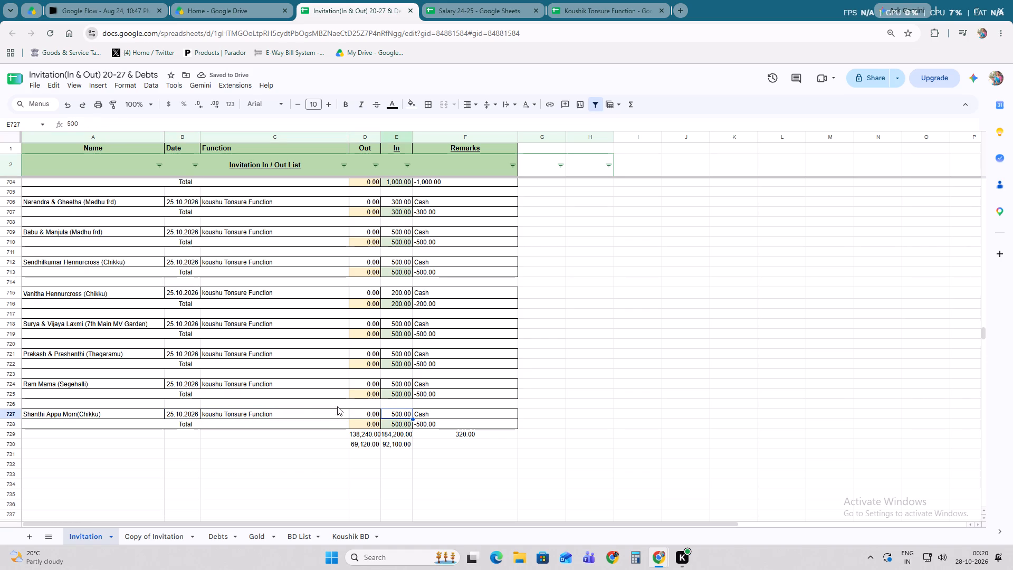
Filter the Date column to show only the entries dated 25.10.2026.
{"action": "left_click", "coordinate": [195, 166]}
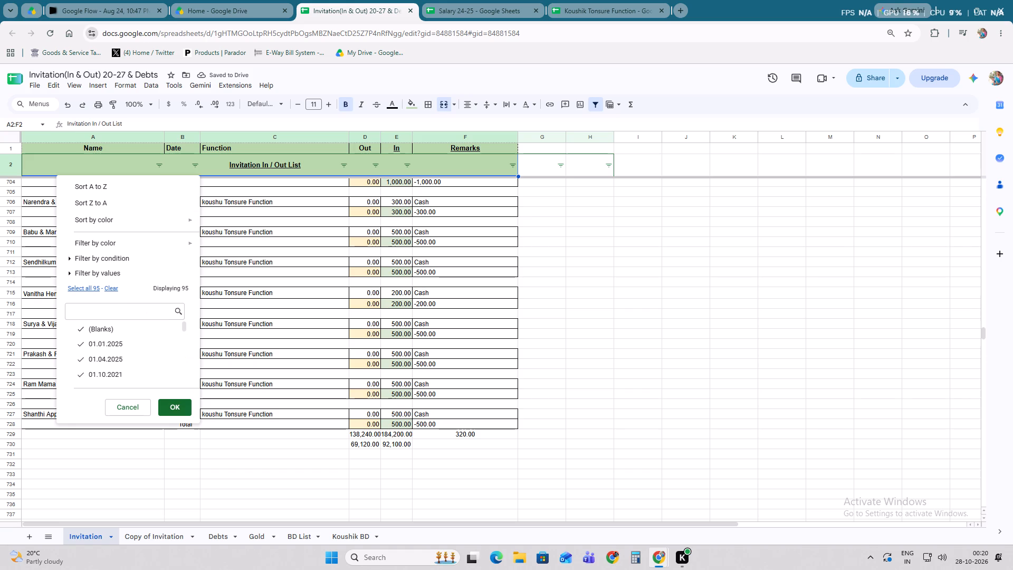
{"action": "left_click", "coordinate": [112, 288]}
{"action": "scroll", "coordinate": [131, 344], "scroll_direction": "down", "scroll_amount": 2}
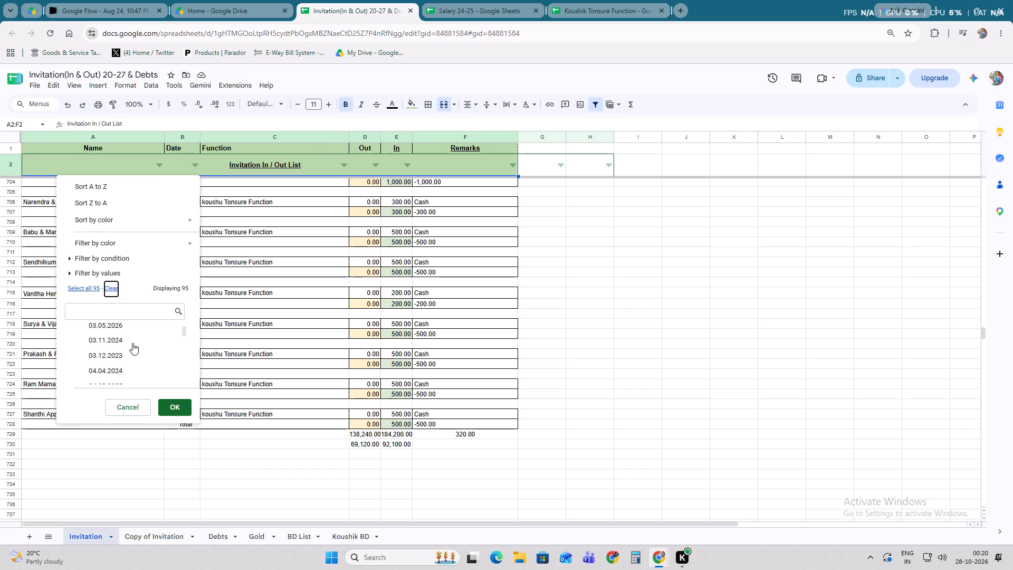
{"action": "scroll", "coordinate": [132, 343], "scroll_direction": "down", "scroll_amount": 5}
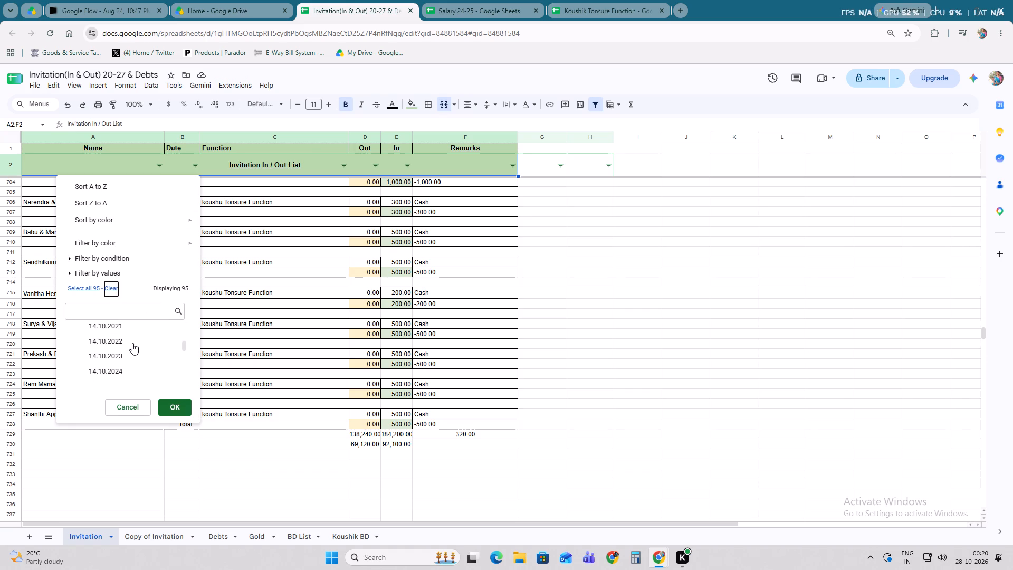
{"action": "scroll", "coordinate": [132, 343], "scroll_direction": "down", "scroll_amount": 3}
{"action": "left_click", "coordinate": [121, 313]}
{"action": "type", "text": "25"}
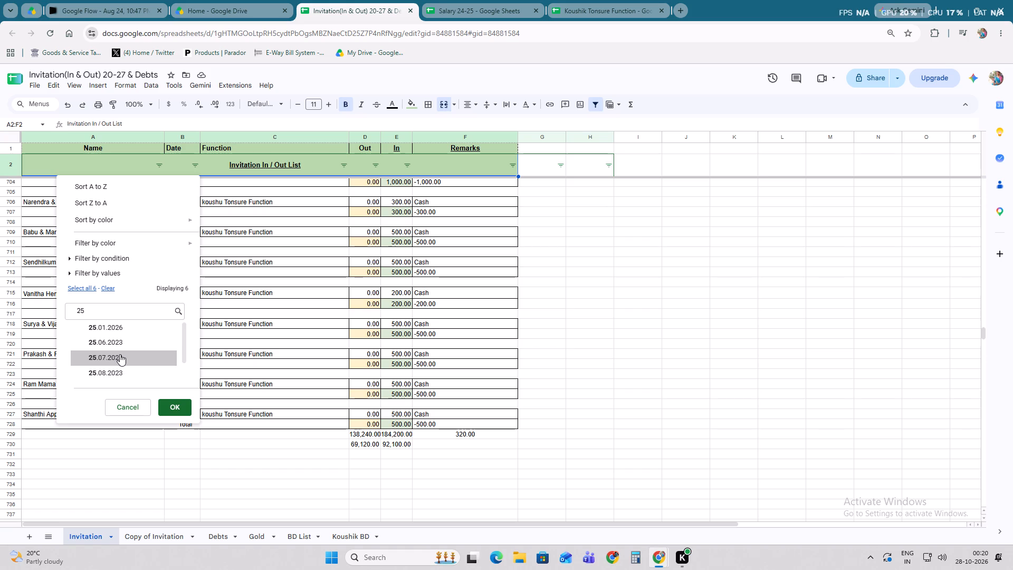
{"action": "scroll", "coordinate": [120, 354], "scroll_direction": "down", "scroll_amount": 3}
{"action": "left_click", "coordinate": [112, 376]}
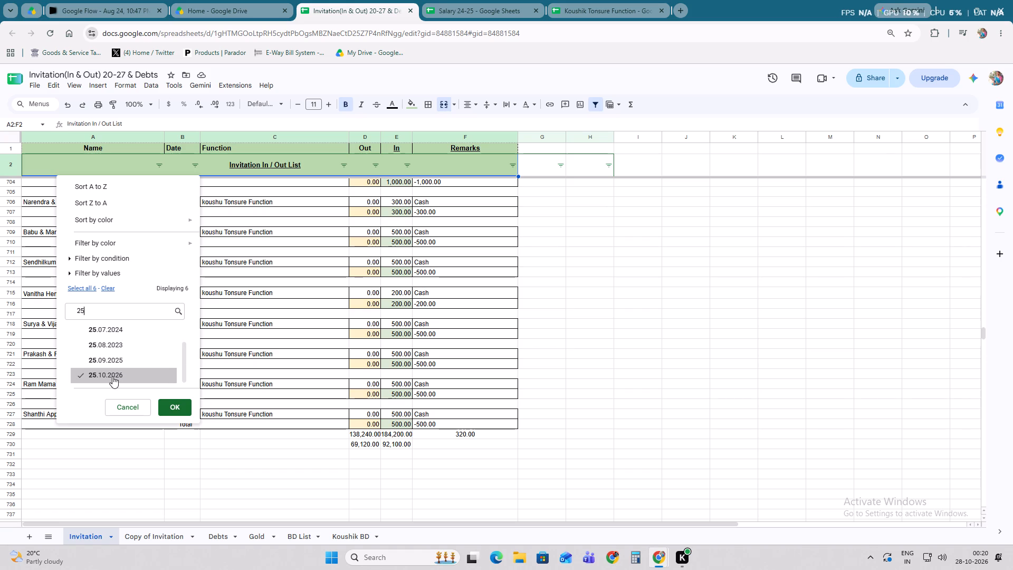
{"action": "left_click", "coordinate": [171, 408]}
Review the filtered koushu Tonsure Function guests and cash amounts from the top of the list to the overall totals.
{"action": "scroll", "coordinate": [281, 395], "scroll_direction": "up", "scroll_amount": 7}
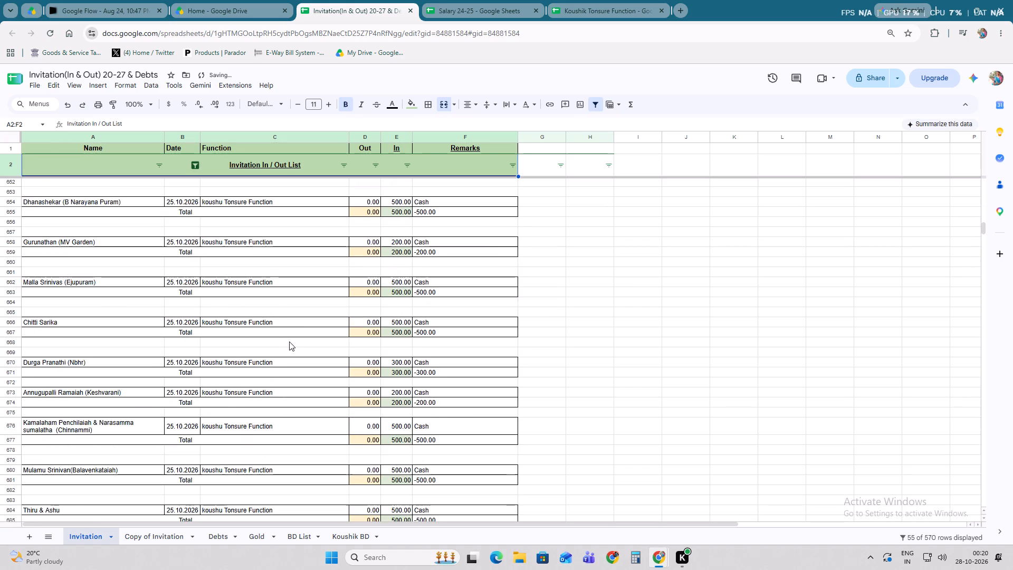
{"action": "scroll", "coordinate": [289, 341], "scroll_direction": "up", "scroll_amount": 13}
{"action": "scroll", "coordinate": [290, 322], "scroll_direction": "up", "scroll_amount": 10}
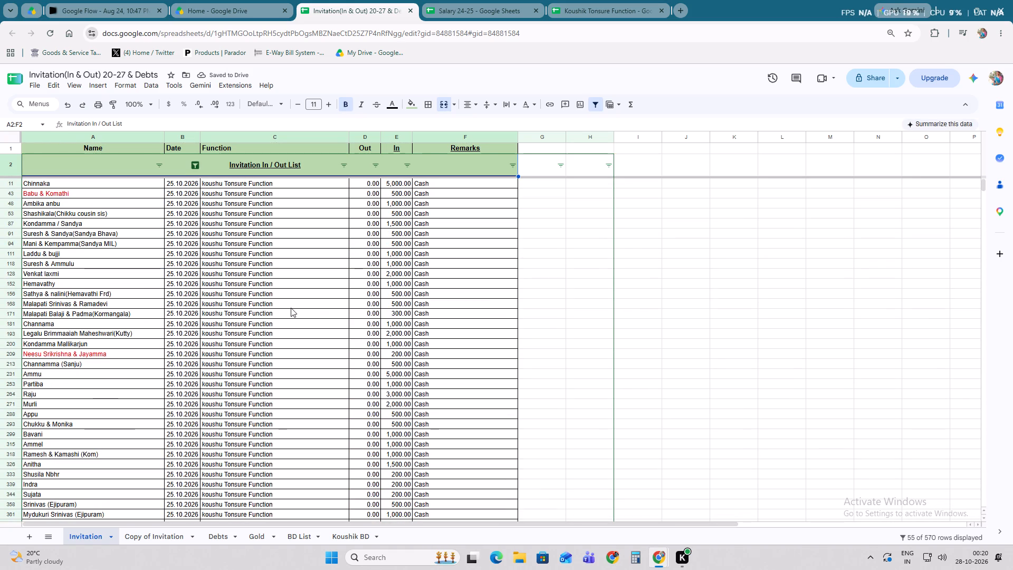
{"action": "scroll", "coordinate": [291, 308], "scroll_direction": "up", "scroll_amount": 5}
{"action": "scroll", "coordinate": [263, 274], "scroll_direction": "down", "scroll_amount": 4}
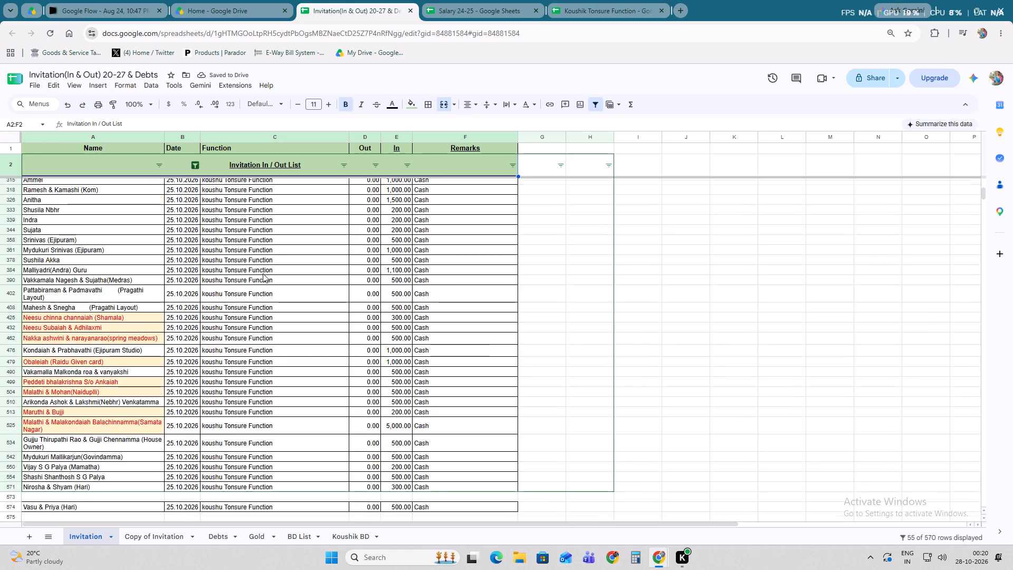
{"action": "scroll", "coordinate": [263, 273], "scroll_direction": "down", "scroll_amount": 1}
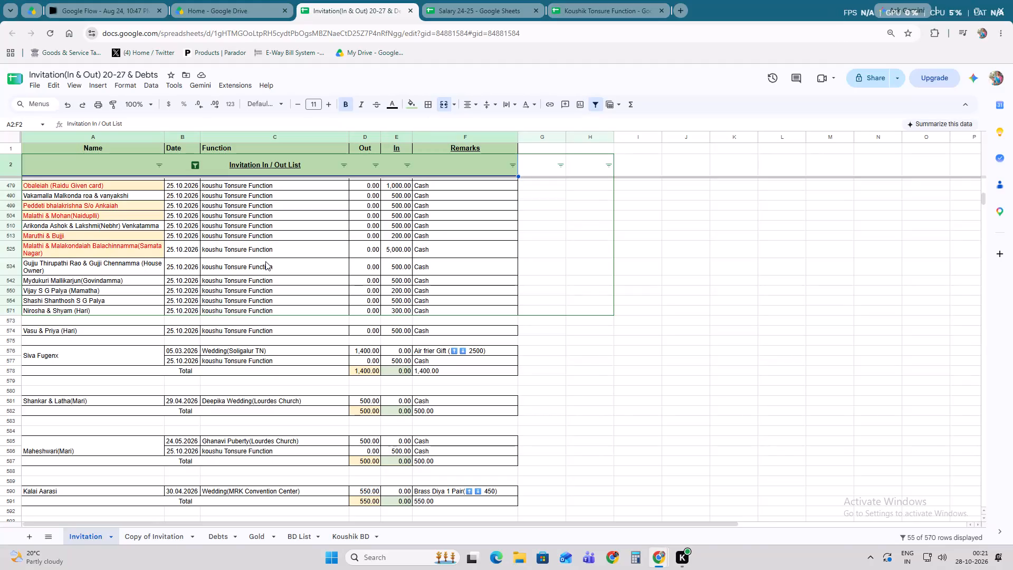
{"action": "scroll", "coordinate": [265, 261], "scroll_direction": "up", "scroll_amount": 4}
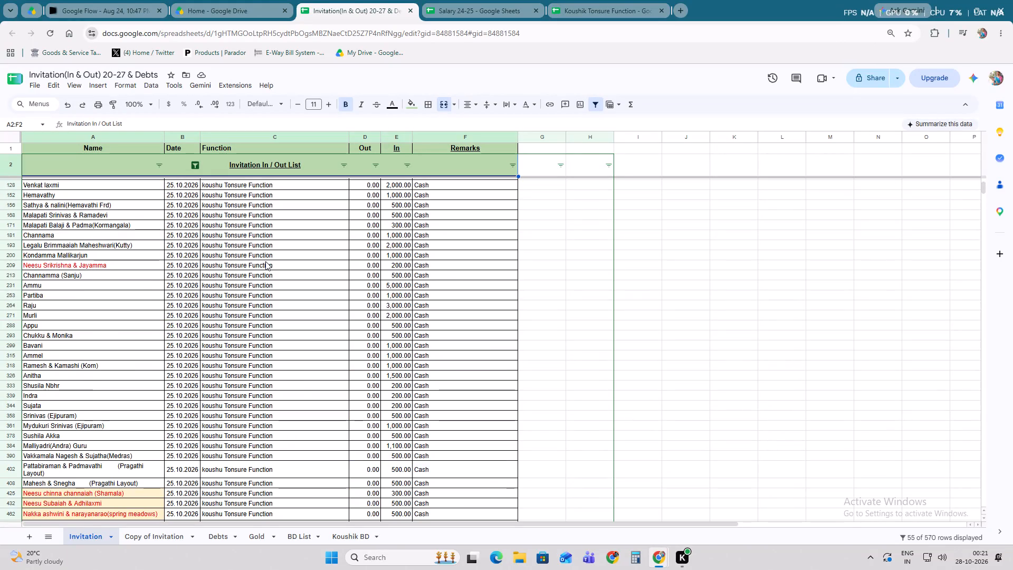
{"action": "scroll", "coordinate": [265, 261], "scroll_direction": "up", "scroll_amount": 7}
{"action": "scroll", "coordinate": [266, 260], "scroll_direction": "down", "scroll_amount": 5}
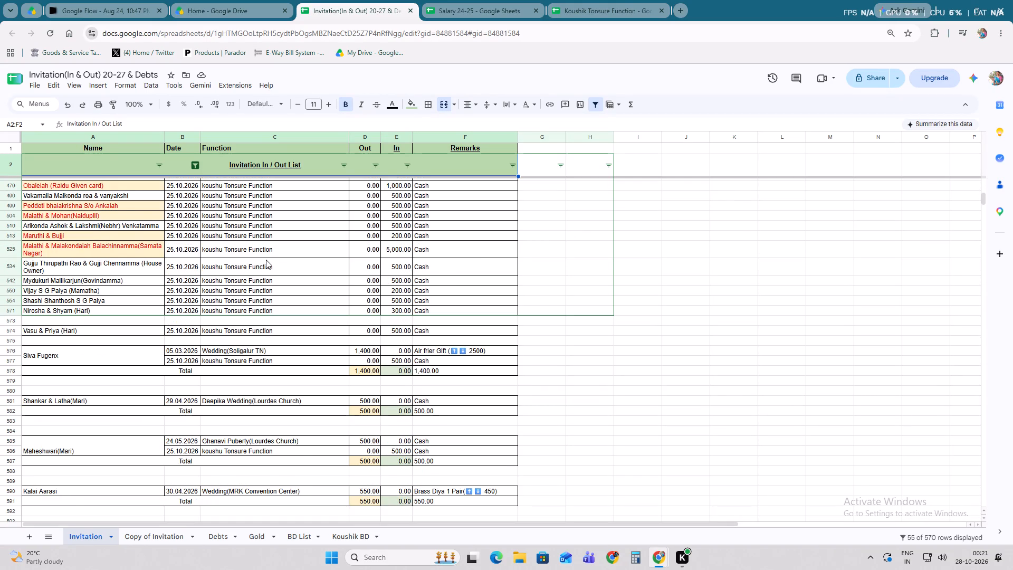
{"action": "scroll", "coordinate": [266, 260], "scroll_direction": "down", "scroll_amount": 10}
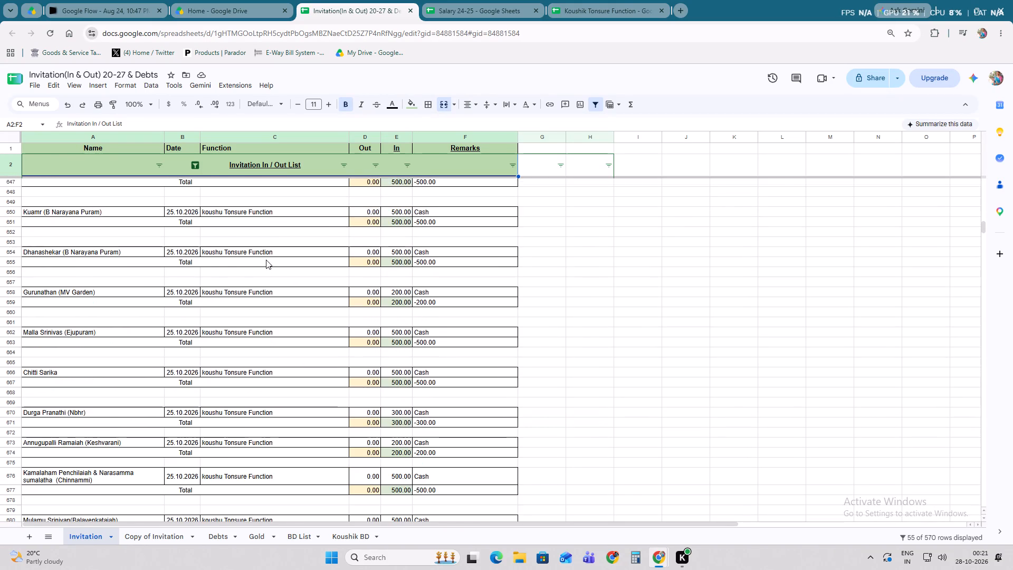
{"action": "scroll", "coordinate": [266, 260], "scroll_direction": "down", "scroll_amount": 5}
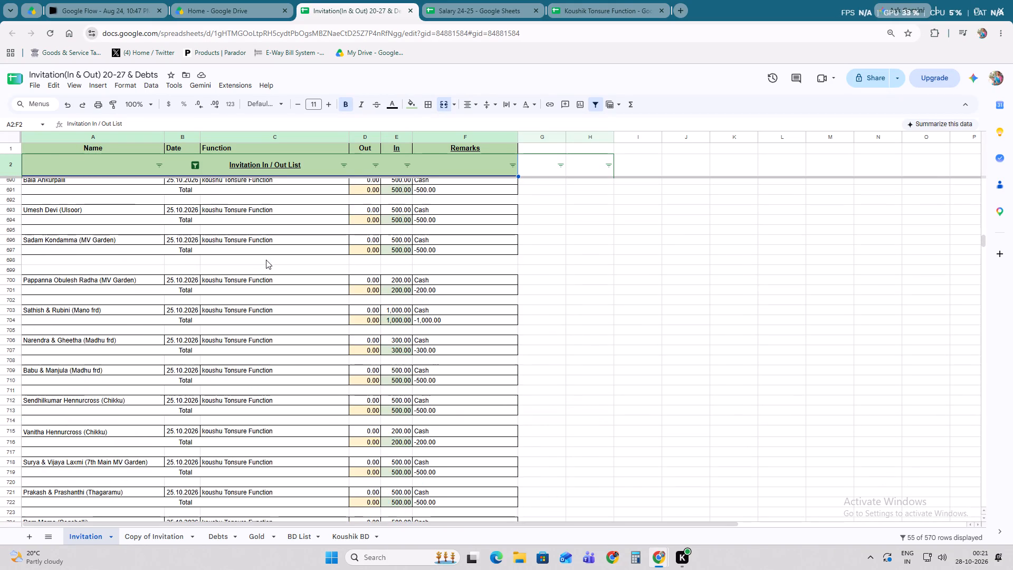
{"action": "scroll", "coordinate": [266, 260], "scroll_direction": "down", "scroll_amount": 3}
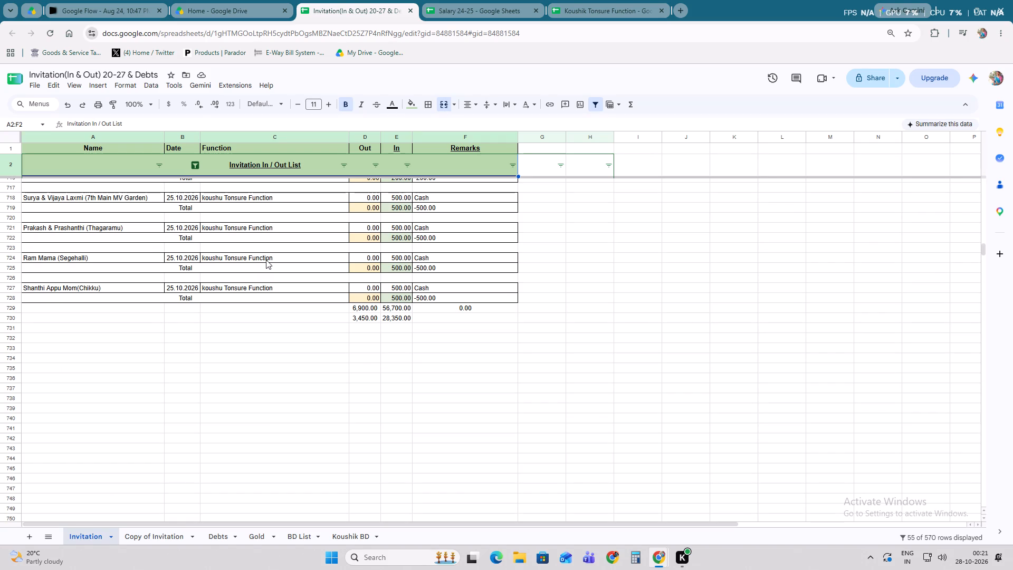
{"action": "scroll", "coordinate": [266, 260], "scroll_direction": "up", "scroll_amount": 17}
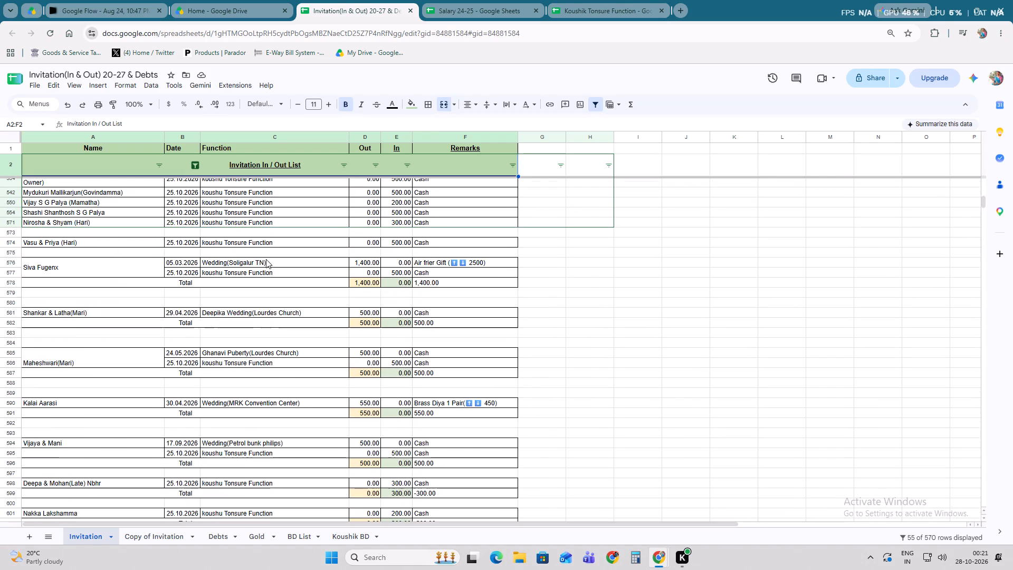
Clear the Date column filter by selecting all dates again.
{"action": "left_click", "coordinate": [194, 163]}
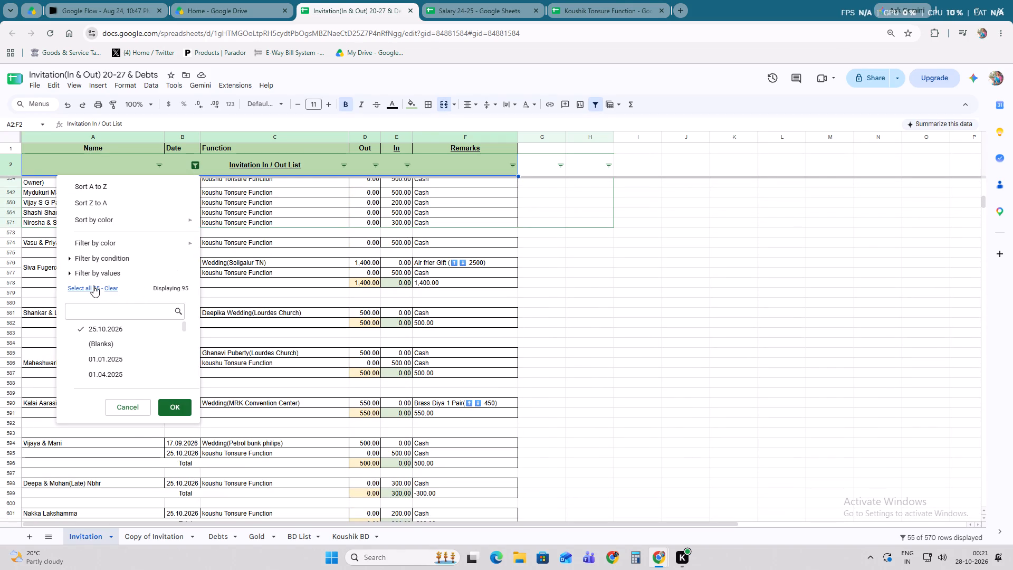
{"action": "left_click", "coordinate": [93, 286]}
{"action": "left_click", "coordinate": [167, 408]}
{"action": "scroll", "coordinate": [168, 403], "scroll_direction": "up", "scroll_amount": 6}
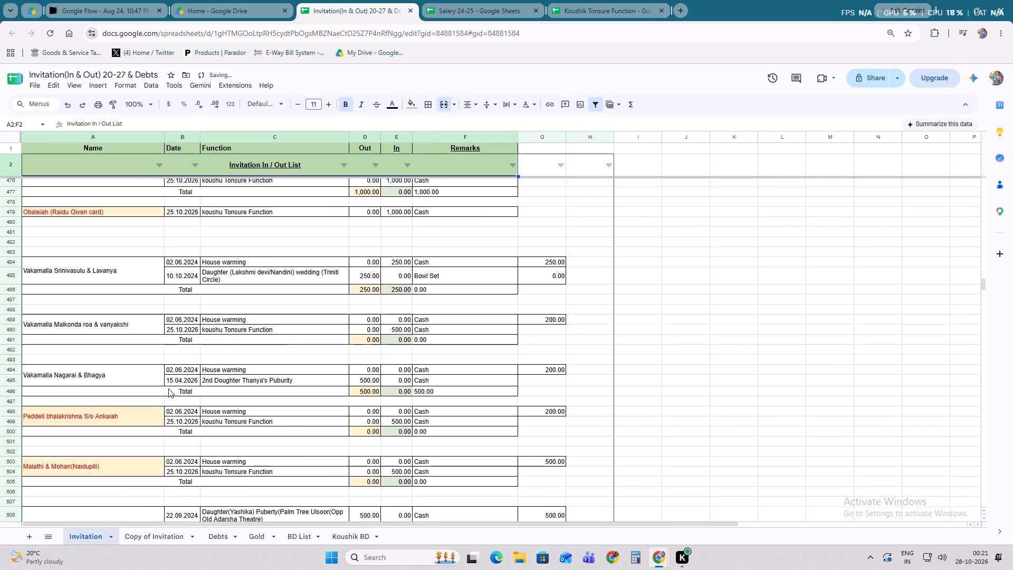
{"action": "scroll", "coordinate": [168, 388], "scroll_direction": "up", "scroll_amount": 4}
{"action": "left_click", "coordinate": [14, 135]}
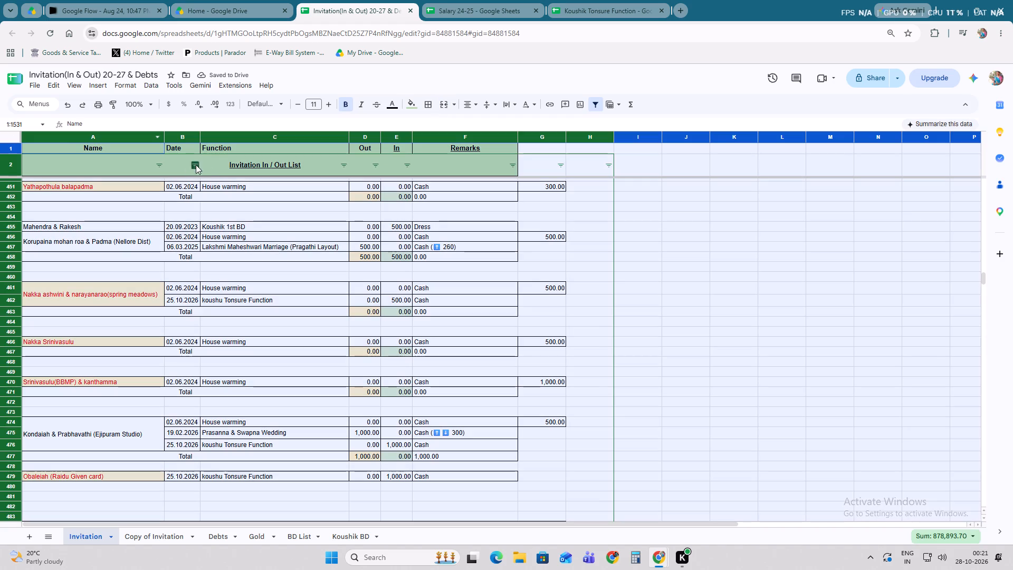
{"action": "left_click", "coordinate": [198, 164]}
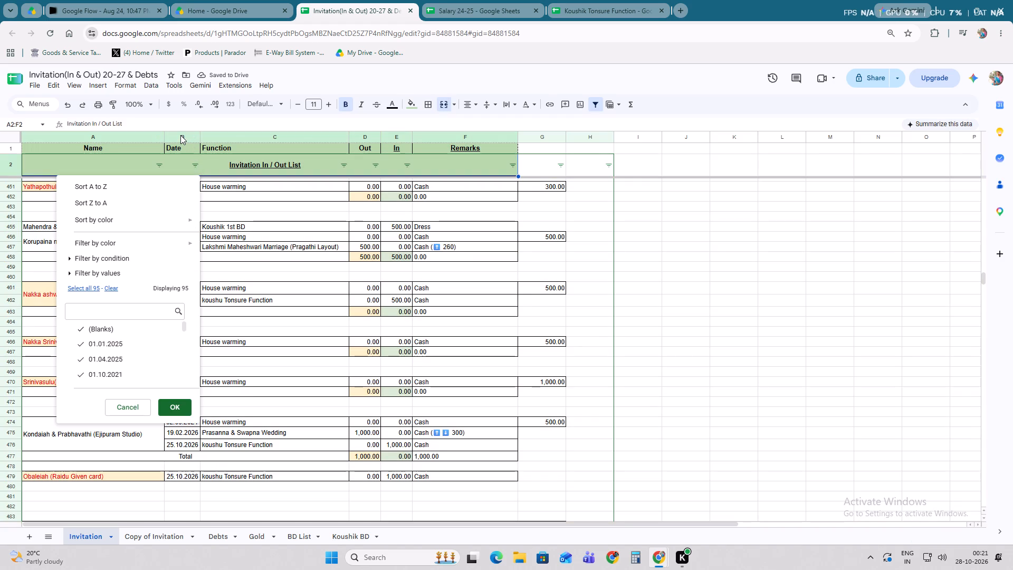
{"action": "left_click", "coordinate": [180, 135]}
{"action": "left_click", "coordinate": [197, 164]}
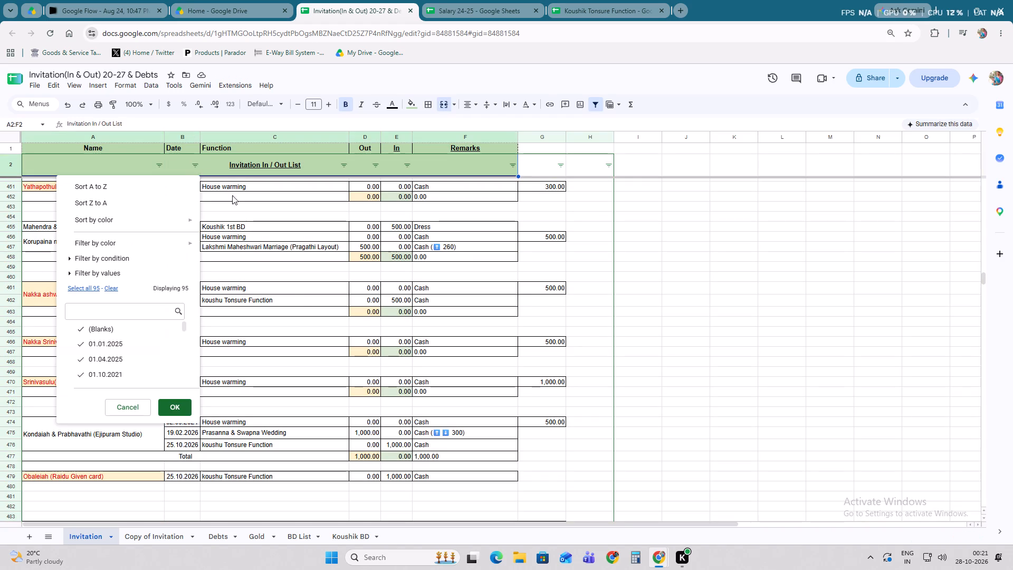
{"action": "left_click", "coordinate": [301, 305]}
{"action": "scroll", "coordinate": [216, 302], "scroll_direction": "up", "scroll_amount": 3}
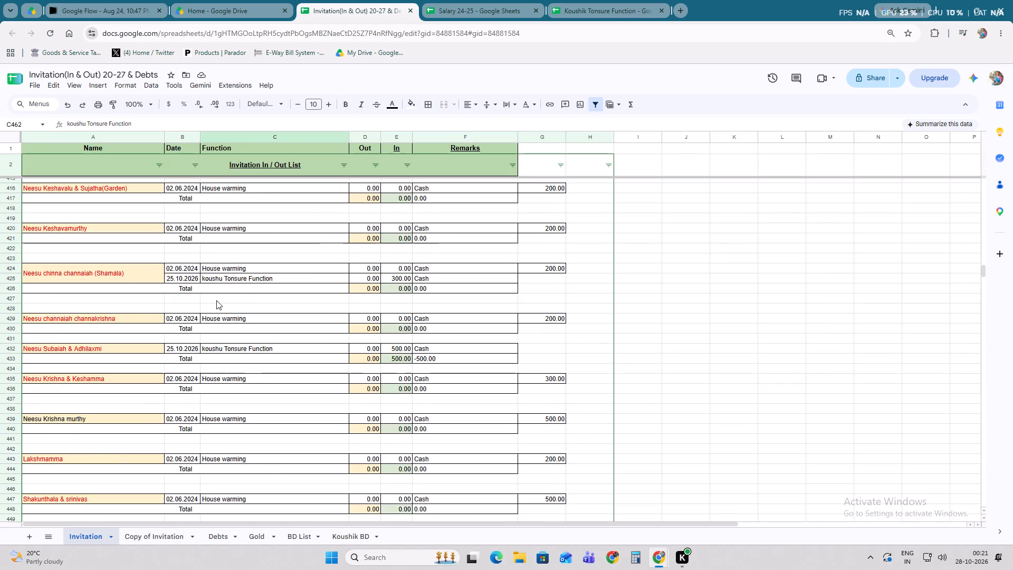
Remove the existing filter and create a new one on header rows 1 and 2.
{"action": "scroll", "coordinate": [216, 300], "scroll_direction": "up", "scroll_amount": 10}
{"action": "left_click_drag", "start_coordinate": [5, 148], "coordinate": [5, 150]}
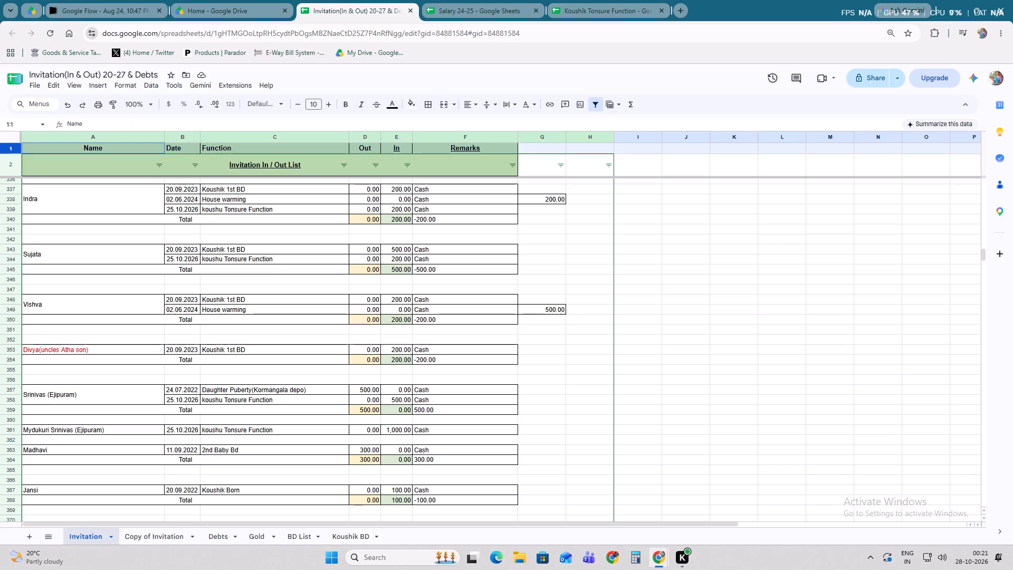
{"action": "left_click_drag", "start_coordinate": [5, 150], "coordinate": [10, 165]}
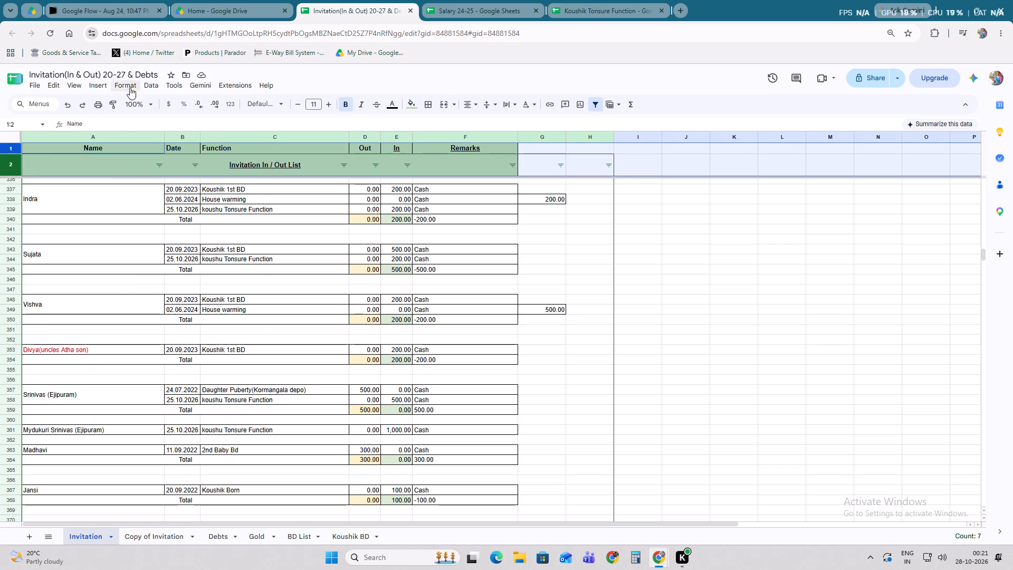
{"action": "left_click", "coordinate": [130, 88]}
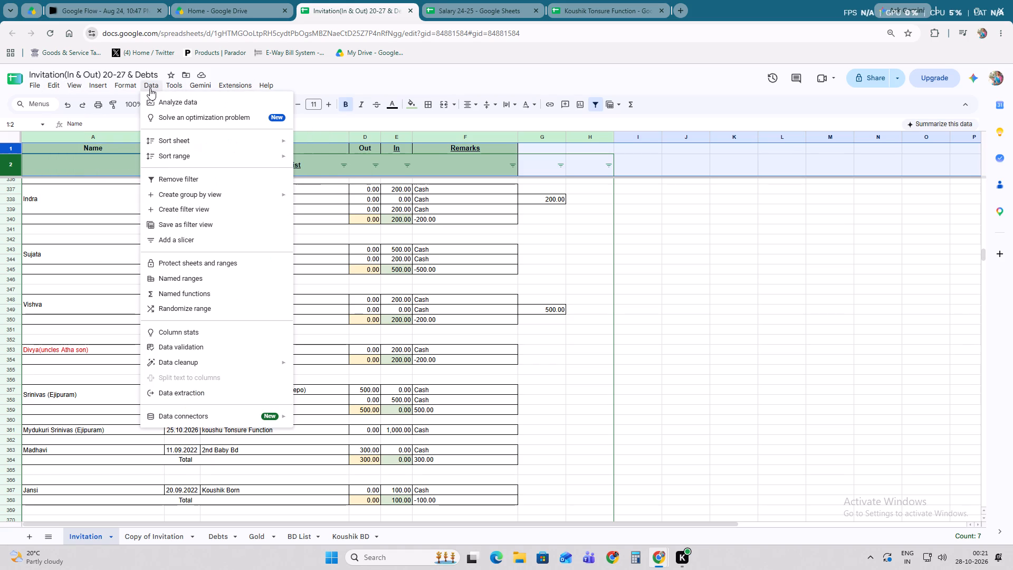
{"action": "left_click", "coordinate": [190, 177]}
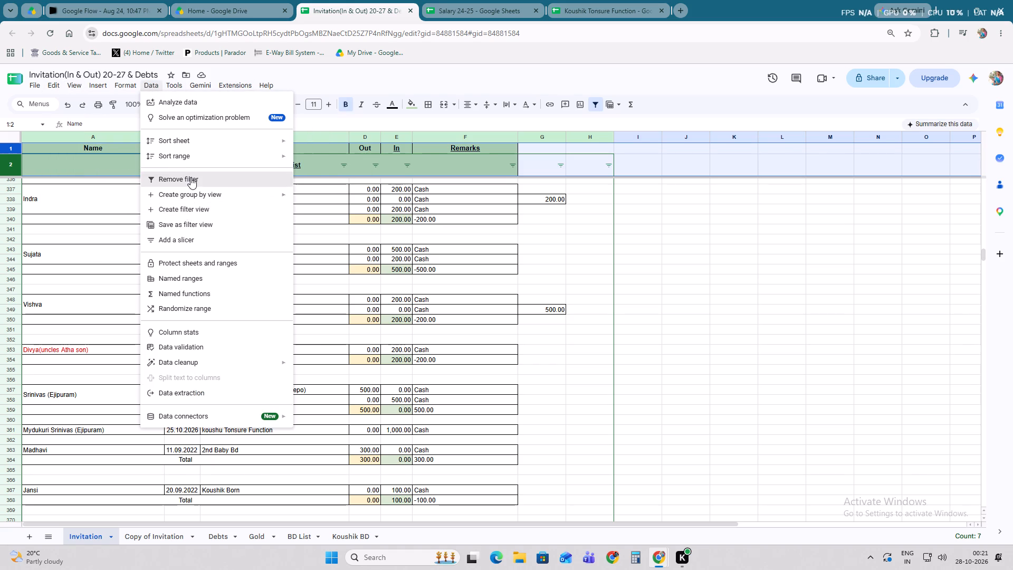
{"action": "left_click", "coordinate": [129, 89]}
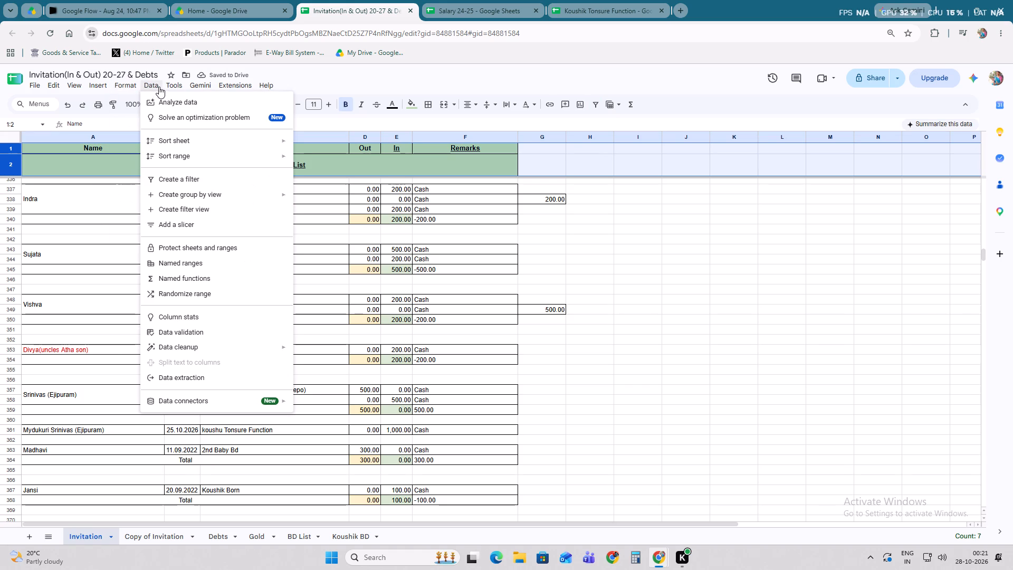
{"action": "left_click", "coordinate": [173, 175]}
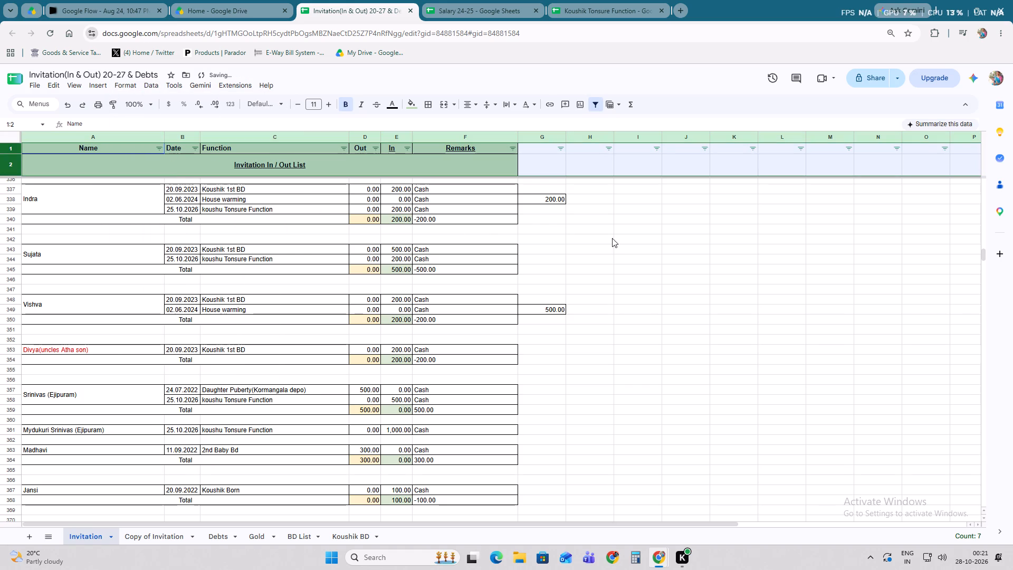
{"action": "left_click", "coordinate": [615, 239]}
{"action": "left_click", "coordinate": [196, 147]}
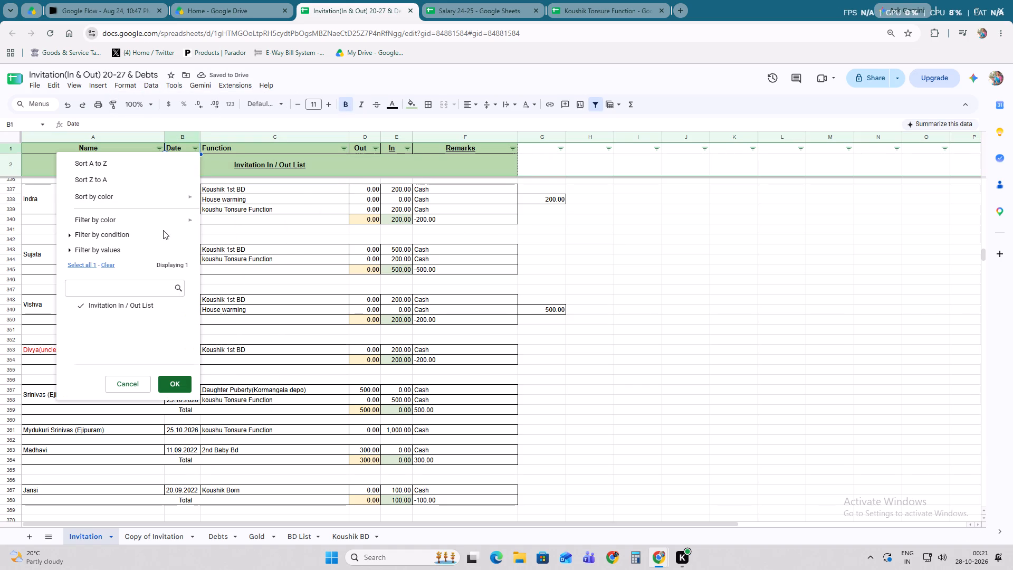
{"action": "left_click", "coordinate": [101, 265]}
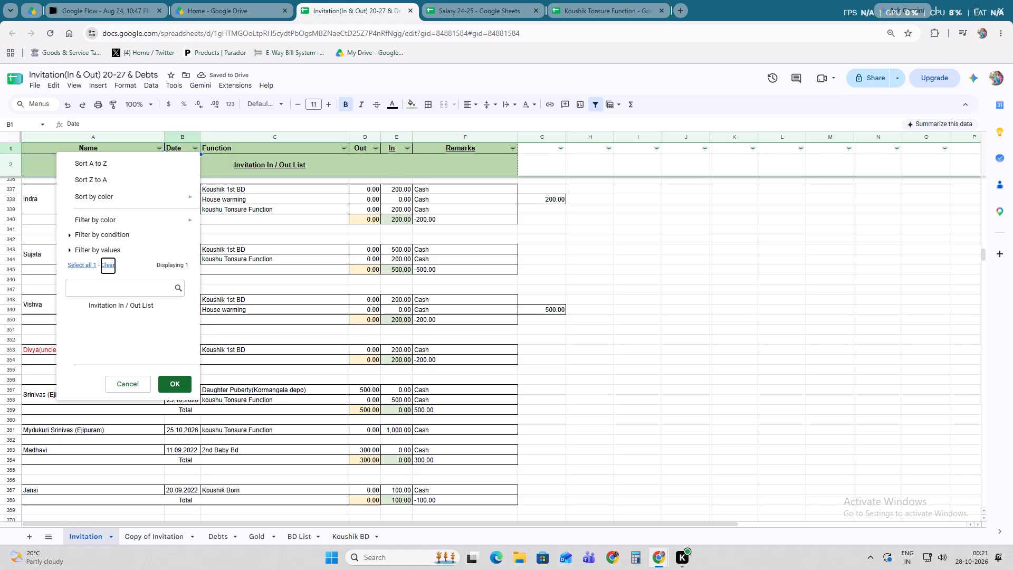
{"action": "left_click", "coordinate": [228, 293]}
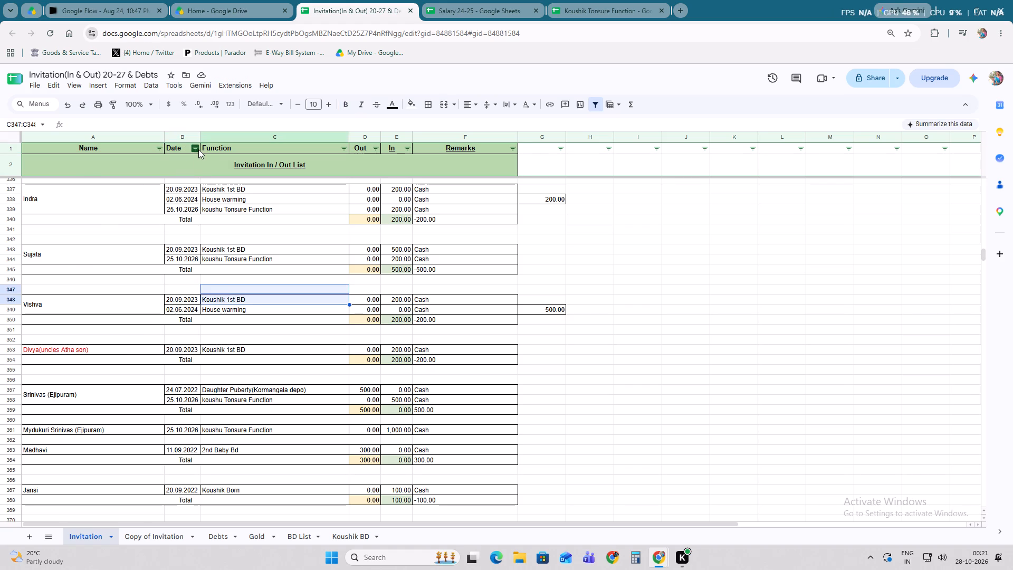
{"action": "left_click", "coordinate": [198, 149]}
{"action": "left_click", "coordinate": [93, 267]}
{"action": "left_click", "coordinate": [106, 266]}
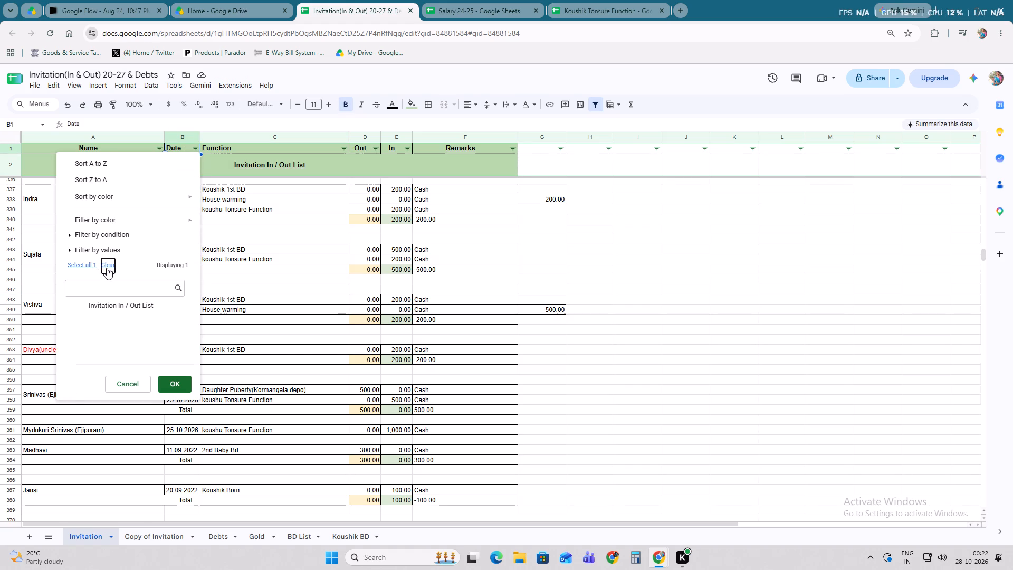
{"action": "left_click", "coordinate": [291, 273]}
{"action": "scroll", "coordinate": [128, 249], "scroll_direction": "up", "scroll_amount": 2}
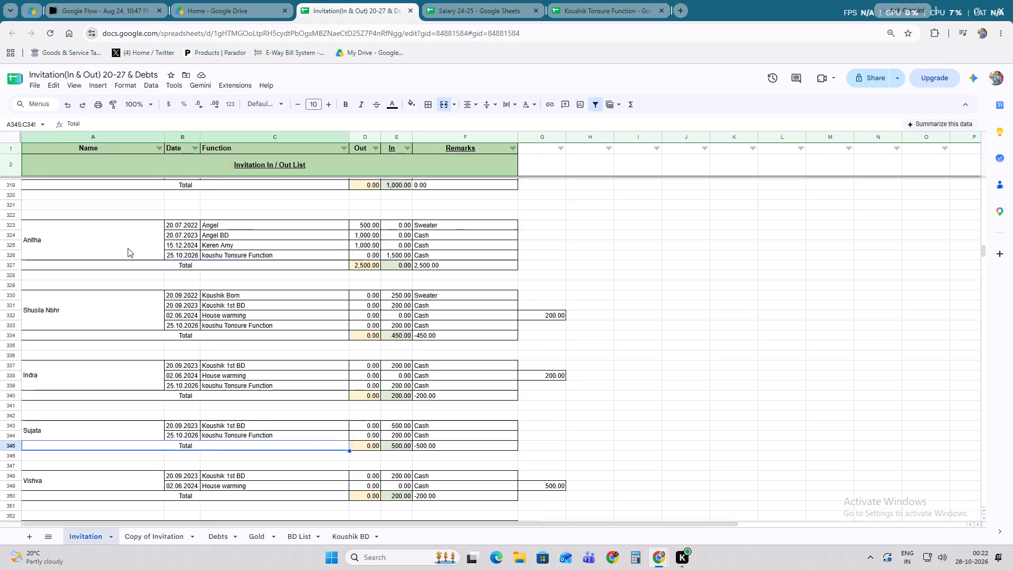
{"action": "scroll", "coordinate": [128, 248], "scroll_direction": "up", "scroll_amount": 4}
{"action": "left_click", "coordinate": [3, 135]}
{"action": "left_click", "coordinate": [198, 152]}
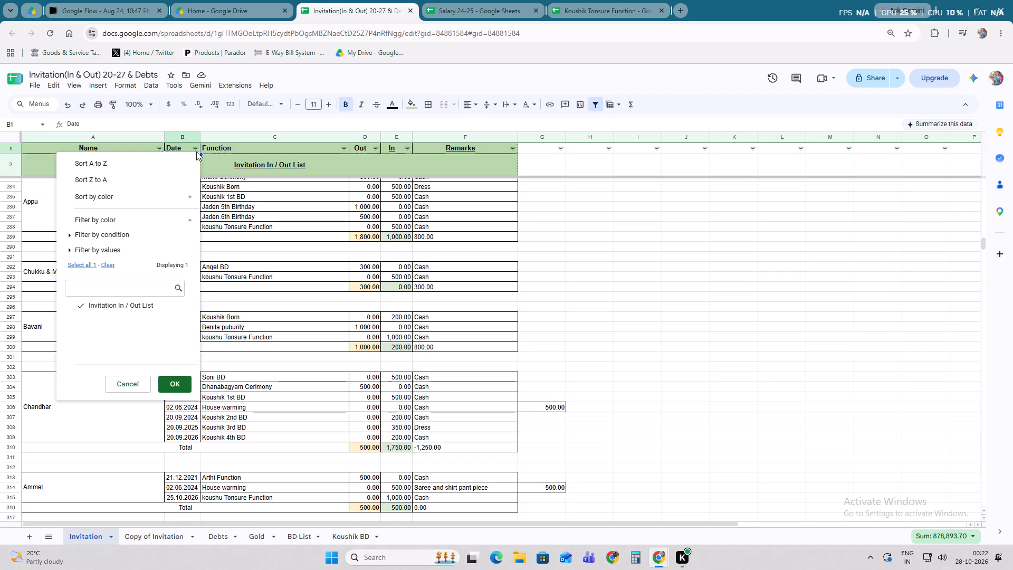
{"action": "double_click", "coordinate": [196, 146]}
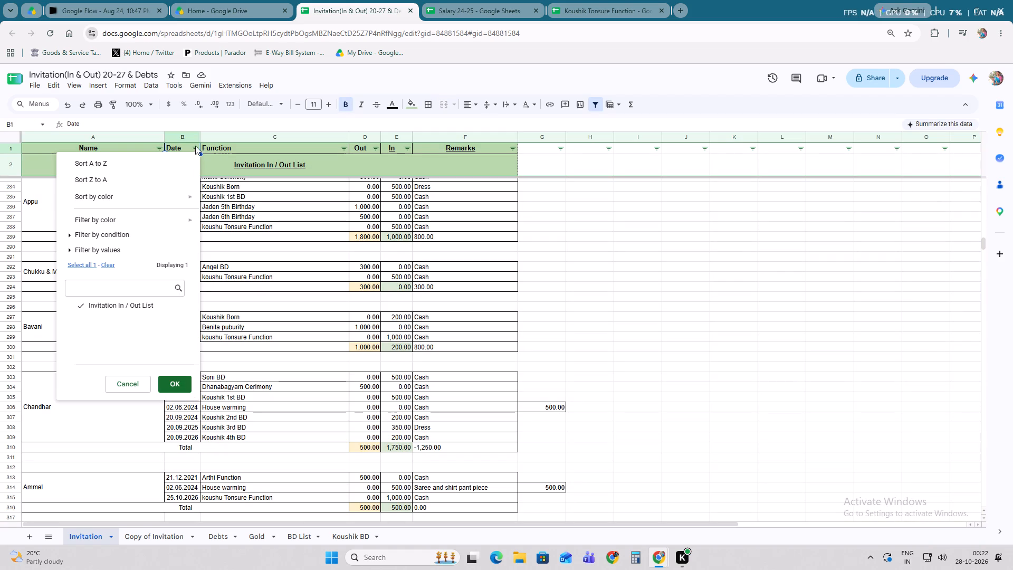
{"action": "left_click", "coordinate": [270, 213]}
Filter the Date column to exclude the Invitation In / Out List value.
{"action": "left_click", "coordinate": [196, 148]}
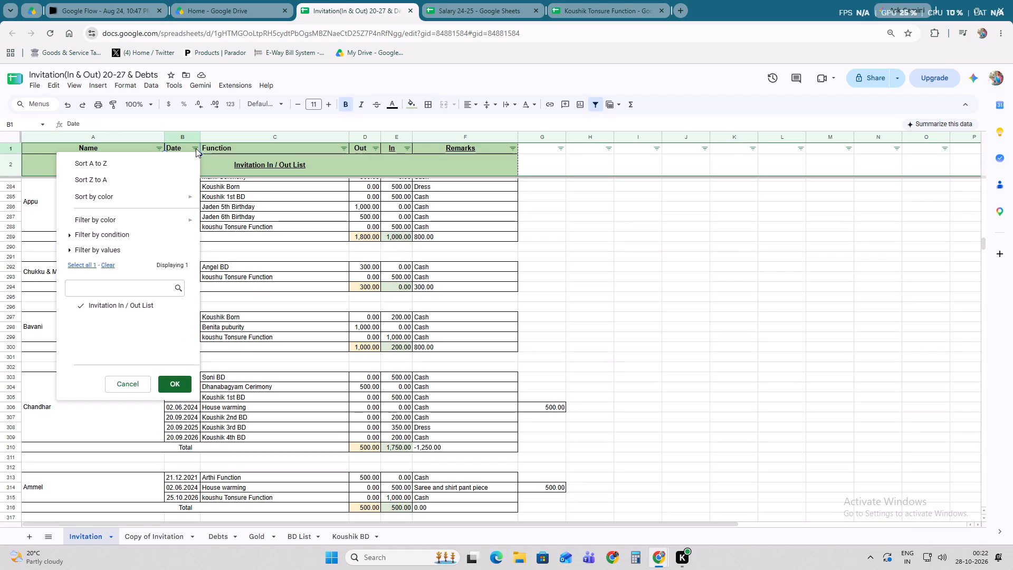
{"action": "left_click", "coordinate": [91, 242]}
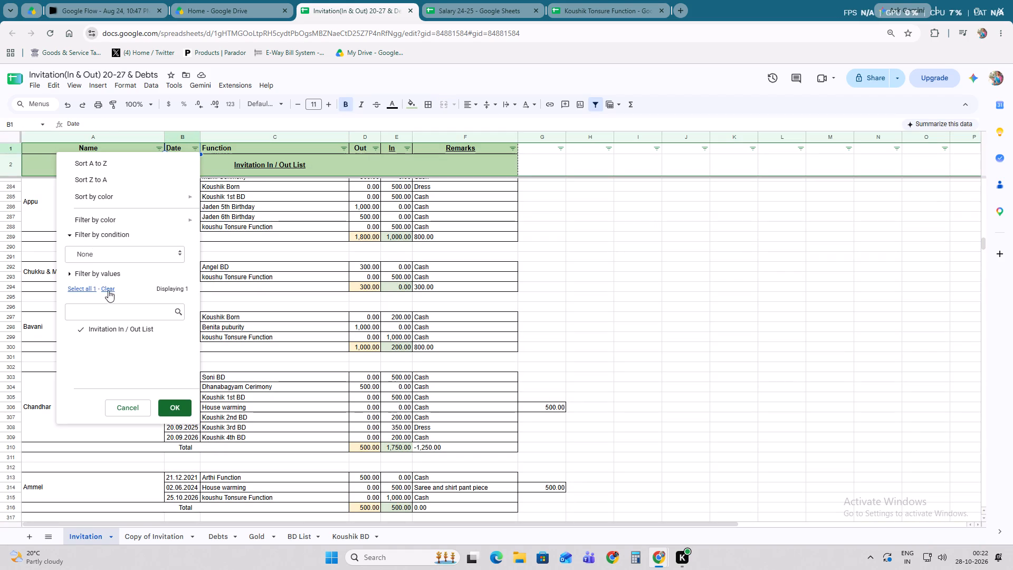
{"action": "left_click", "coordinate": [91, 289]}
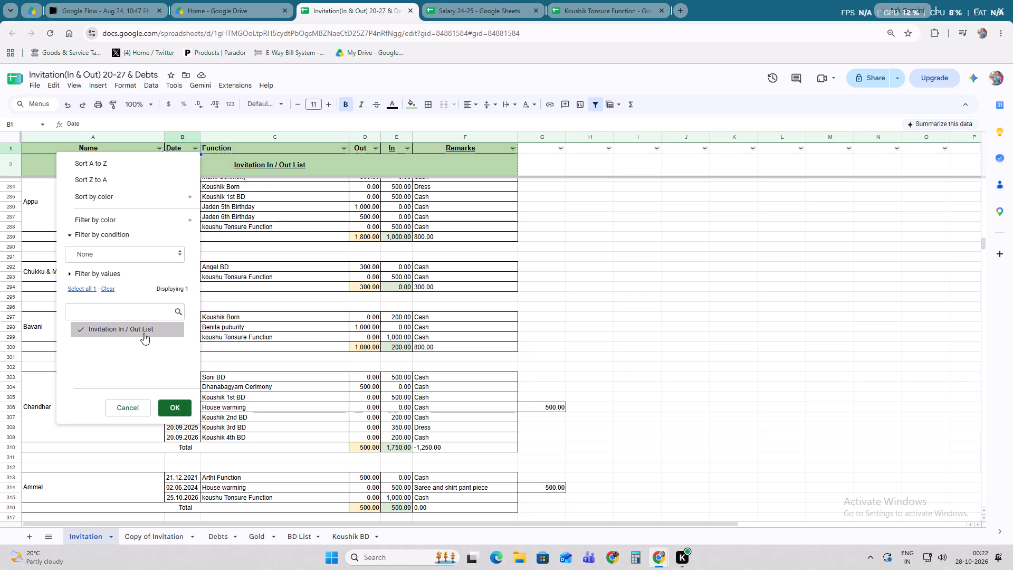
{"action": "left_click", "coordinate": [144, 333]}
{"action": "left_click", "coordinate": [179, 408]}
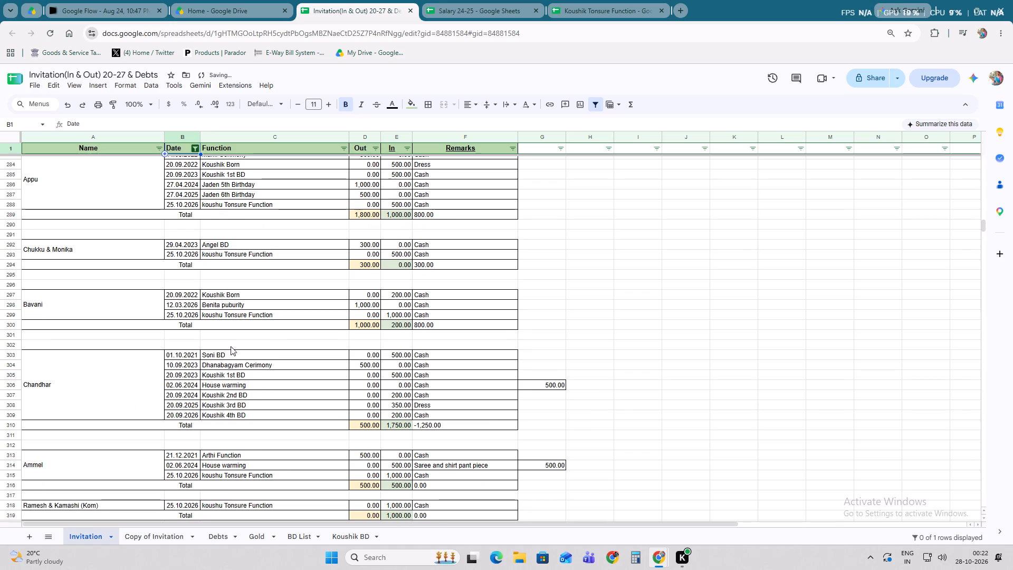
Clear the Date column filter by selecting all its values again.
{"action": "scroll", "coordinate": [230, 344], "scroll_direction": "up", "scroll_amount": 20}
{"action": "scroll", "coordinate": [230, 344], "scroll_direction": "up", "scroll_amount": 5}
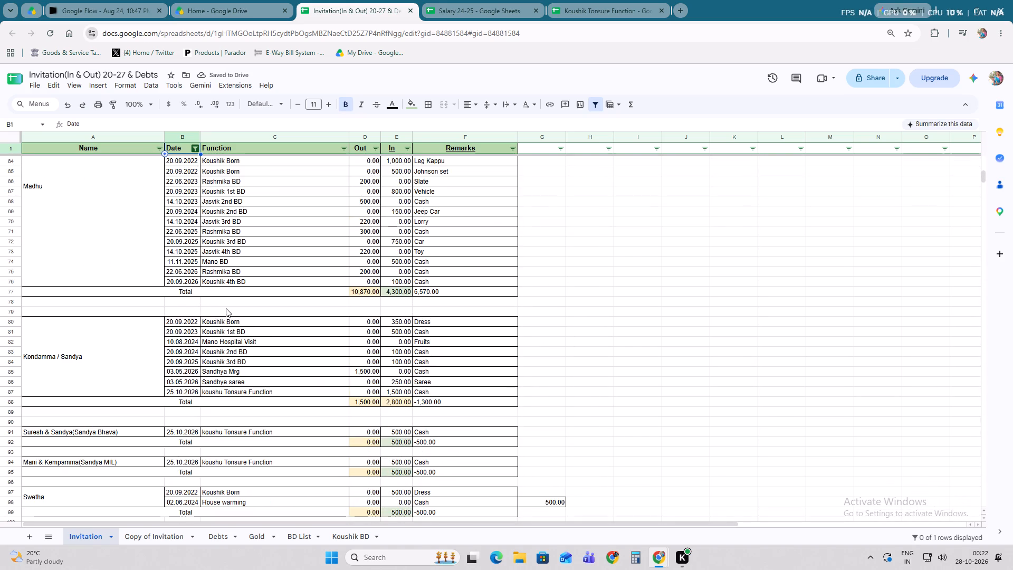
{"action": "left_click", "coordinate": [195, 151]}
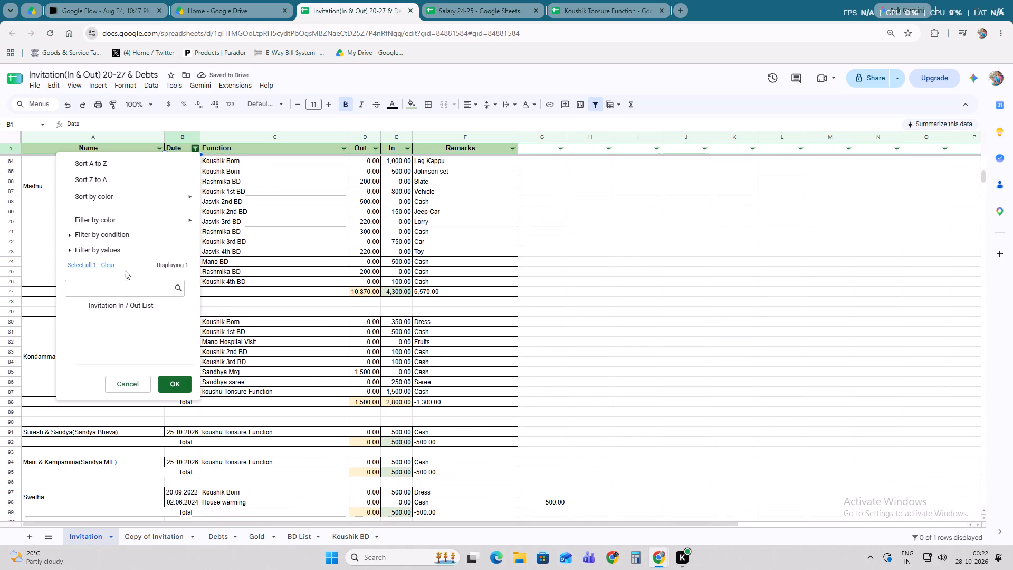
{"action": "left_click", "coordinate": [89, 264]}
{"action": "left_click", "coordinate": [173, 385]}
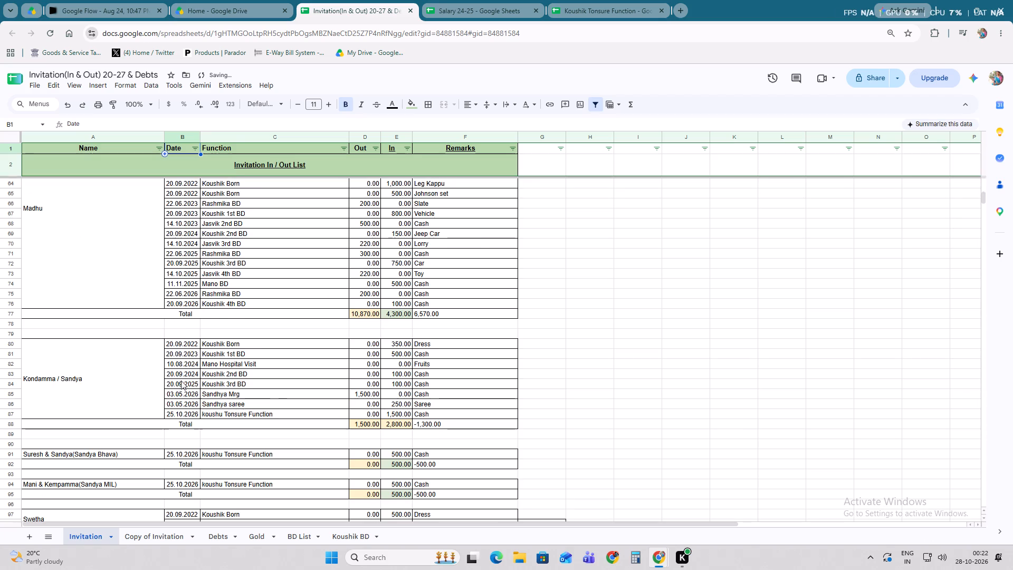
Remove the header-row filter and create a new filter covering the entire Invitation sheet.
{"action": "scroll", "coordinate": [254, 359], "scroll_direction": "up", "scroll_amount": 16}
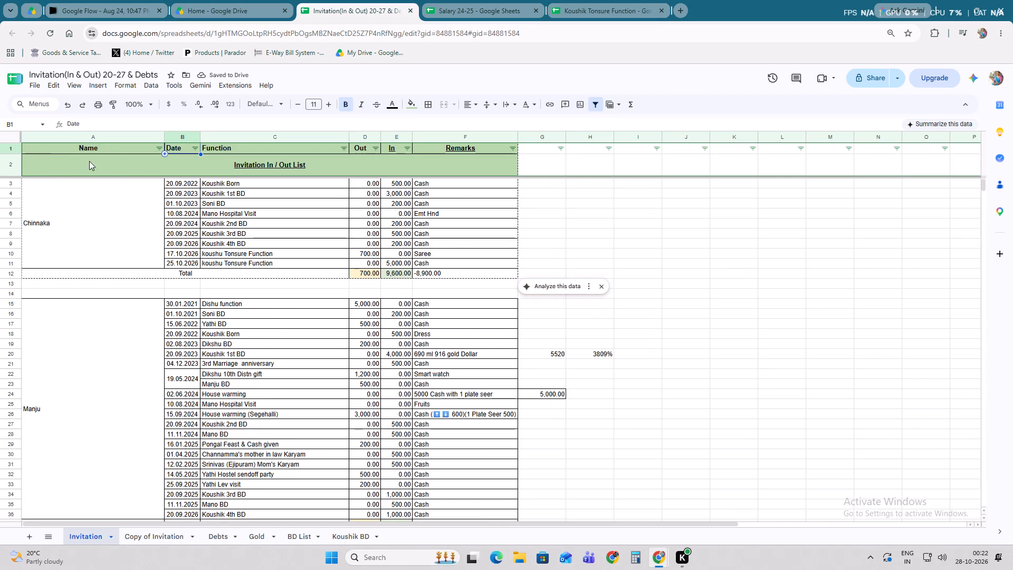
{"action": "left_click", "coordinate": [12, 137]}
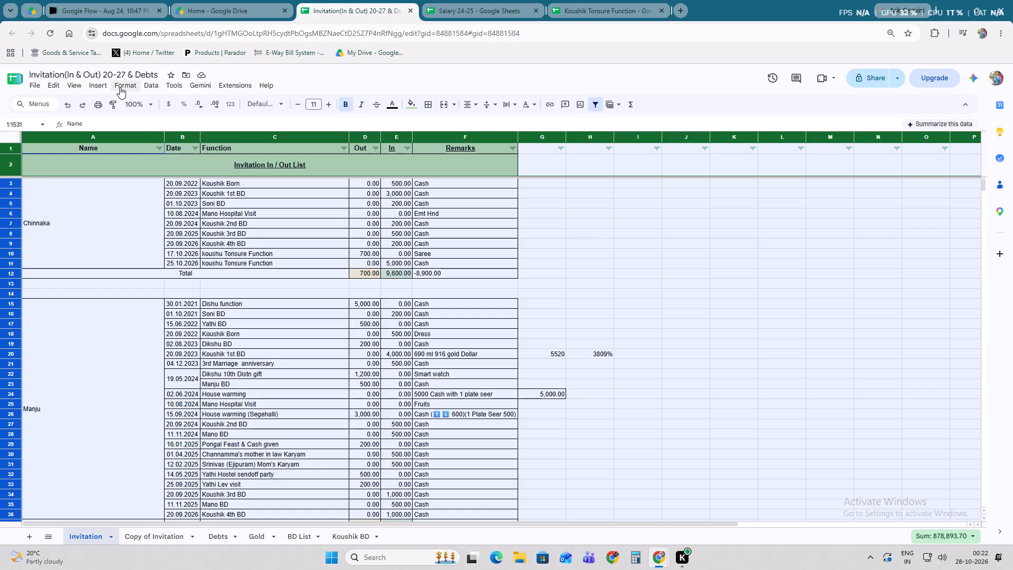
{"action": "left_click", "coordinate": [151, 85]}
{"action": "left_click", "coordinate": [205, 183]}
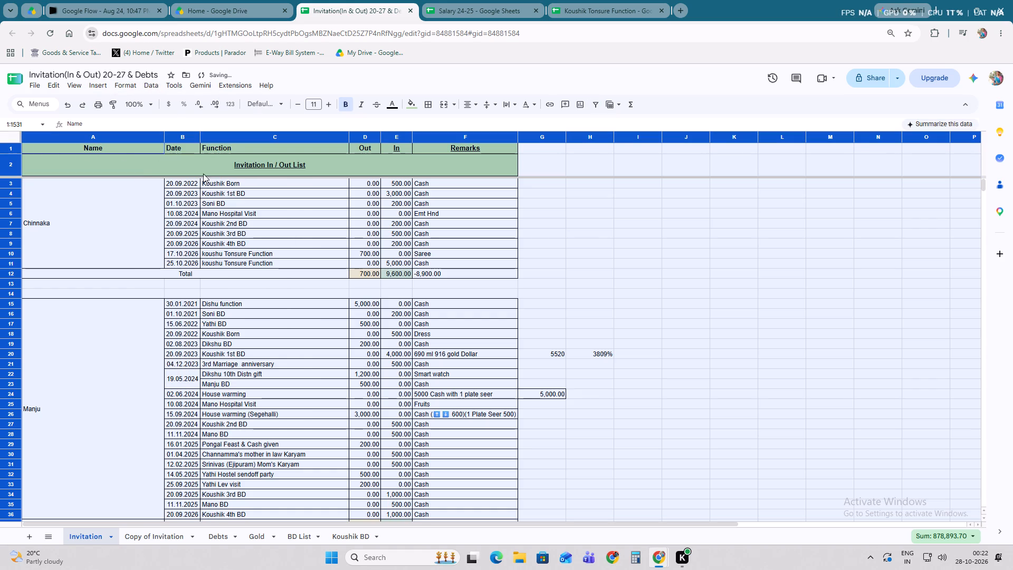
{"action": "left_click", "coordinate": [129, 85]}
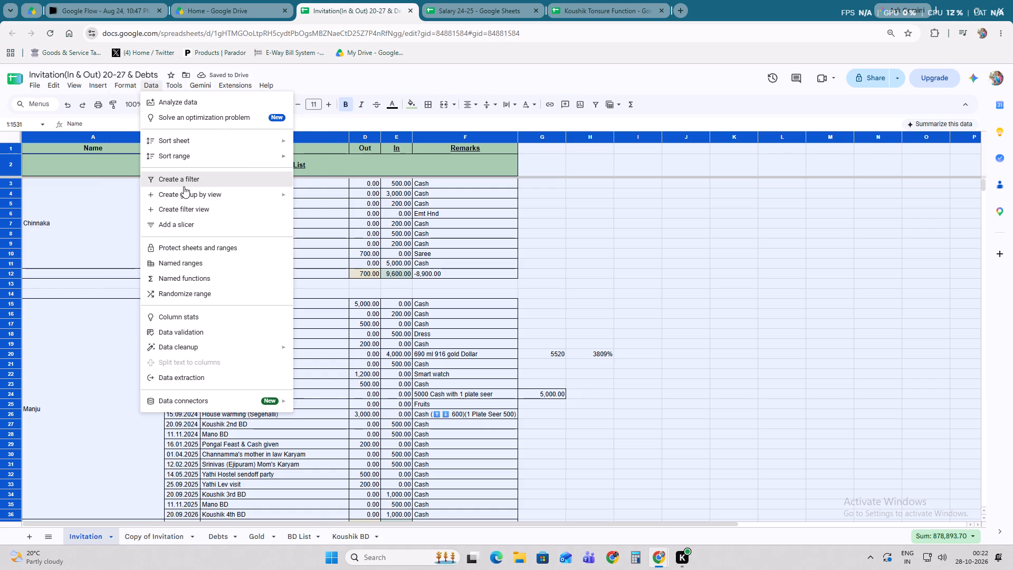
{"action": "left_click", "coordinate": [184, 186]}
{"action": "left_click", "coordinate": [198, 179]}
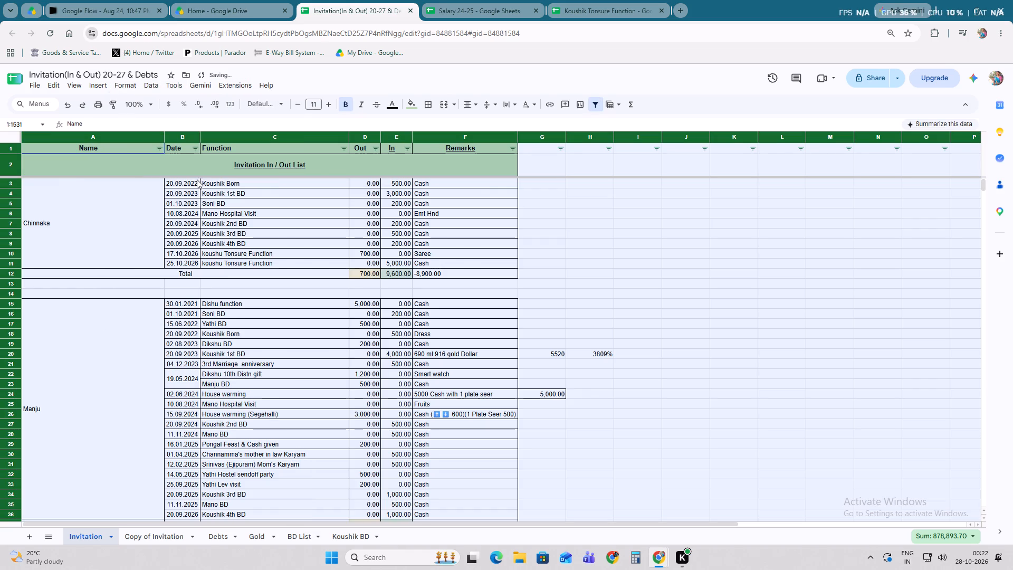
Filter the Date column to show only the entries dated 25.10.2026.
{"action": "left_click", "coordinate": [195, 147]}
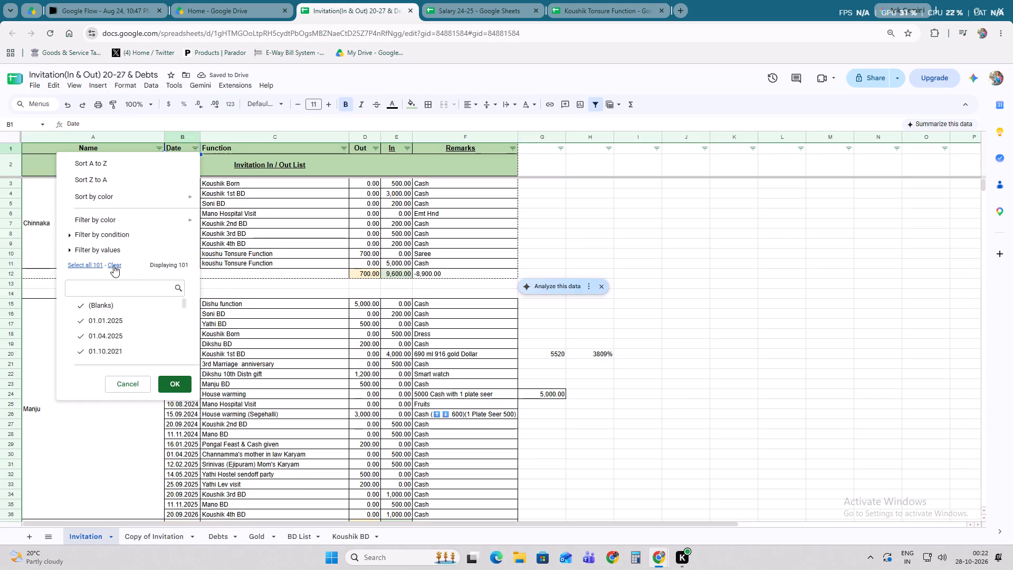
{"action": "left_click", "coordinate": [113, 265]}
{"action": "left_click", "coordinate": [114, 295]}
{"action": "type", "text": "25"}
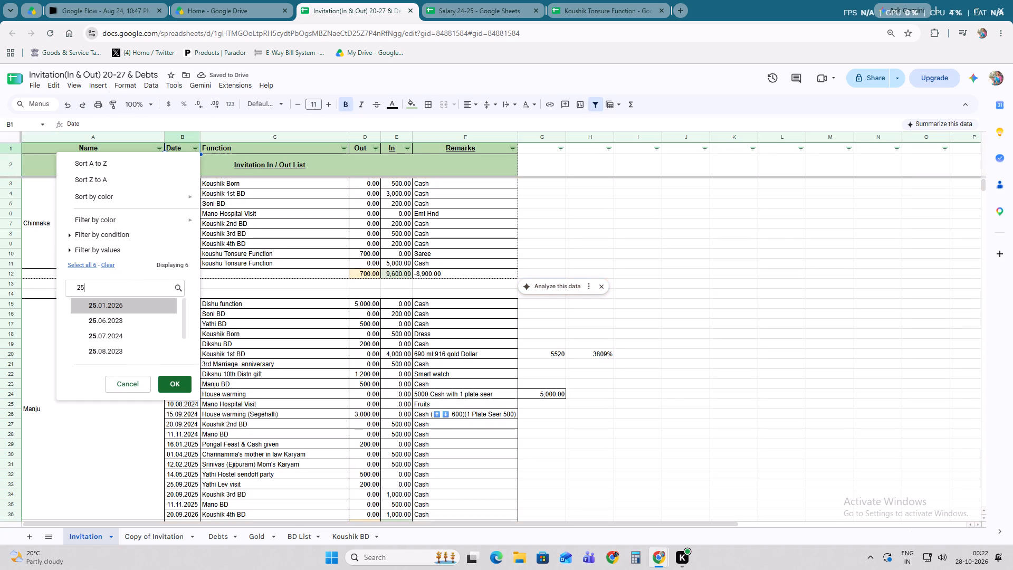
{"action": "left_click_drag", "start_coordinate": [181, 315], "coordinate": [185, 349]}
{"action": "left_click", "coordinate": [126, 346]}
{"action": "left_click", "coordinate": [175, 383]}
Review the filtered koushu Tonsure Function entries from the first guest to the last in row 727.
{"action": "scroll", "coordinate": [282, 376], "scroll_direction": "up", "scroll_amount": 5}
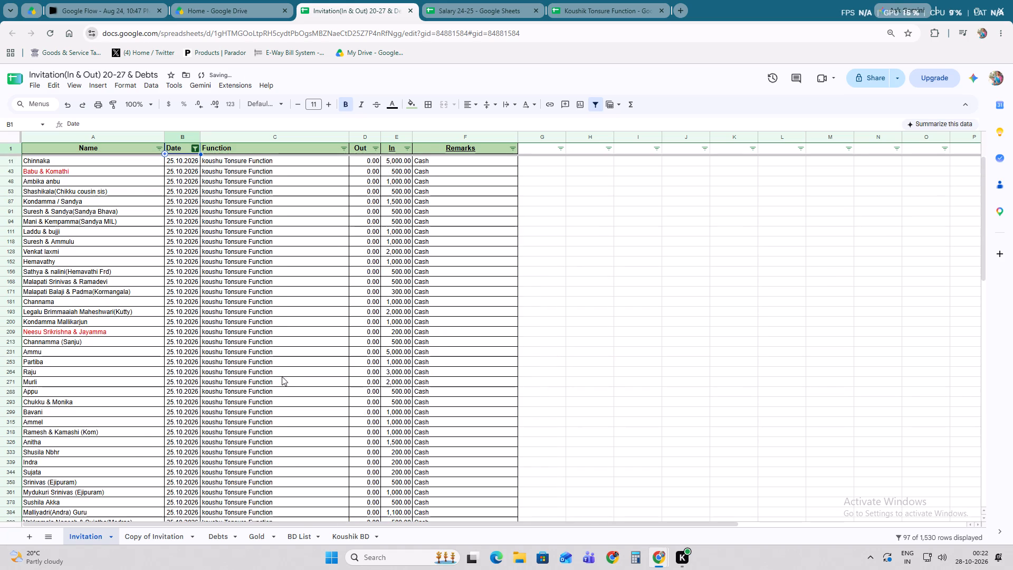
{"action": "scroll", "coordinate": [285, 366], "scroll_direction": "down", "scroll_amount": 12}
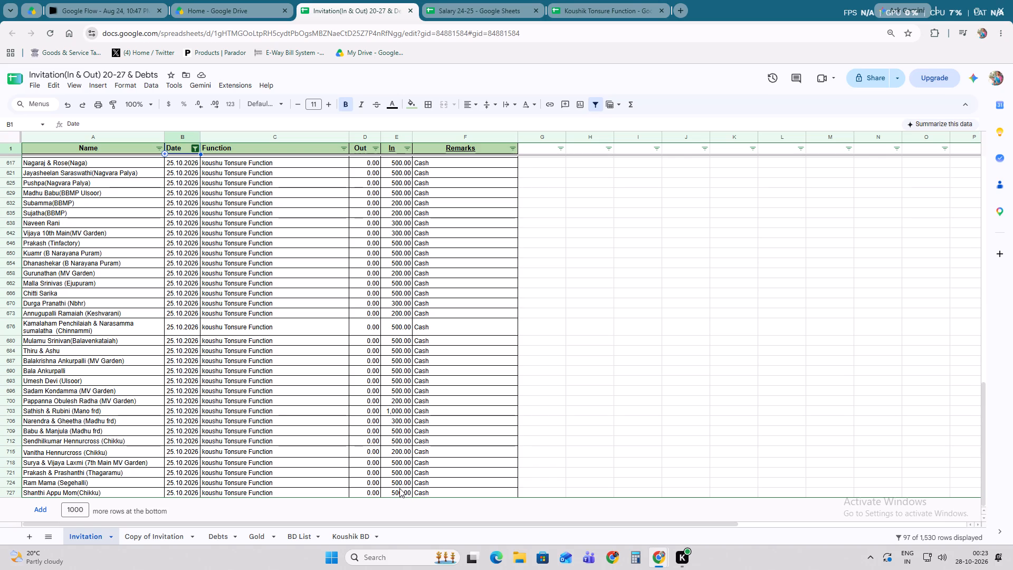
{"action": "scroll", "coordinate": [372, 440], "scroll_direction": "up", "scroll_amount": 2}
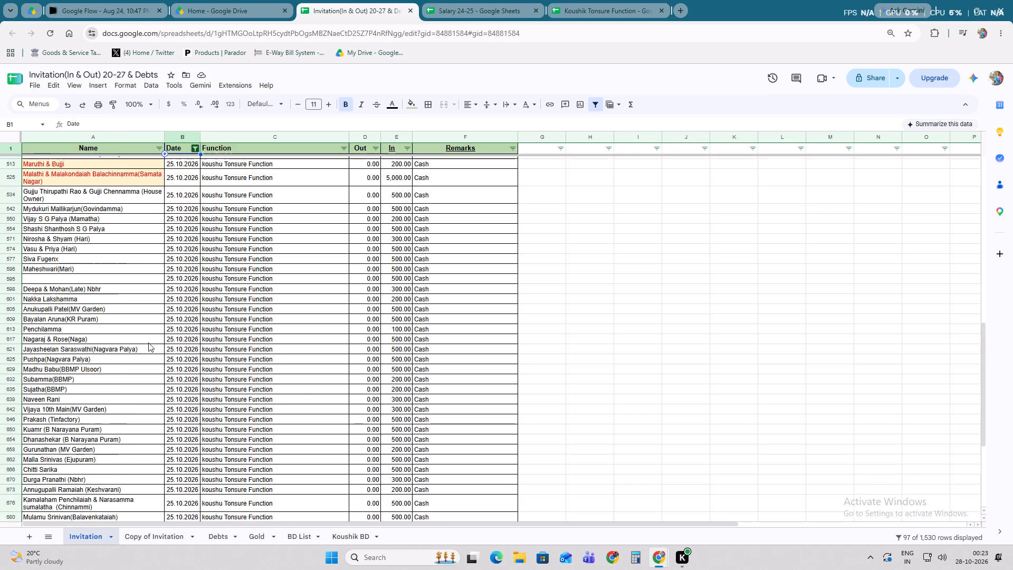
{"action": "scroll", "coordinate": [148, 343], "scroll_direction": "up", "scroll_amount": 11}
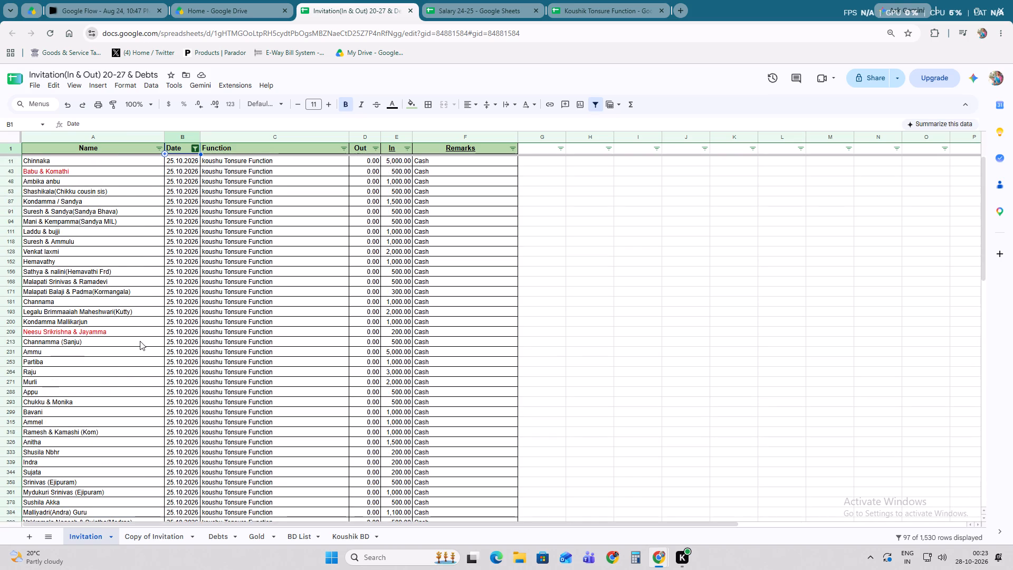
Sum the In amounts of all filtered 25.10.2026 entries by selecting them from row 11 through row 727.
{"action": "left_click_drag", "start_coordinate": [387, 161], "coordinate": [398, 259]}
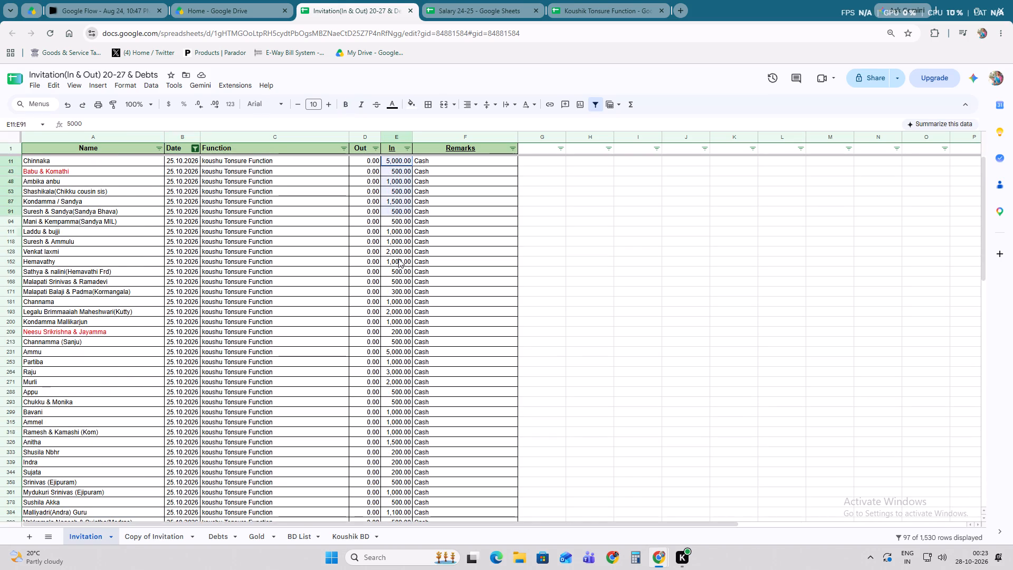
{"action": "left_click_drag", "start_coordinate": [398, 259], "coordinate": [397, 527]}
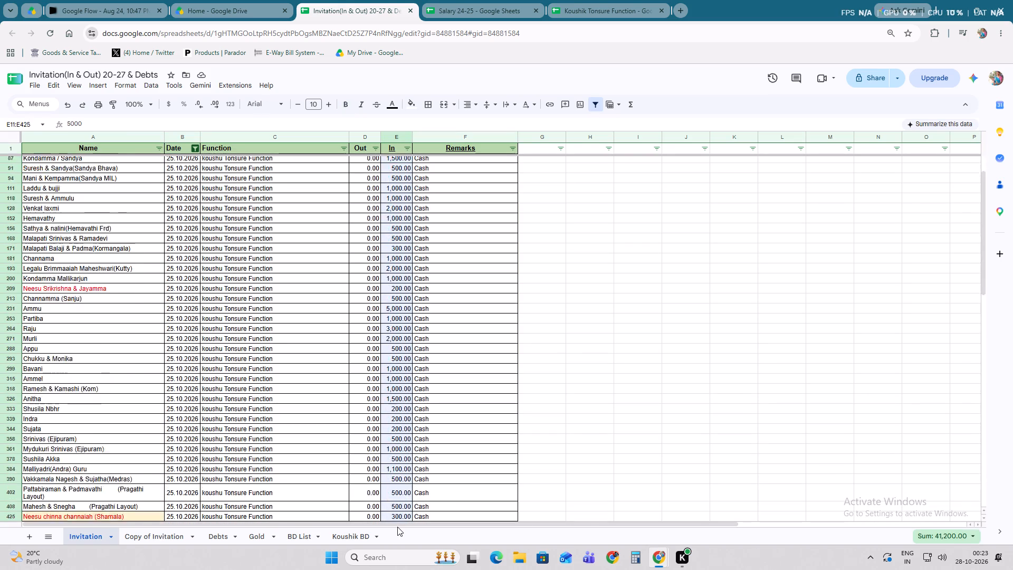
{"action": "left_click_drag", "start_coordinate": [397, 527], "coordinate": [397, 527]}
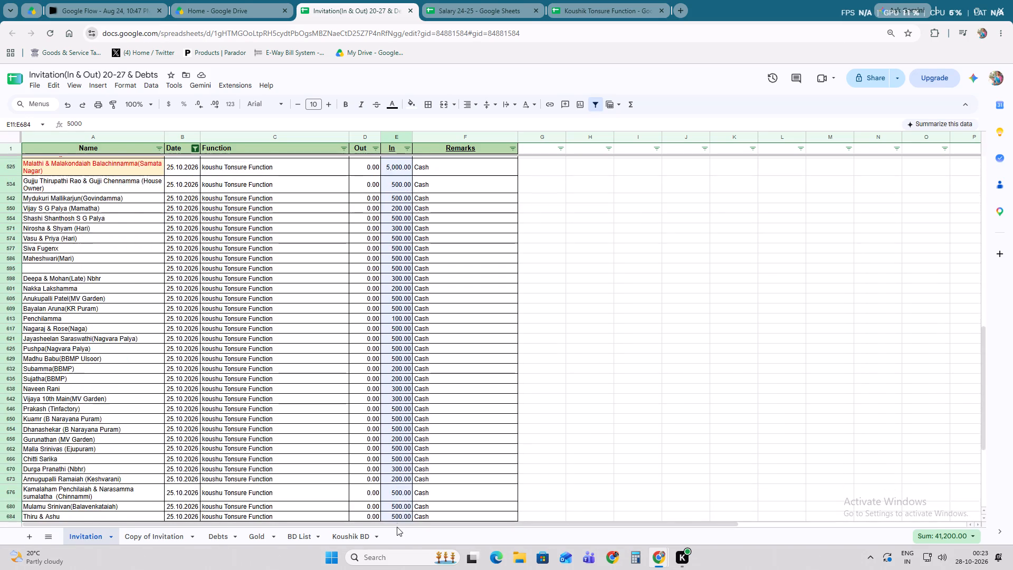
{"action": "left_click_drag", "start_coordinate": [397, 527], "coordinate": [401, 536]}
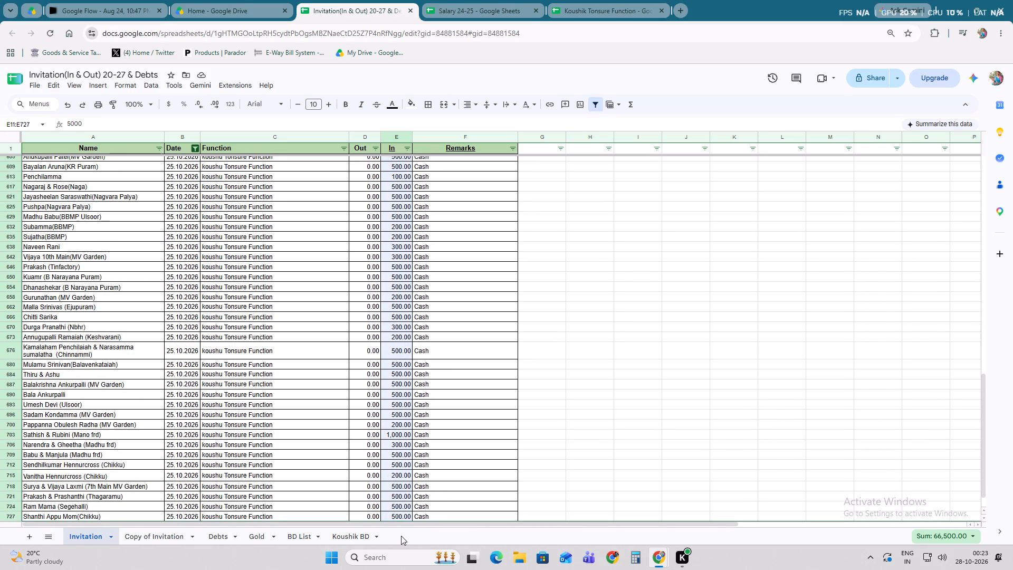
{"action": "left_click_drag", "start_coordinate": [401, 536], "coordinate": [399, 519]}
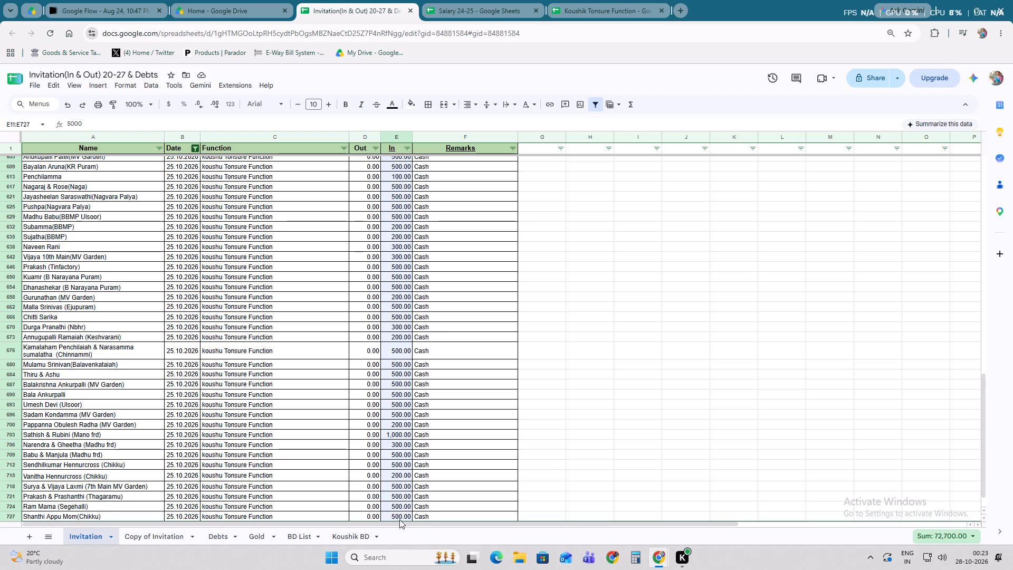
{"action": "left_click_drag", "start_coordinate": [399, 519], "coordinate": [400, 522]}
{"action": "left_click_drag", "start_coordinate": [400, 522], "coordinate": [402, 522]}
{"action": "scroll", "coordinate": [398, 443], "scroll_direction": "down", "scroll_amount": 3}
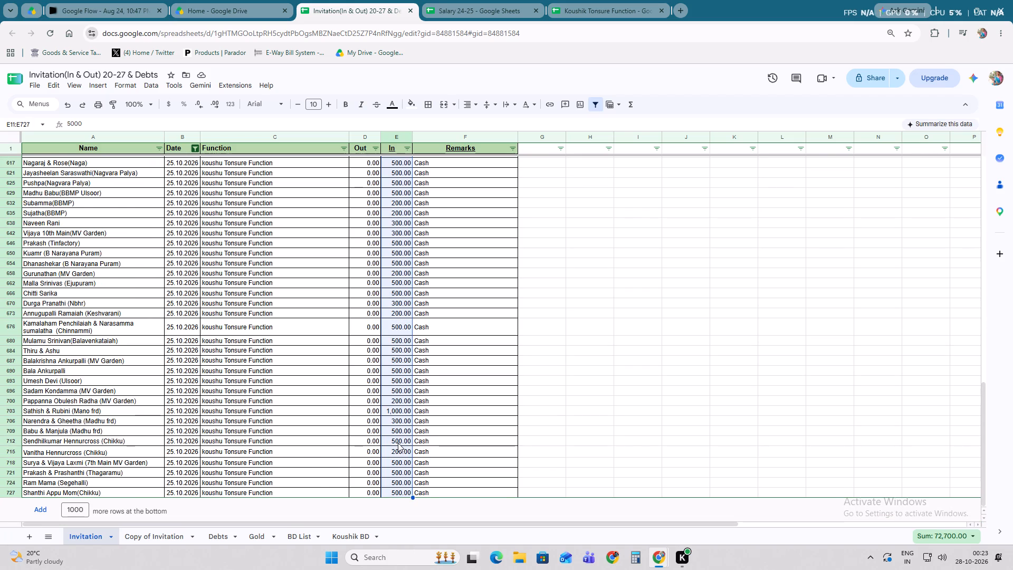
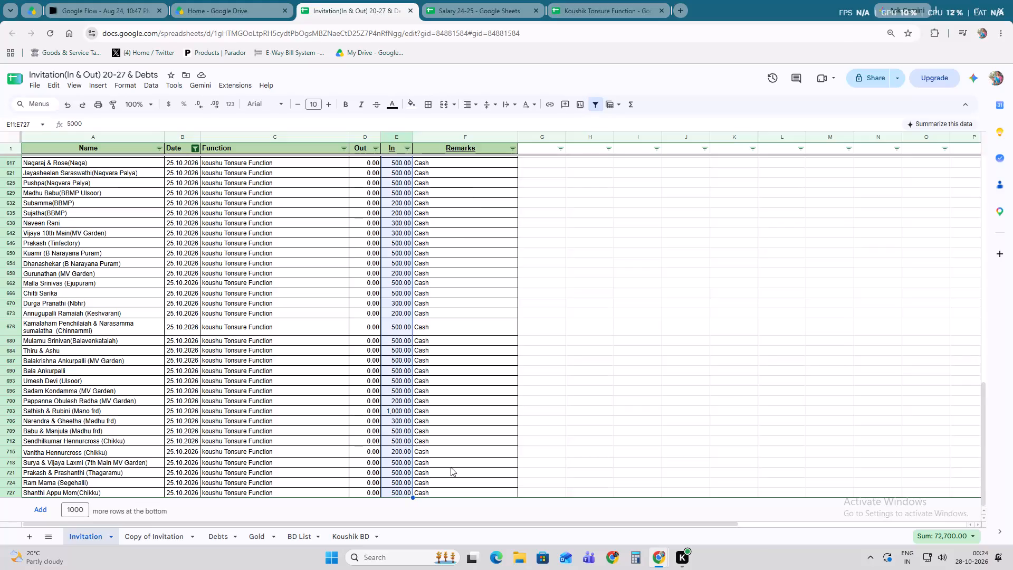
Copy all filtered 25.10.2026 entries with every column from Name to Remarks into the Koushik Tonsure Function file's Rtn sheet, starting at A2.
{"action": "left_click_drag", "start_coordinate": [444, 488], "coordinate": [109, 397]}
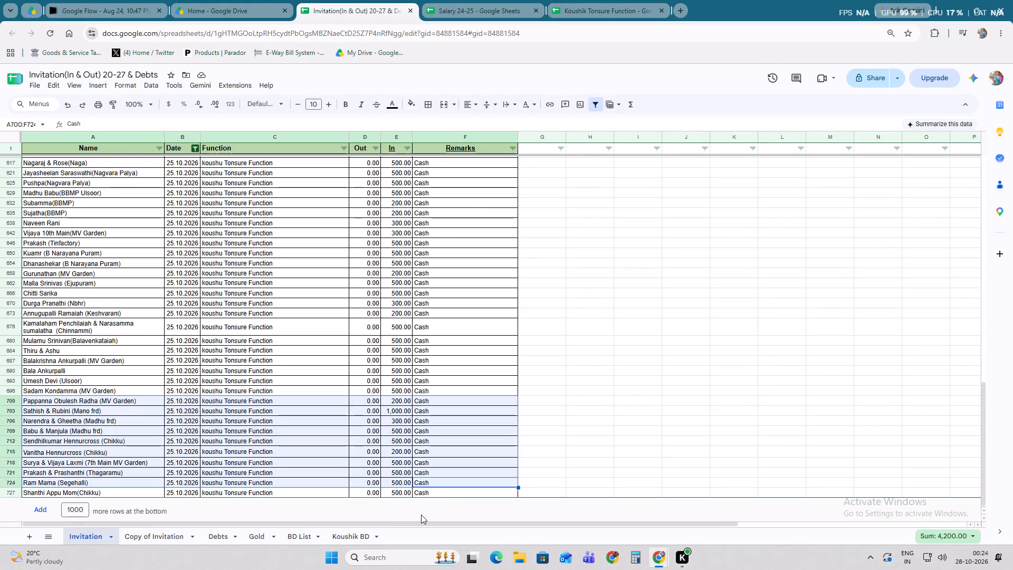
{"action": "left_click_drag", "start_coordinate": [427, 490], "coordinate": [70, 38]}
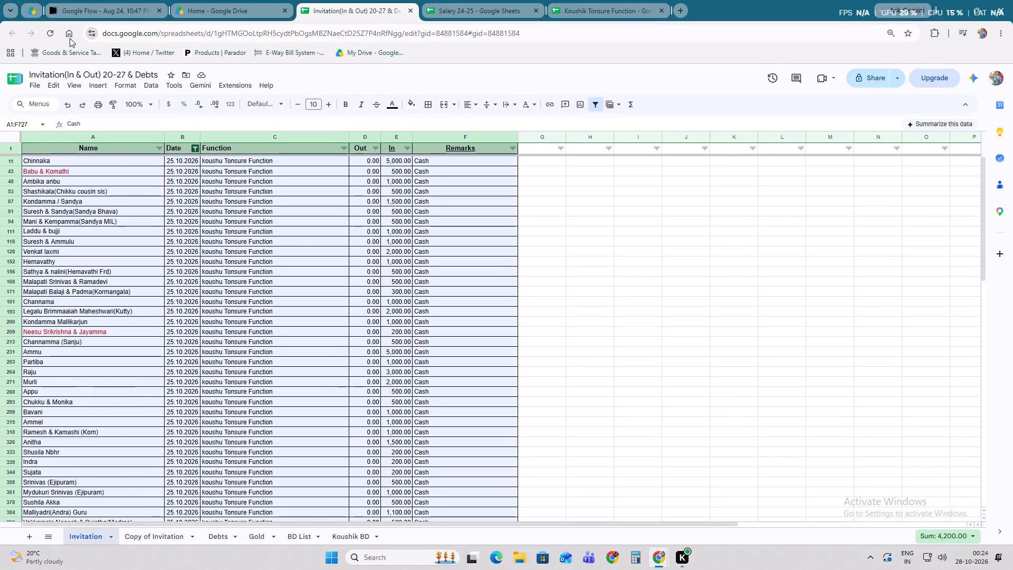
{"action": "left_click_drag", "start_coordinate": [70, 38], "coordinate": [98, 160]}
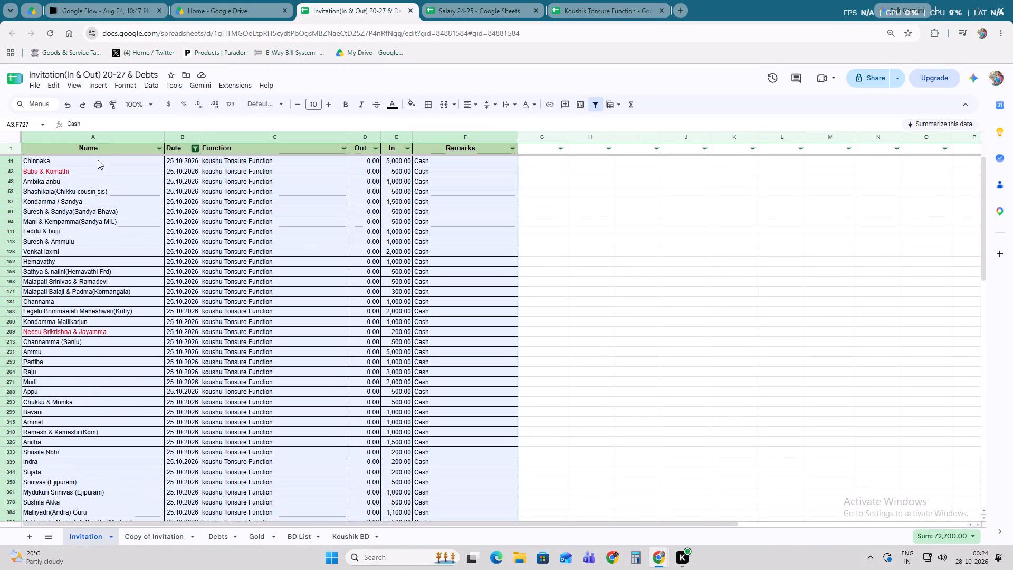
{"action": "key", "text": "ctrl+c"}
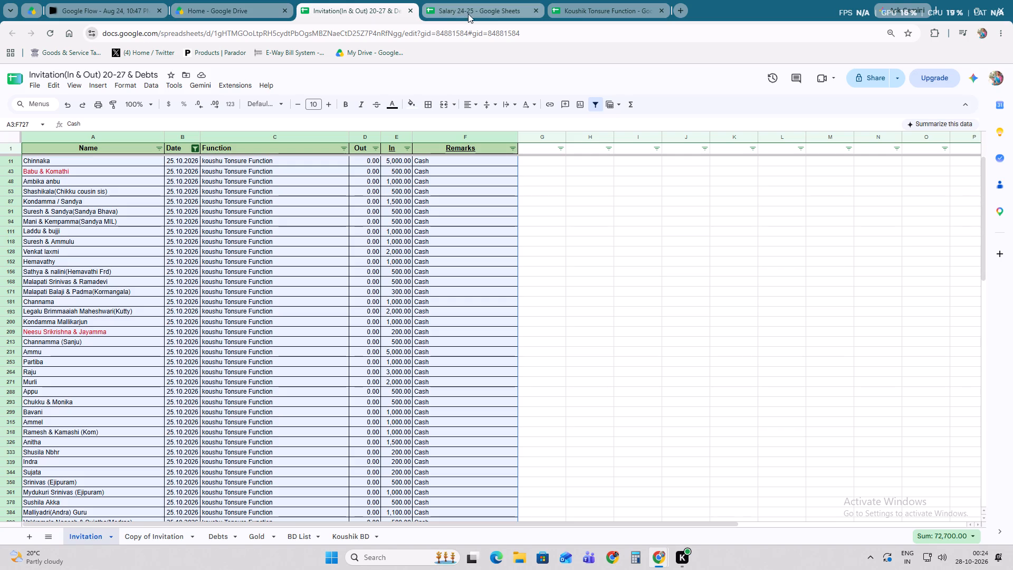
{"action": "left_click", "coordinate": [622, 13]}
{"action": "left_click", "coordinate": [185, 535]}
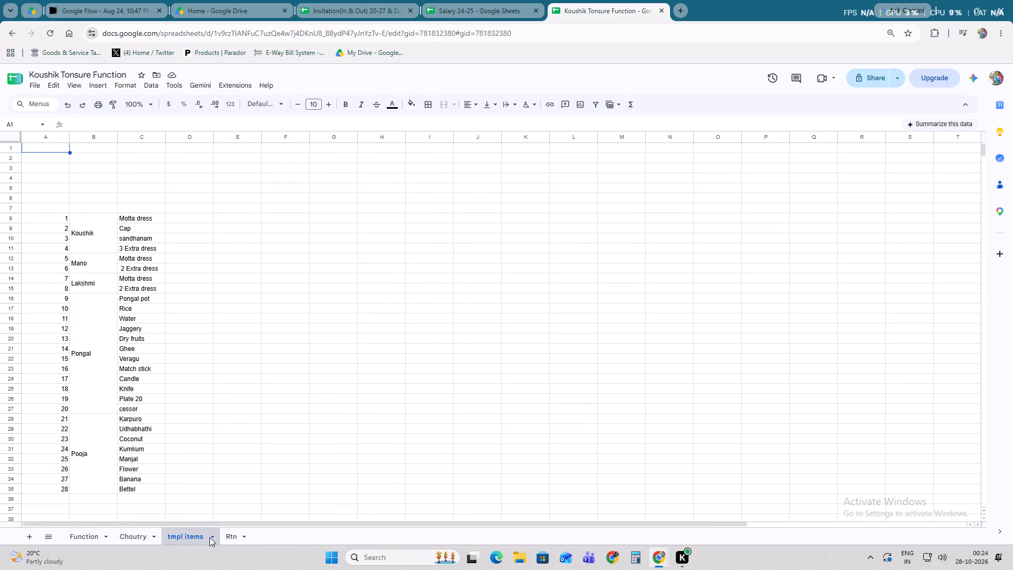
{"action": "left_click", "coordinate": [247, 537]}
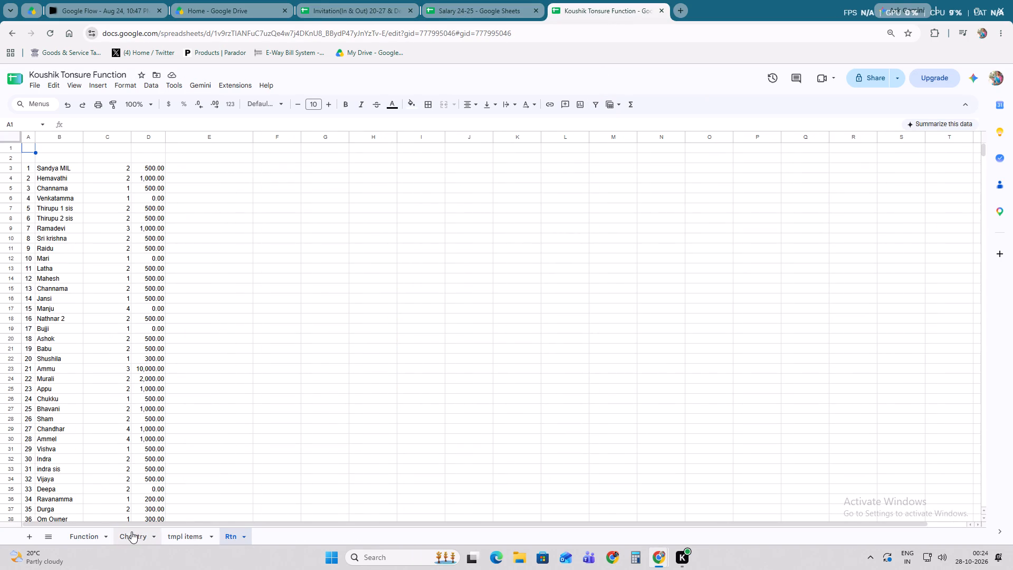
{"action": "left_click", "coordinate": [31, 158]}
{"action": "key", "text": "ctrl+v"}
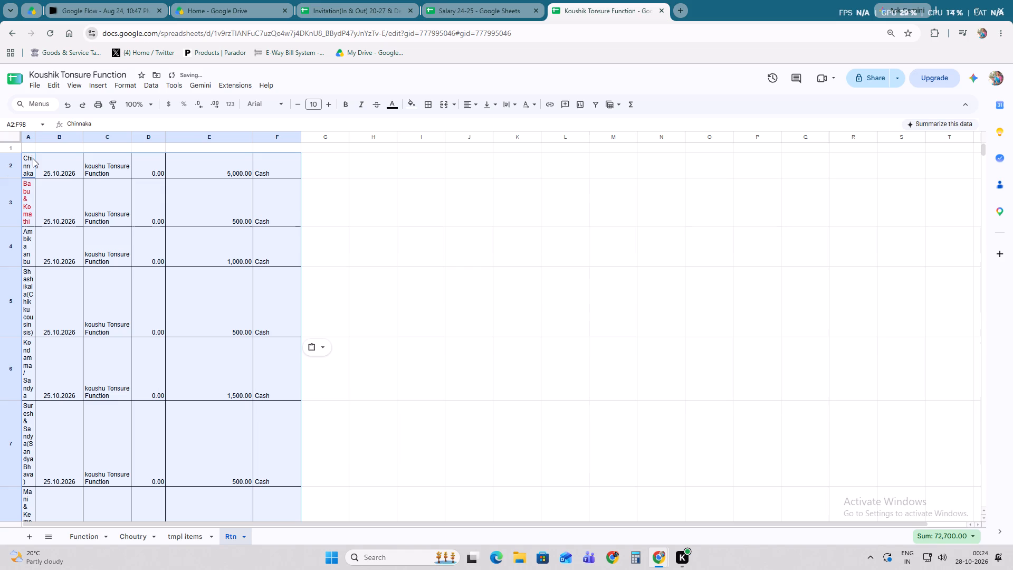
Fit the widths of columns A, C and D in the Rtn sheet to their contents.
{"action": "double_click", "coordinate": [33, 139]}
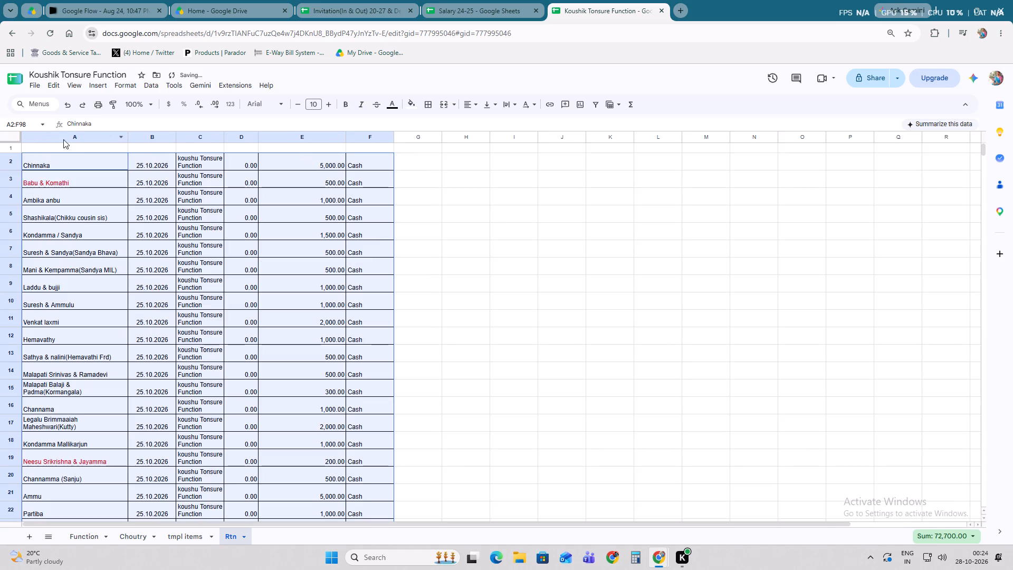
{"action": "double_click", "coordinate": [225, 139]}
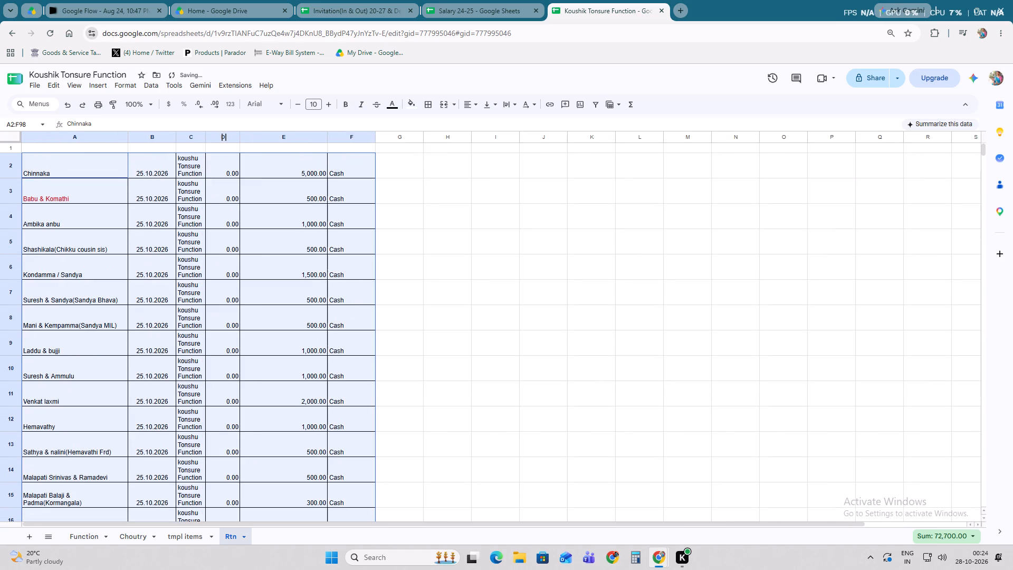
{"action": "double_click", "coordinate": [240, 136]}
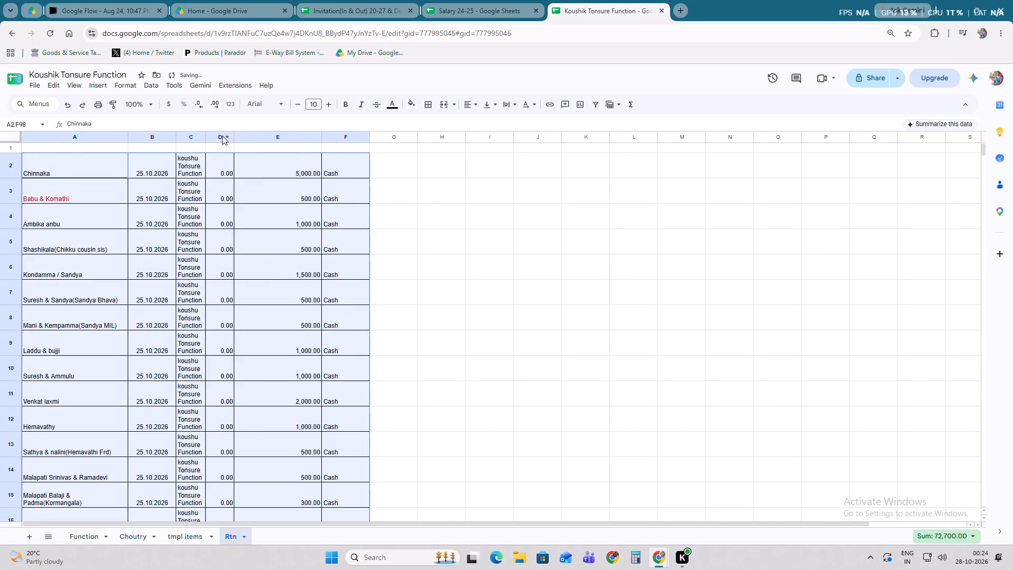
Delete columns B to D, holding the date, function and out amounts, from the Rtn sheet.
{"action": "left_click", "coordinate": [222, 136]}
{"action": "left_click", "coordinate": [189, 138]}
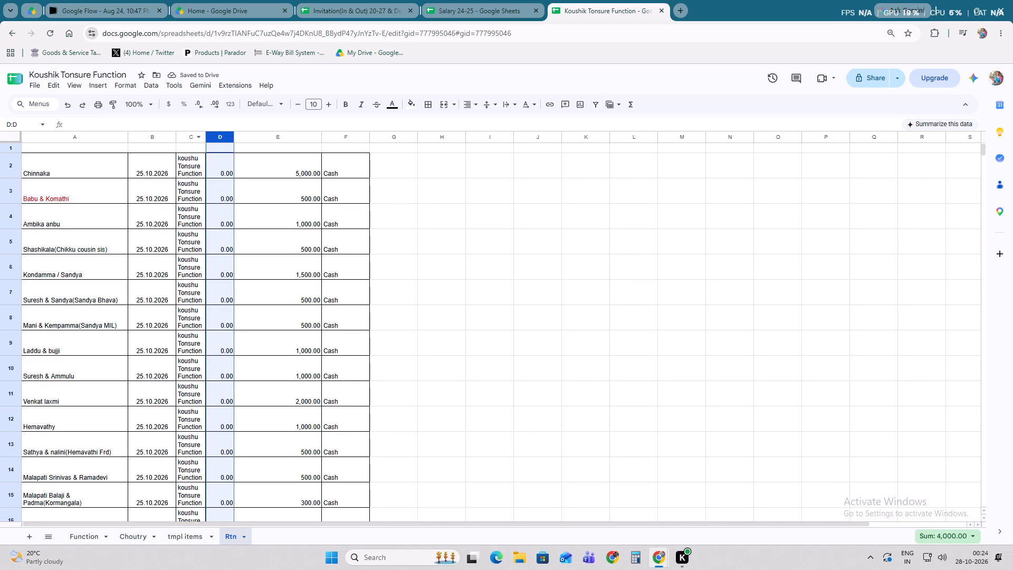
{"action": "left_click_drag", "start_coordinate": [153, 139], "coordinate": [152, 138]}
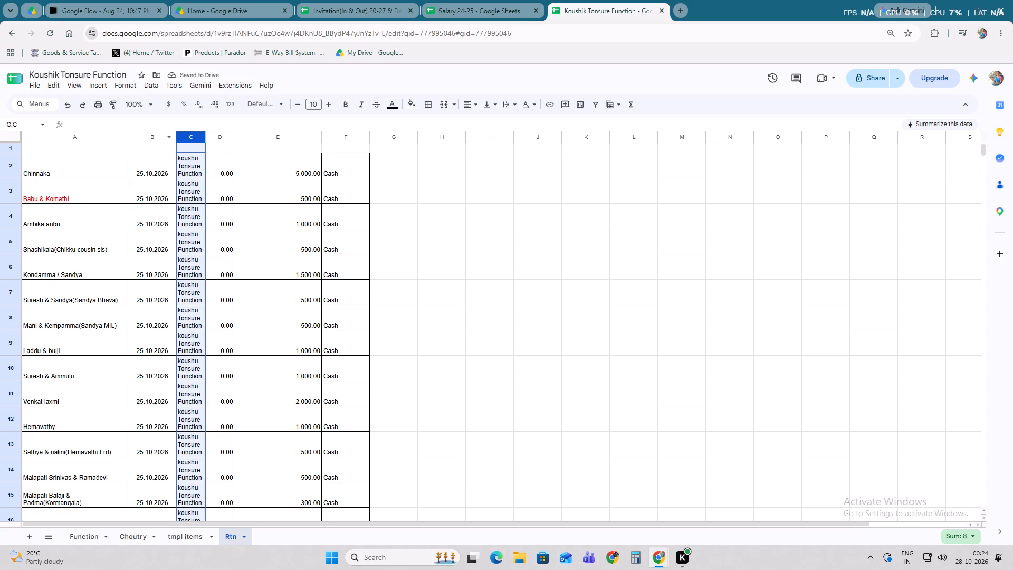
{"action": "left_click_drag", "start_coordinate": [152, 138], "coordinate": [214, 140]}
{"action": "right_click", "coordinate": [214, 140]}
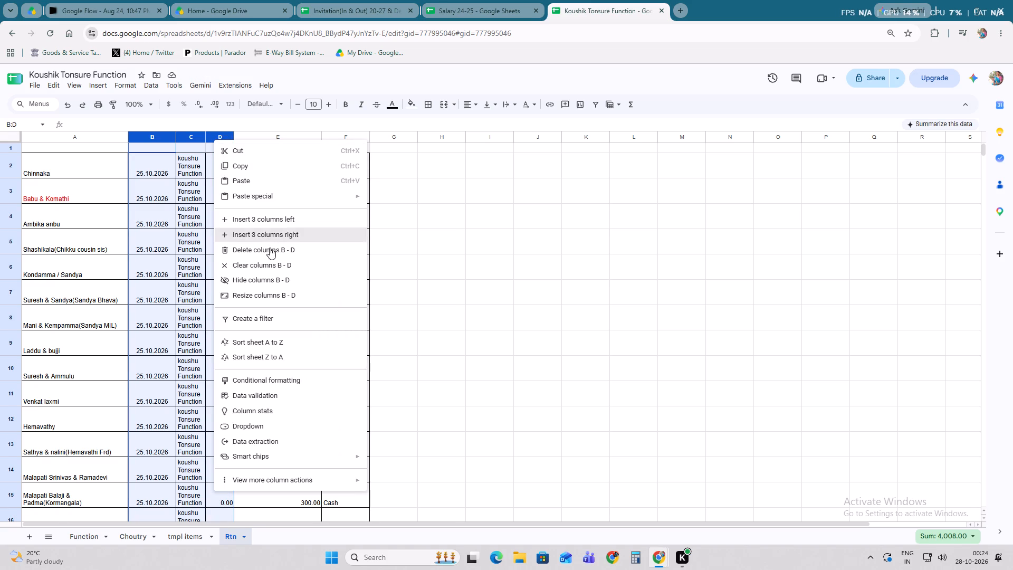
{"action": "left_click", "coordinate": [270, 248]}
{"action": "left_click", "coordinate": [400, 267]}
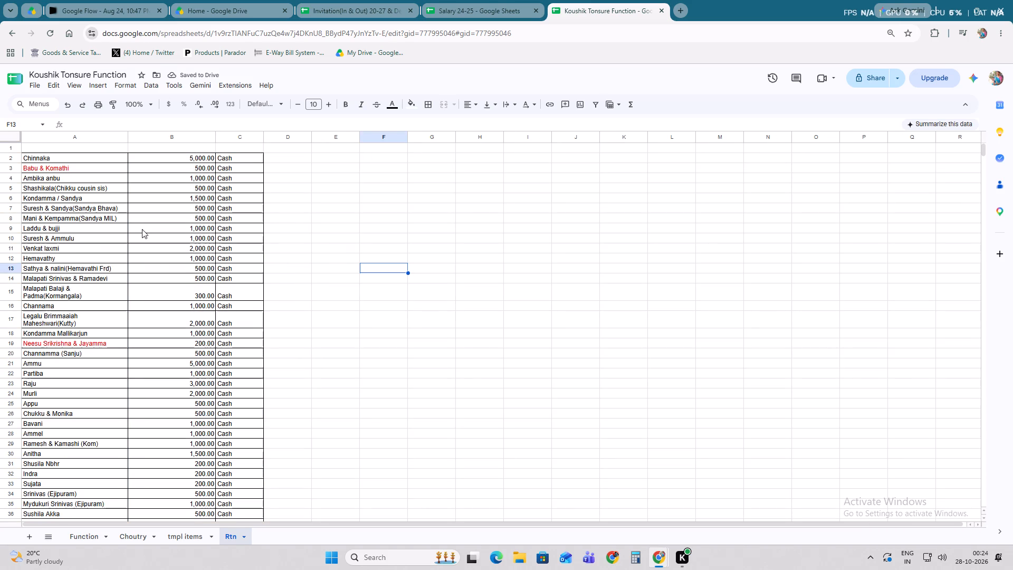
Adjust all columns of the Rtn sheet together to one uniform, moderately wide width.
{"action": "double_click", "coordinate": [216, 134]}
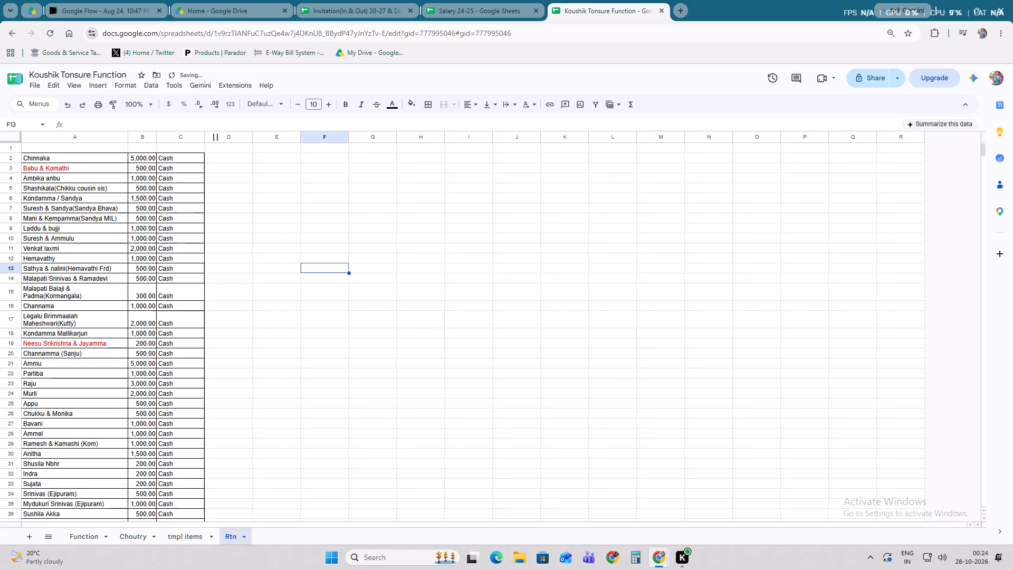
{"action": "left_click", "coordinate": [7, 134]}
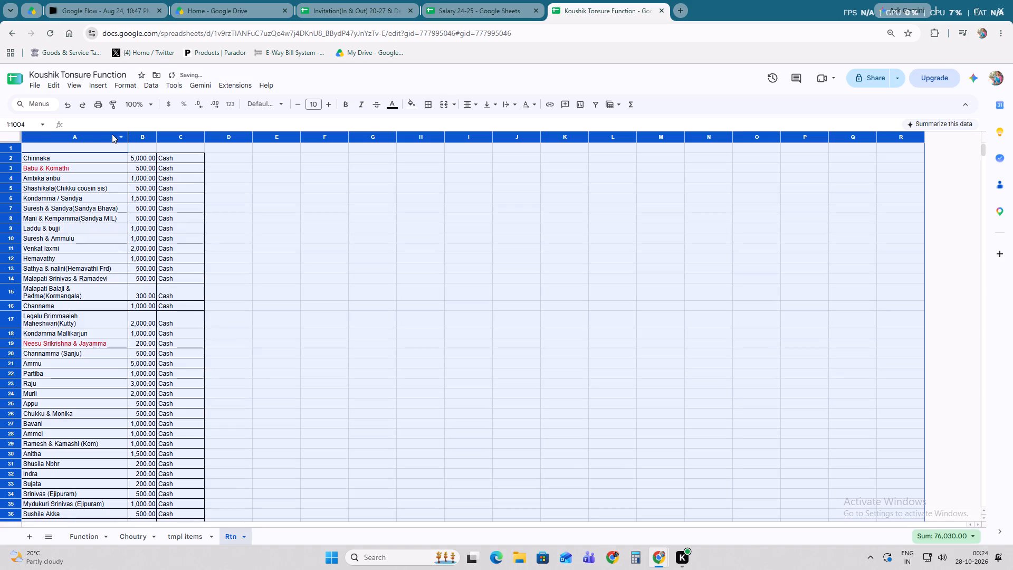
{"action": "left_click_drag", "start_coordinate": [128, 134], "coordinate": [407, 144]}
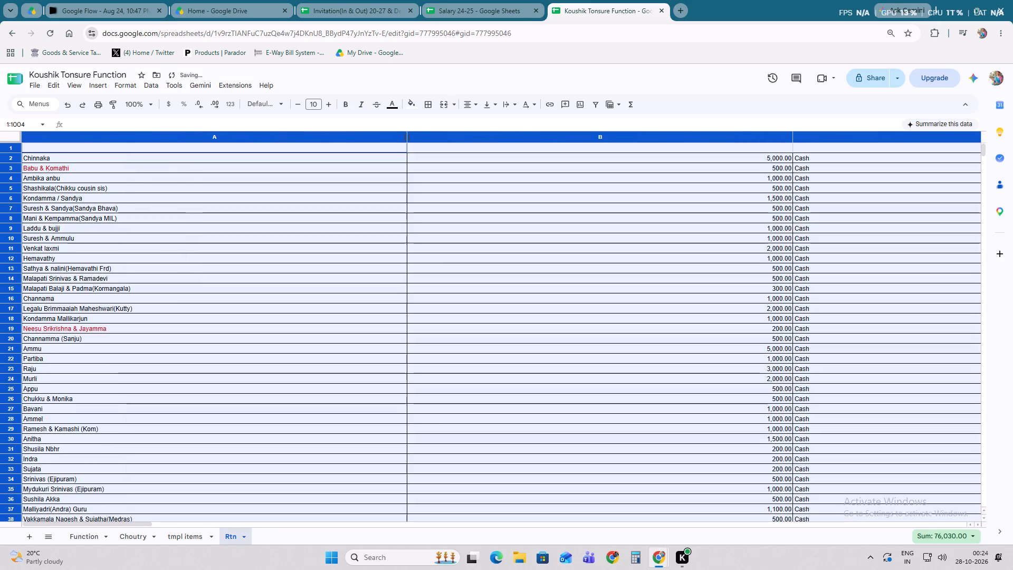
{"action": "left_click_drag", "start_coordinate": [405, 139], "coordinate": [155, 146]}
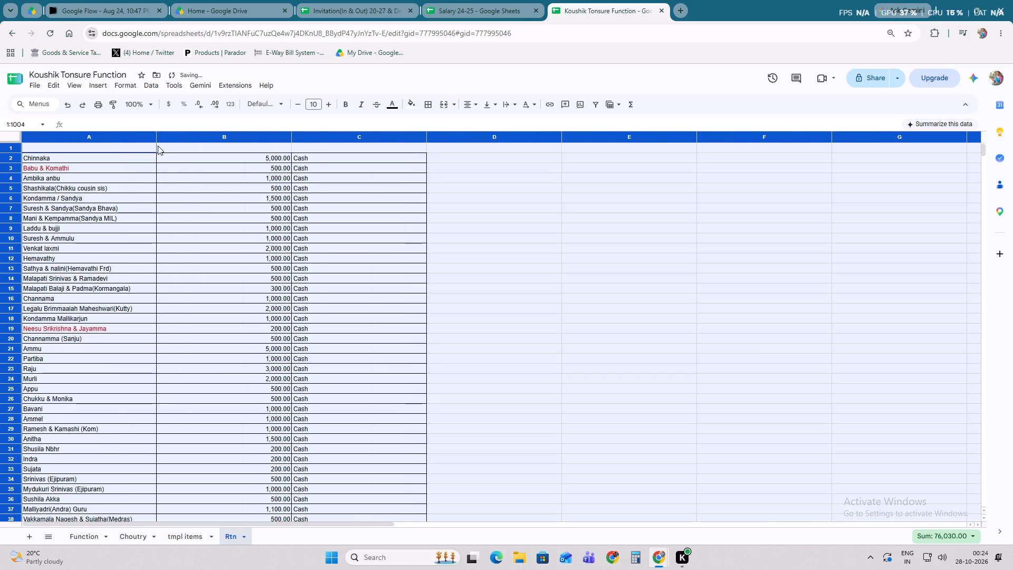
{"action": "double_click", "coordinate": [291, 137]}
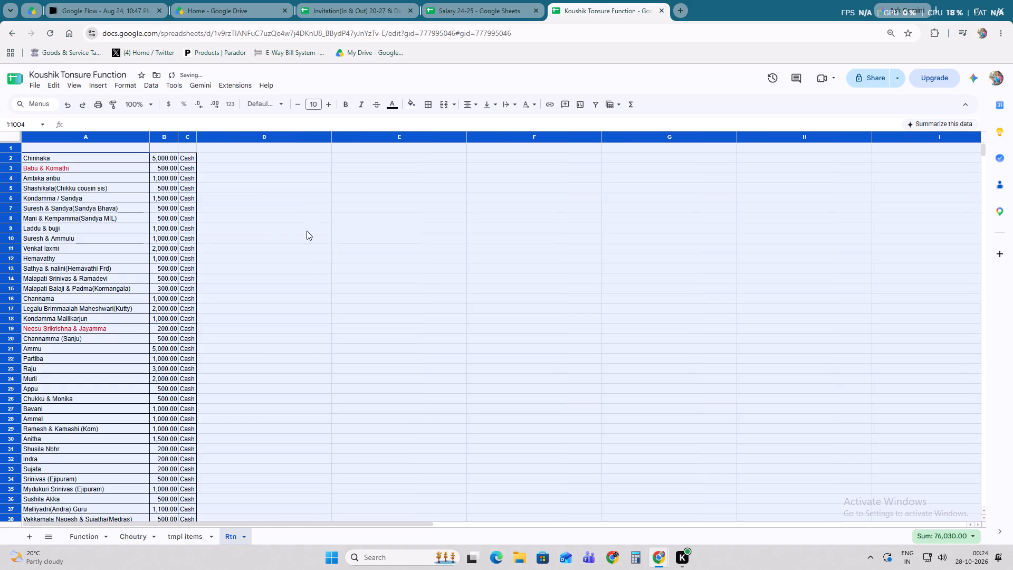
{"action": "left_click_drag", "start_coordinate": [196, 134], "coordinate": [206, 132]}
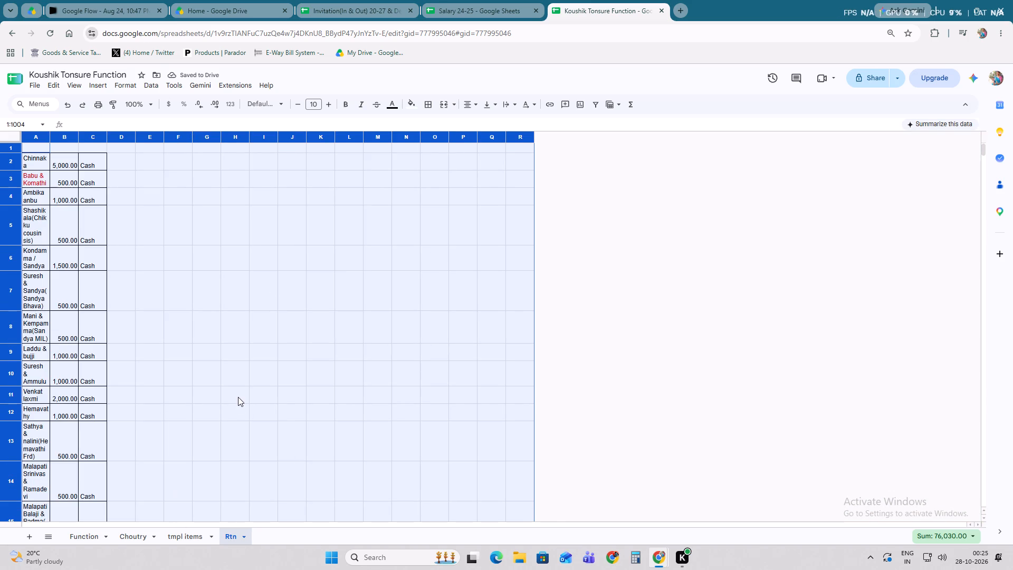
{"action": "left_click_drag", "start_coordinate": [77, 134], "coordinate": [148, 141]}
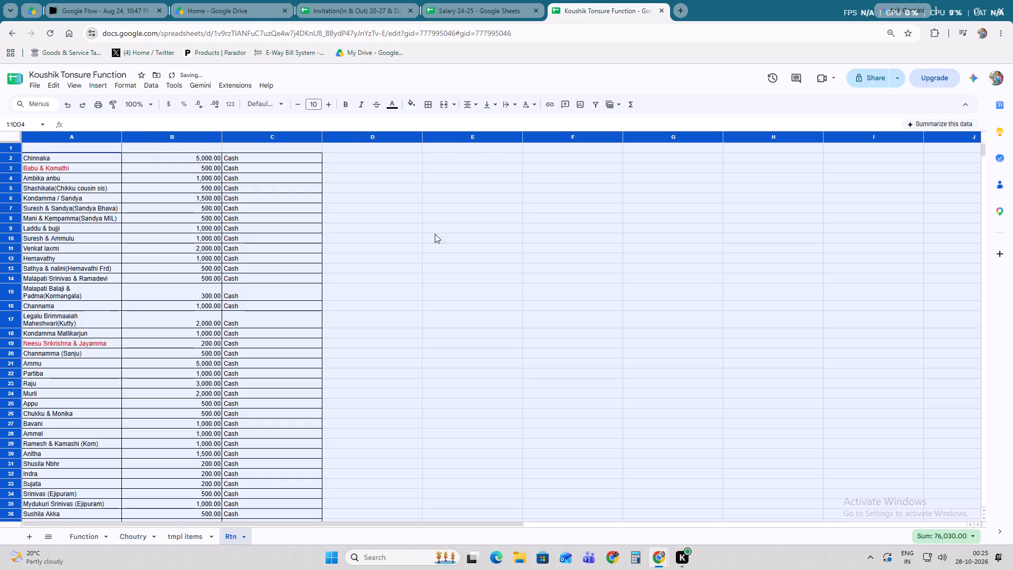
Widen column A of the Rtn sheet so that long guest names fit on one line.
{"action": "left_click", "coordinate": [481, 243]}
{"action": "left_click_drag", "start_coordinate": [120, 137], "coordinate": [139, 136]}
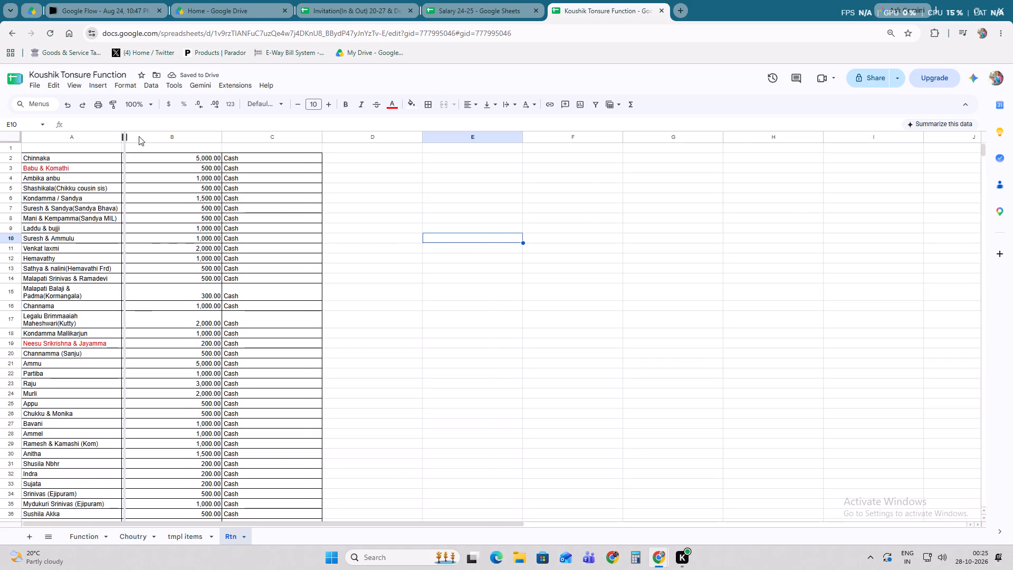
{"action": "left_click_drag", "start_coordinate": [139, 136], "coordinate": [186, 140]}
Insert one blank column before the guest names in the Rtn sheet.
{"action": "left_click", "coordinate": [101, 142]}
{"action": "left_click", "coordinate": [101, 140]}
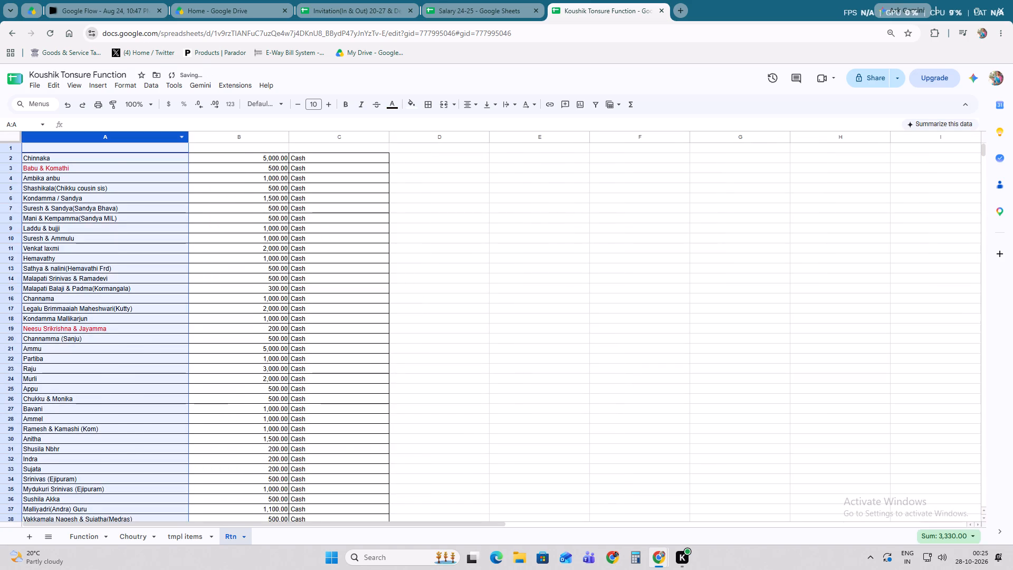
{"action": "right_click", "coordinate": [101, 140]}
{"action": "left_click", "coordinate": [157, 214]}
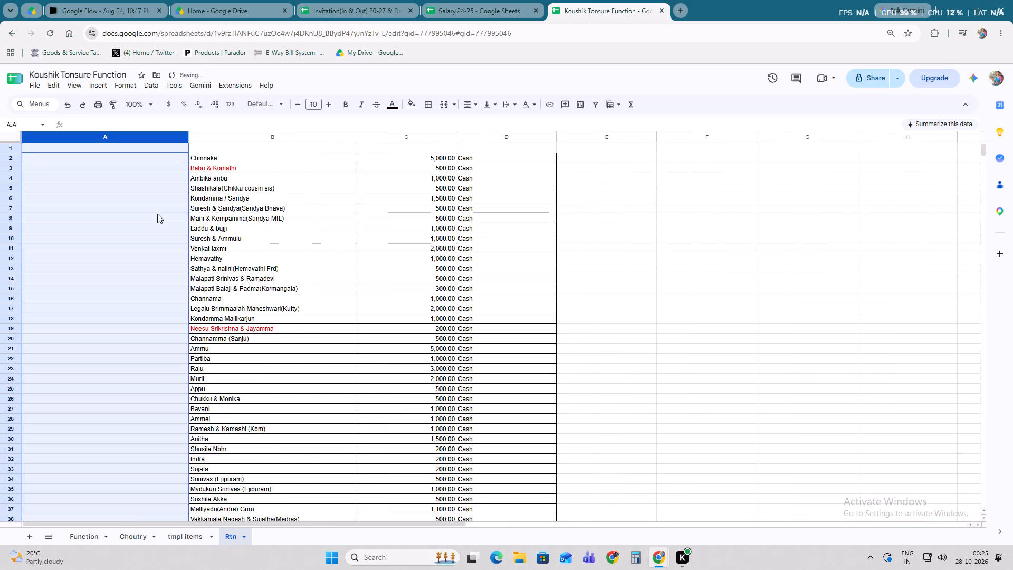
{"action": "left_click", "coordinate": [400, 240]}
Fit the widths of amount column C and cash column D to their contents.
{"action": "double_click", "coordinate": [456, 137]}
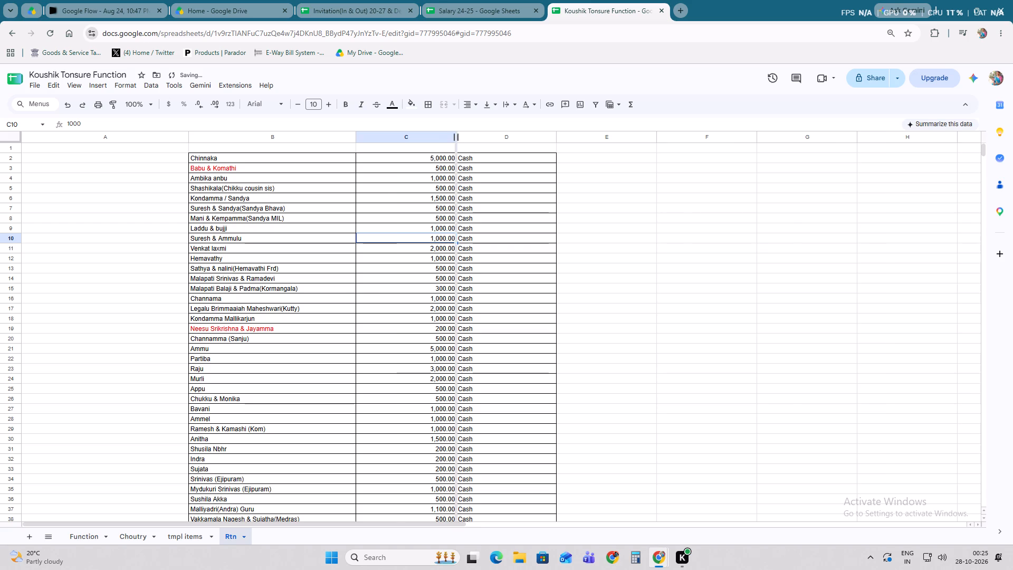
{"action": "double_click", "coordinate": [484, 137]}
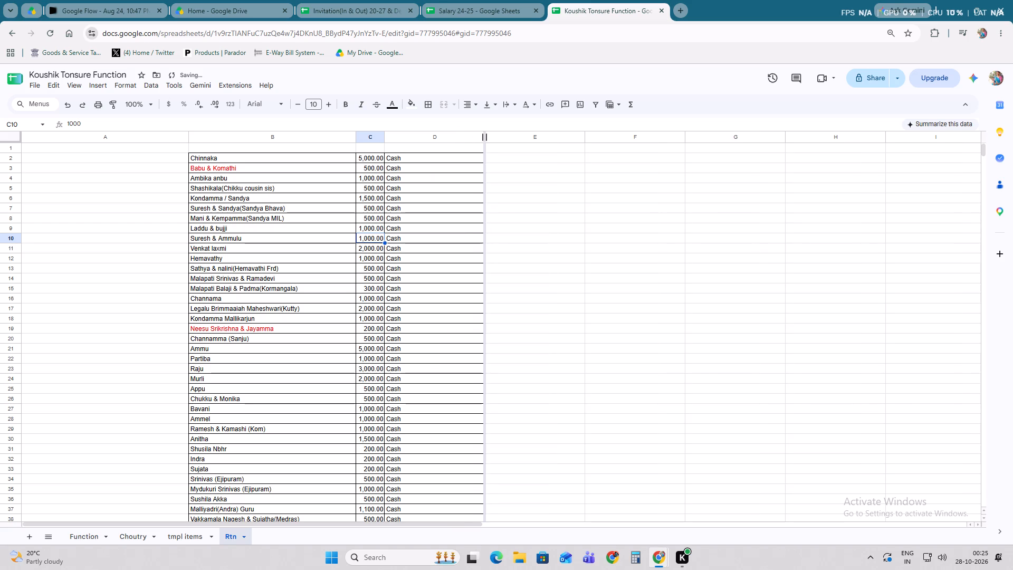
{"action": "left_click", "coordinate": [476, 273]}
Set the fill colour of the entire Rtn sheet to white, replacing the highlighted rows.
{"action": "scroll", "coordinate": [470, 257], "scroll_direction": "down", "scroll_amount": 3}
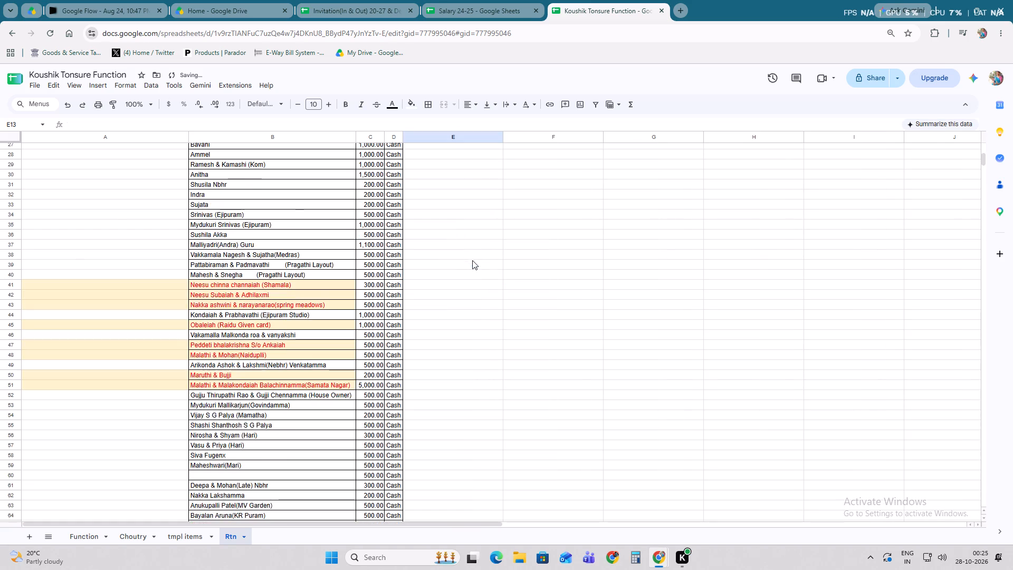
{"action": "scroll", "coordinate": [472, 260], "scroll_direction": "down", "scroll_amount": 3}
{"action": "scroll", "coordinate": [480, 260], "scroll_direction": "up", "scroll_amount": 7}
{"action": "left_click", "coordinate": [13, 136]}
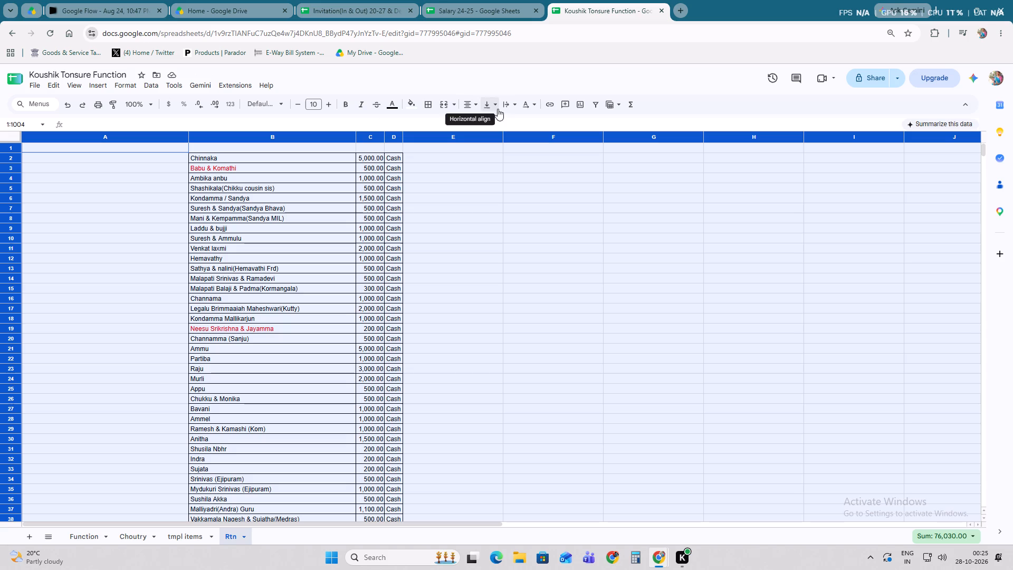
{"action": "left_click", "coordinate": [409, 106]}
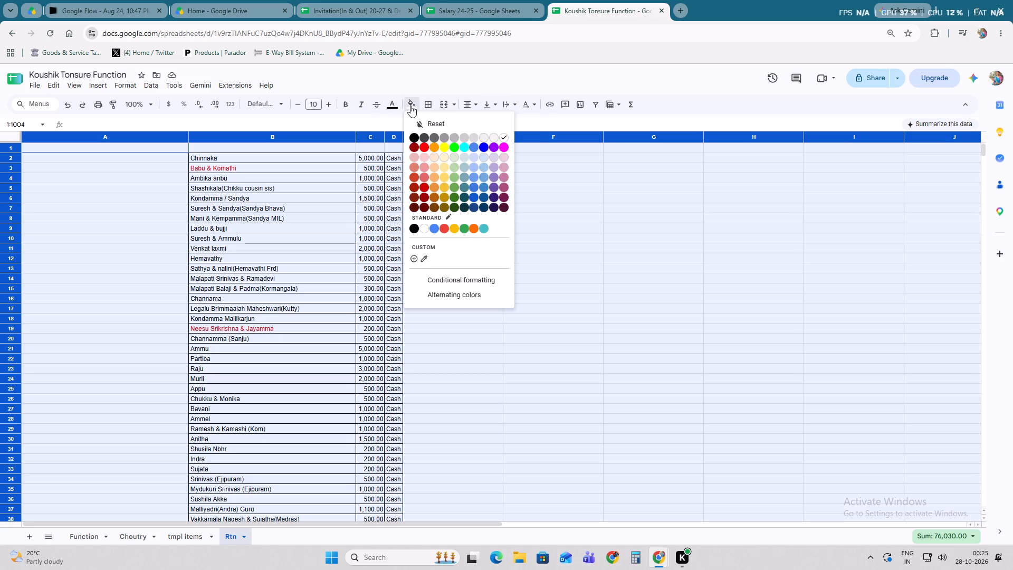
{"action": "left_click", "coordinate": [503, 138]}
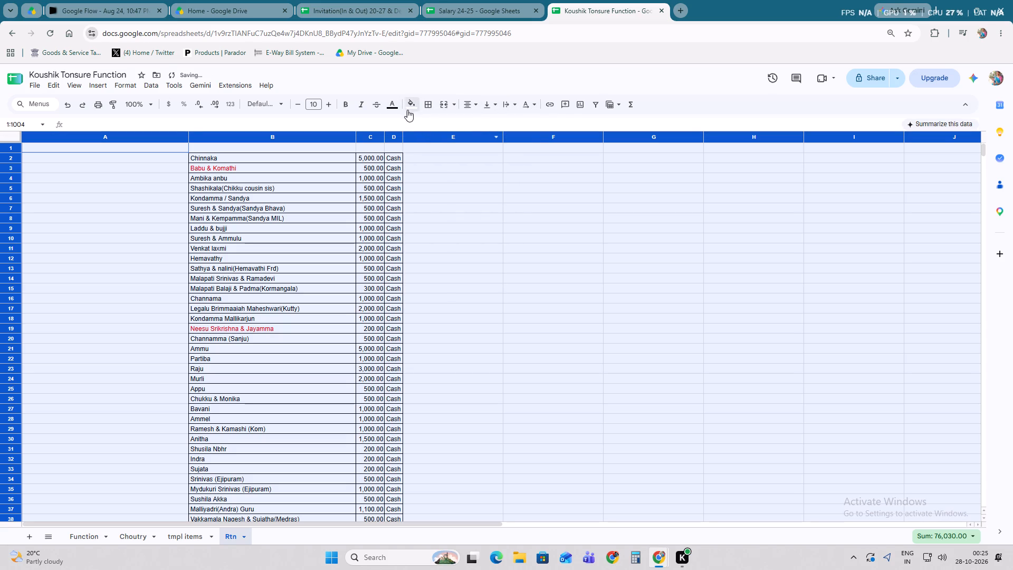
Set the text colour of the entire Rtn sheet to black.
{"action": "left_click", "coordinate": [388, 104]}
{"action": "left_click", "coordinate": [487, 136]}
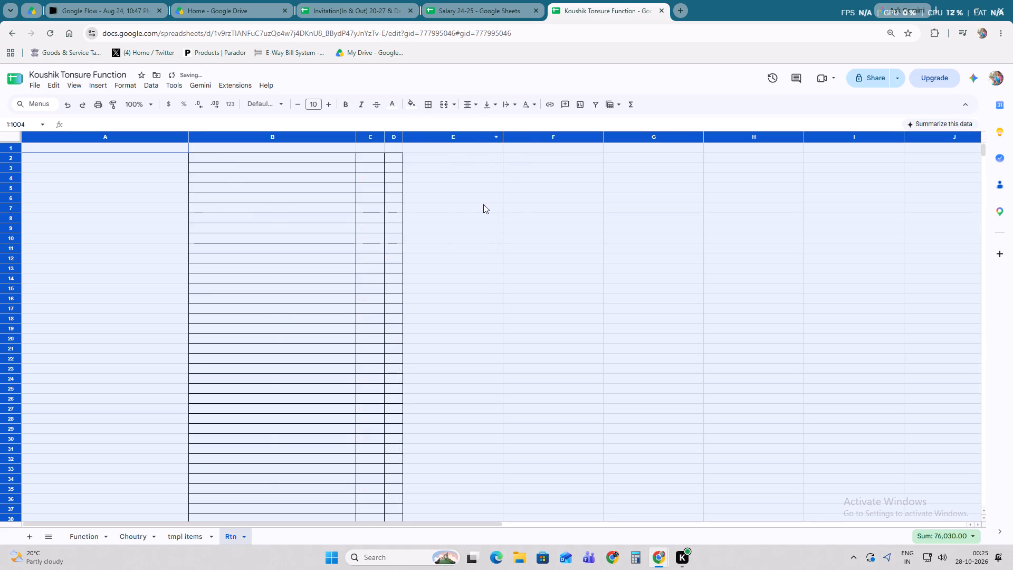
{"action": "left_click", "coordinate": [399, 104]}
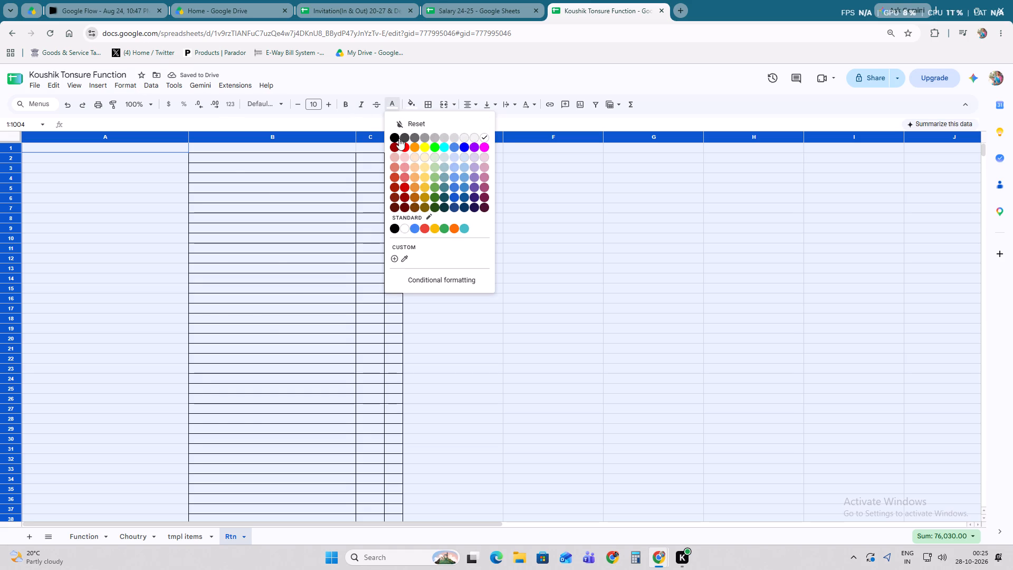
{"action": "left_click", "coordinate": [396, 138]}
Remove the leftover serial numbers 52 to 96 below the guest list, covering rows 99 to 157 of the Rtn sheet.
{"action": "scroll", "coordinate": [395, 255], "scroll_direction": "down", "scroll_amount": 6}
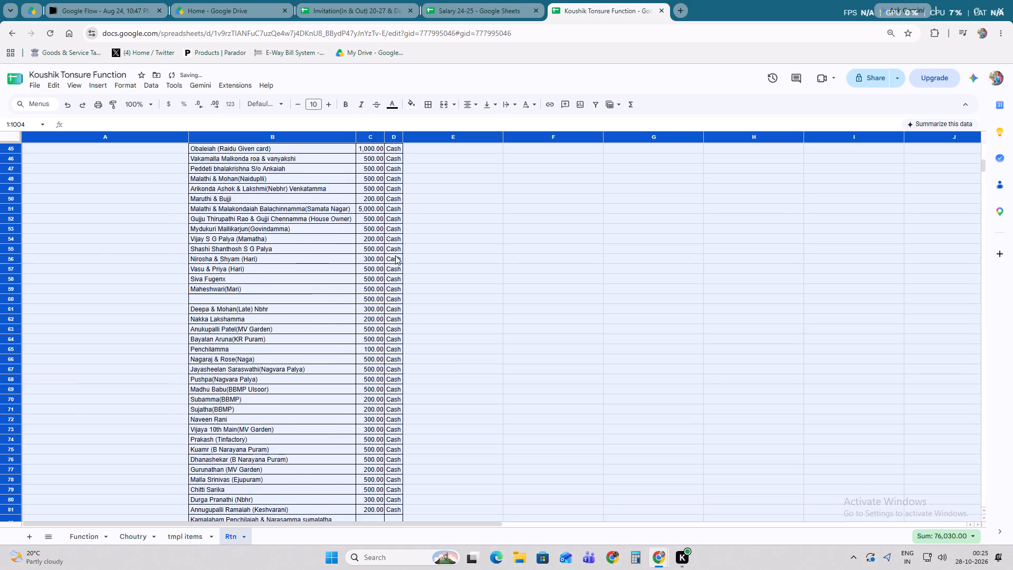
{"action": "scroll", "coordinate": [395, 255], "scroll_direction": "down", "scroll_amount": 5}
{"action": "scroll", "coordinate": [350, 290], "scroll_direction": "up", "scroll_amount": 3}
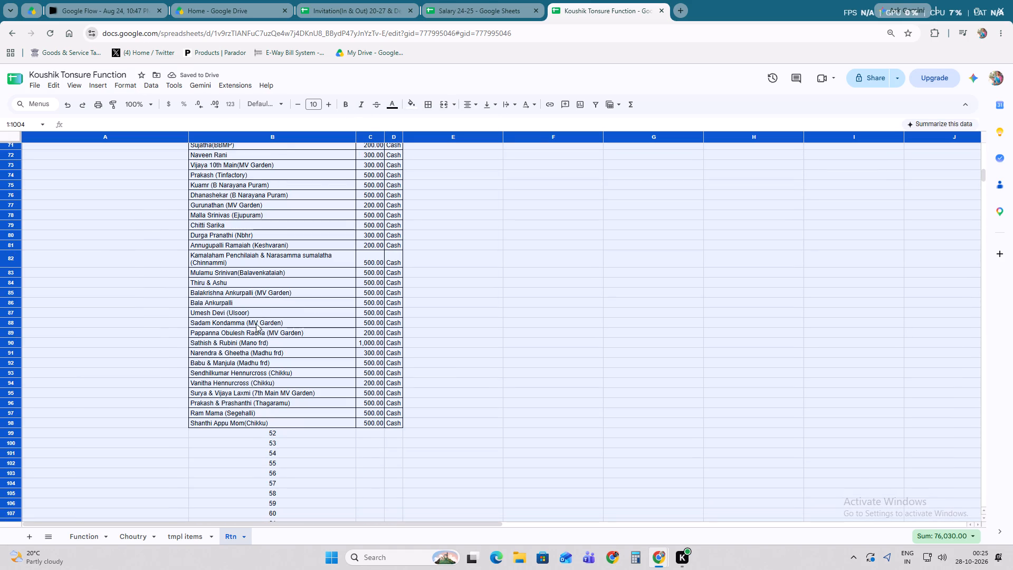
{"action": "scroll", "coordinate": [256, 325], "scroll_direction": "down", "scroll_amount": 1}
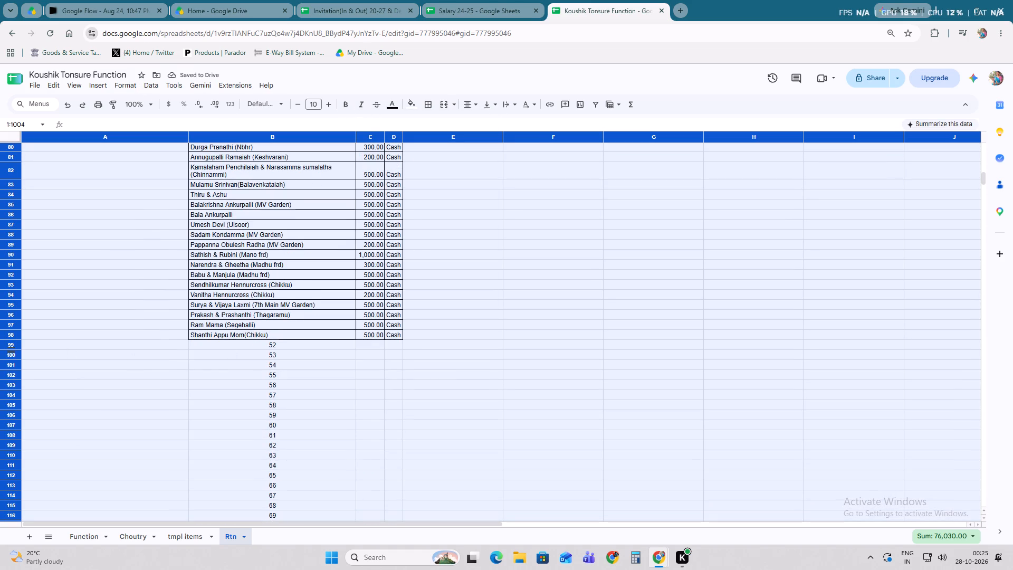
{"action": "left_click", "coordinate": [12, 347]}
{"action": "left_click", "coordinate": [87, 378]}
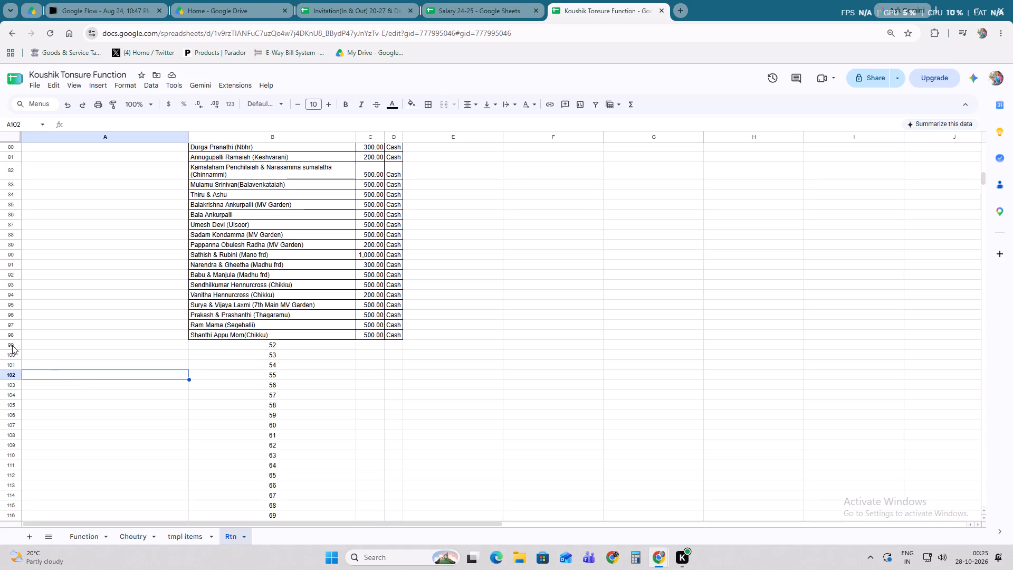
{"action": "left_click_drag", "start_coordinate": [12, 345], "coordinate": [3, 347]}
{"action": "right_click", "coordinate": [3, 347]}
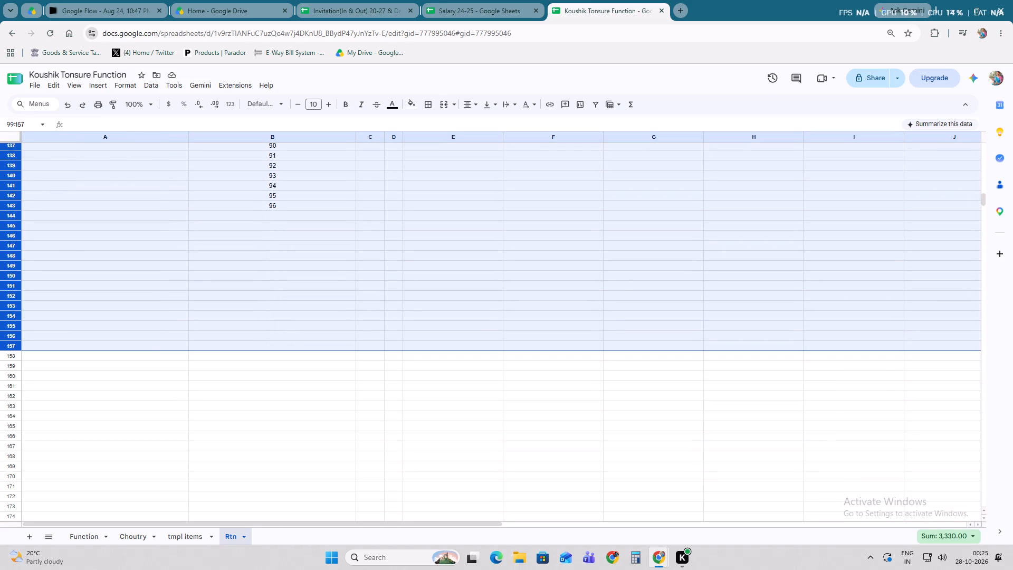
{"action": "left_click", "coordinate": [30, 201]}
{"action": "left_click", "coordinate": [366, 339]}
Insert 28 blank rows above the first guest entry in row 2 of the Rtn sheet, in four batches of seven.
{"action": "scroll", "coordinate": [287, 442], "scroll_direction": "up", "scroll_amount": 3}
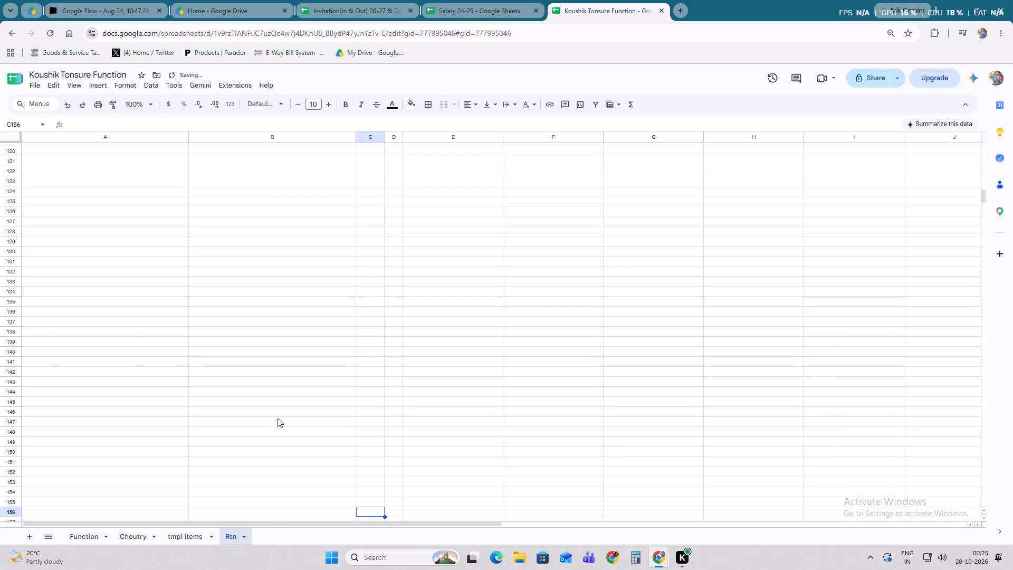
{"action": "scroll", "coordinate": [278, 418], "scroll_direction": "up", "scroll_amount": 5}
{"action": "scroll", "coordinate": [256, 370], "scroll_direction": "up", "scroll_amount": 18}
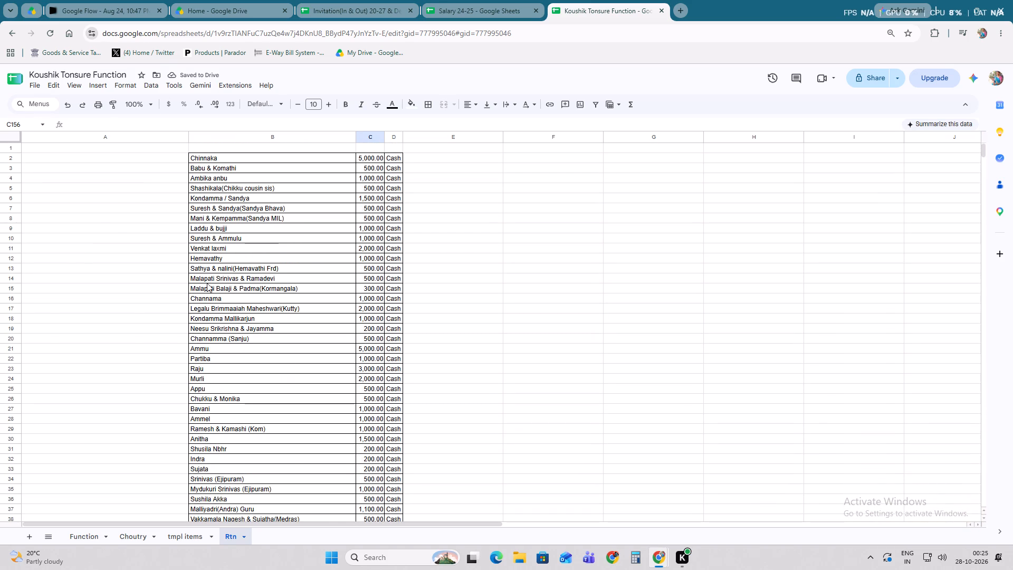
{"action": "left_click_drag", "start_coordinate": [9, 158], "coordinate": [14, 216]}
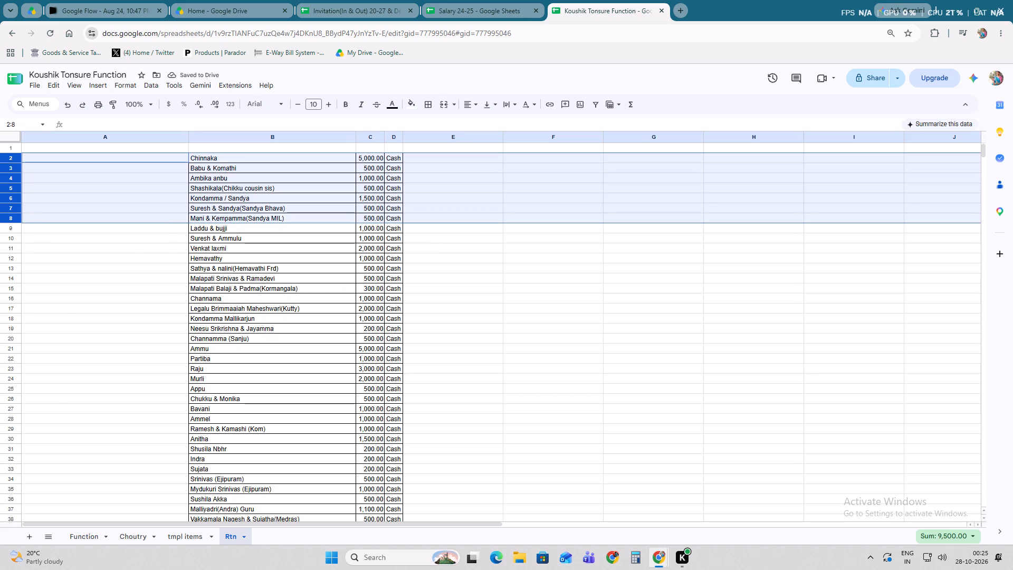
{"action": "right_click", "coordinate": [14, 216]}
{"action": "left_click", "coordinate": [56, 298]}
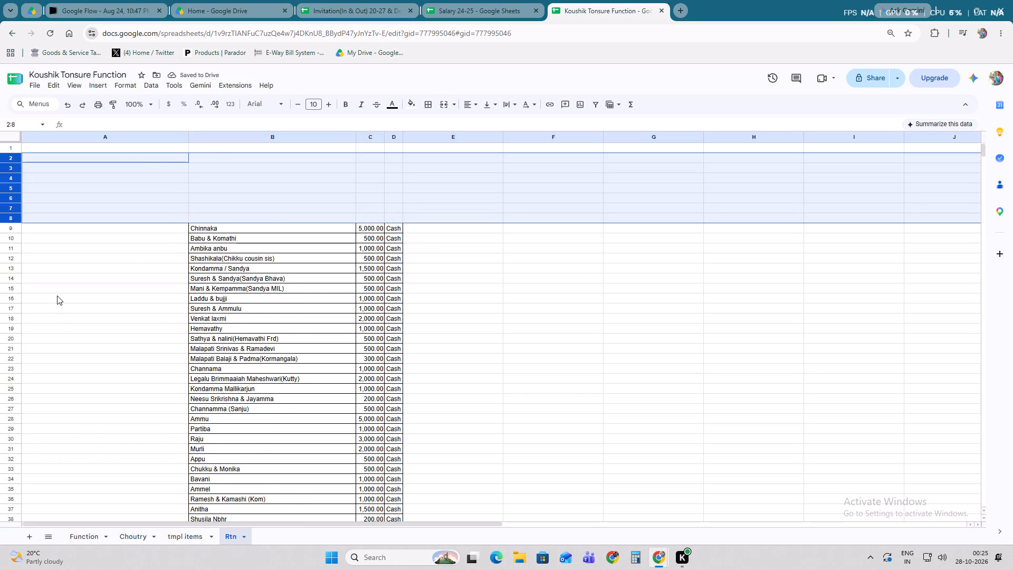
{"action": "key", "text": "F4"}
{"action": "key", "text": "F4"}
{"action": "key", "text": "F4"}
{"action": "left_click", "coordinate": [106, 294]}
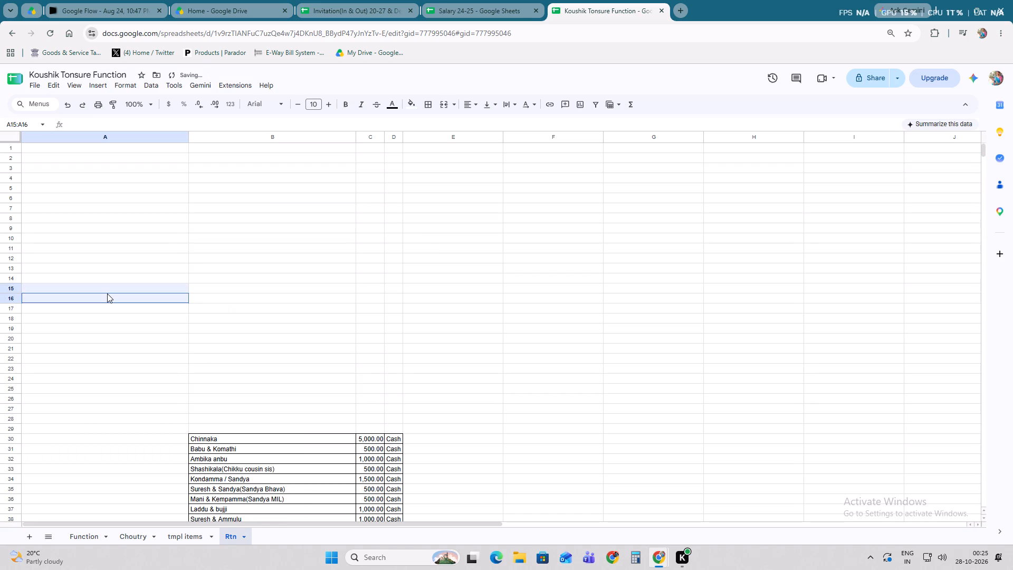
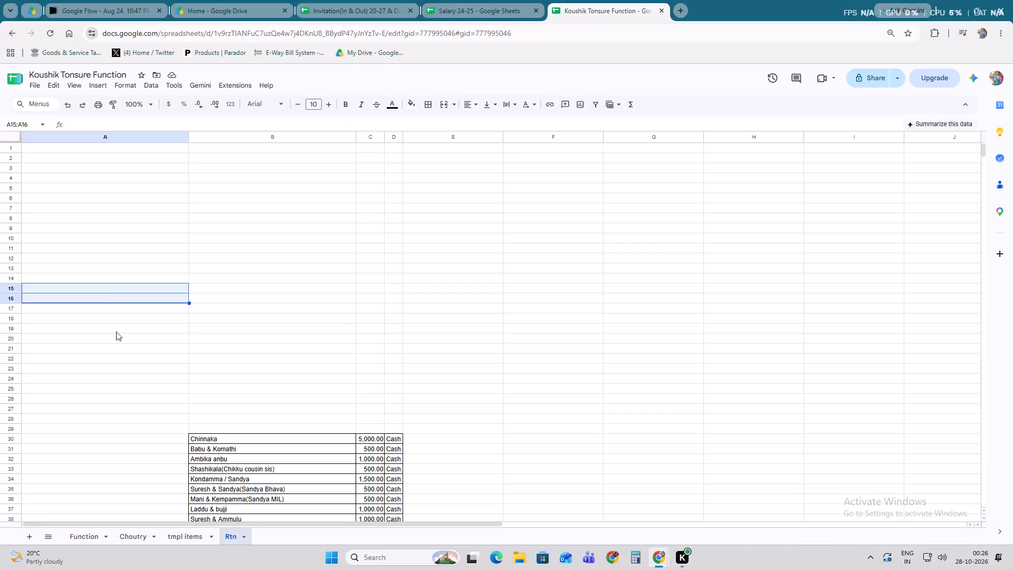
Move the Ambika guest entry from row 32 up to blank row 3 of the Rtn sheet.
{"action": "left_click", "coordinate": [6, 459]}
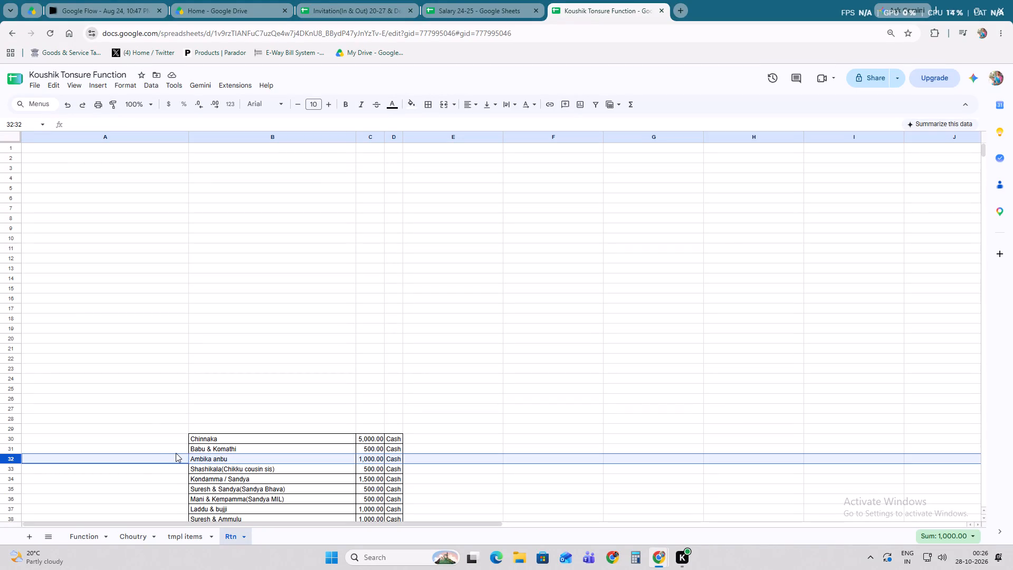
{"action": "left_click_drag", "start_coordinate": [260, 453], "coordinate": [260, 382]}
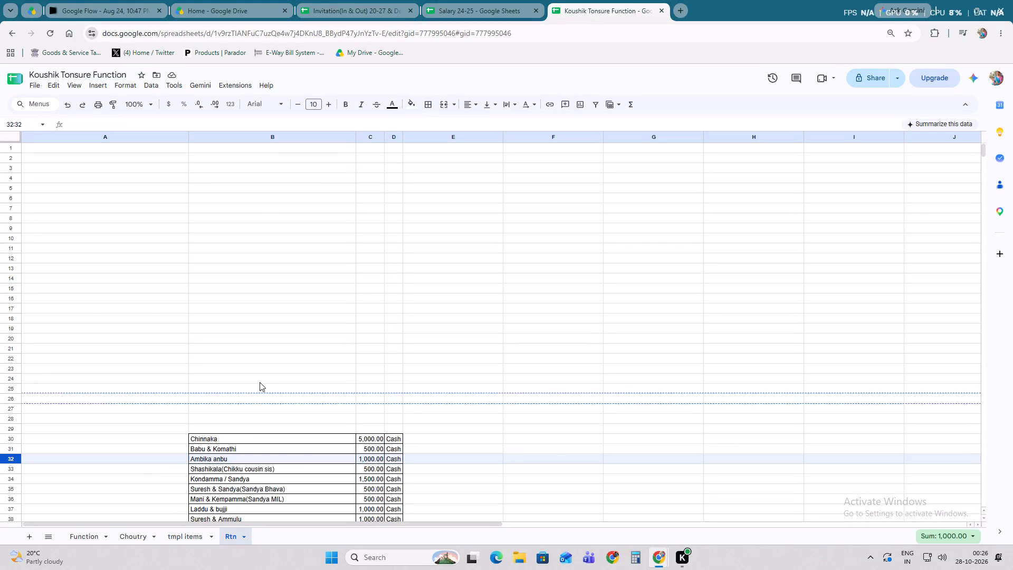
{"action": "left_click_drag", "start_coordinate": [260, 382], "coordinate": [259, 166]}
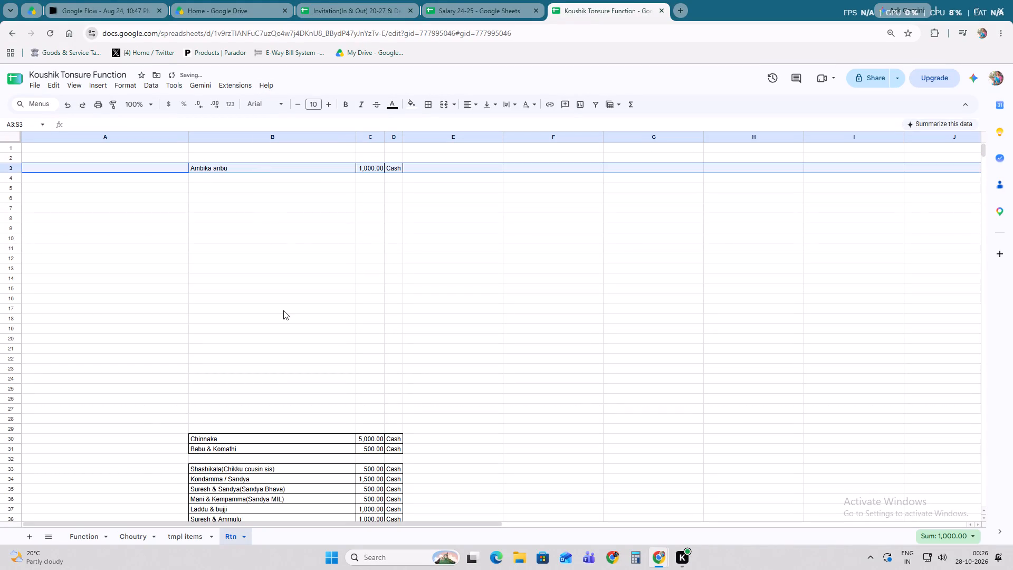
{"action": "left_click", "coordinate": [283, 310]}
Search the sheet for "lak" and move the Lakshamma guest entry from row 90 to row 4.
{"action": "key", "text": "ctrl+f"}
{"action": "type", "text": "la"}
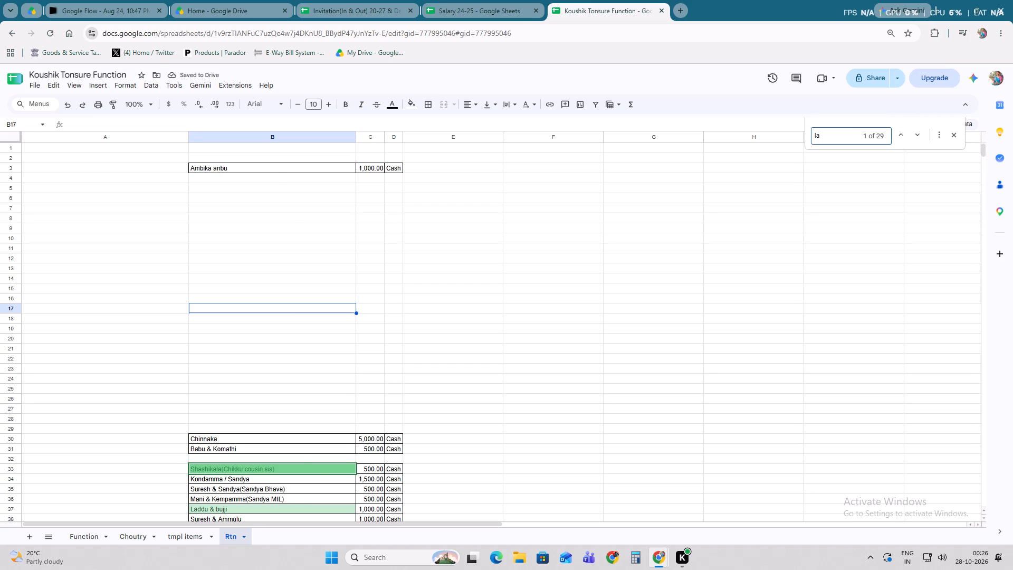
{"action": "key", "text": "k"}
{"action": "scroll", "coordinate": [283, 309], "scroll_direction": "down", "scroll_amount": 2}
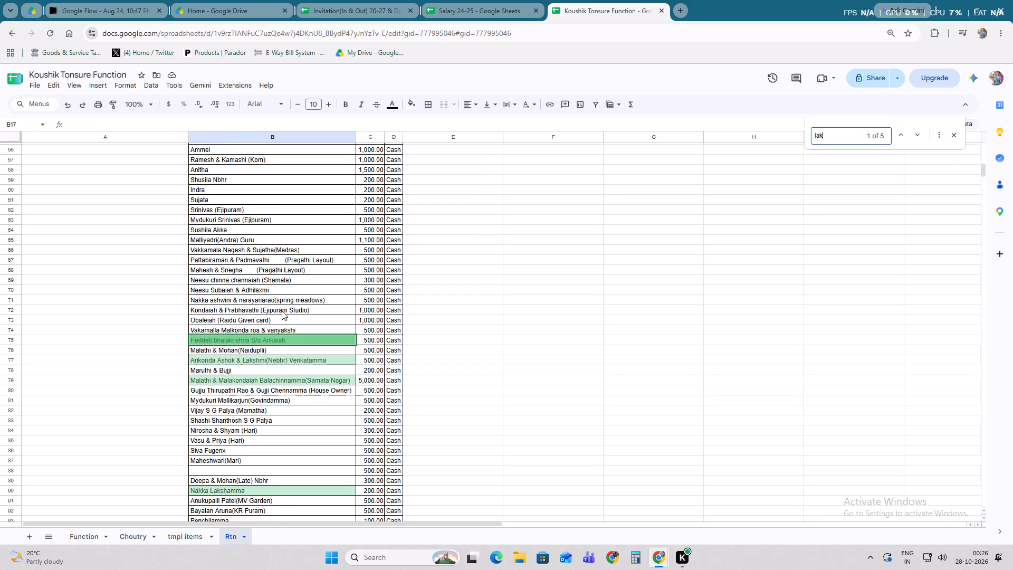
{"action": "left_click", "coordinate": [12, 490]}
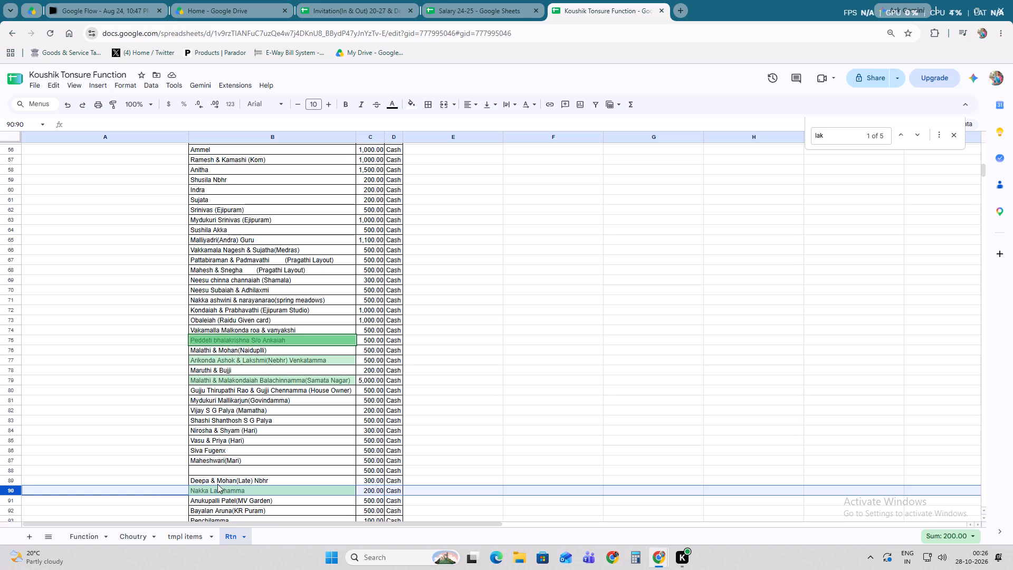
{"action": "left_click_drag", "start_coordinate": [216, 486], "coordinate": [215, 123]}
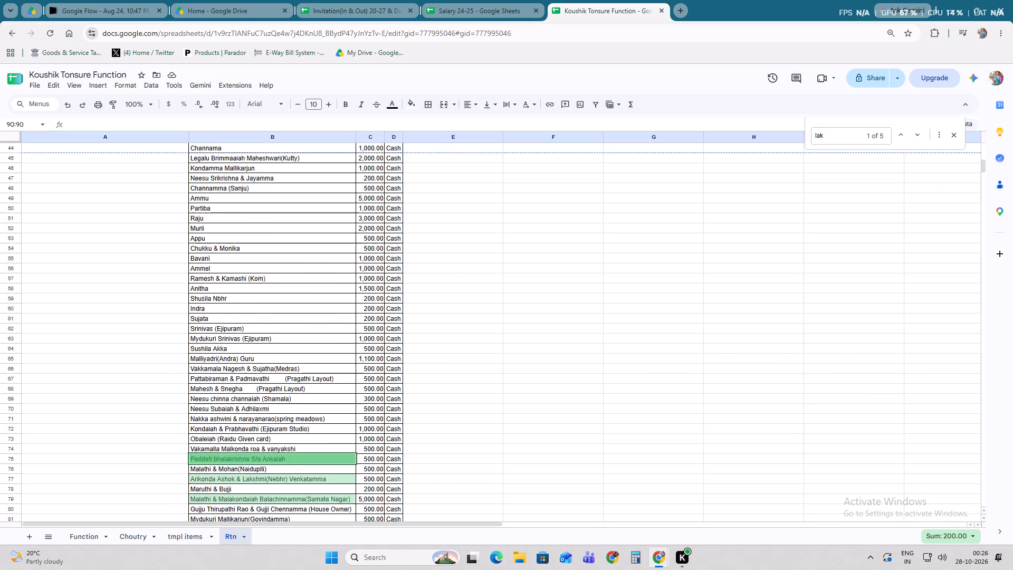
{"action": "left_click_drag", "start_coordinate": [215, 123], "coordinate": [233, 168]}
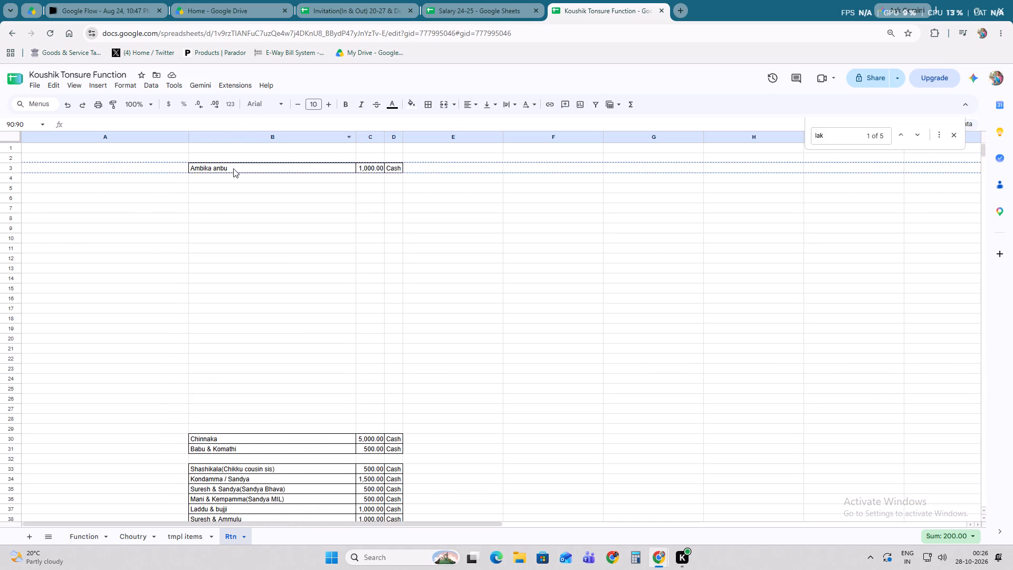
{"action": "left_click_drag", "start_coordinate": [233, 168], "coordinate": [233, 180]}
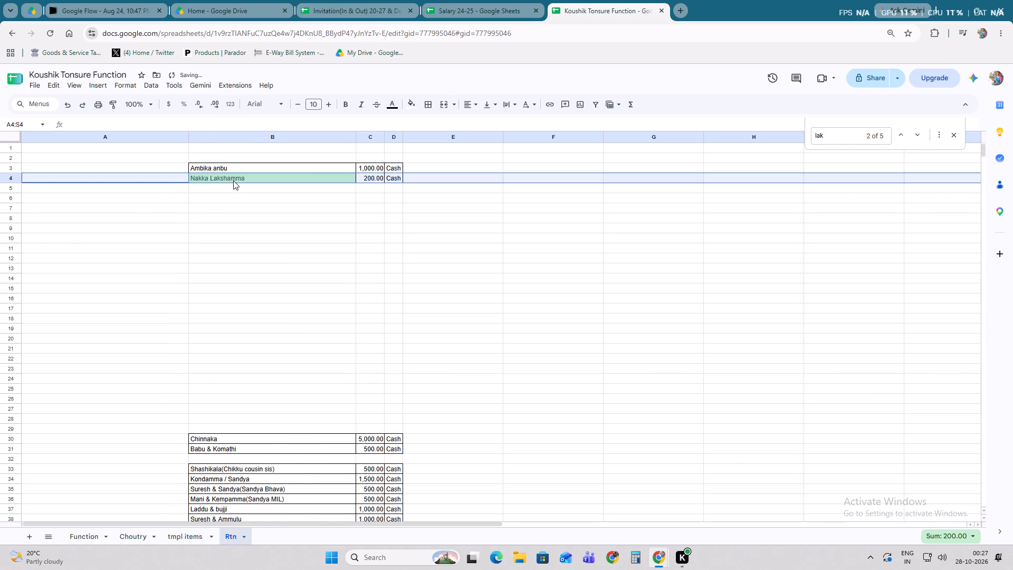
{"action": "left_click", "coordinate": [272, 191]}
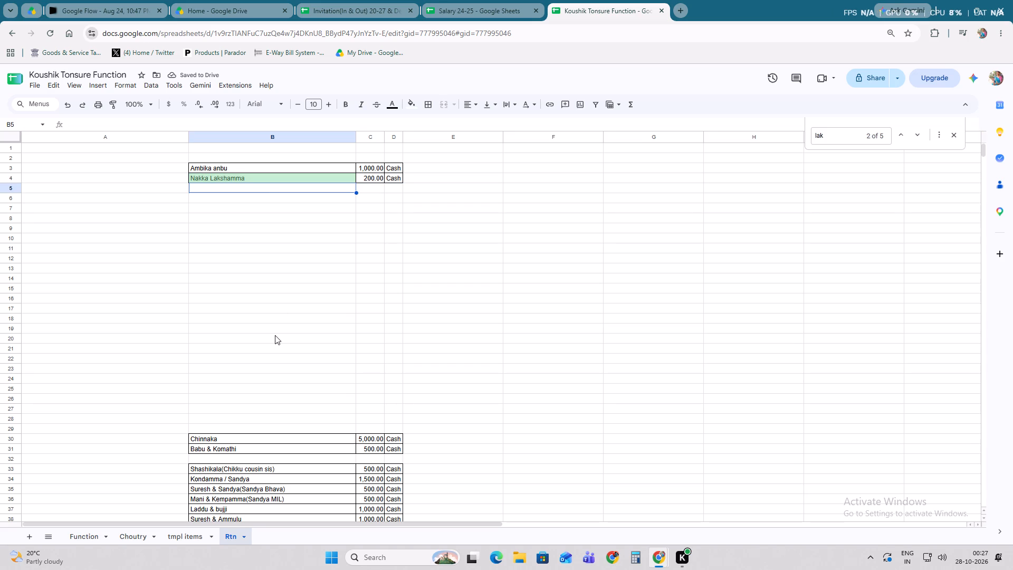
Search the sheet for "pate" and move the MV Garden guest entry from row 91 to row 5.
{"action": "key", "text": "ctrl+f"}
{"action": "type", "text": "pat"}
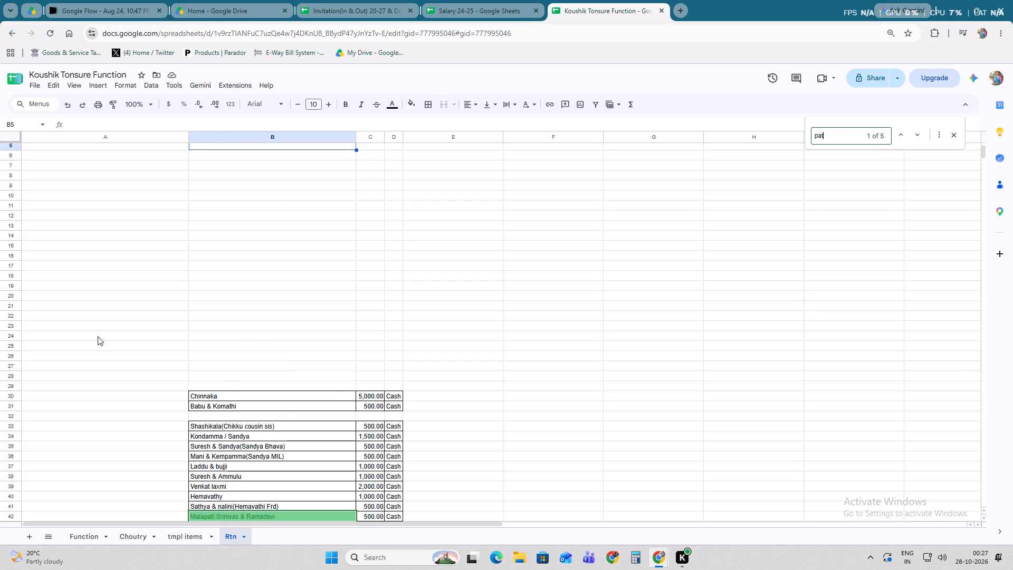
{"action": "key", "text": "e"}
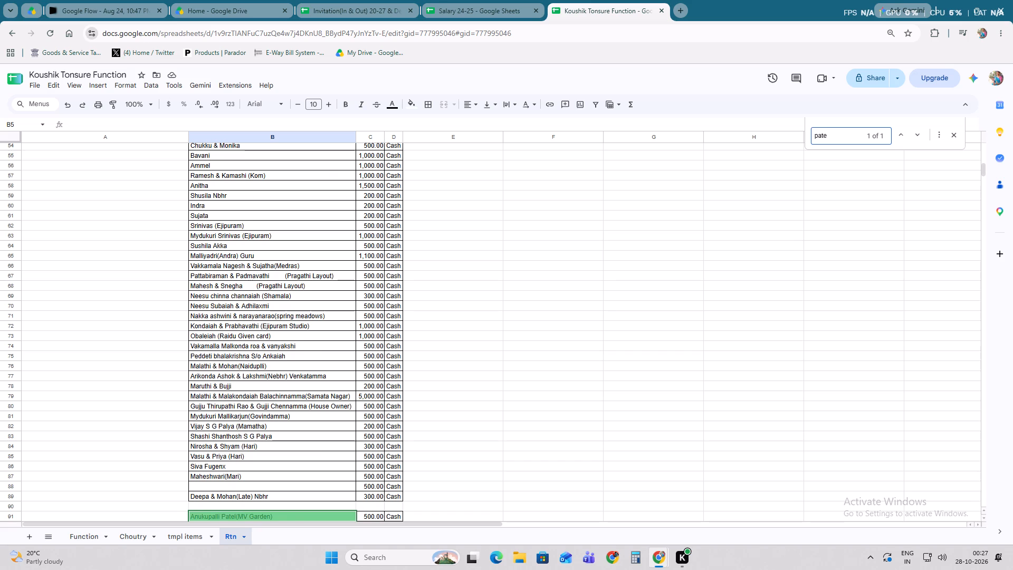
{"action": "scroll", "coordinate": [98, 336], "scroll_direction": "down", "scroll_amount": 1}
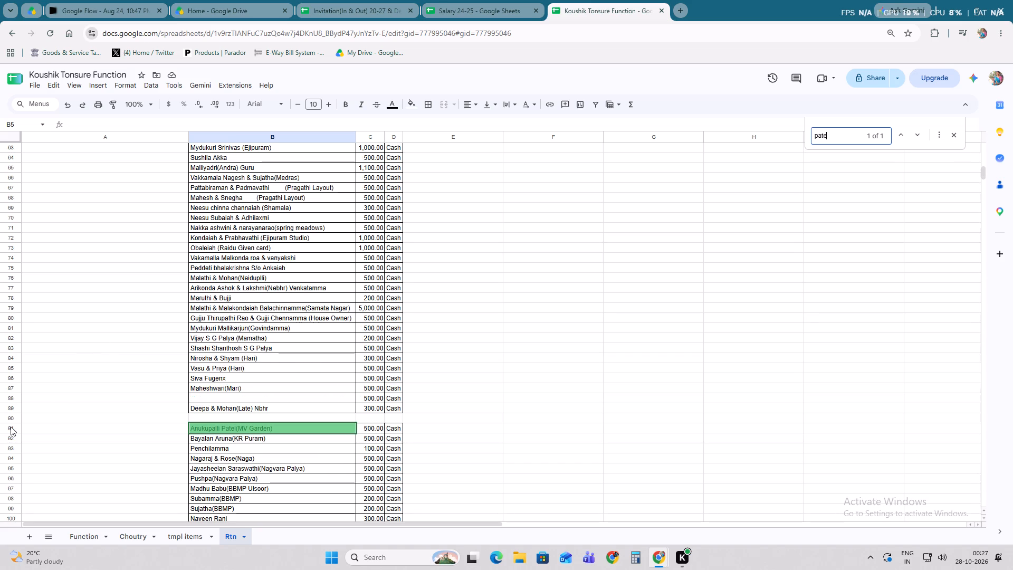
{"action": "left_click", "coordinate": [11, 426]}
{"action": "left_click_drag", "start_coordinate": [120, 424], "coordinate": [118, 108]}
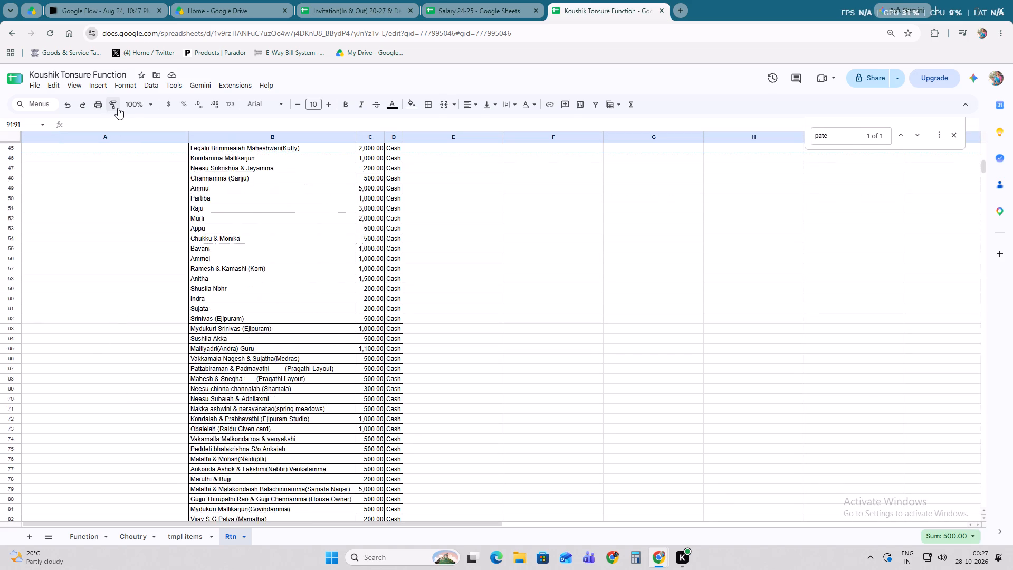
{"action": "left_click_drag", "start_coordinate": [118, 108], "coordinate": [141, 186]}
{"action": "left_click", "coordinate": [230, 200]}
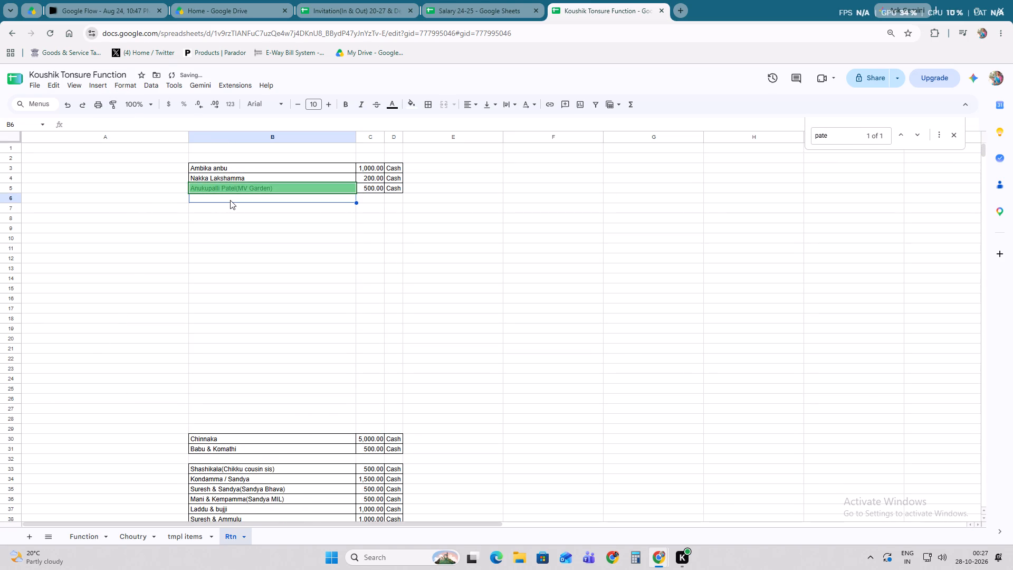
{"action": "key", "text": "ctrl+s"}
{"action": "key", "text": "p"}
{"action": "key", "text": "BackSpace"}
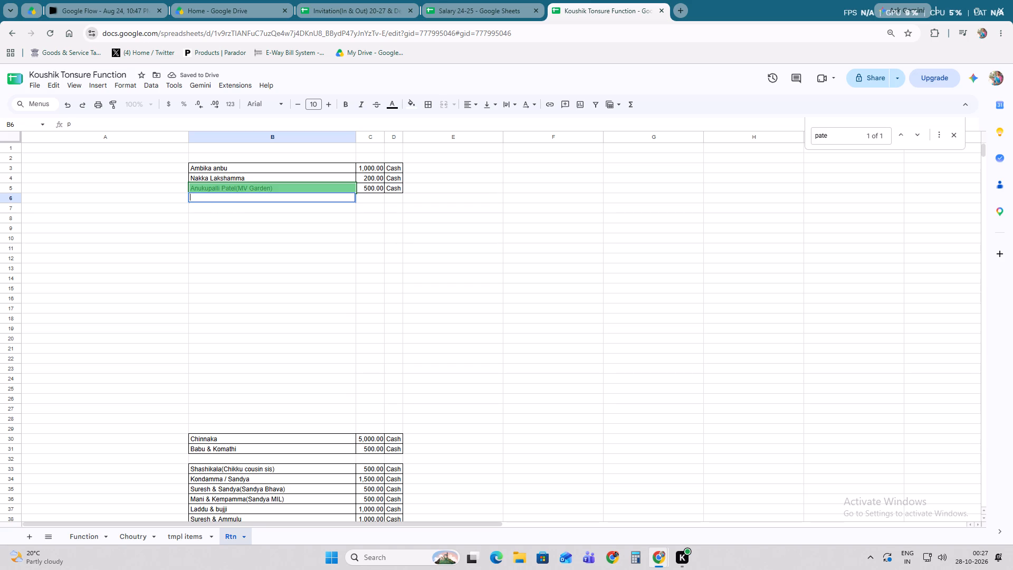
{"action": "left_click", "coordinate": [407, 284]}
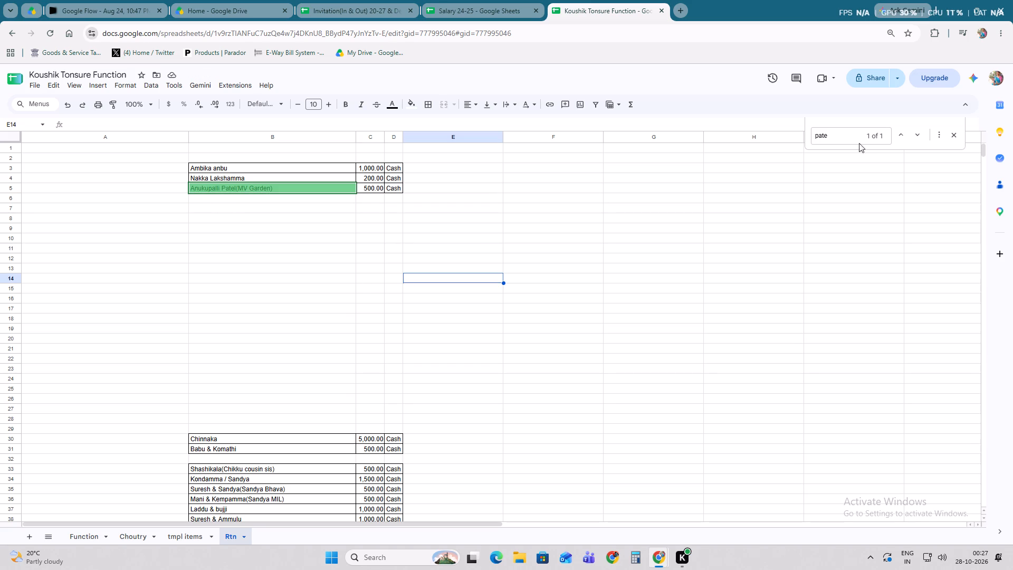
Search the sheet for "spr" and move the spring meadows guest entry from row 71 to row 6.
{"action": "left_click_drag", "start_coordinate": [842, 137], "coordinate": [768, 143]}
{"action": "key", "text": "s"}
{"action": "type", "text": "pr"}
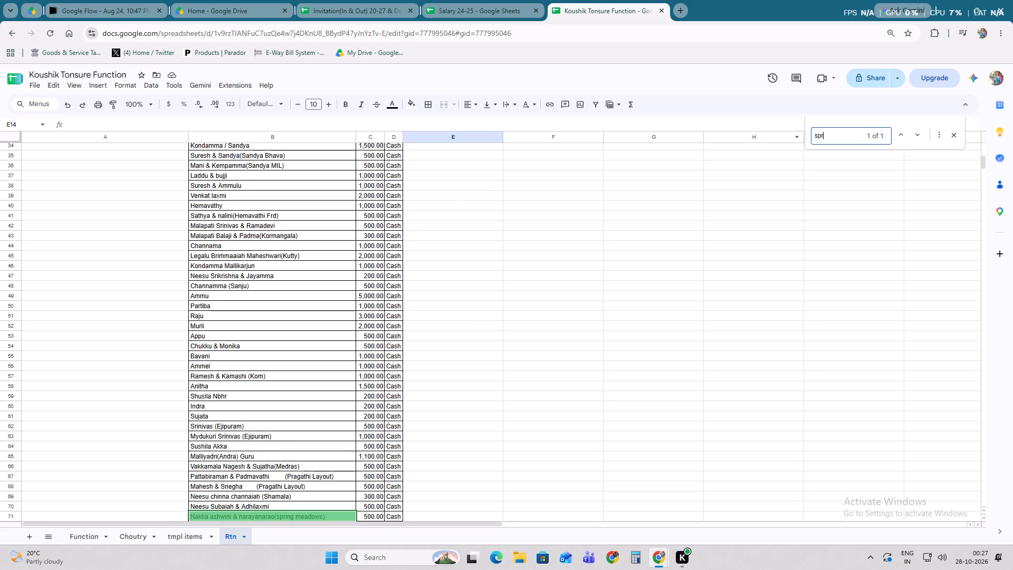
{"action": "scroll", "coordinate": [761, 203], "scroll_direction": "down", "scroll_amount": 2}
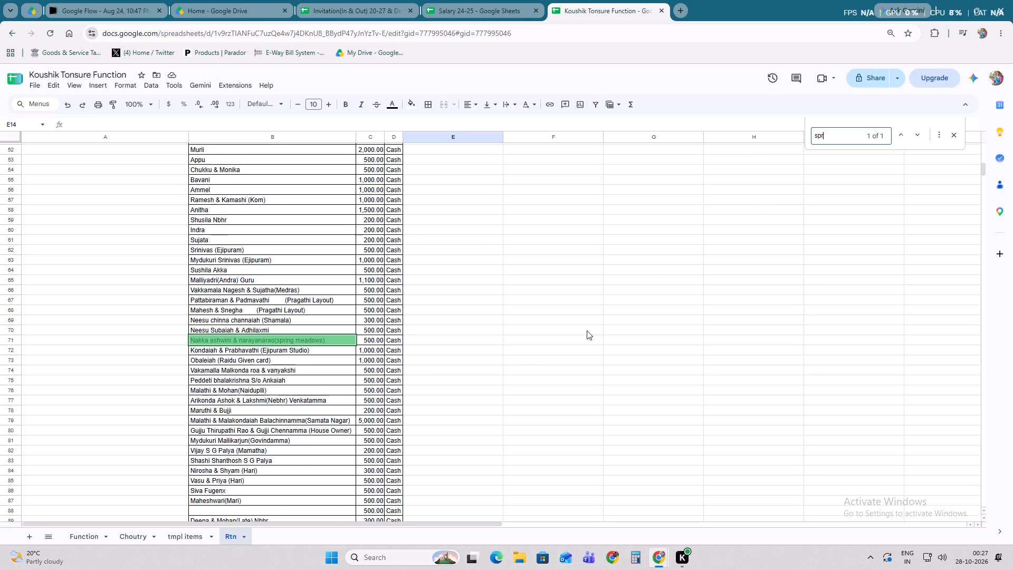
{"action": "left_click", "coordinate": [5, 338]}
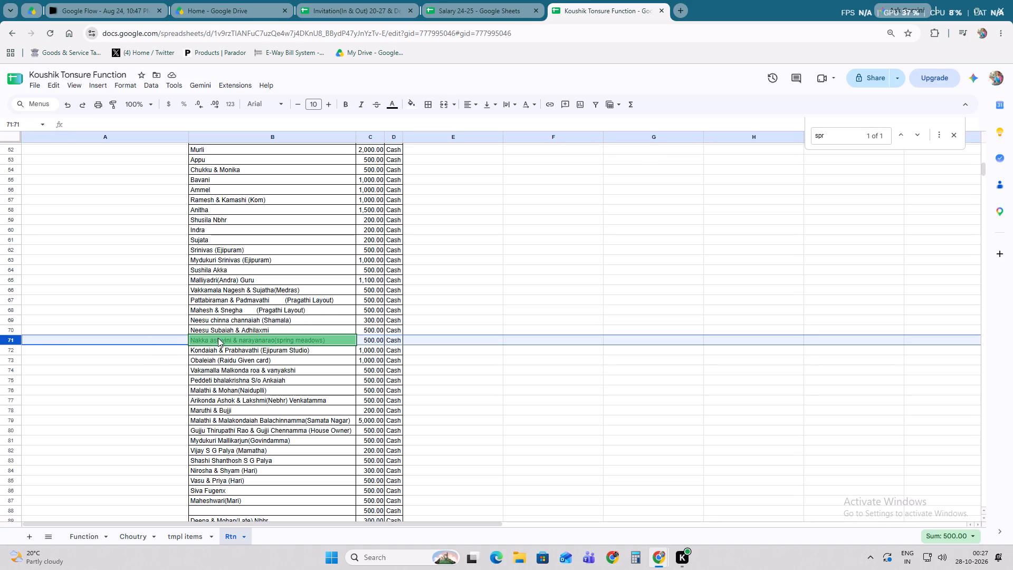
{"action": "left_click_drag", "start_coordinate": [214, 336], "coordinate": [213, 238]}
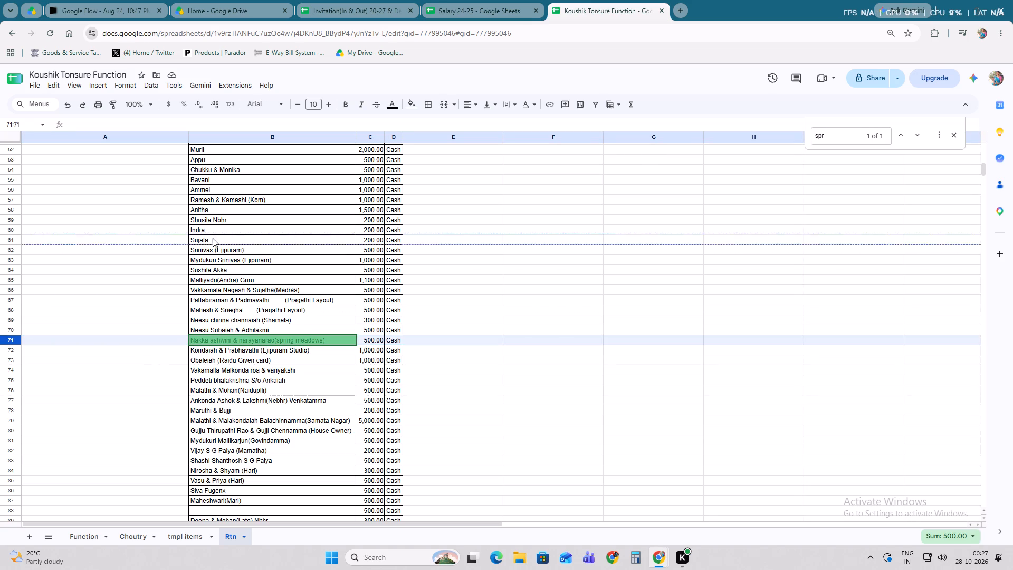
{"action": "left_click_drag", "start_coordinate": [213, 238], "coordinate": [225, 212]}
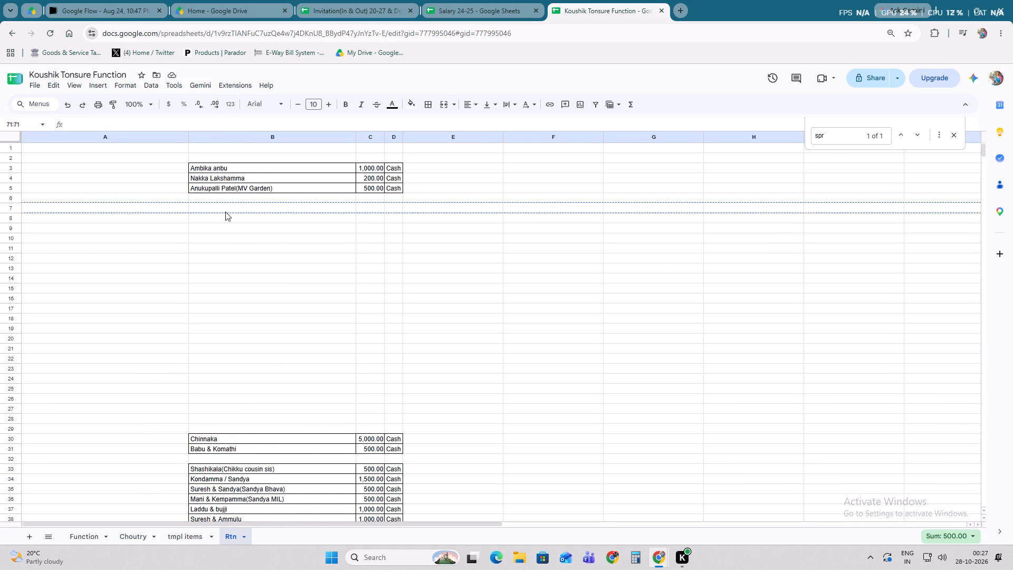
{"action": "left_click_drag", "start_coordinate": [225, 212], "coordinate": [229, 195]}
{"action": "left_click", "coordinate": [502, 245]}
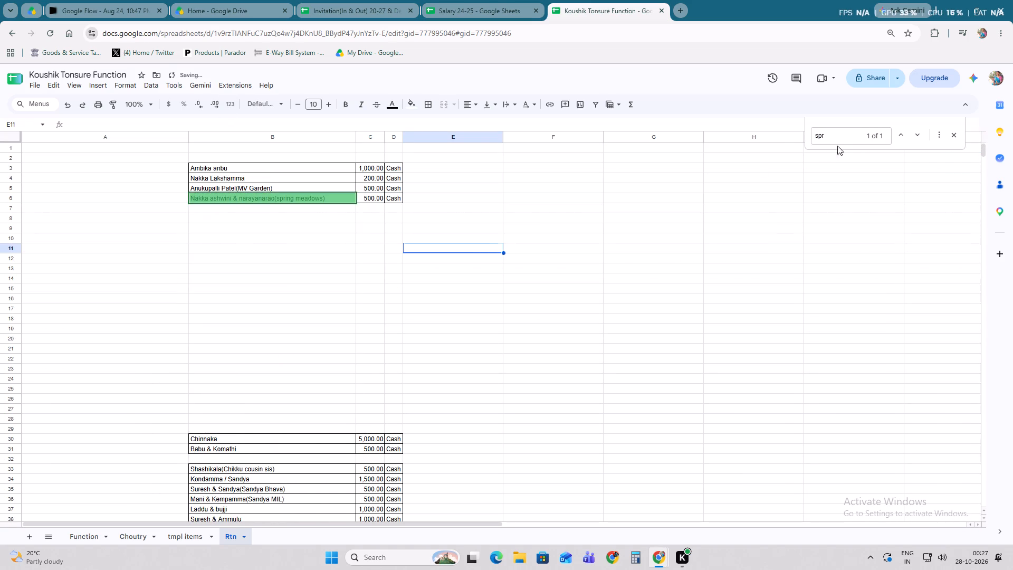
{"action": "left_click_drag", "start_coordinate": [840, 135], "coordinate": [778, 135]}
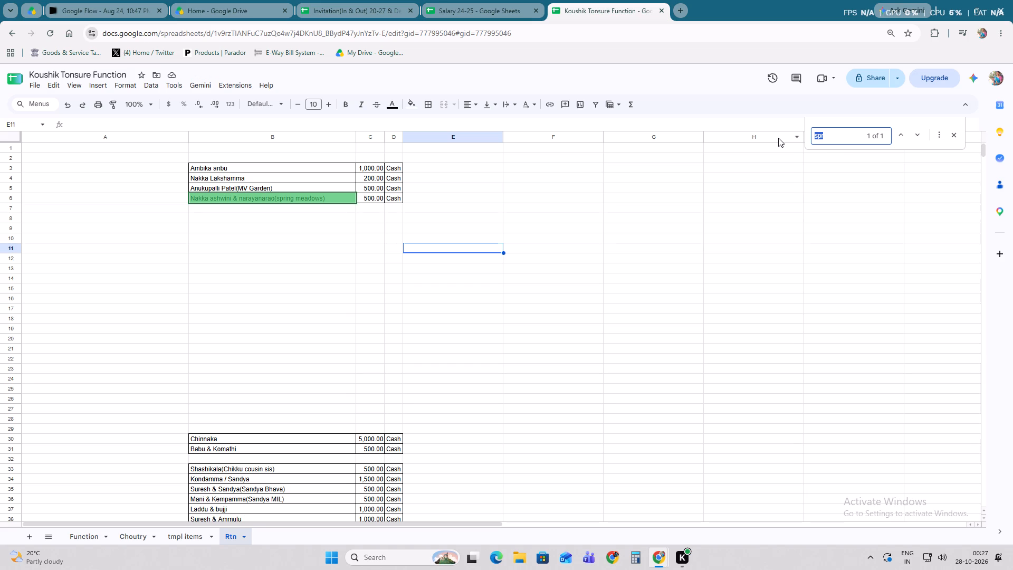
{"action": "type", "text": "Mala"}
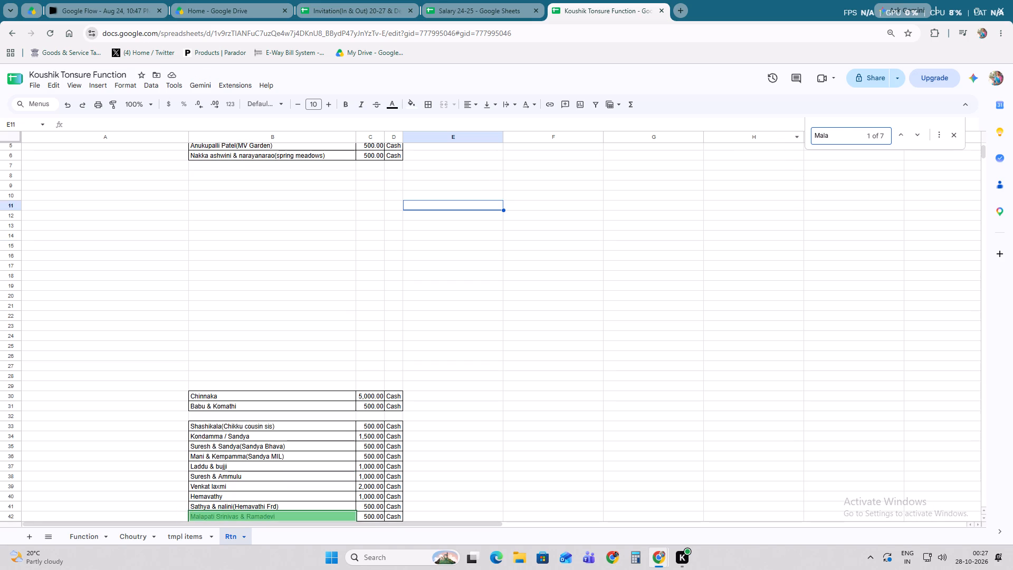
{"action": "left_click", "coordinate": [919, 137]}
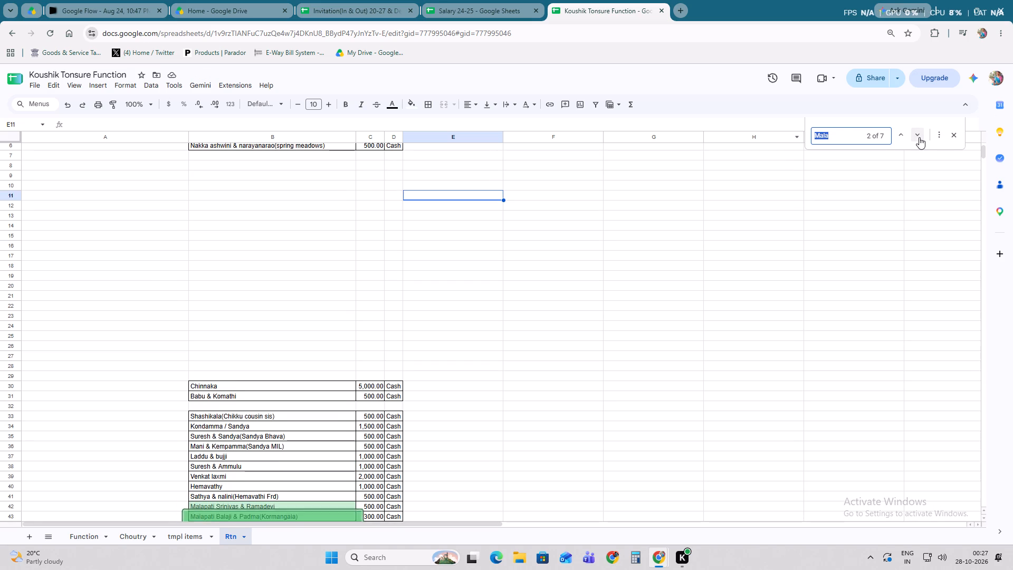
{"action": "left_click", "coordinate": [919, 137]}
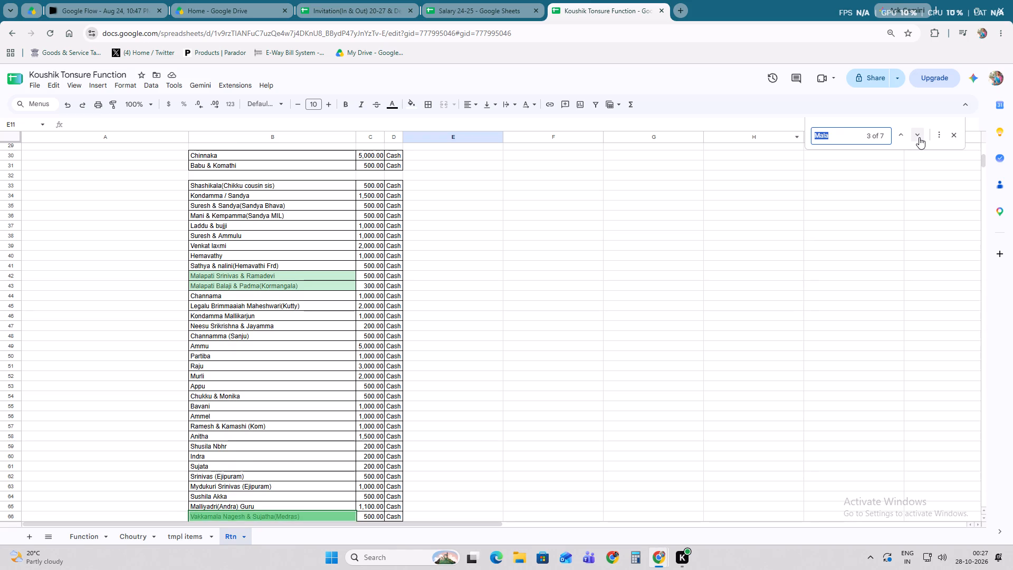
{"action": "left_click", "coordinate": [919, 137]}
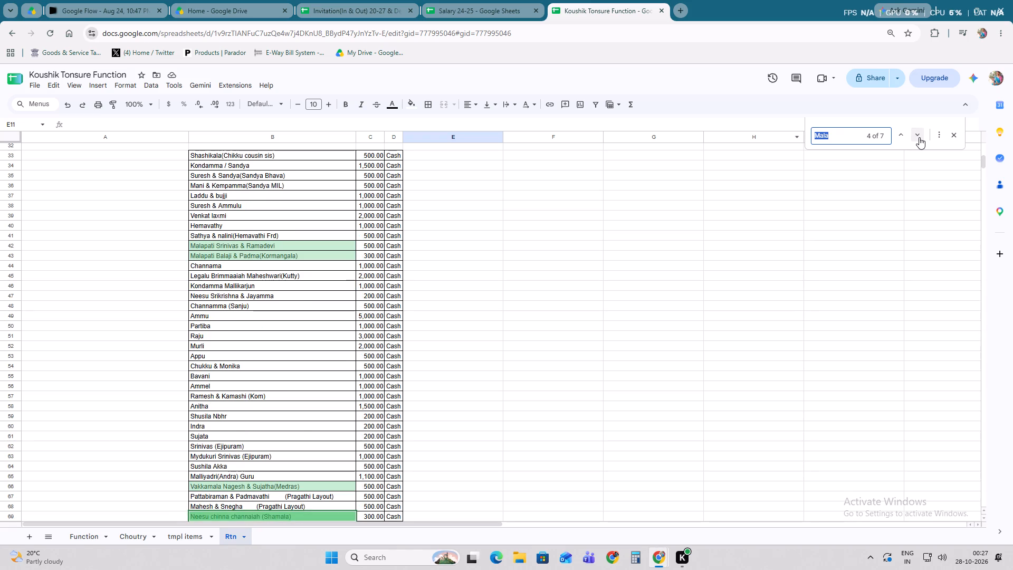
{"action": "left_click", "coordinate": [919, 137]}
{"action": "left_click", "coordinate": [919, 137]}
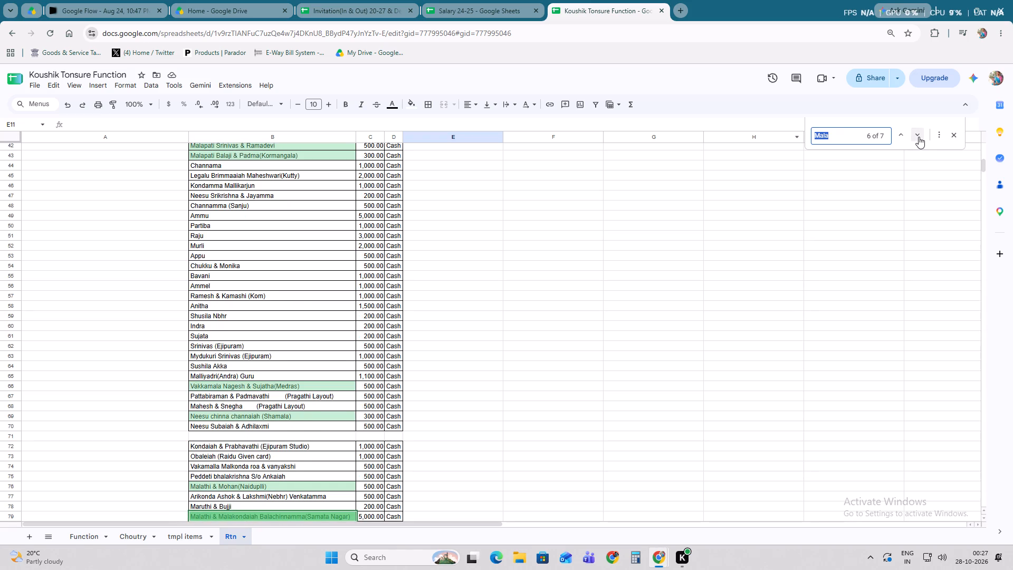
{"action": "scroll", "coordinate": [919, 137], "scroll_direction": "down", "scroll_amount": 1}
{"action": "scroll", "coordinate": [369, 411], "scroll_direction": "down", "scroll_amount": 1}
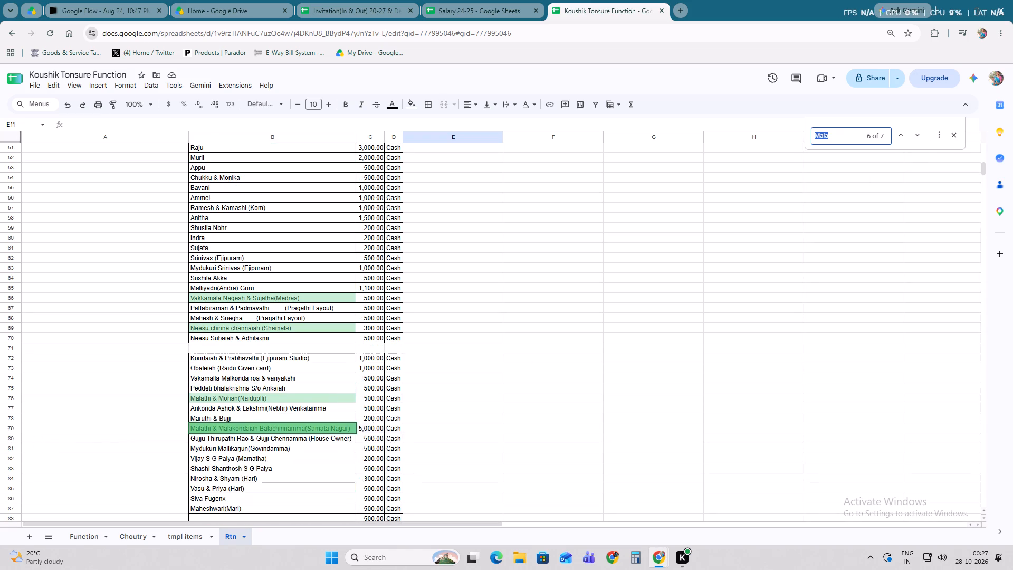
{"action": "left_click", "coordinate": [5, 426]}
{"action": "left_click_drag", "start_coordinate": [143, 423], "coordinate": [180, 138]}
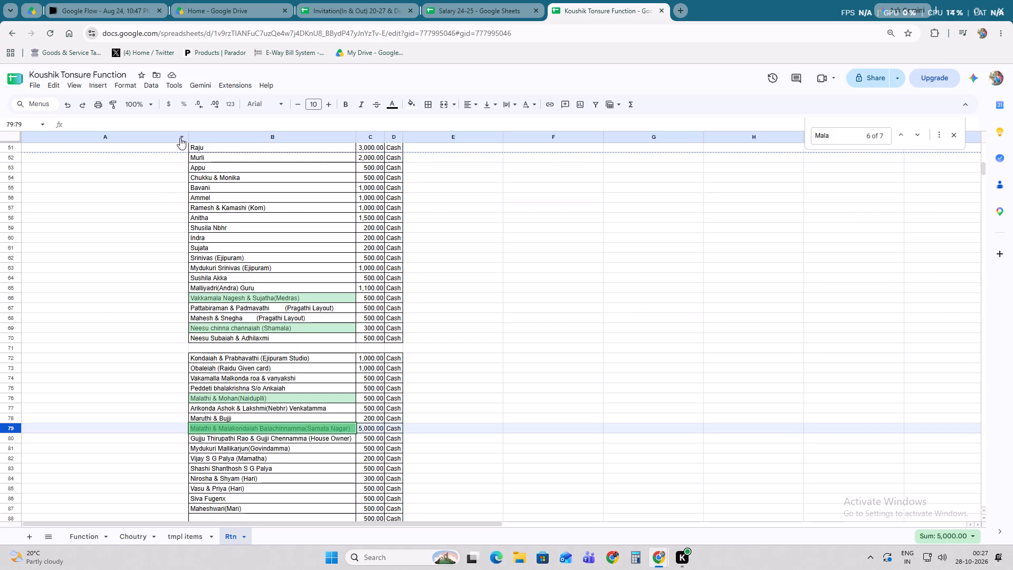
{"action": "left_click_drag", "start_coordinate": [180, 138], "coordinate": [187, 195]}
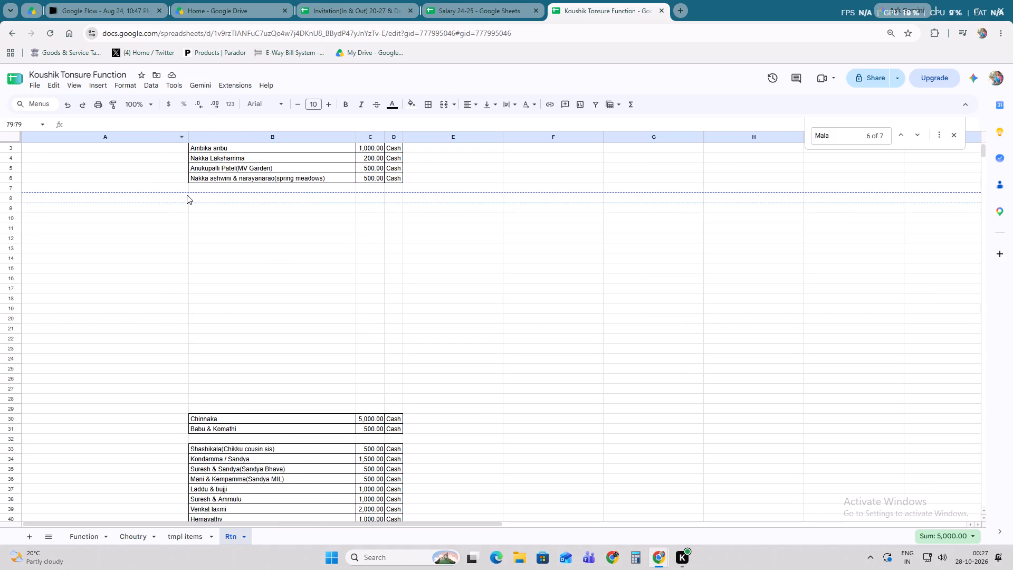
{"action": "left_click_drag", "start_coordinate": [187, 195], "coordinate": [188, 188]}
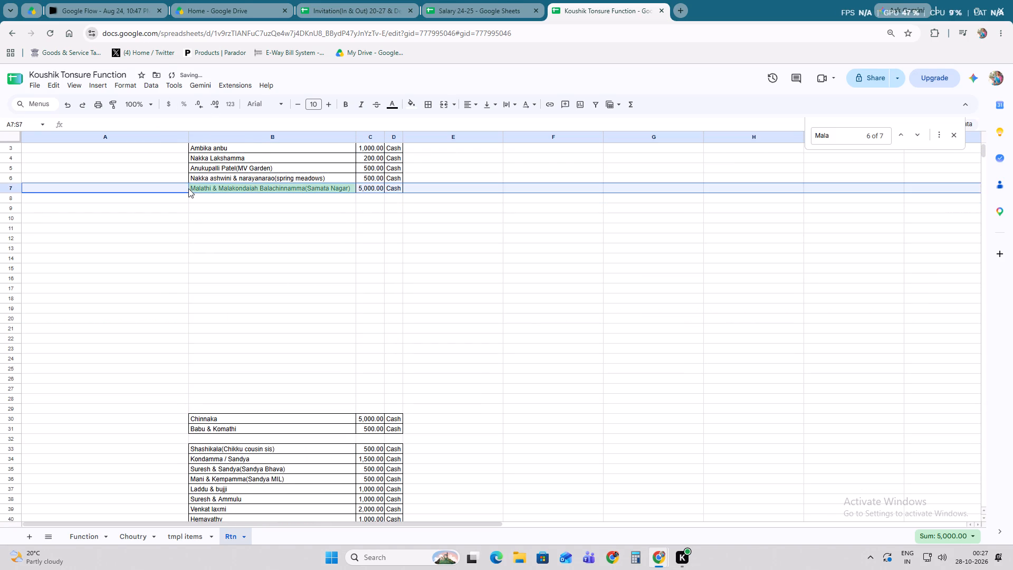
{"action": "left_click", "coordinate": [223, 193]}
{"action": "left_click", "coordinate": [223, 198]}
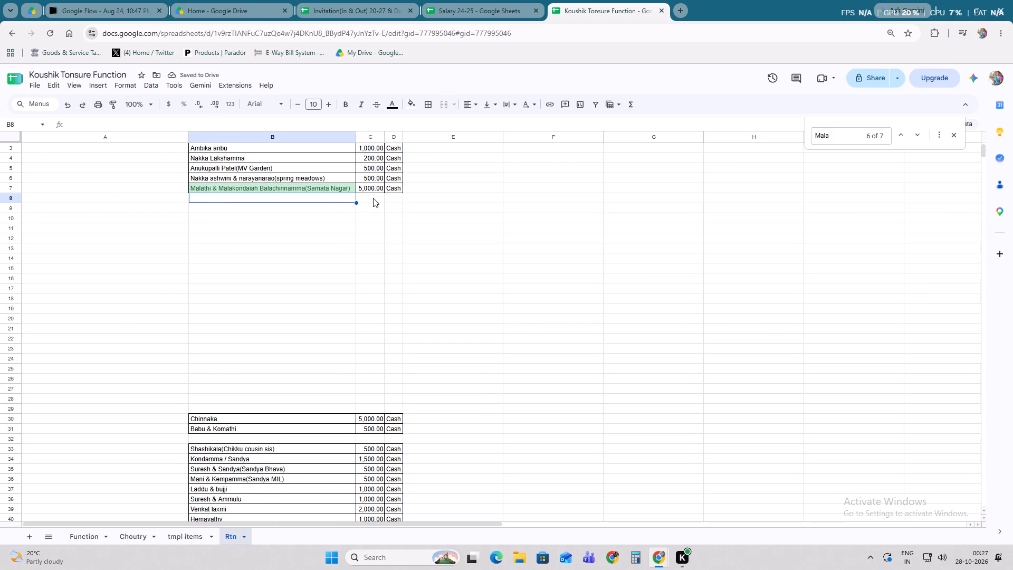
Set the cash amount of the Samata Nagar guest entry in row 7 to 500.
{"action": "double_click", "coordinate": [375, 190]}
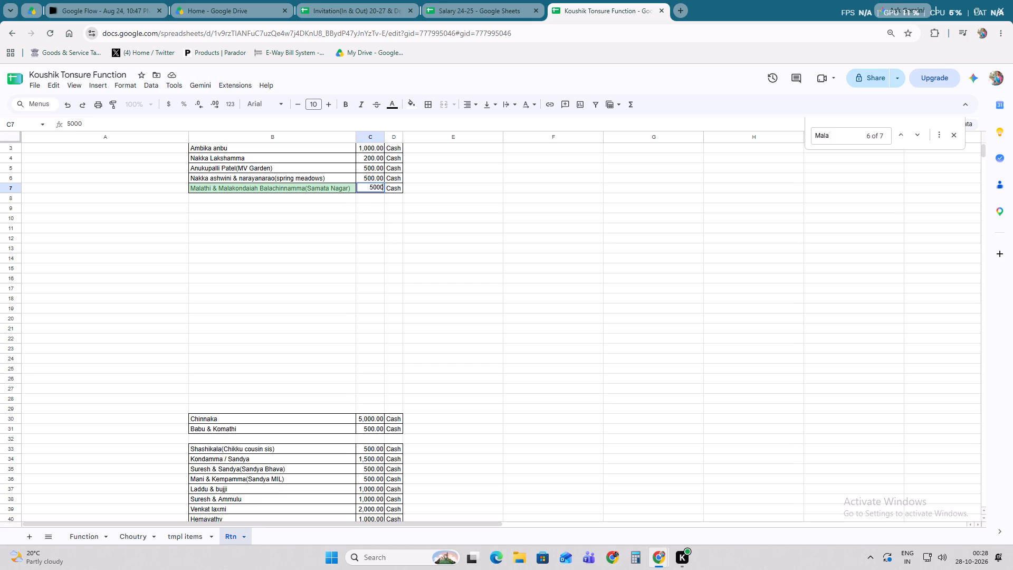
{"action": "key", "text": "BackSpace"}
{"action": "key", "text": "Return"}
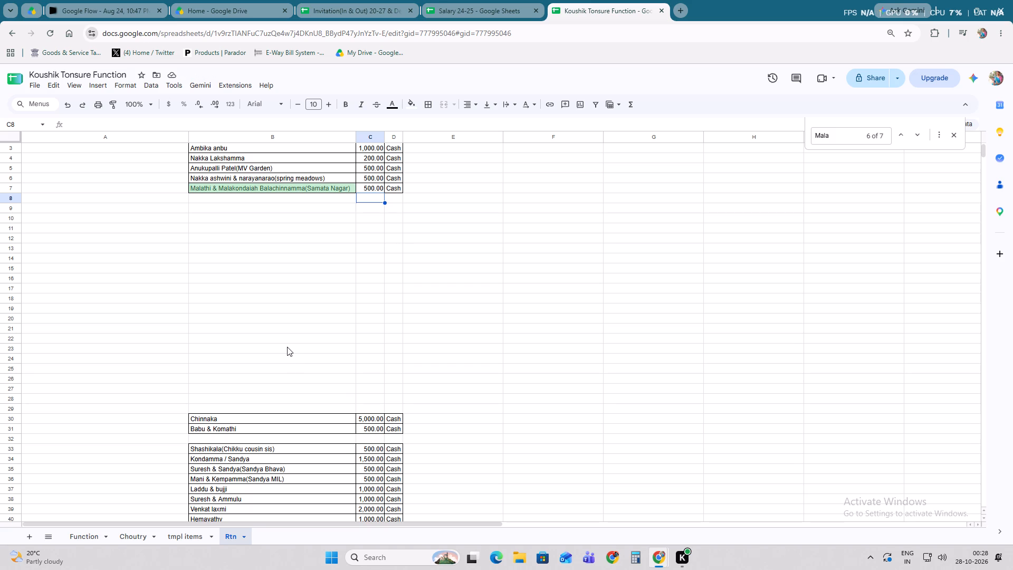
Search the sheet for "app" and move the Appu guest entry from row 53 to row 8.
{"action": "left_click_drag", "start_coordinate": [835, 136], "coordinate": [769, 136]}
{"action": "key", "text": "a"}
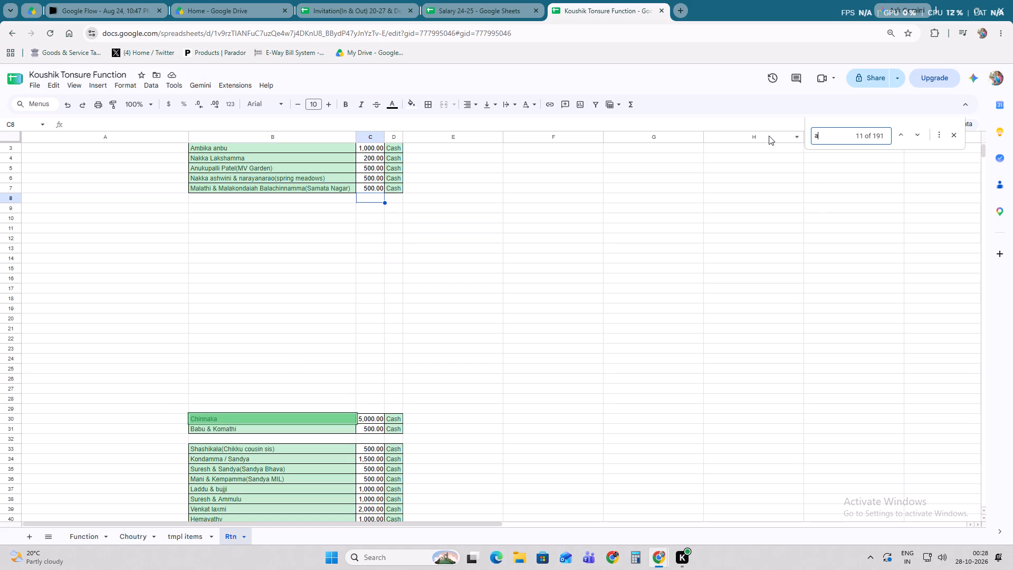
{"action": "type", "text": "pp"}
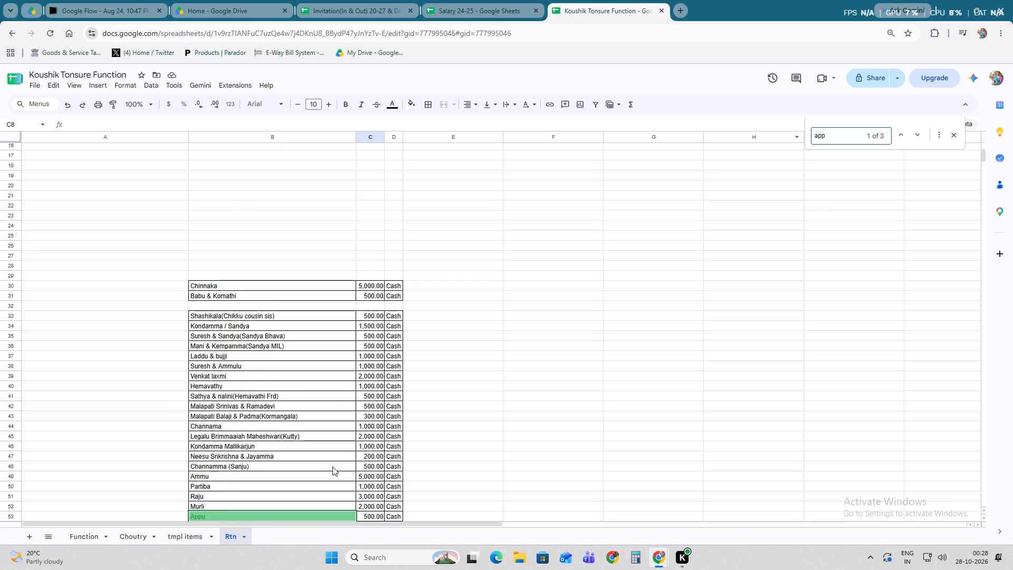
{"action": "scroll", "coordinate": [332, 467], "scroll_direction": "down", "scroll_amount": 1}
{"action": "left_click", "coordinate": [9, 429]}
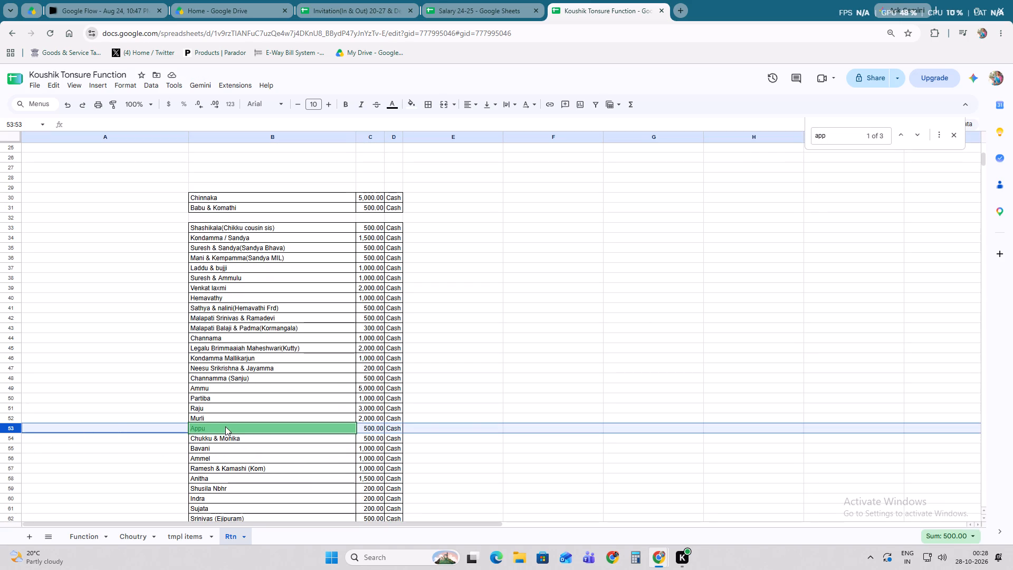
{"action": "left_click_drag", "start_coordinate": [233, 423], "coordinate": [235, 110]}
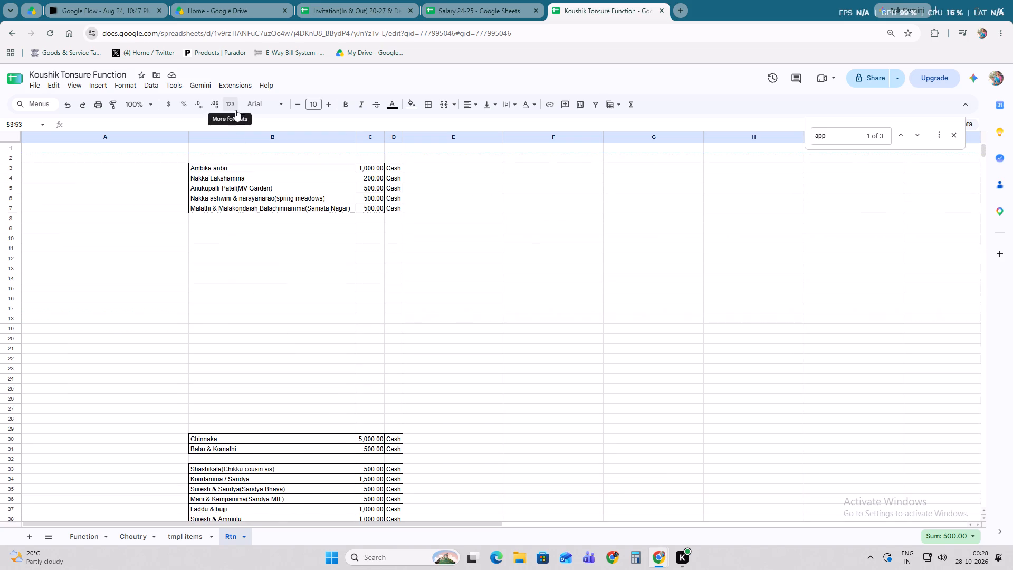
{"action": "left_click_drag", "start_coordinate": [235, 110], "coordinate": [257, 220]}
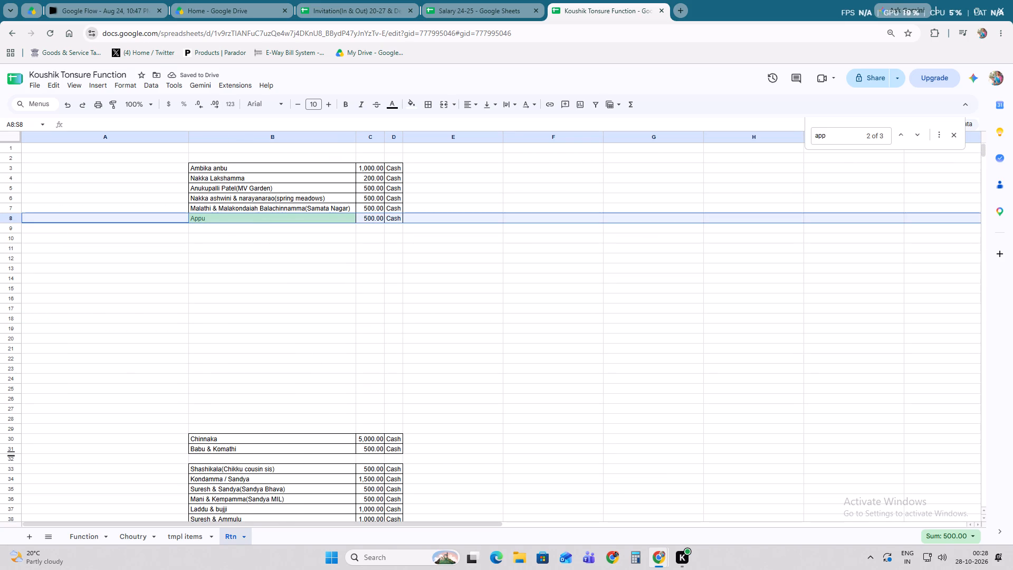
Move the Suresh & Ammulu guest entry from row 38 to row 9.
{"action": "left_click", "coordinate": [217, 517]}
{"action": "scroll", "coordinate": [93, 496], "scroll_direction": "down", "scroll_amount": 2}
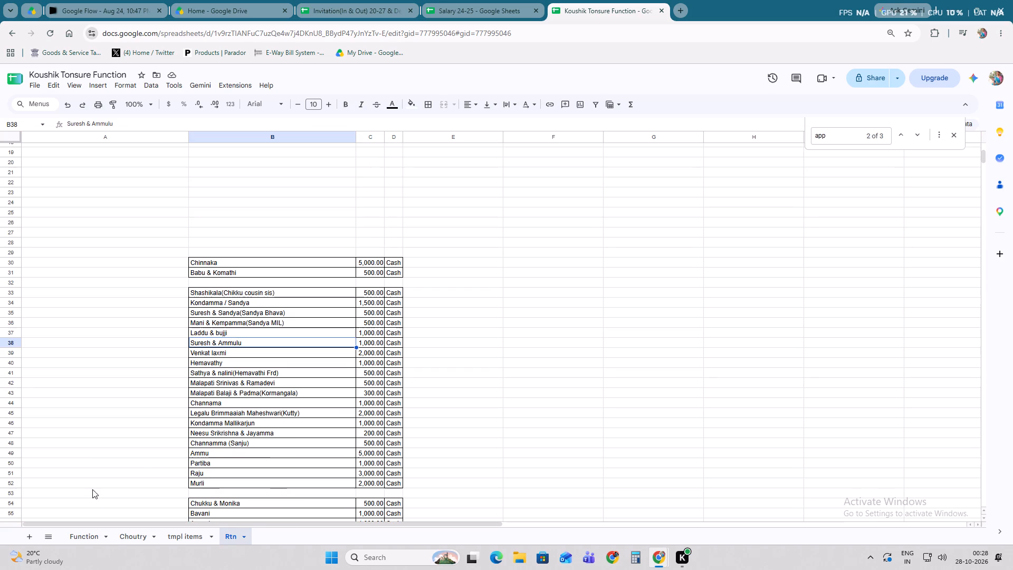
{"action": "left_click", "coordinate": [9, 343]}
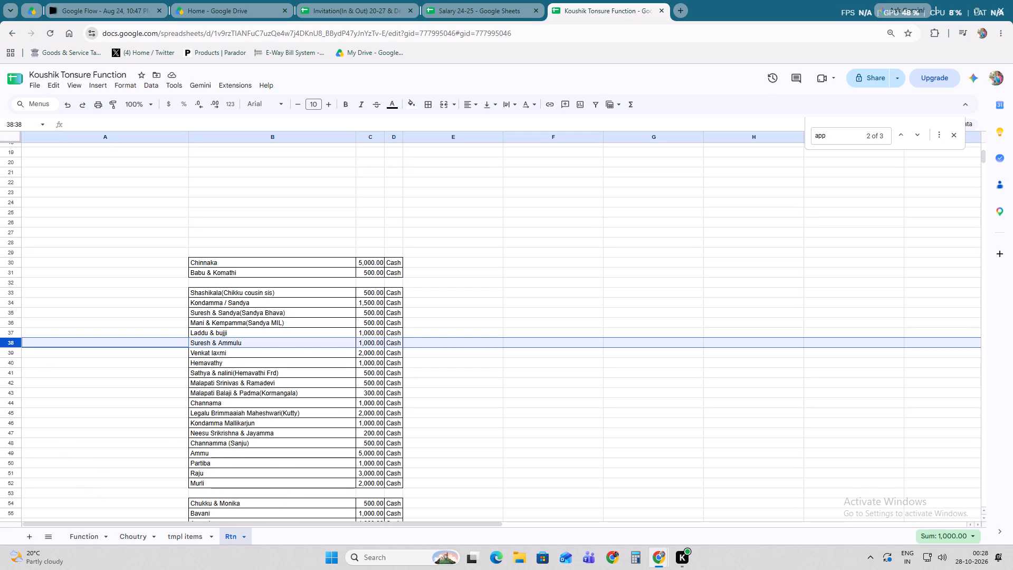
{"action": "left_click_drag", "start_coordinate": [177, 339], "coordinate": [221, 143]}
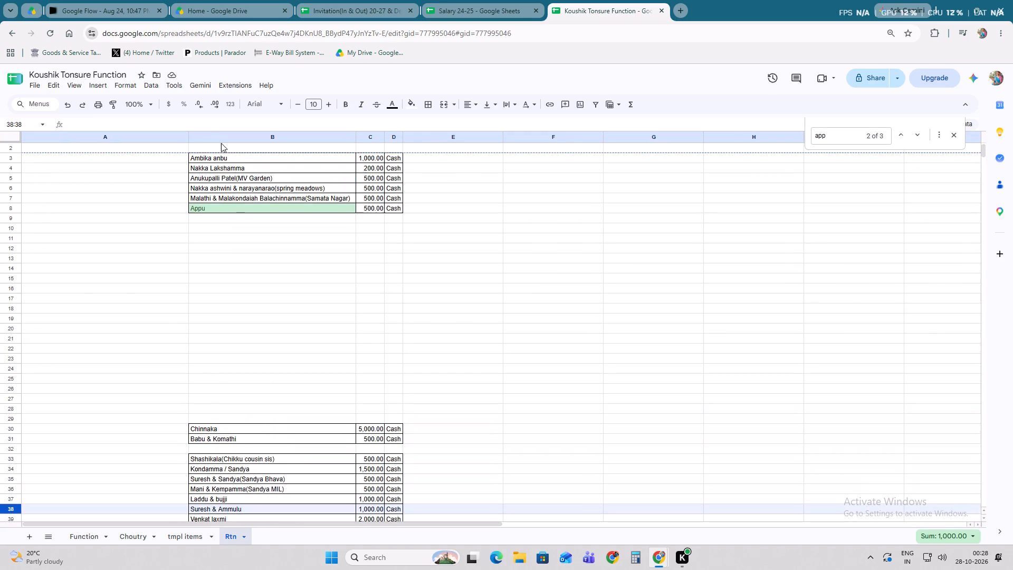
{"action": "left_click_drag", "start_coordinate": [221, 143], "coordinate": [236, 222]}
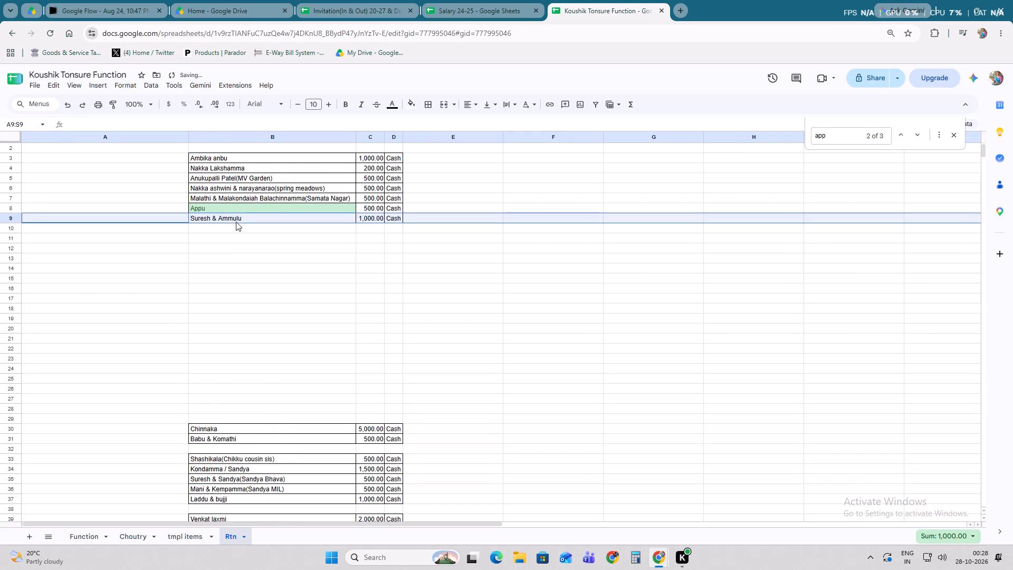
Enter a SUM formula in cell C28 that totals the cash amounts in column C from row 3 to row 27.
{"action": "left_click", "coordinate": [369, 413]}
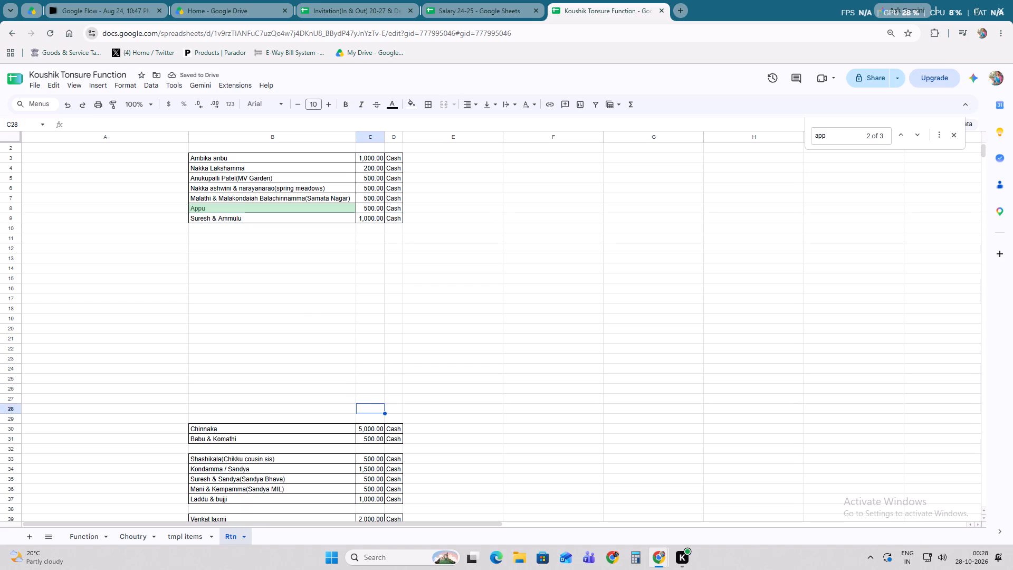
{"action": "type", "text": "Sum9"}
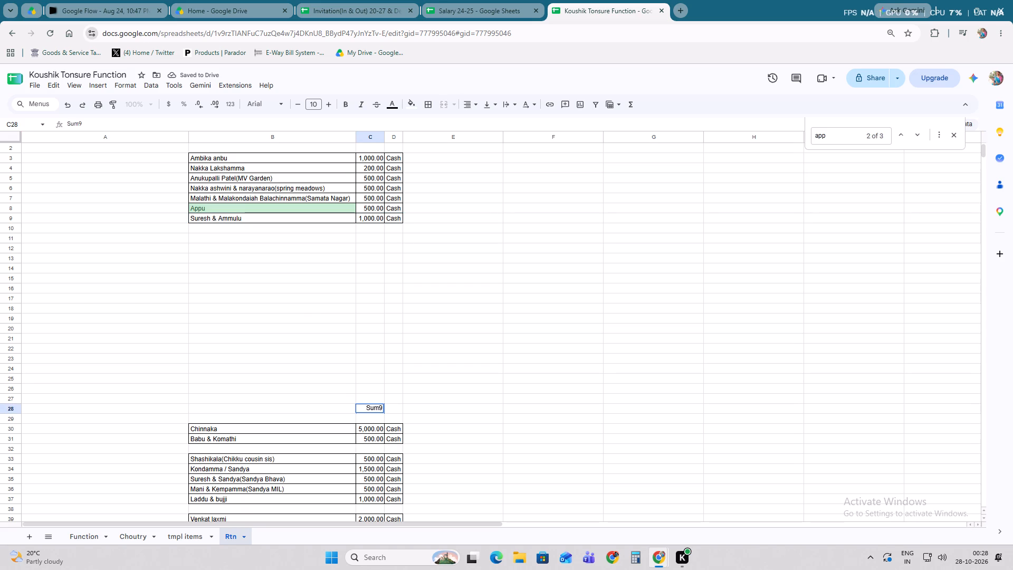
{"action": "key", "text": "BackSpace"}
{"action": "key", "text": "shift+parenleft"}
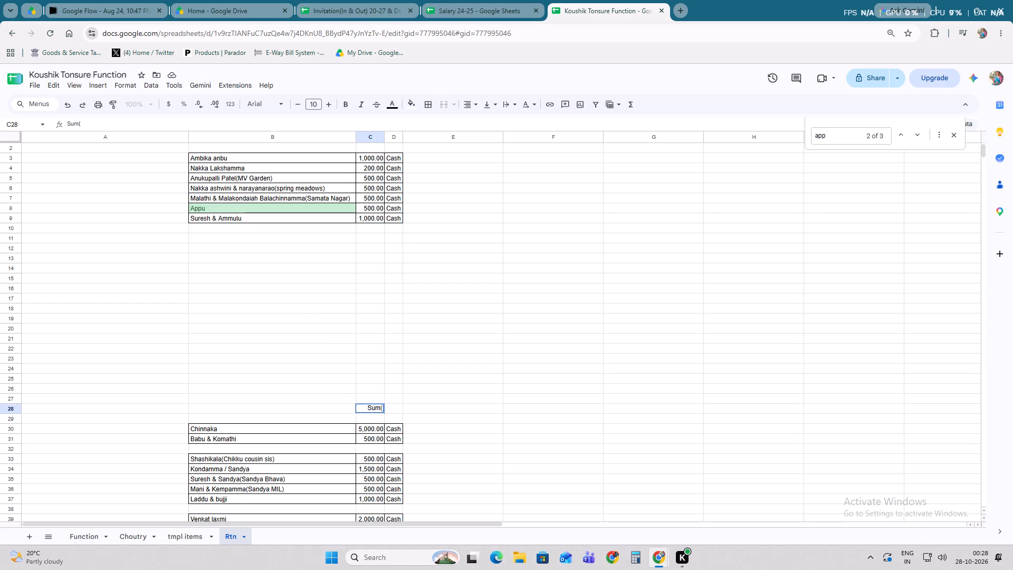
{"action": "left_click", "coordinate": [368, 405]}
{"action": "key", "text": "shift+plus"}
{"action": "key", "text": "BackSpace"}
{"action": "key", "text": "equal"}
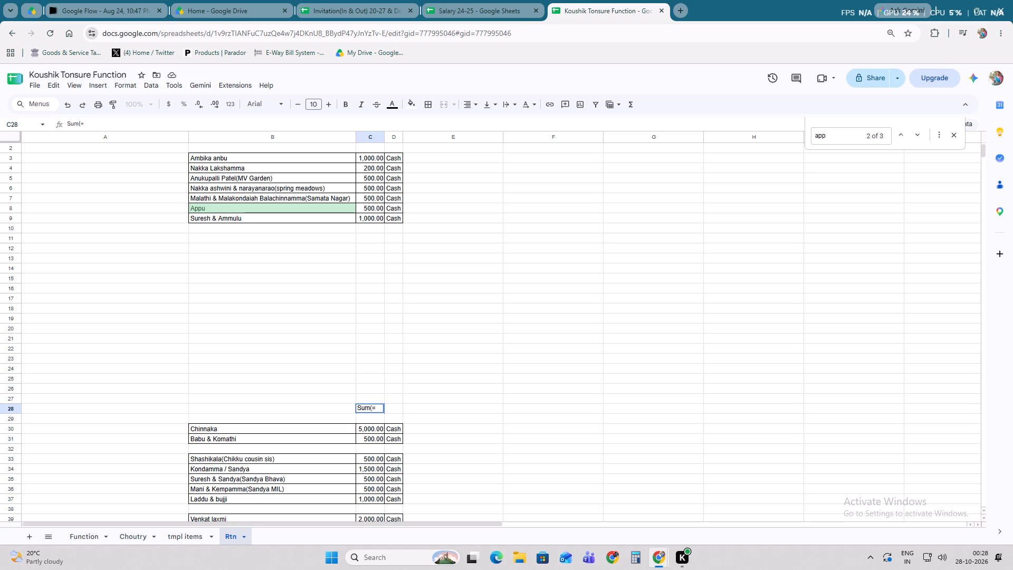
{"action": "key", "text": "BackSpace"}
{"action": "key", "text": "Left"}
{"action": "key", "text": "Left"}
{"action": "key", "text": "Left"}
{"action": "key", "text": "Left"}
{"action": "key", "text": "Left"}
{"action": "key", "text": "Left"}
{"action": "key", "text": "Left"}
{"action": "key", "text": "Left"}
{"action": "key", "text": "Left"}
{"action": "key", "text": "equal"}
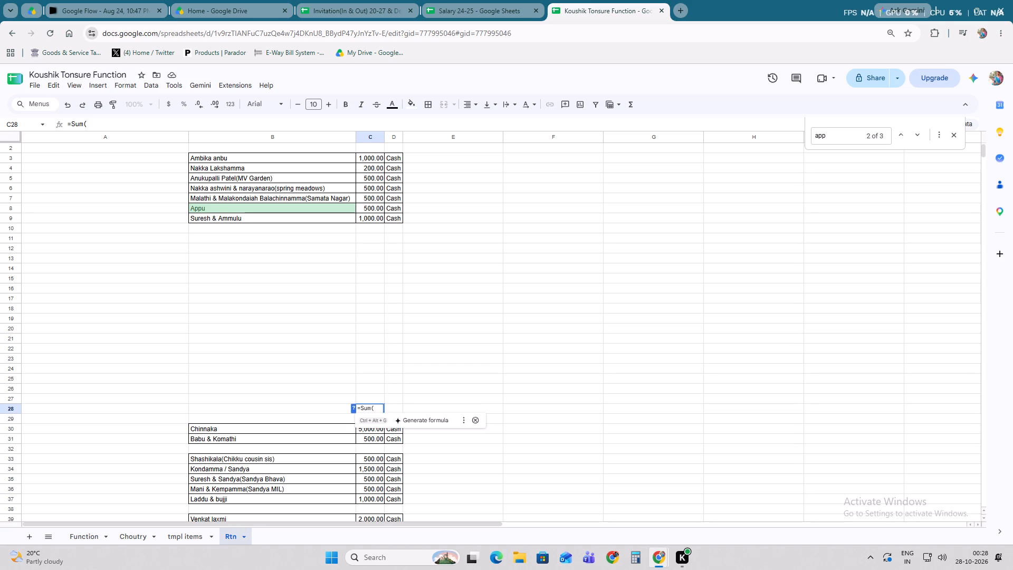
{"action": "key", "text": "Right"}
{"action": "key", "text": "Right"}
{"action": "key", "text": "Right"}
{"action": "key", "text": "Right"}
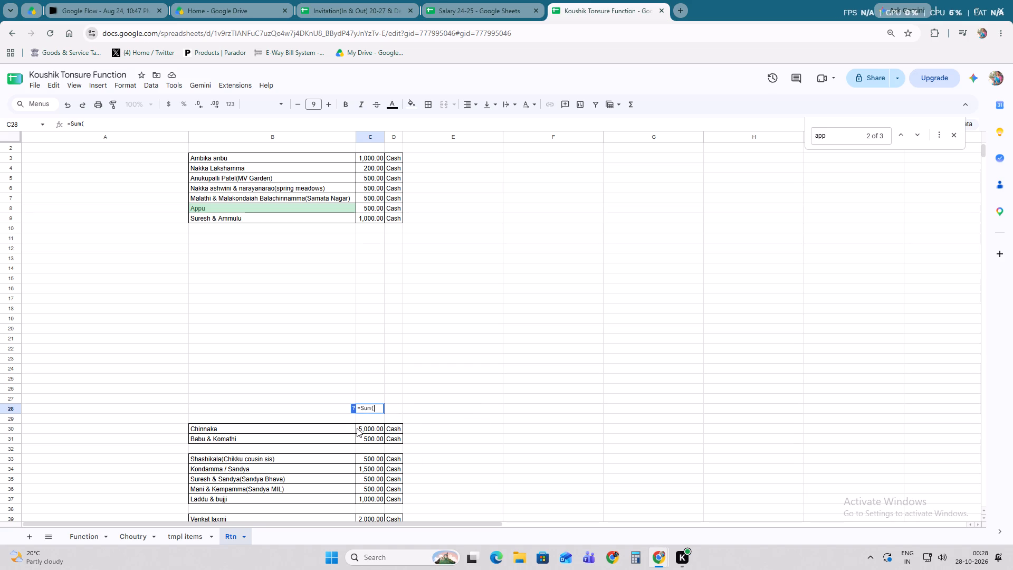
{"action": "left_click_drag", "start_coordinate": [374, 396], "coordinate": [374, 162]}
{"action": "key", "text": "shift+parenright"}
{"action": "key", "text": "Return"}
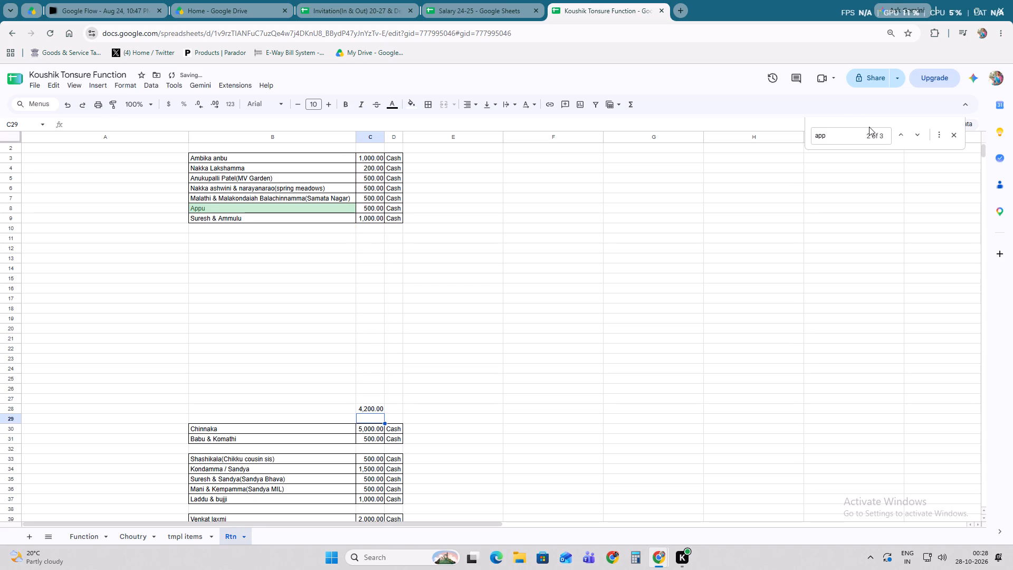
Search the sheet for "kr" and move the KR Puram guest entry from row 92 to row 10.
{"action": "left_click", "coordinate": [953, 134]}
{"action": "scroll", "coordinate": [441, 344], "scroll_direction": "up", "scroll_amount": 4}
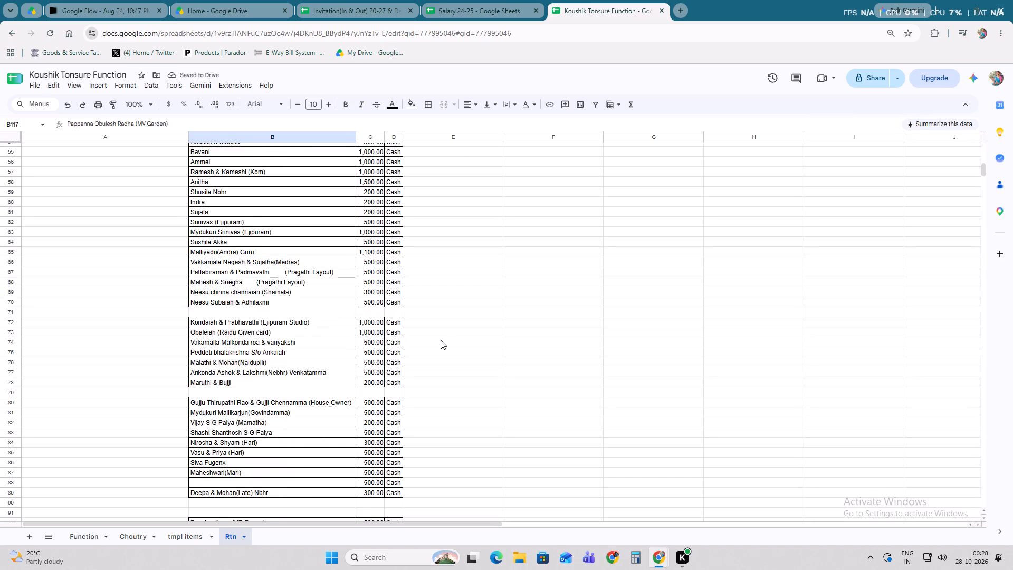
{"action": "scroll", "coordinate": [441, 340], "scroll_direction": "up", "scroll_amount": 9}
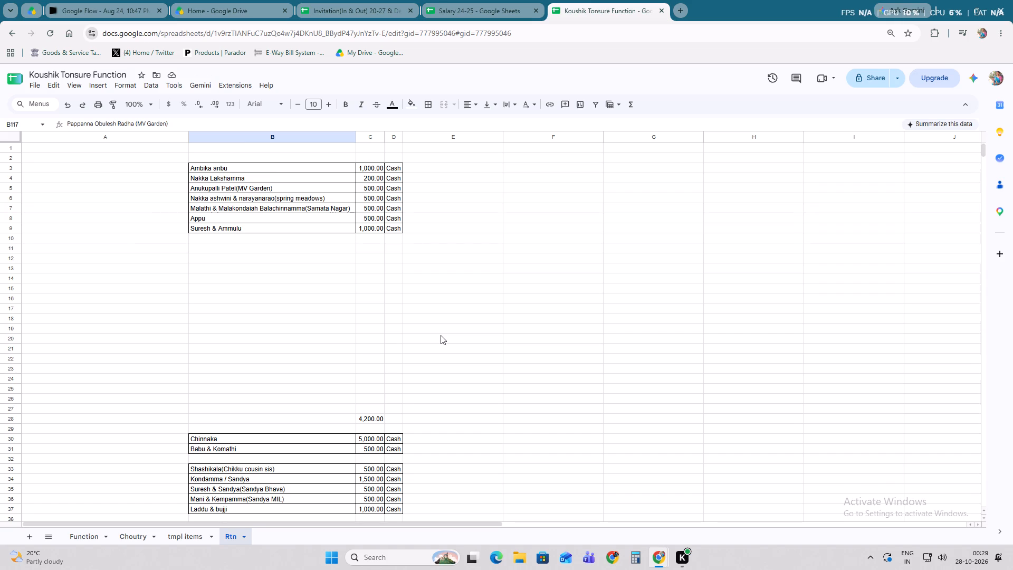
{"action": "key", "text": "ctrl+f"}
{"action": "type", "text": "kr"}
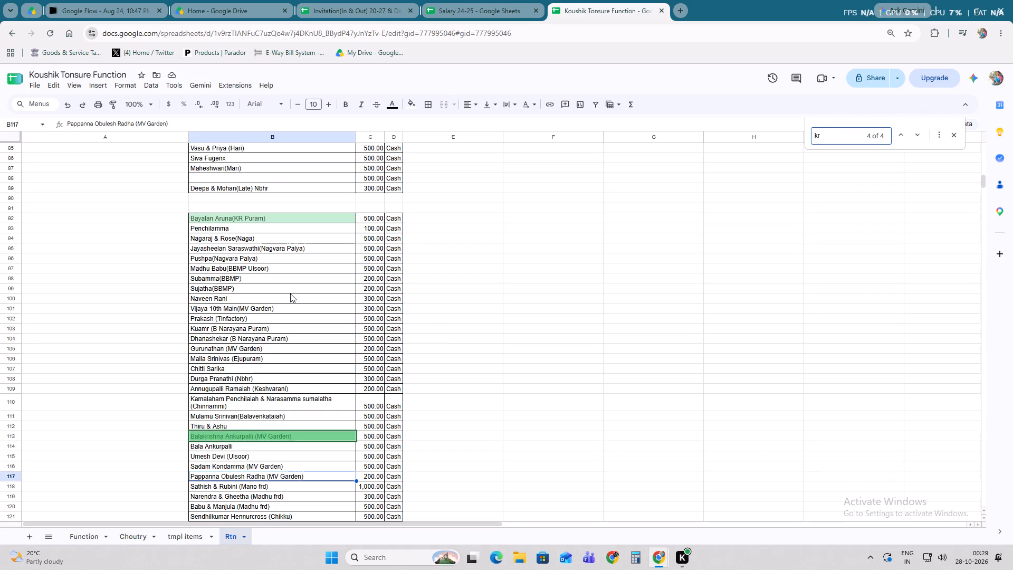
{"action": "left_click", "coordinate": [10, 217]}
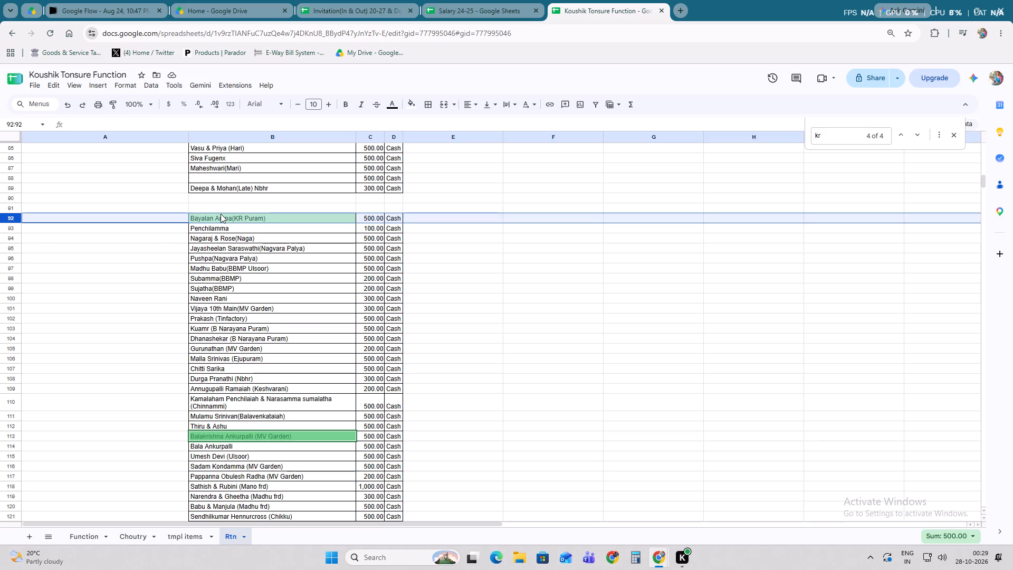
{"action": "left_click_drag", "start_coordinate": [221, 212], "coordinate": [240, 115]}
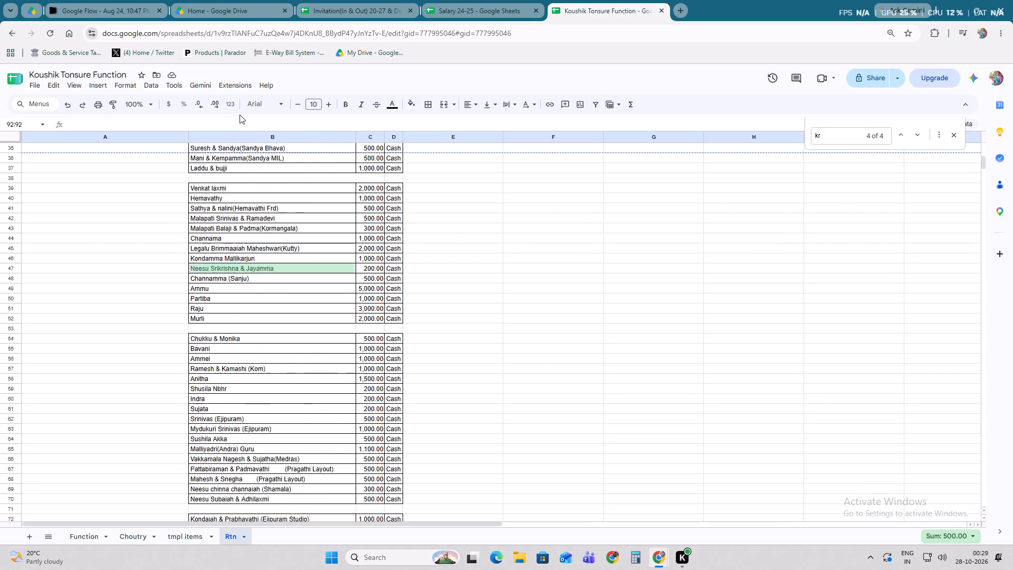
{"action": "left_click_drag", "start_coordinate": [240, 115], "coordinate": [243, 243]}
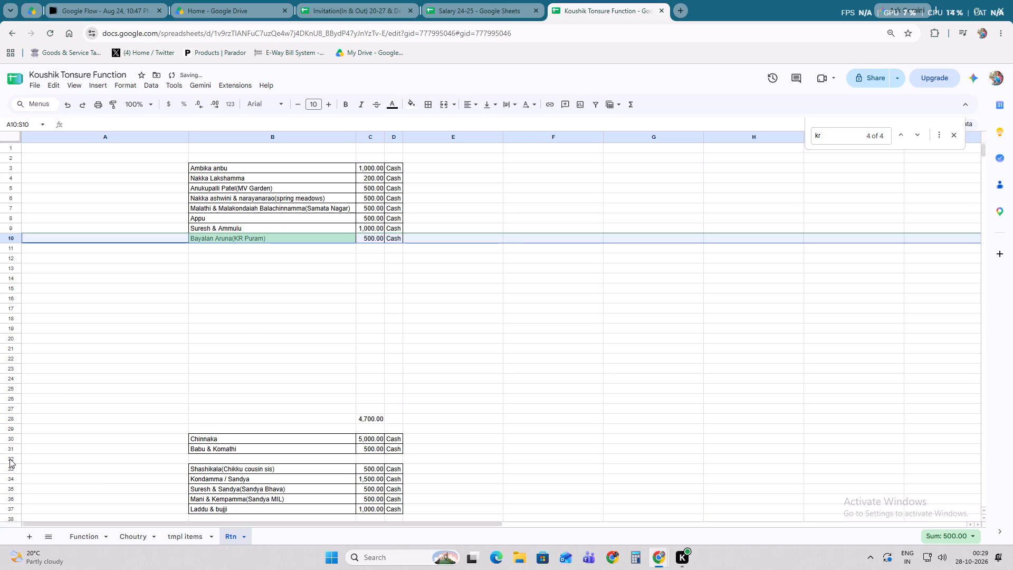
Delete the blank rows above the Shashikala, Venkat laxmi and Chukku & Monika entries.
{"action": "left_click", "coordinate": [9, 459]}
{"action": "right_click", "coordinate": [8, 459]}
{"action": "left_click", "coordinate": [75, 315]}
{"action": "scroll", "coordinate": [158, 424], "scroll_direction": "down", "scroll_amount": 1}
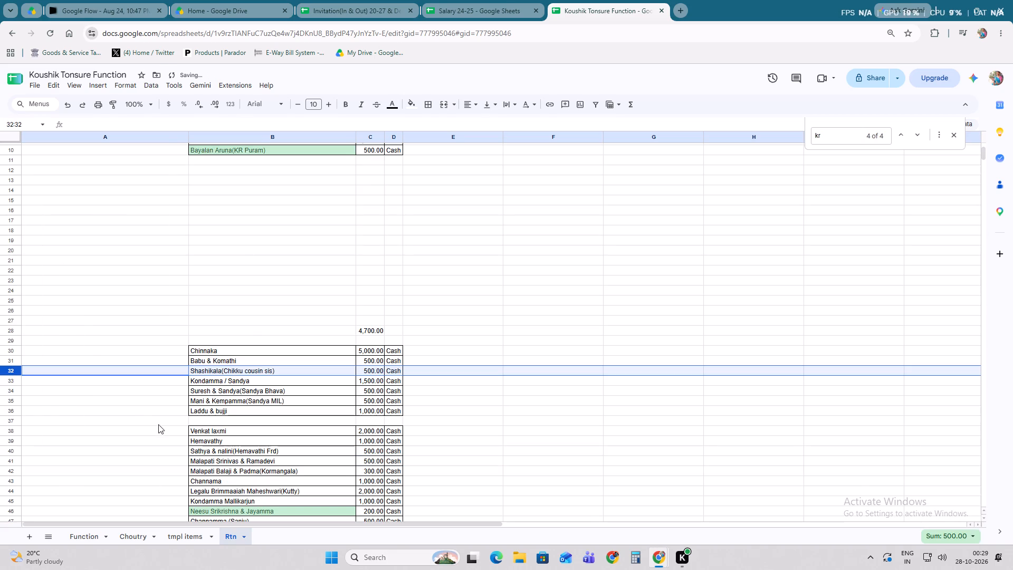
{"action": "left_click", "coordinate": [10, 420]}
{"action": "key", "text": "F4"}
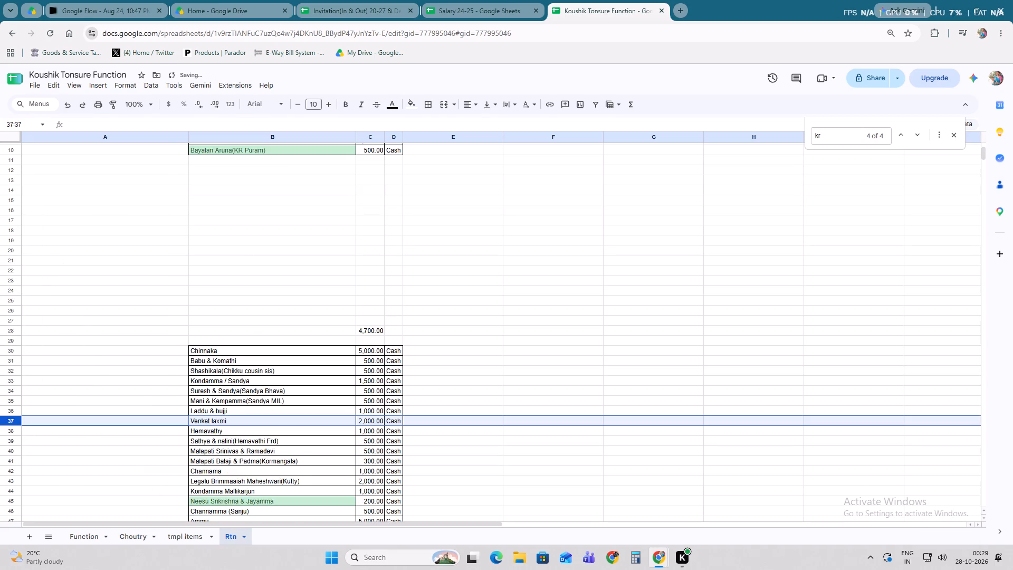
{"action": "scroll", "coordinate": [12, 431], "scroll_direction": "down", "scroll_amount": 2}
{"action": "left_click", "coordinate": [11, 384]}
{"action": "key", "text": "F4"}
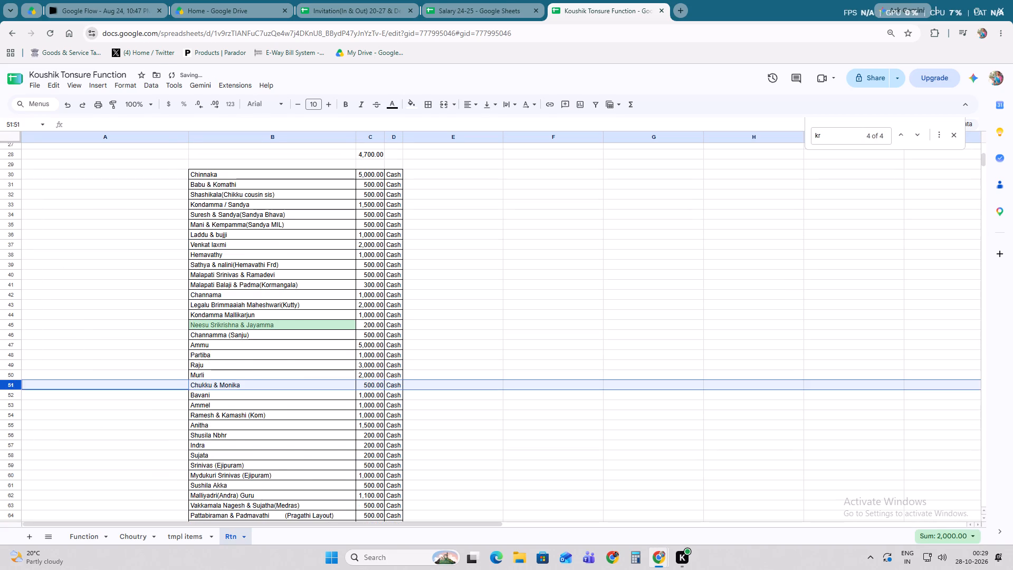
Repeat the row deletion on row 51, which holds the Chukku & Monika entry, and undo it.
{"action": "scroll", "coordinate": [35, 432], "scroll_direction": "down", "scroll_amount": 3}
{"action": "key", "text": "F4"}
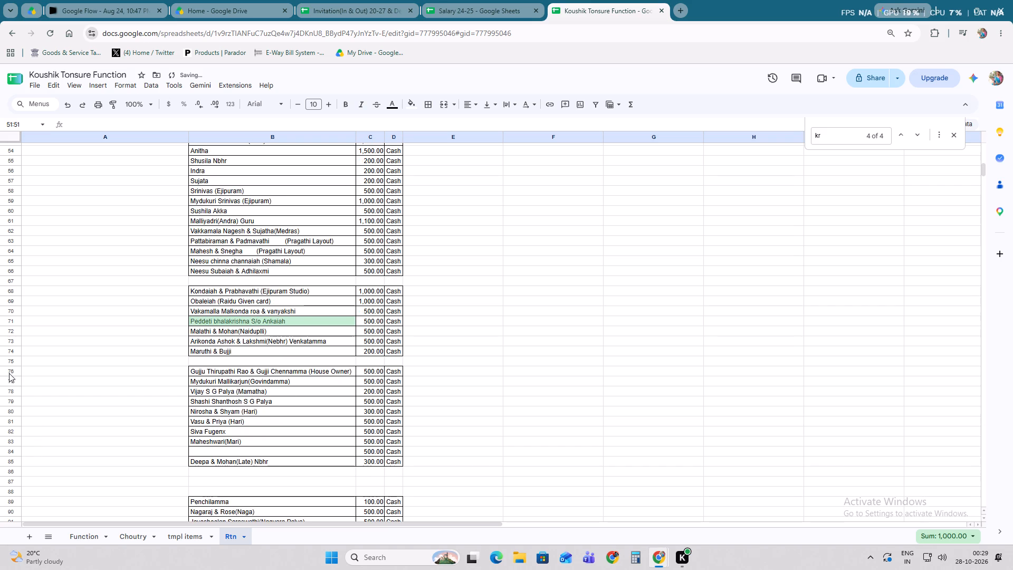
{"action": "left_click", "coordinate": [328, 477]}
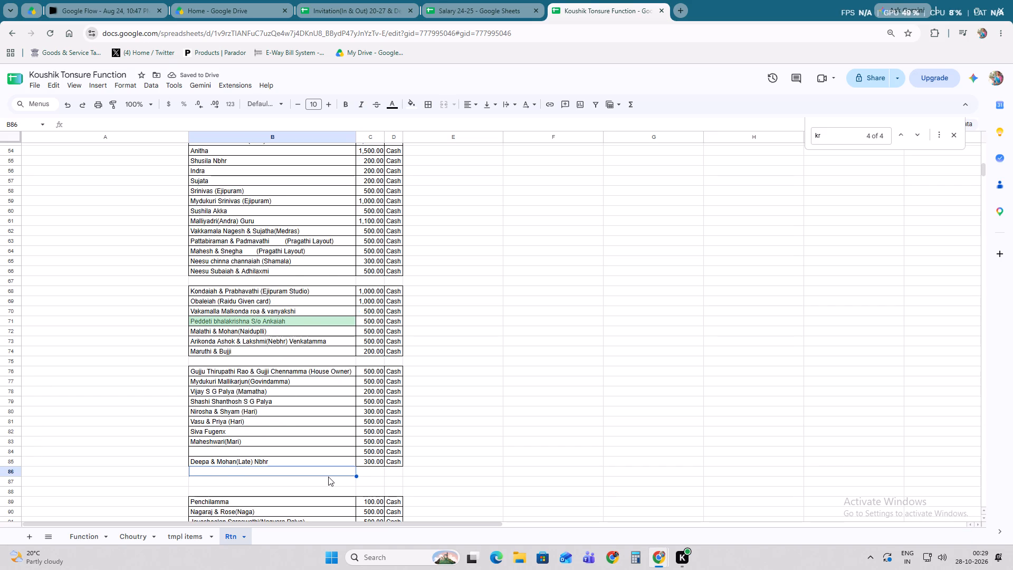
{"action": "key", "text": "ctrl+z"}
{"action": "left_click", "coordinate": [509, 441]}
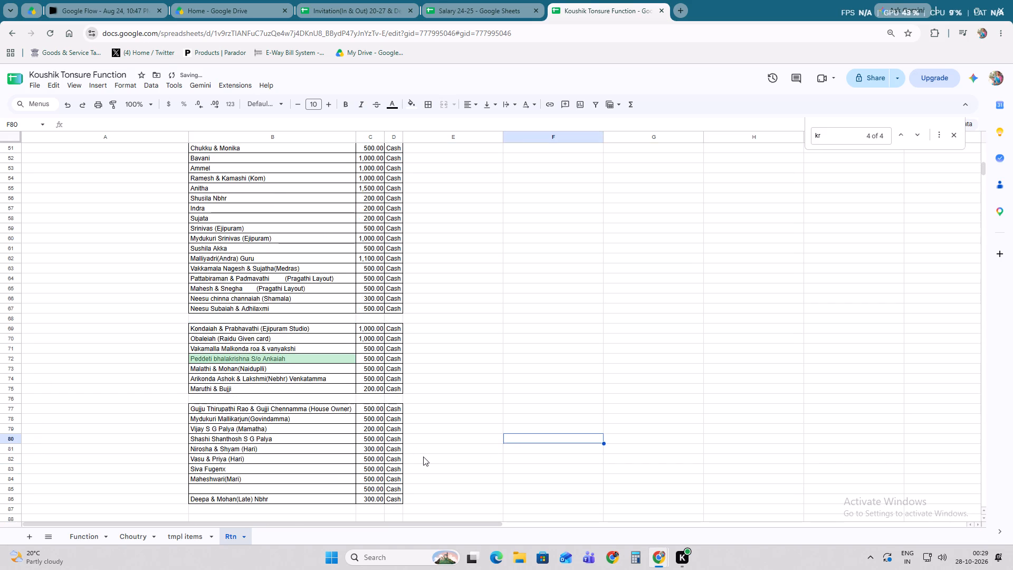
Move the Penchilamma cash entry from row 90 to row 11, directly below the KR Puram guest entry.
{"action": "scroll", "coordinate": [421, 458], "scroll_direction": "down", "scroll_amount": 2}
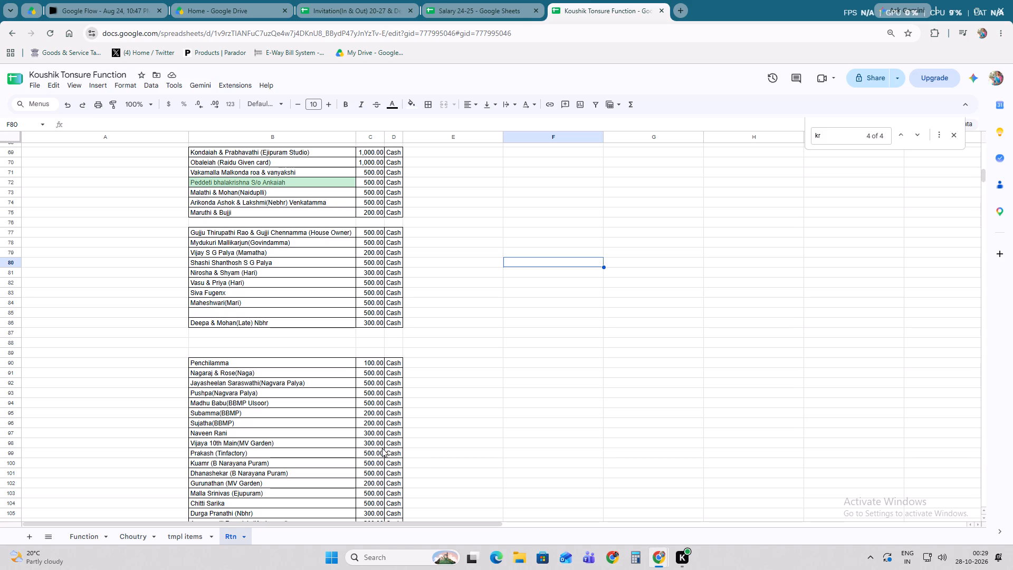
{"action": "left_click", "coordinate": [12, 362]}
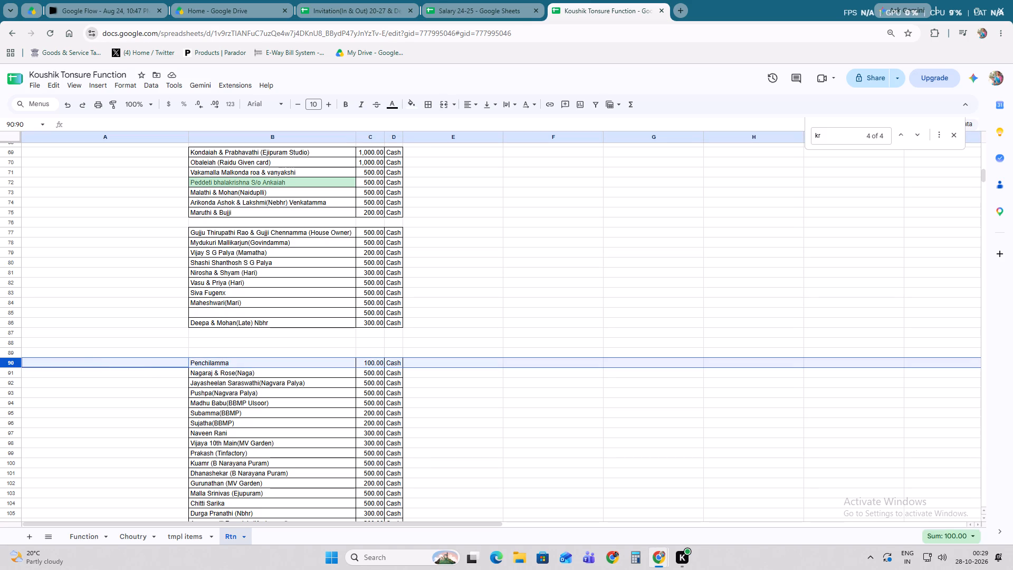
{"action": "left_click_drag", "start_coordinate": [228, 358], "coordinate": [198, 116]}
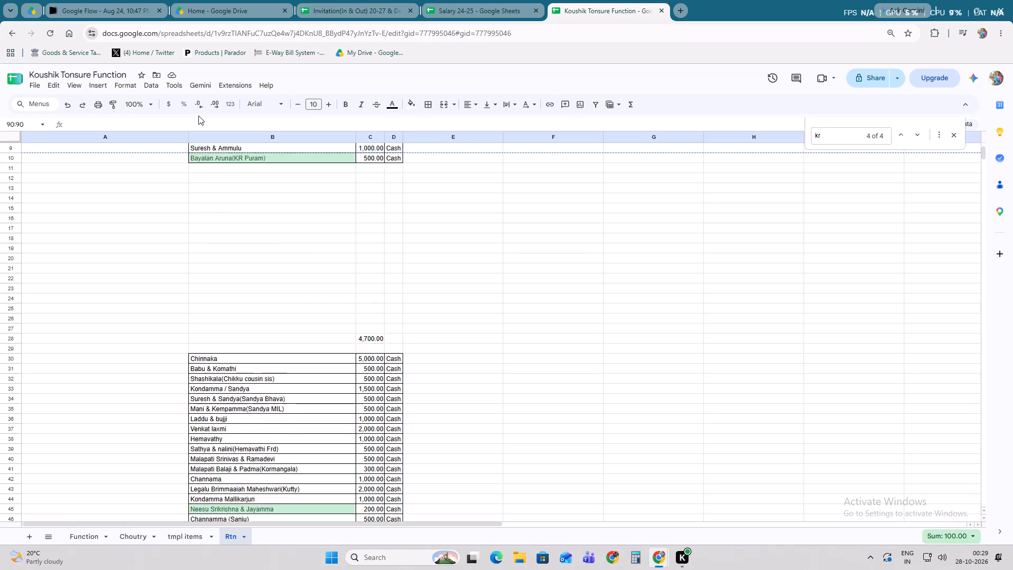
{"action": "left_click_drag", "start_coordinate": [198, 116], "coordinate": [227, 233]}
{"action": "left_click", "coordinate": [482, 321]}
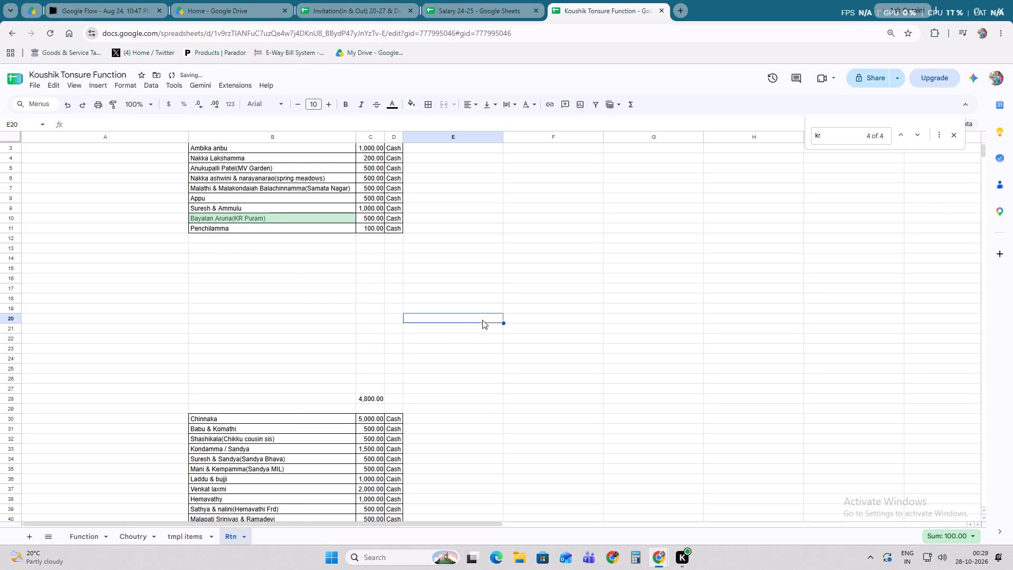
Delete the blank rows 68 and 75 that separate the groups of entries in the remaining list.
{"action": "scroll", "coordinate": [452, 364], "scroll_direction": "down", "scroll_amount": 5}
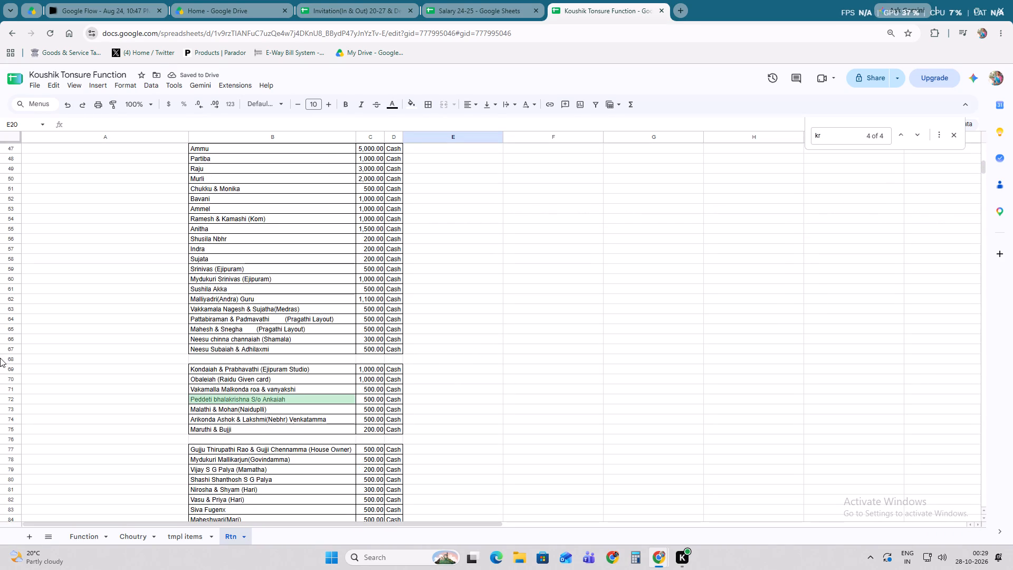
{"action": "left_click", "coordinate": [5, 358]}
{"action": "right_click", "coordinate": [6, 358]}
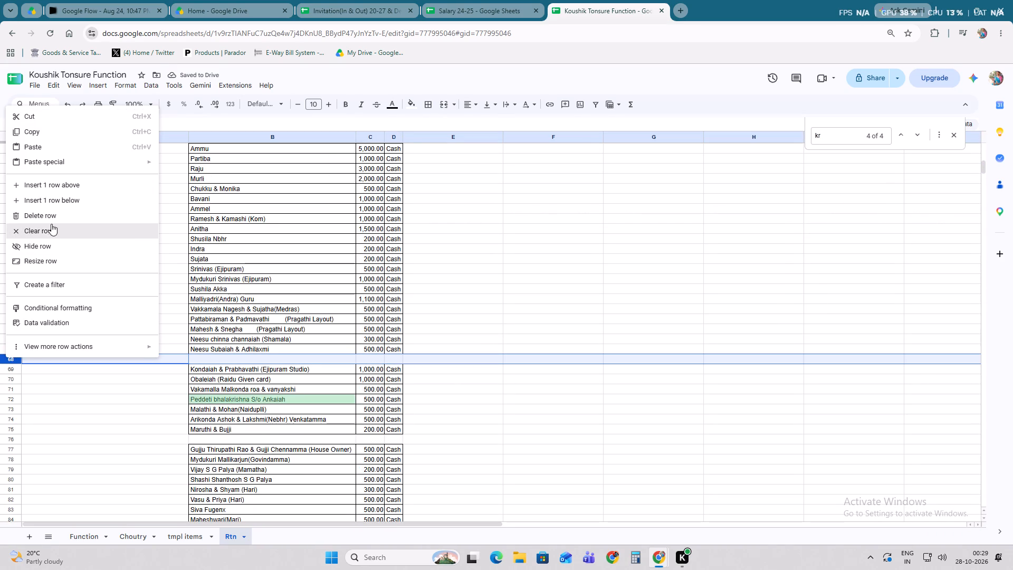
{"action": "left_click", "coordinate": [54, 214]}
{"action": "left_click", "coordinate": [15, 430]}
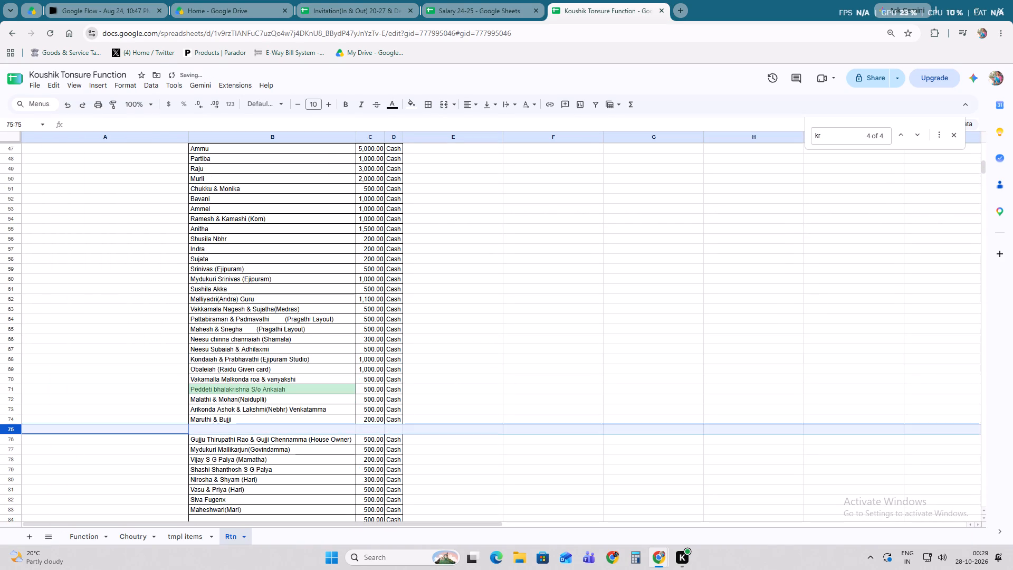
{"action": "key", "text": "F4"}
Delete the nameless cash entry in row 83 and the four blank rows above the Nagaraj & Rose entry.
{"action": "scroll", "coordinate": [15, 430], "scroll_direction": "down", "scroll_amount": 1}
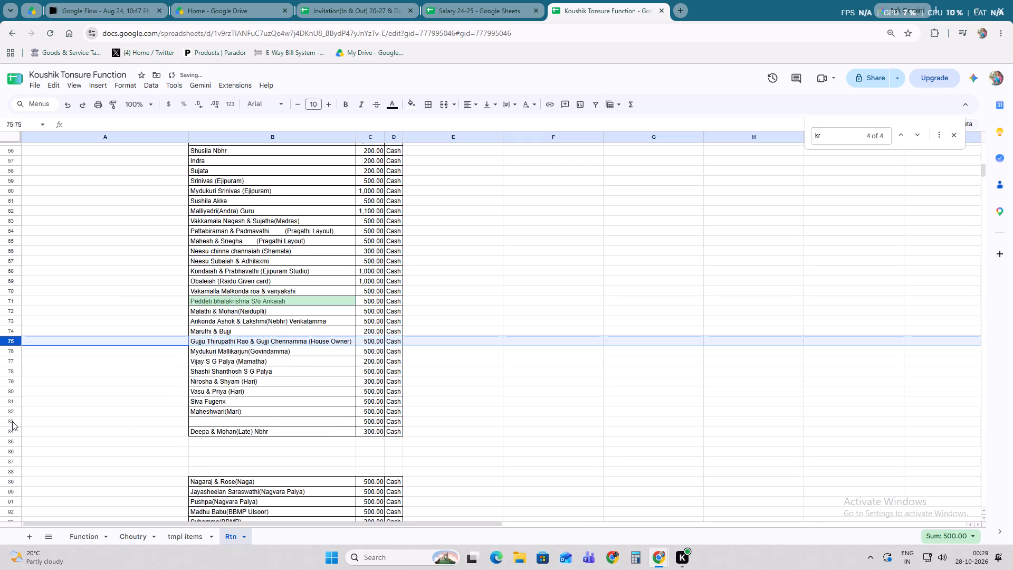
{"action": "left_click", "coordinate": [12, 421]}
{"action": "key", "text": "F4"}
{"action": "left_click", "coordinate": [12, 431]}
{"action": "key", "text": "F4"}
{"action": "key", "text": "F4"}
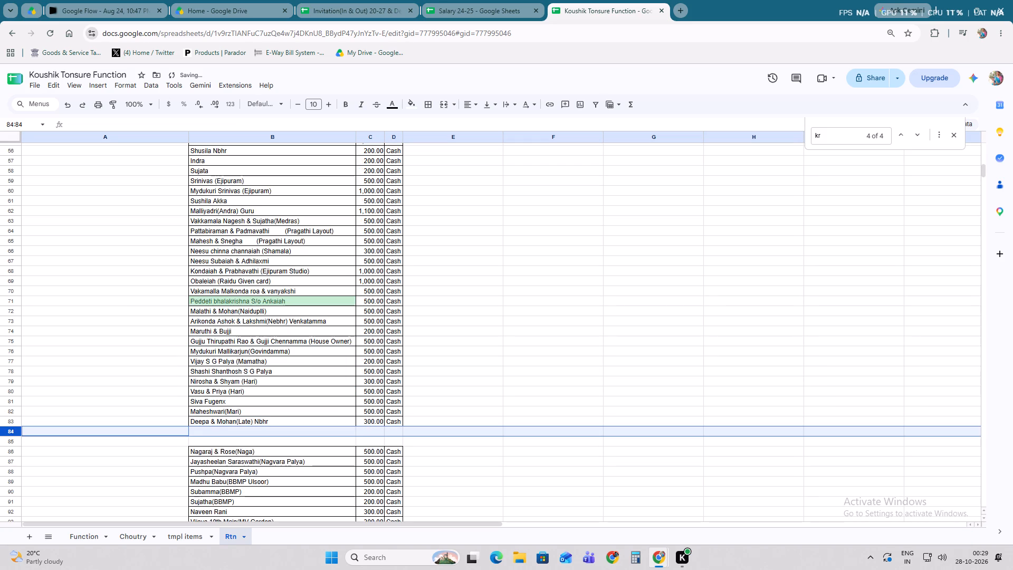
{"action": "key", "text": "F4"}
{"action": "key", "text": "F4"}
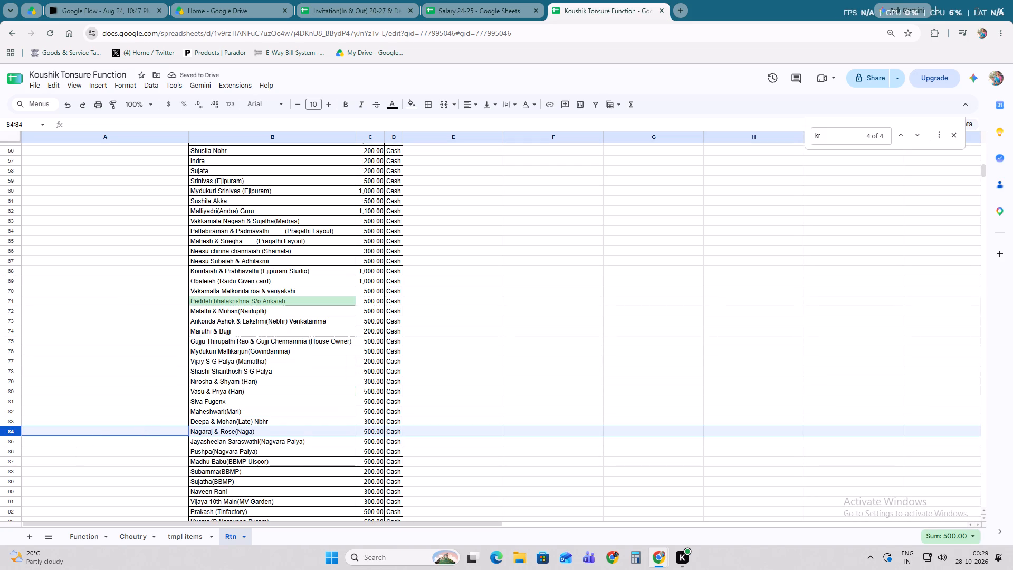
Move the Nagaraj & Rose entry from row 84 to row 12, below the Penchilamma entry.
{"action": "left_click_drag", "start_coordinate": [140, 425], "coordinate": [161, 81]}
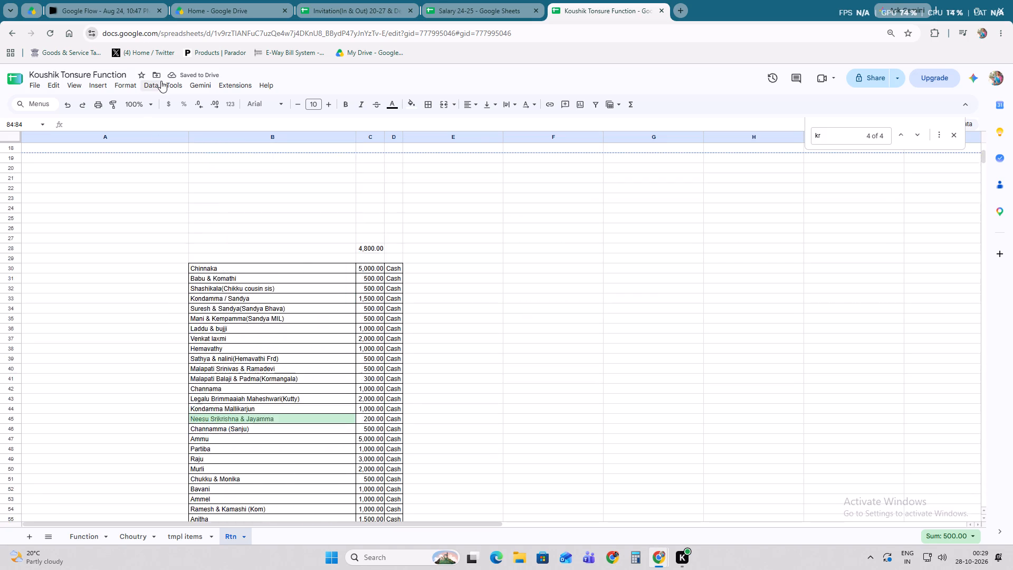
{"action": "left_click_drag", "start_coordinate": [161, 81], "coordinate": [190, 258]}
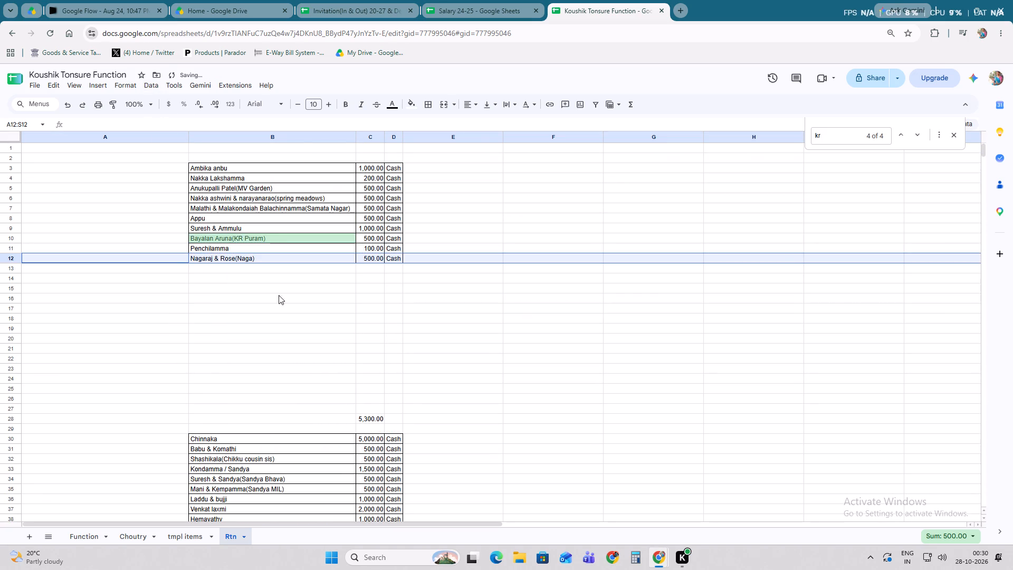
{"action": "left_click", "coordinate": [519, 355]}
Check the SUM formula in cell C28 without changing it.
{"action": "double_click", "coordinate": [364, 420]}
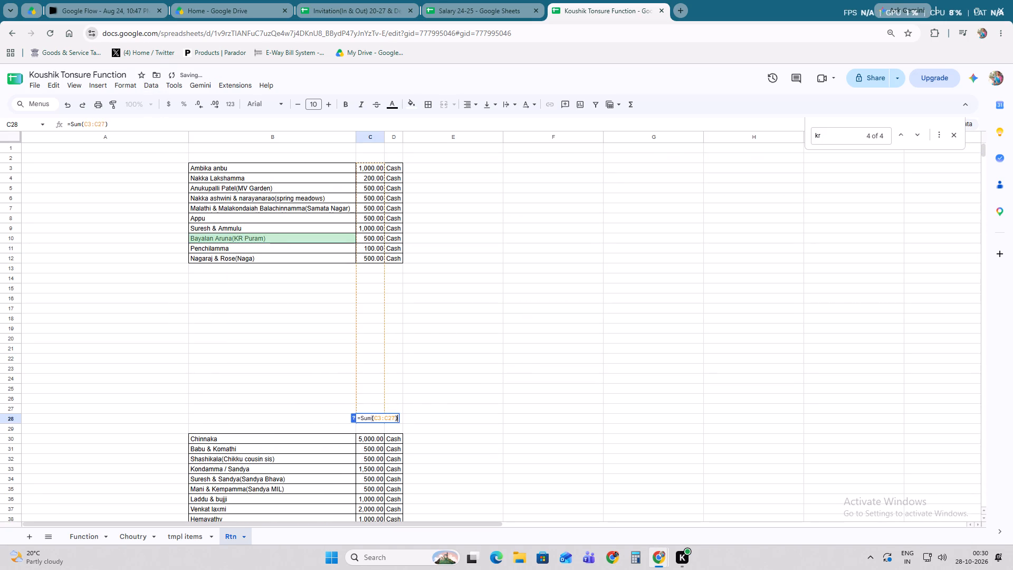
{"action": "key", "text": "Escape"}
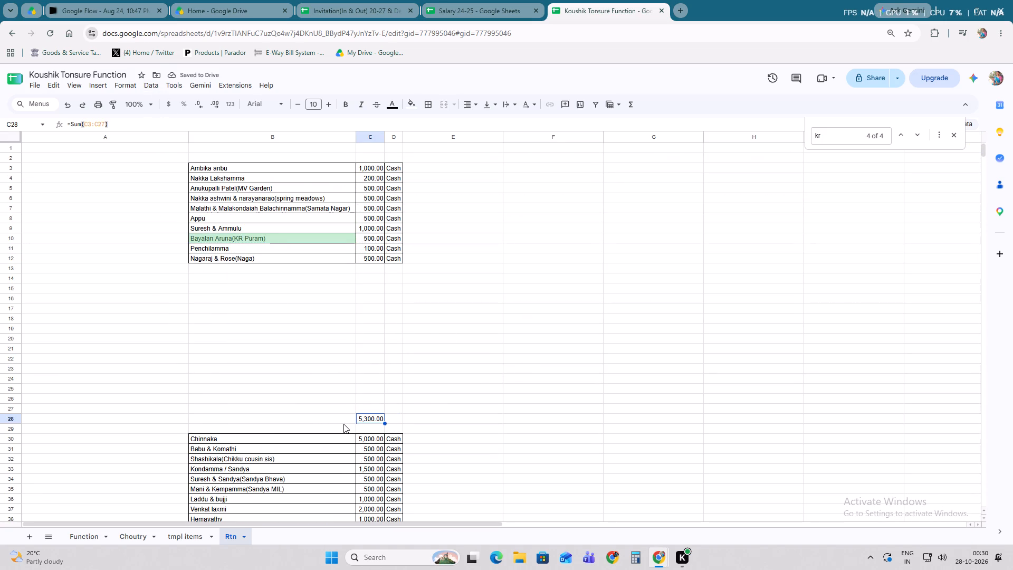
Search the sheet for "nagv" and move the Nagvara Palya guest entry from row 85 to row 13.
{"action": "scroll", "coordinate": [343, 424], "scroll_direction": "down", "scroll_amount": 6}
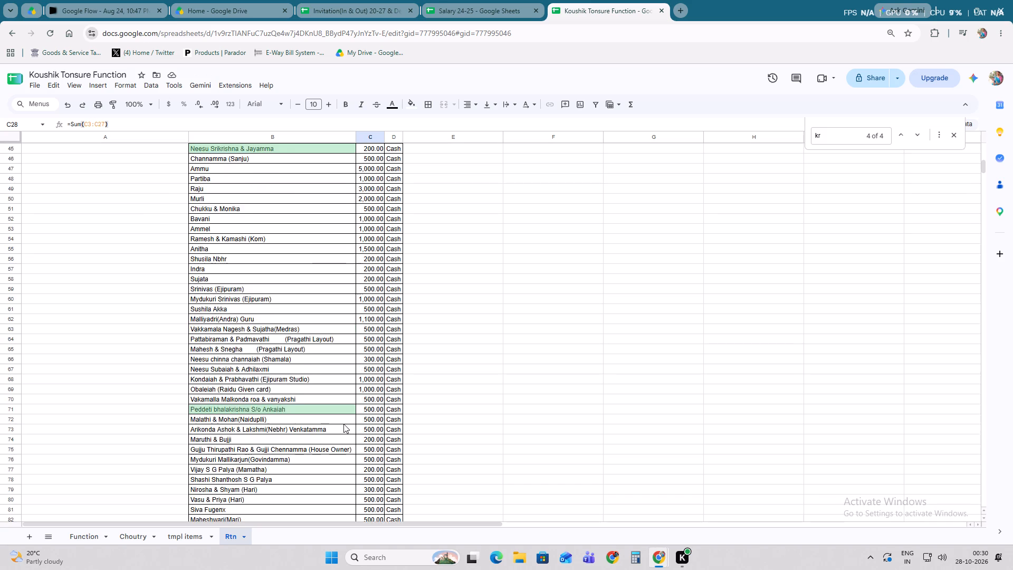
{"action": "scroll", "coordinate": [343, 424], "scroll_direction": "down", "scroll_amount": 6}
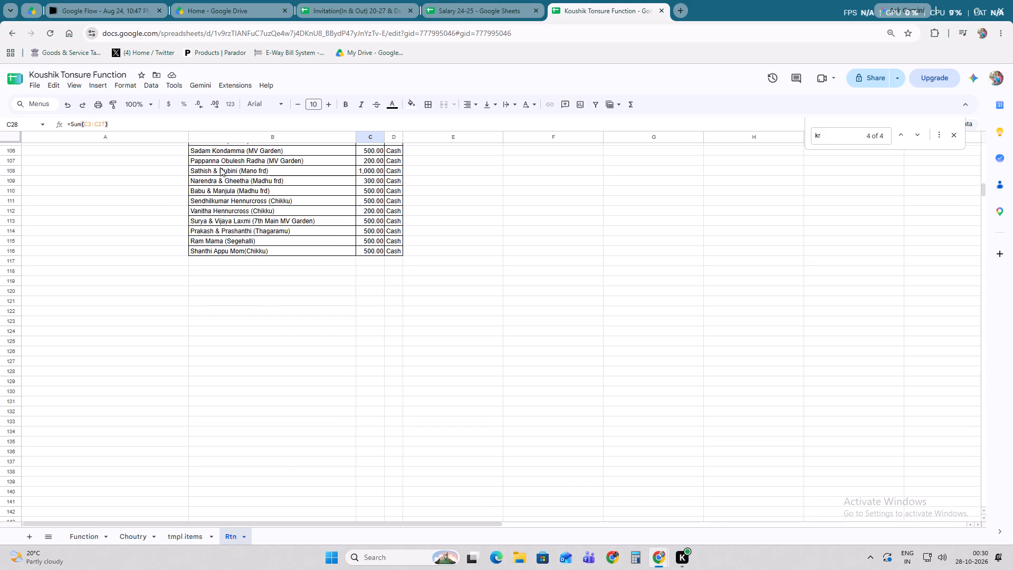
{"action": "left_click", "coordinate": [287, 242]}
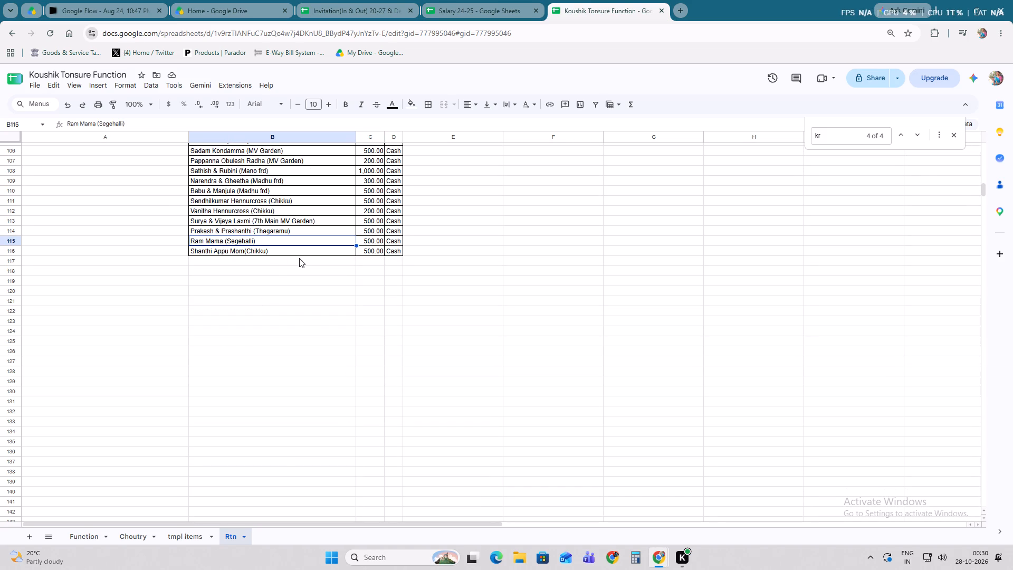
{"action": "key", "text": "ctrl+f"}
{"action": "type", "text": "na"}
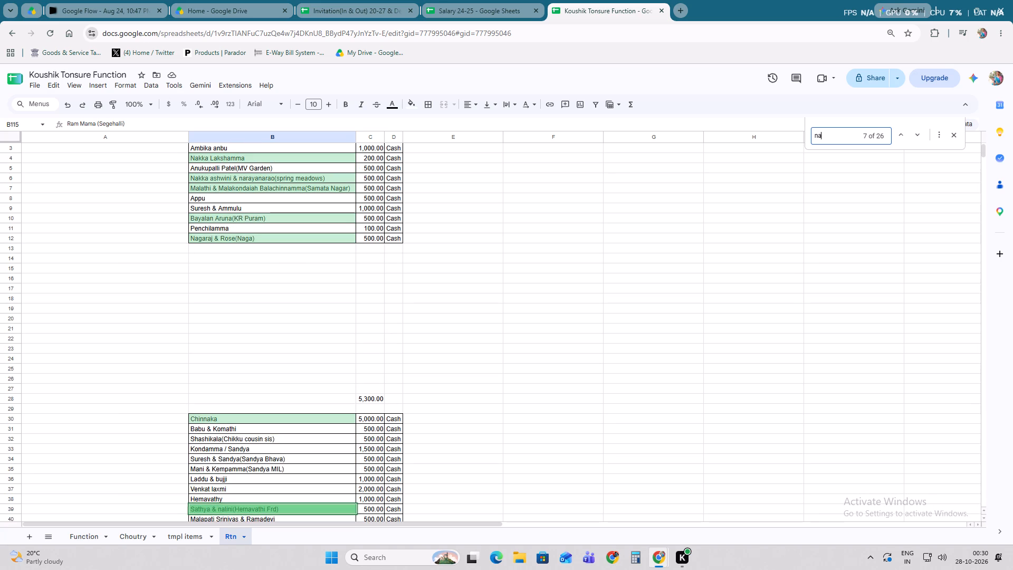
{"action": "key", "text": "g"}
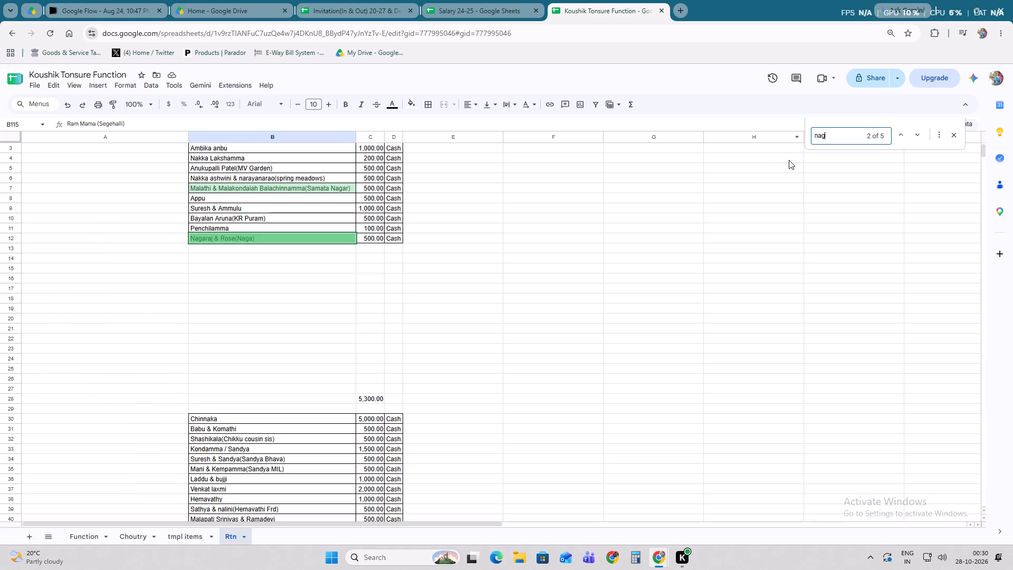
{"action": "key", "text": "v"}
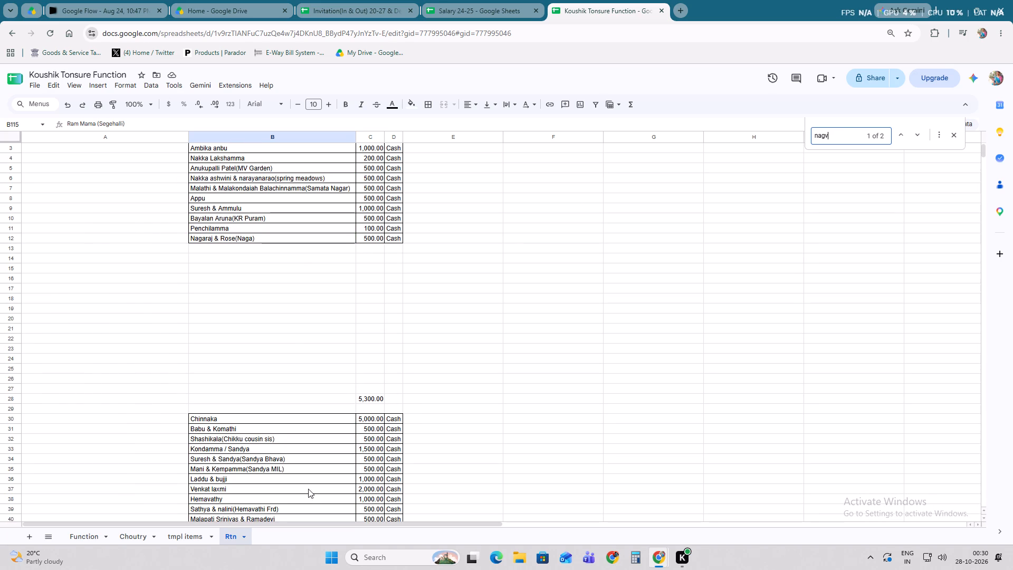
{"action": "scroll", "coordinate": [308, 489], "scroll_direction": "down", "scroll_amount": 6}
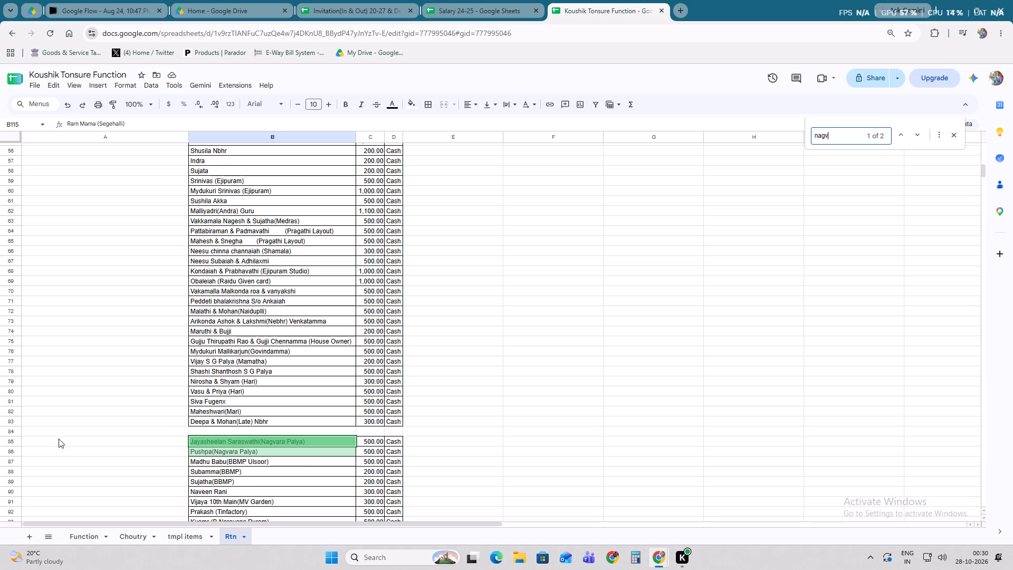
{"action": "left_click", "coordinate": [9, 442]}
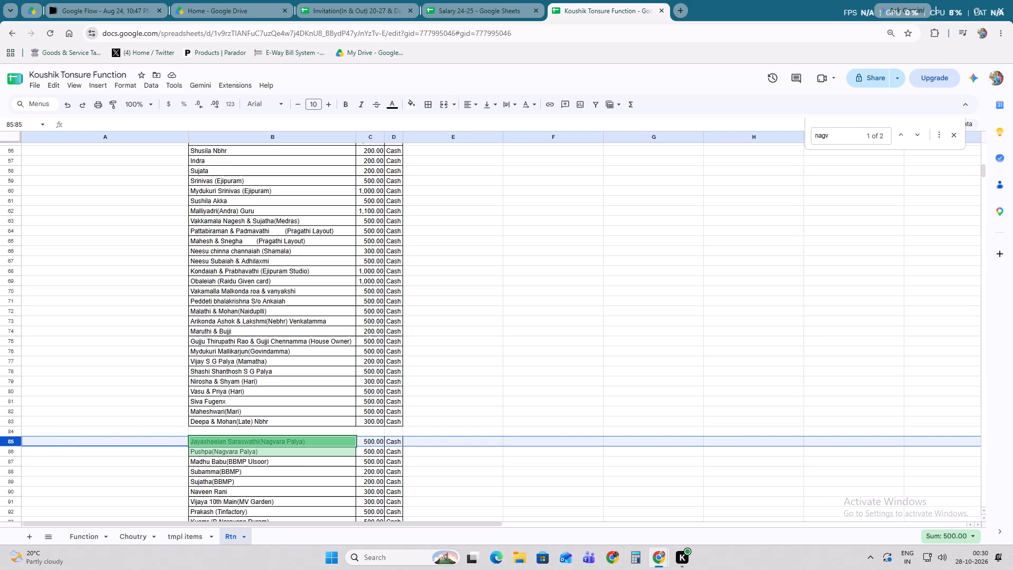
{"action": "left_click_drag", "start_coordinate": [242, 436], "coordinate": [264, 107]}
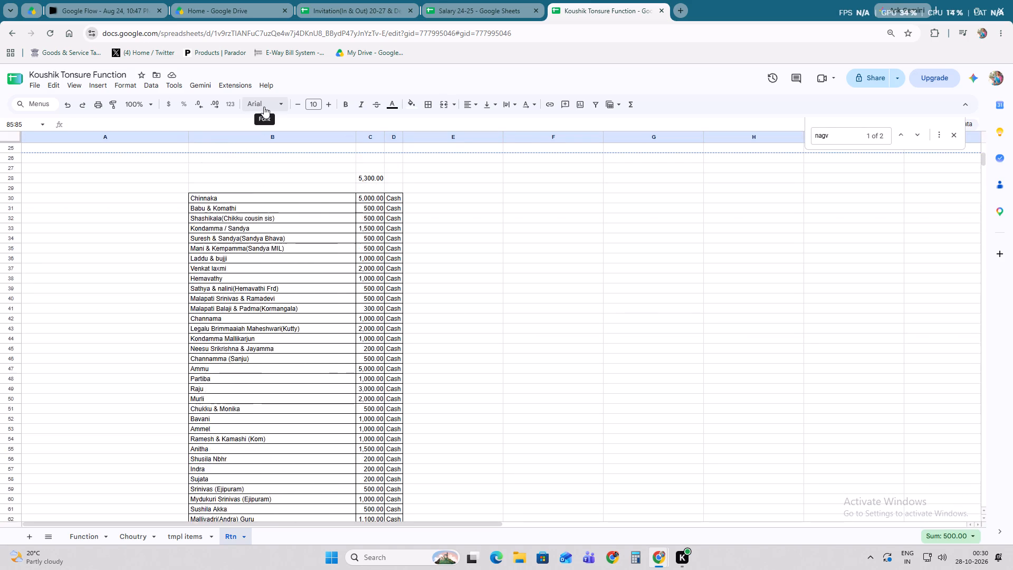
{"action": "left_click_drag", "start_coordinate": [264, 107], "coordinate": [288, 271]}
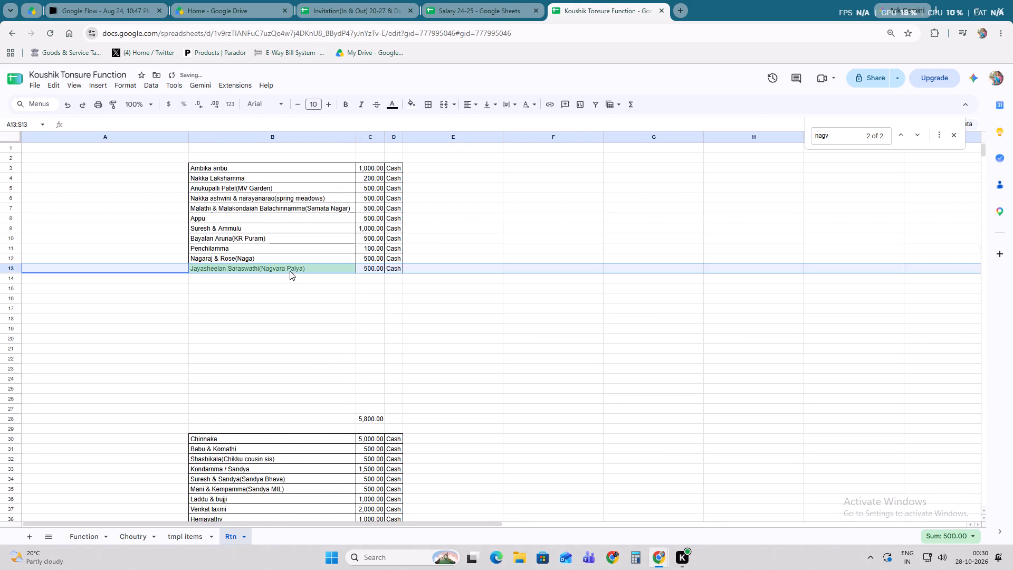
Search the sheet for "ko" and move the Babu & Komathi entry from row 31 to row 14.
{"action": "left_click_drag", "start_coordinate": [833, 136], "coordinate": [801, 136]}
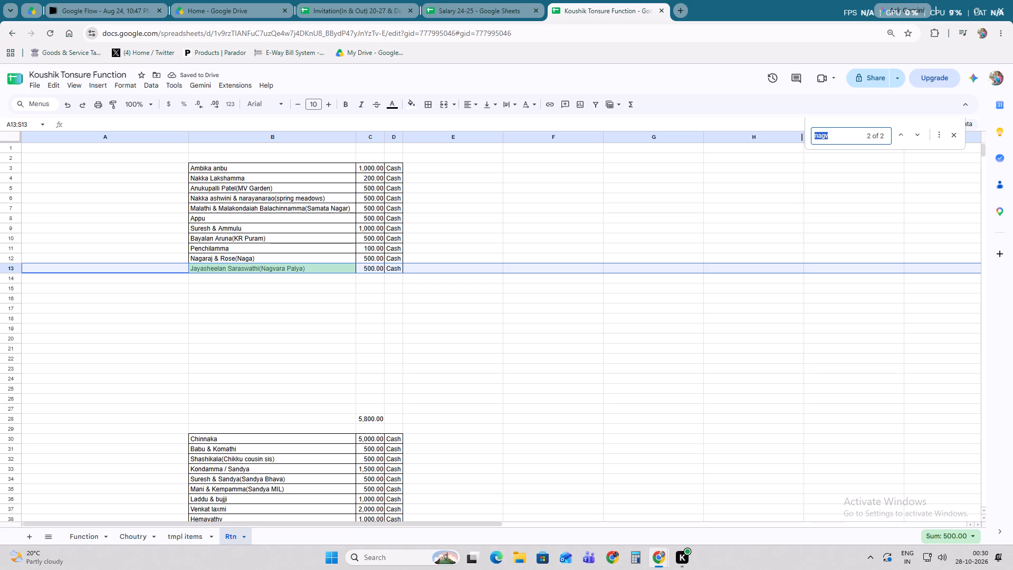
{"action": "type", "text": "ki"}
{"action": "key", "text": "BackSpace"}
{"action": "key", "text": "o"}
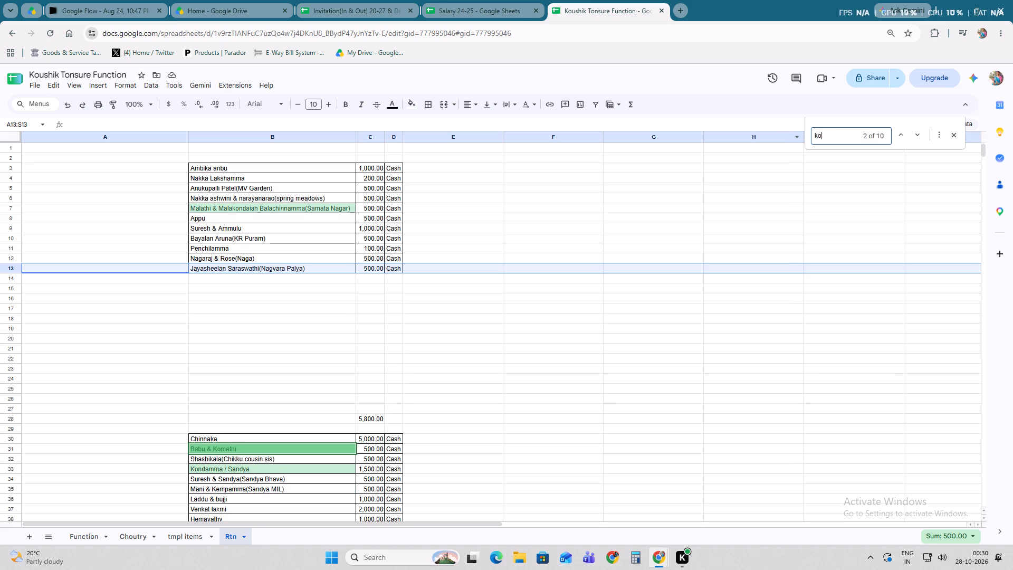
{"action": "left_click", "coordinate": [7, 448]}
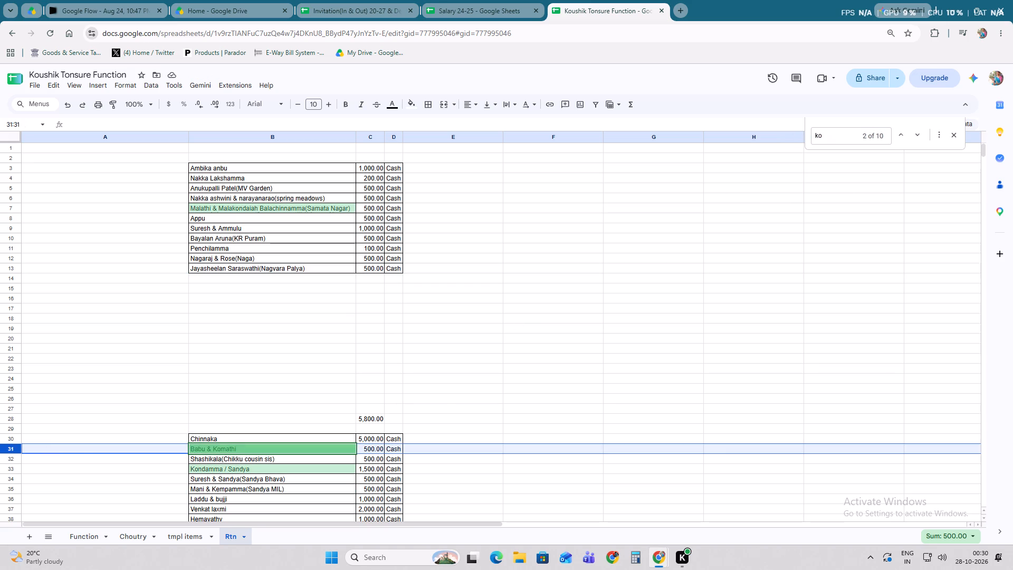
{"action": "left_click_drag", "start_coordinate": [95, 443], "coordinate": [127, 278]}
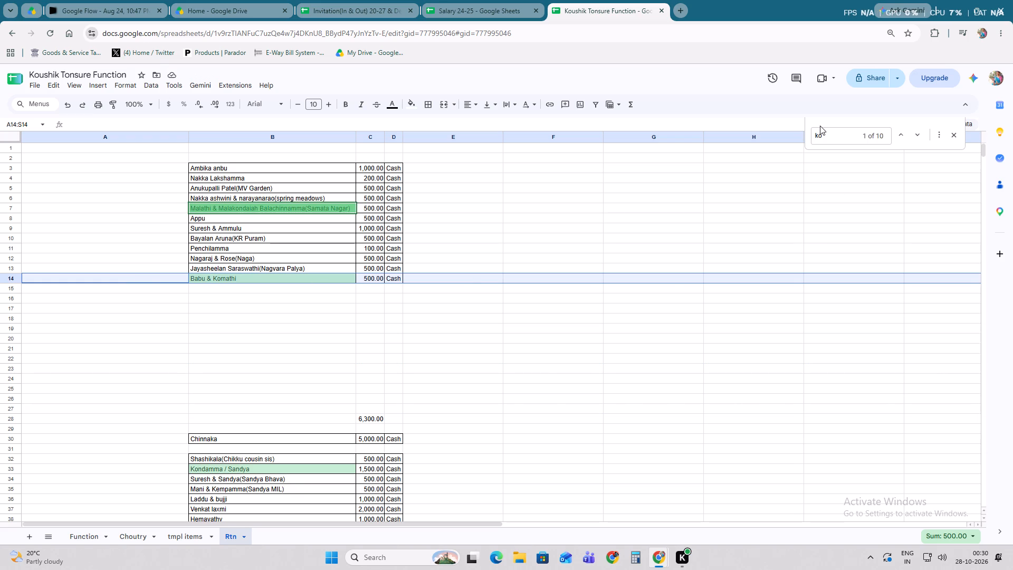
Search the sheet for "madh" and move the BBMP Ulsoor guest entry from row 87 to row 15.
{"action": "left_click_drag", "start_coordinate": [824, 132], "coordinate": [809, 136]}
{"action": "key", "text": "m"}
{"action": "type", "text": "ad"}
{"action": "key", "text": "h"}
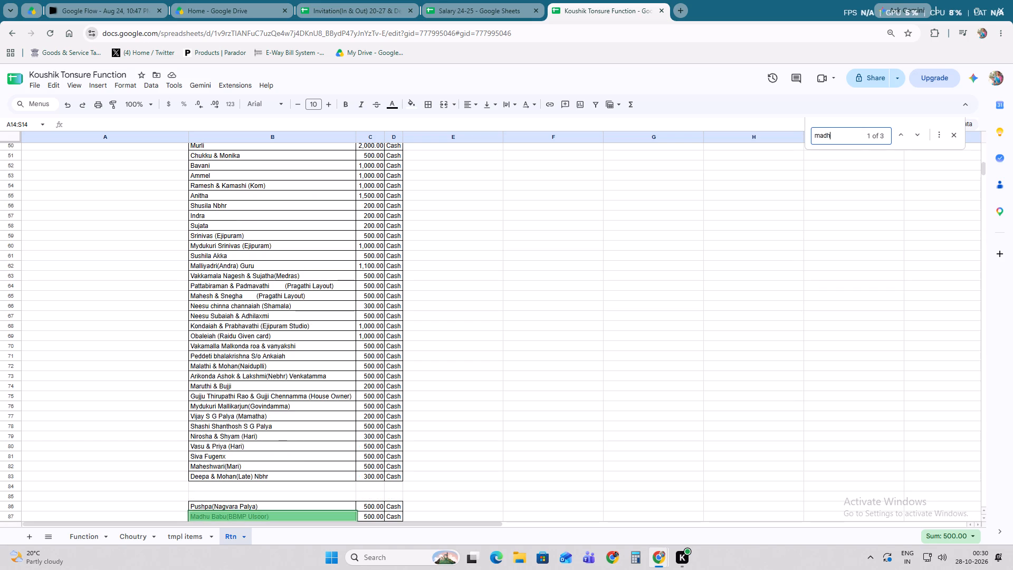
{"action": "left_click", "coordinate": [3, 515]}
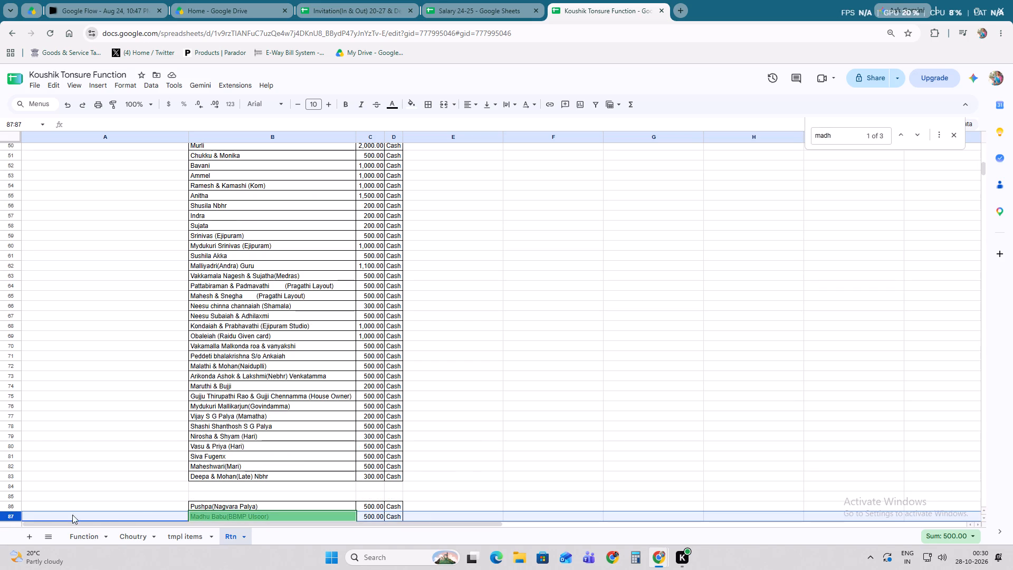
{"action": "left_click_drag", "start_coordinate": [156, 511], "coordinate": [179, 103]}
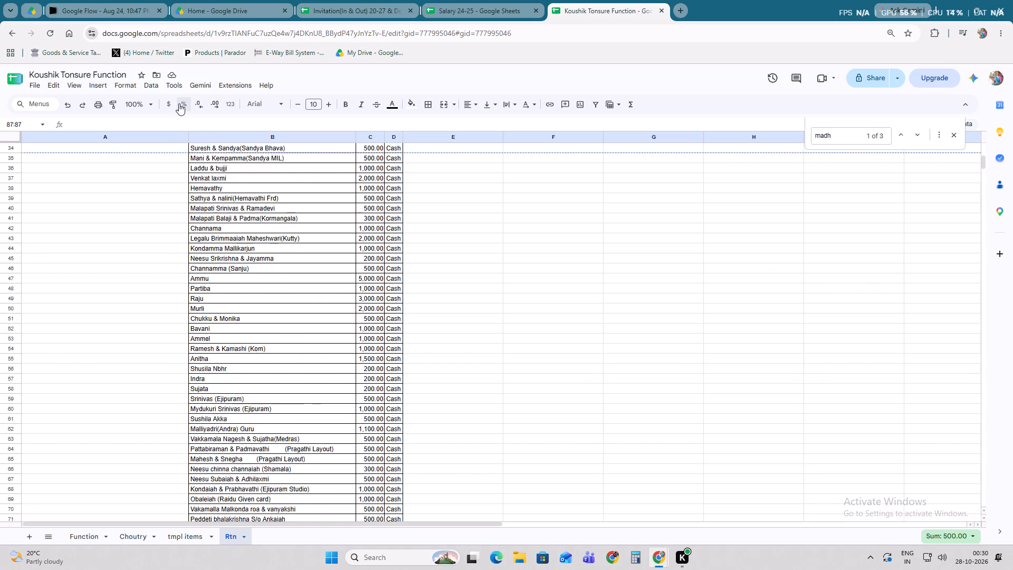
{"action": "left_click_drag", "start_coordinate": [179, 103], "coordinate": [196, 252]}
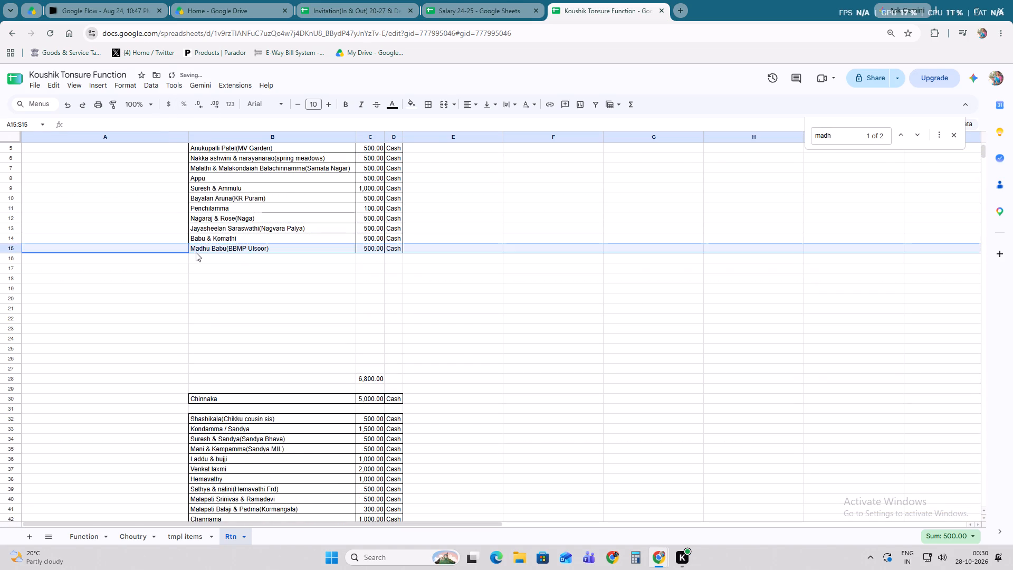
{"action": "left_click", "coordinate": [233, 261]}
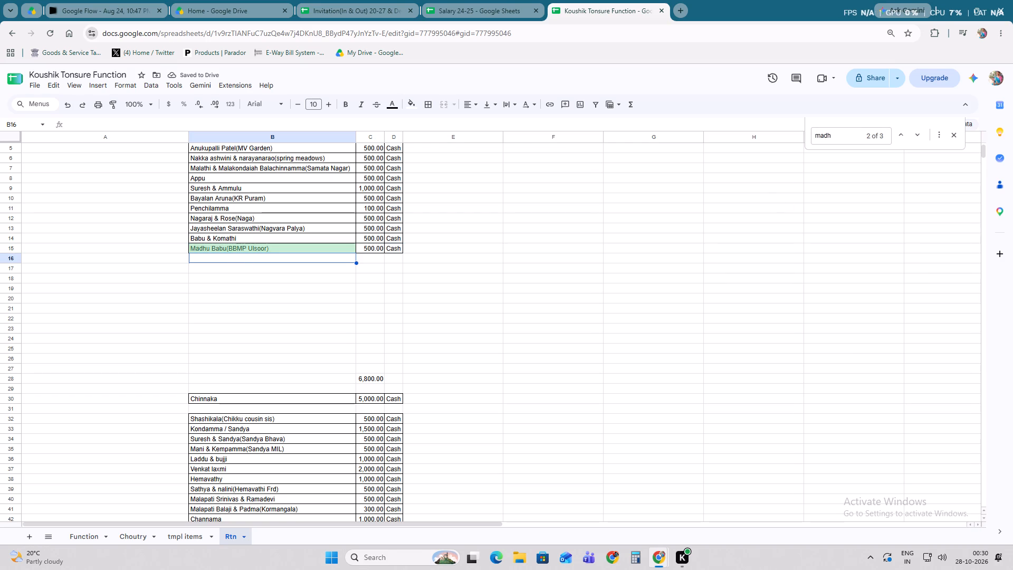
Search the sheet for "Ran" and move the 300.00 cash entry from row 90 to row 16.
{"action": "left_click_drag", "start_coordinate": [838, 134], "coordinate": [776, 139]}
{"action": "key", "text": "shift+r"}
{"action": "key", "text": "a"}
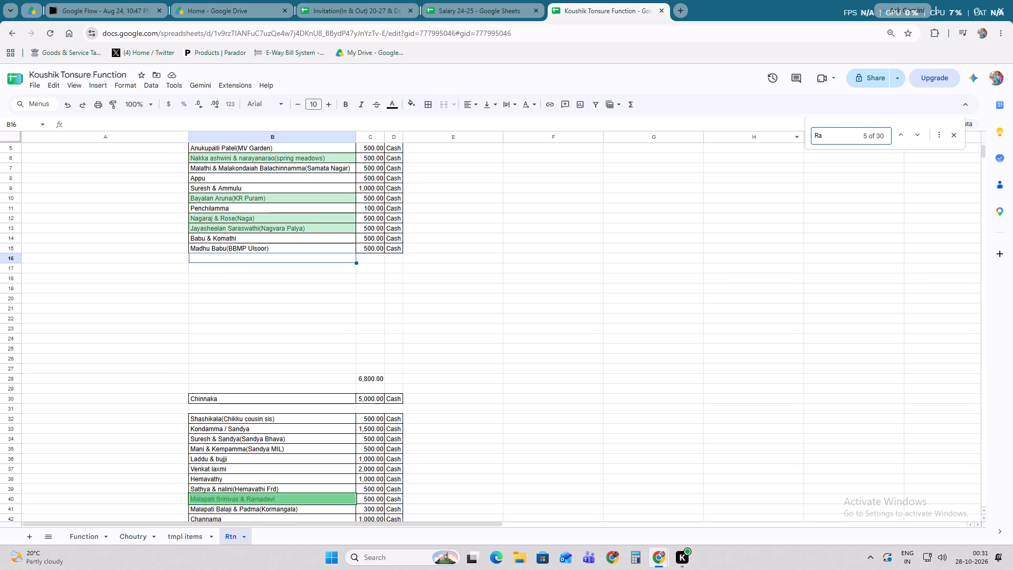
{"action": "key", "text": "n"}
{"action": "scroll", "coordinate": [350, 467], "scroll_direction": "down", "scroll_amount": 1}
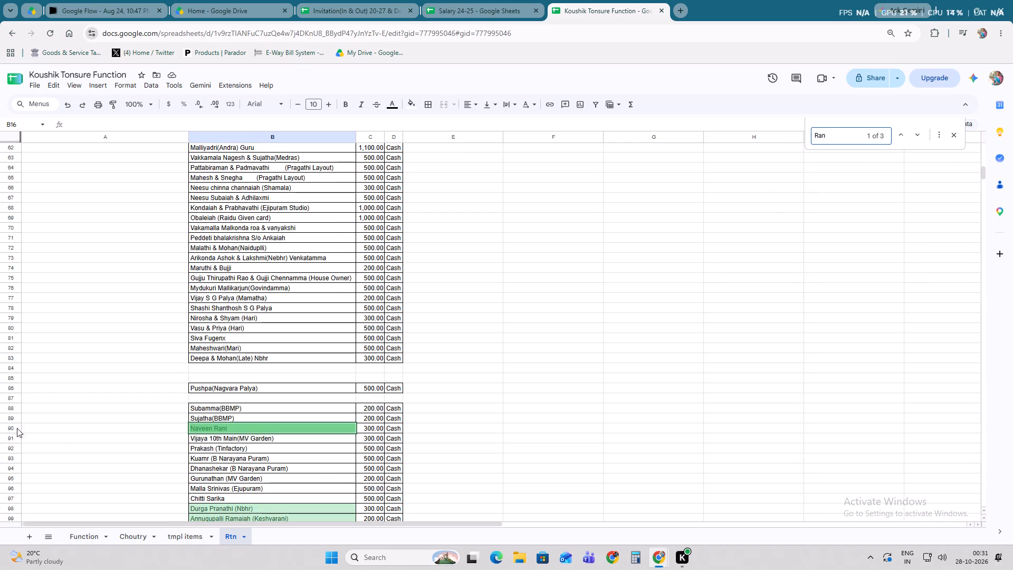
{"action": "left_click", "coordinate": [14, 427]}
{"action": "left_click_drag", "start_coordinate": [175, 422], "coordinate": [197, 311]}
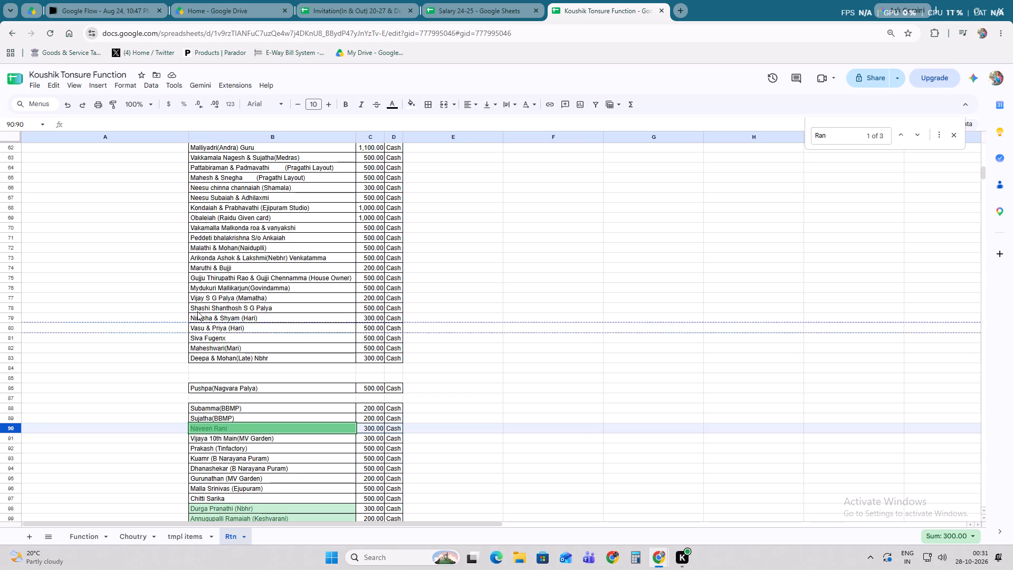
{"action": "left_click_drag", "start_coordinate": [197, 311], "coordinate": [206, 122]}
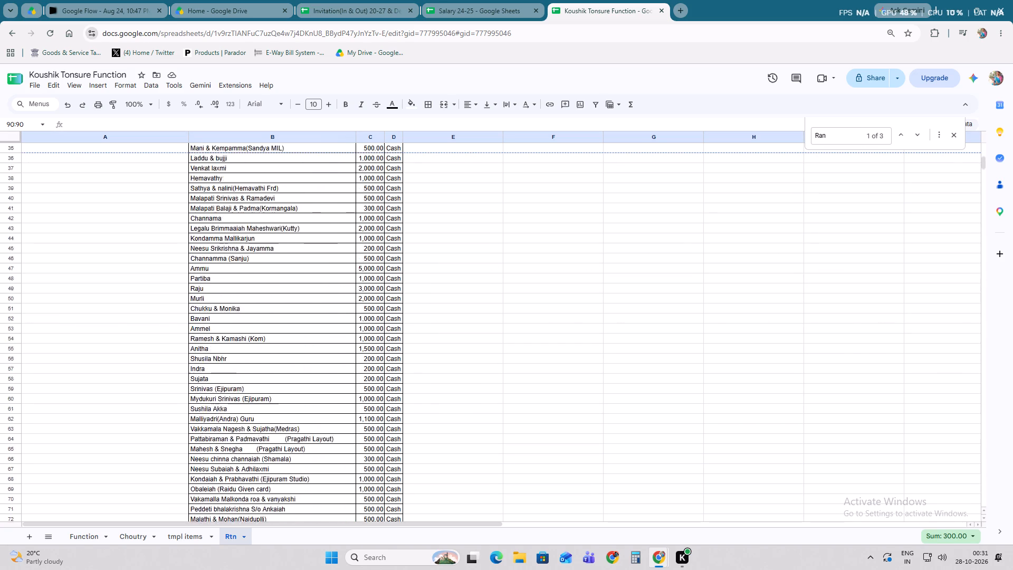
{"action": "left_click_drag", "start_coordinate": [206, 122], "coordinate": [221, 230]}
Search the sheet for "ped" and move the matching 500.00 cash entry from row 71 to row 17.
{"action": "left_click_drag", "start_coordinate": [833, 137], "coordinate": [801, 138]}
{"action": "key", "text": "p"}
{"action": "key", "text": "e"}
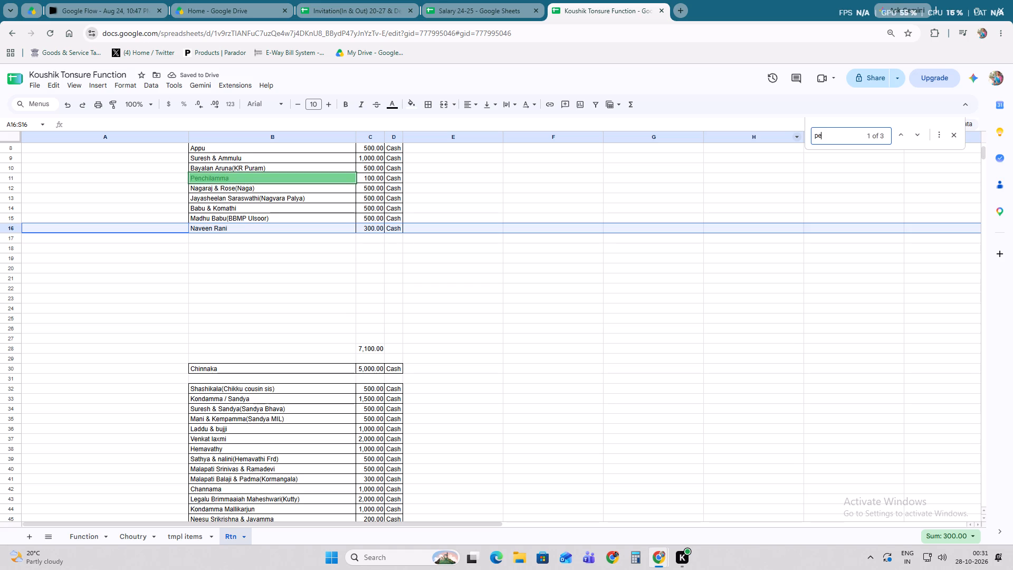
{"action": "key", "text": "d"}
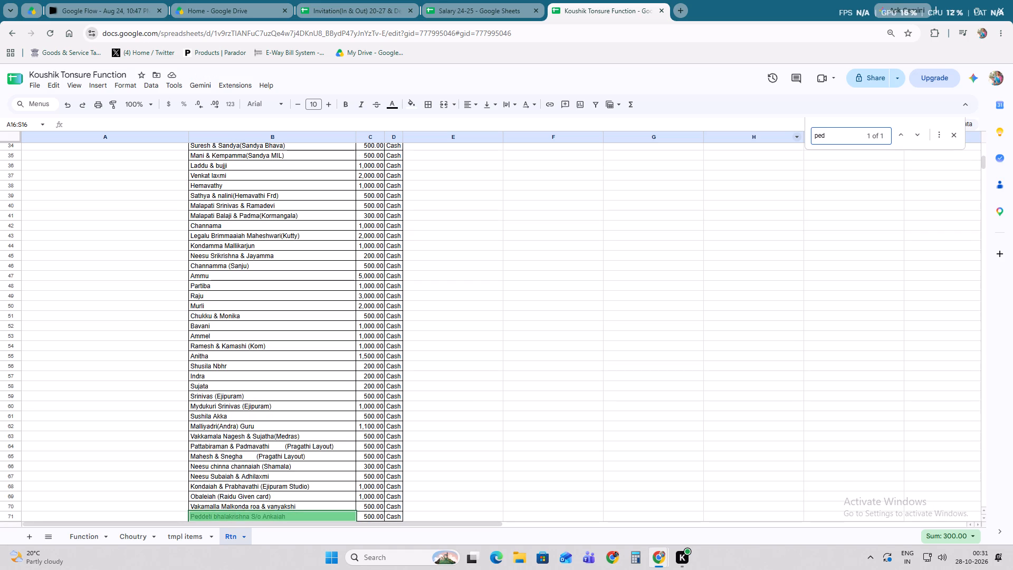
{"action": "scroll", "coordinate": [401, 436], "scroll_direction": "down", "scroll_amount": 1}
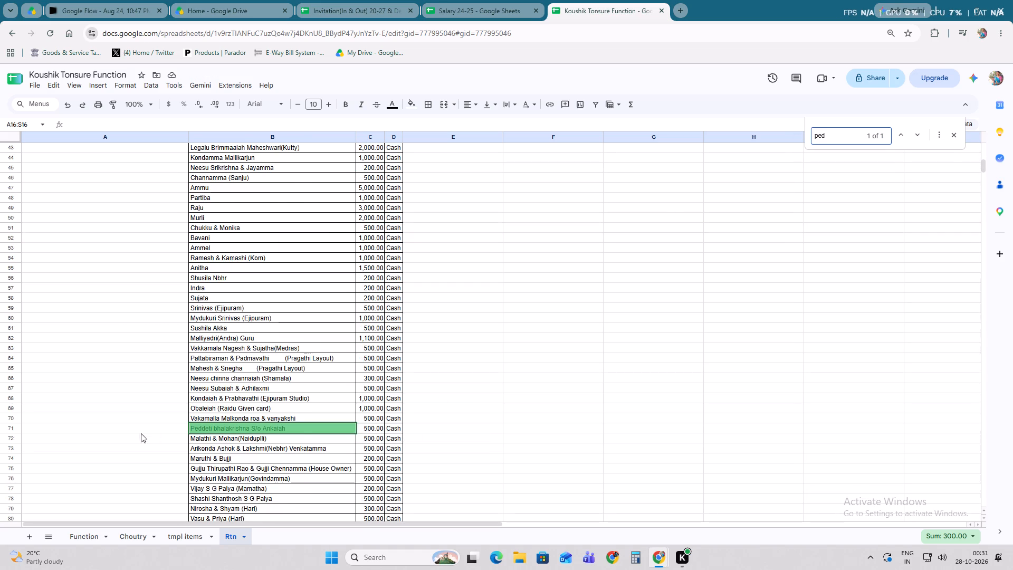
{"action": "left_click", "coordinate": [14, 430]}
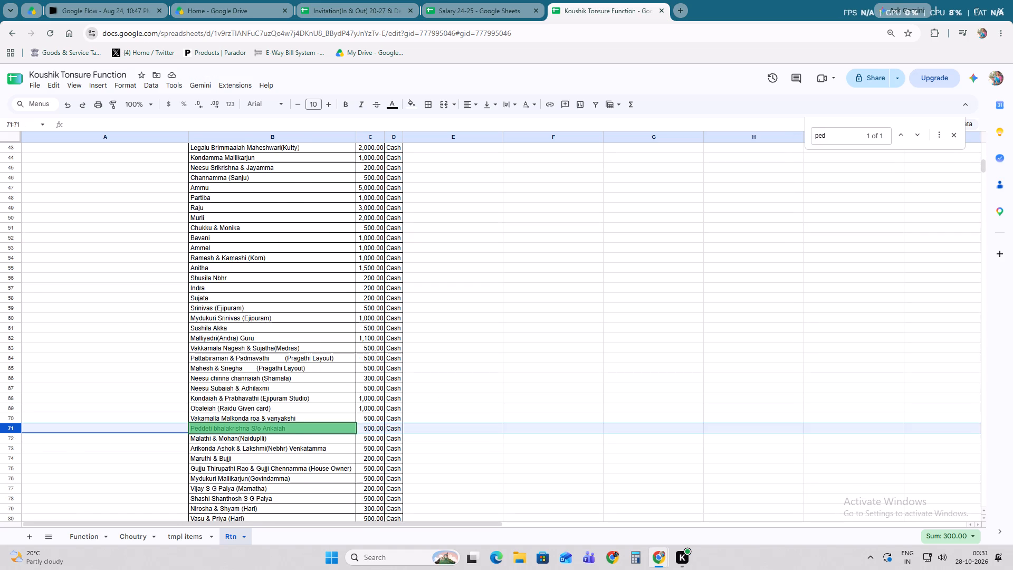
{"action": "left_click_drag", "start_coordinate": [203, 424], "coordinate": [224, 182]}
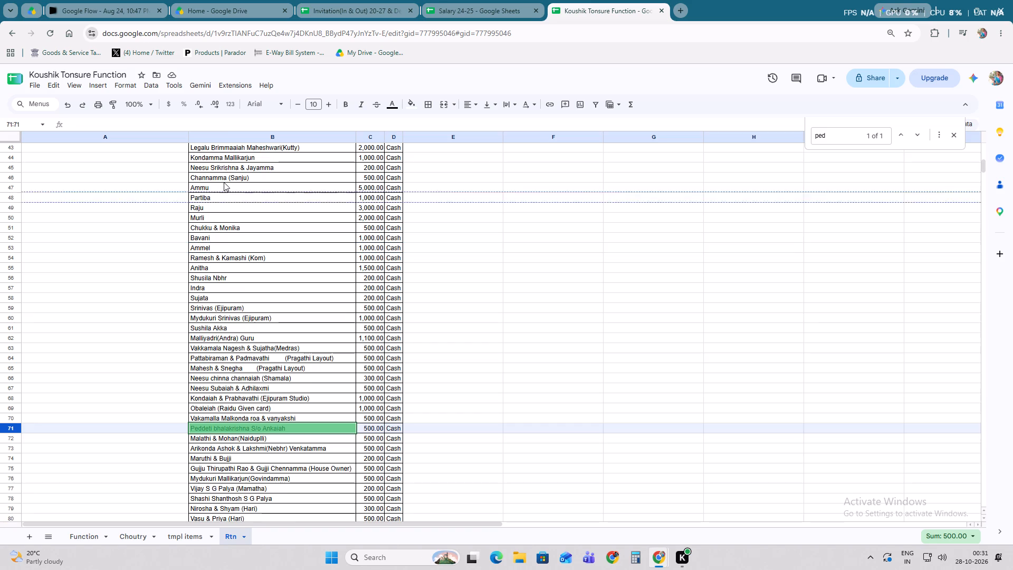
{"action": "left_click_drag", "start_coordinate": [224, 182], "coordinate": [233, 130]}
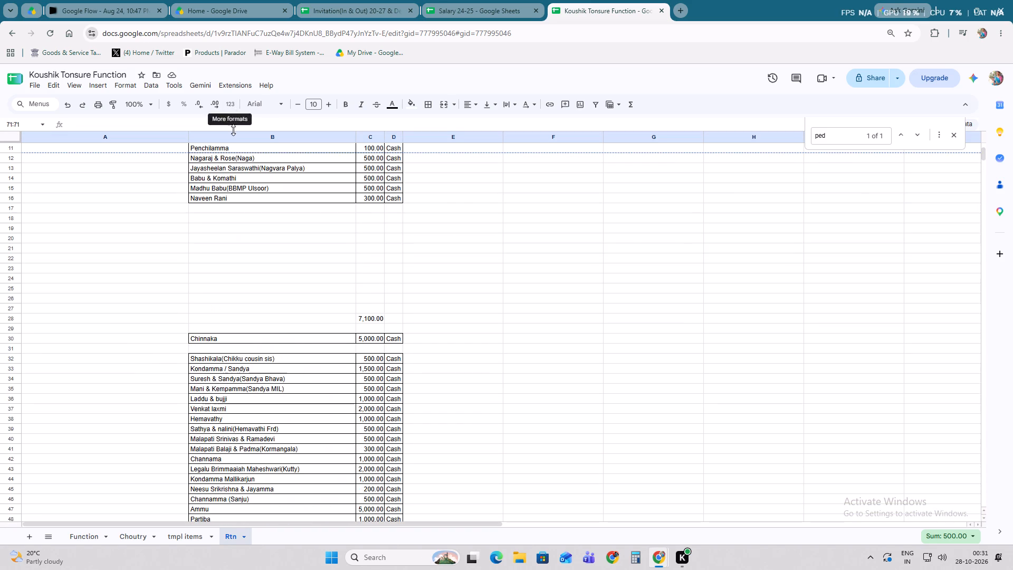
{"action": "left_click_drag", "start_coordinate": [233, 130], "coordinate": [246, 213]}
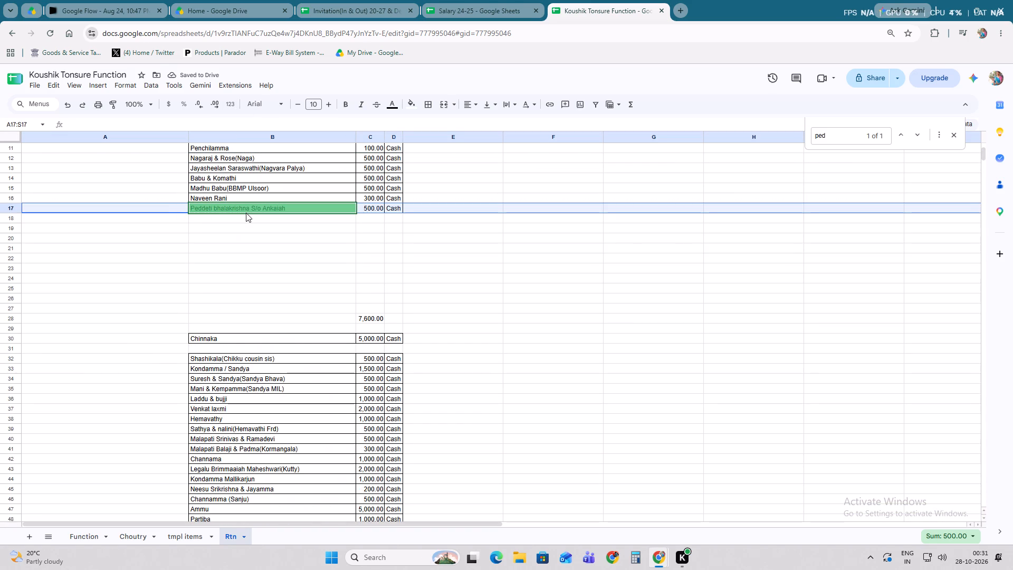
{"action": "left_click", "coordinate": [245, 220]}
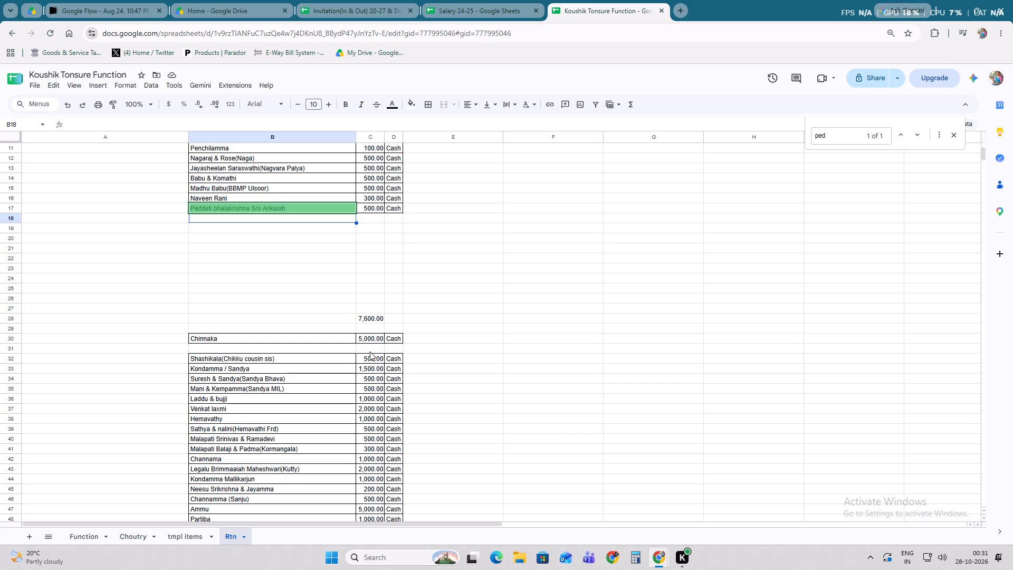
Search the sheet for "10" and move the 10th Main (MV Garden) guest entry from row 91 to row 18.
{"action": "left_click_drag", "start_coordinate": [825, 137], "coordinate": [799, 145]}
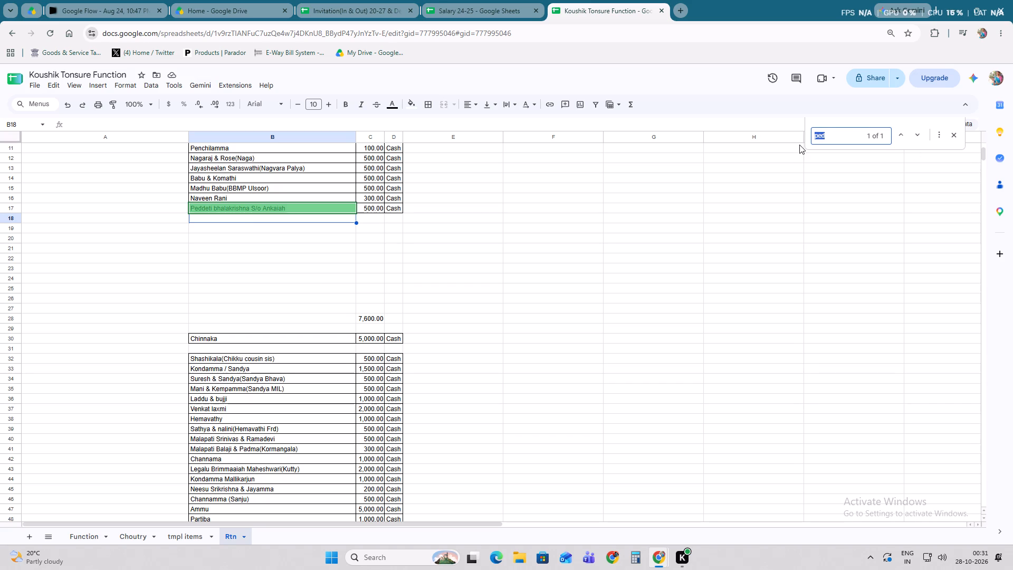
{"action": "type", "text": "10"}
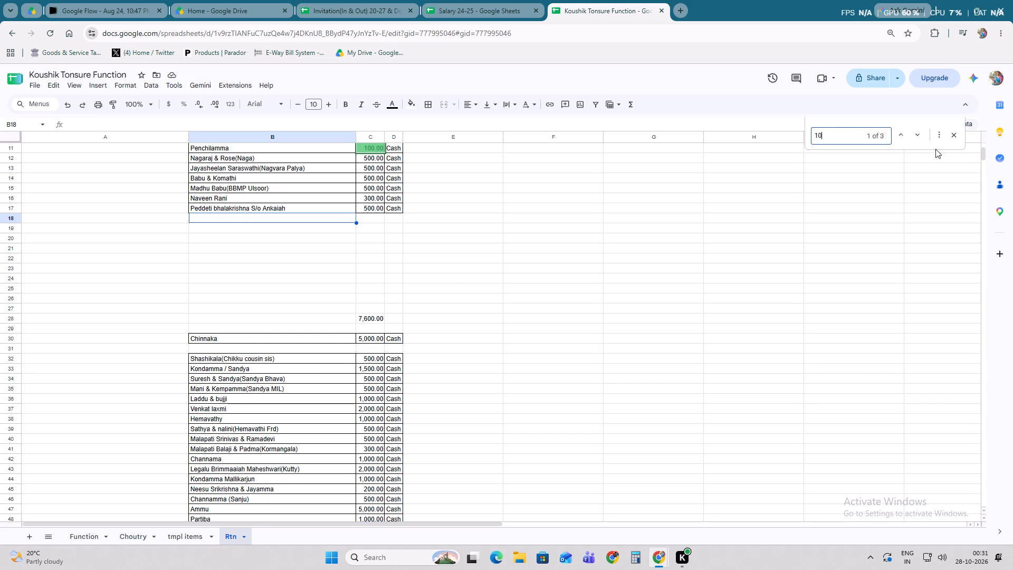
{"action": "left_click", "coordinate": [920, 136]}
{"action": "left_click", "coordinate": [920, 136]}
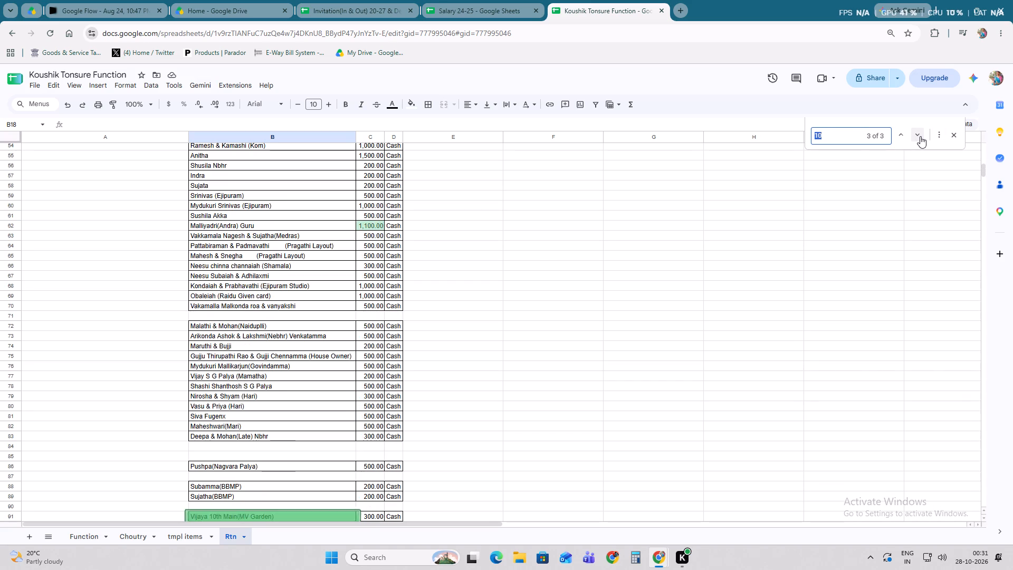
{"action": "scroll", "coordinate": [636, 400], "scroll_direction": "down", "scroll_amount": 3}
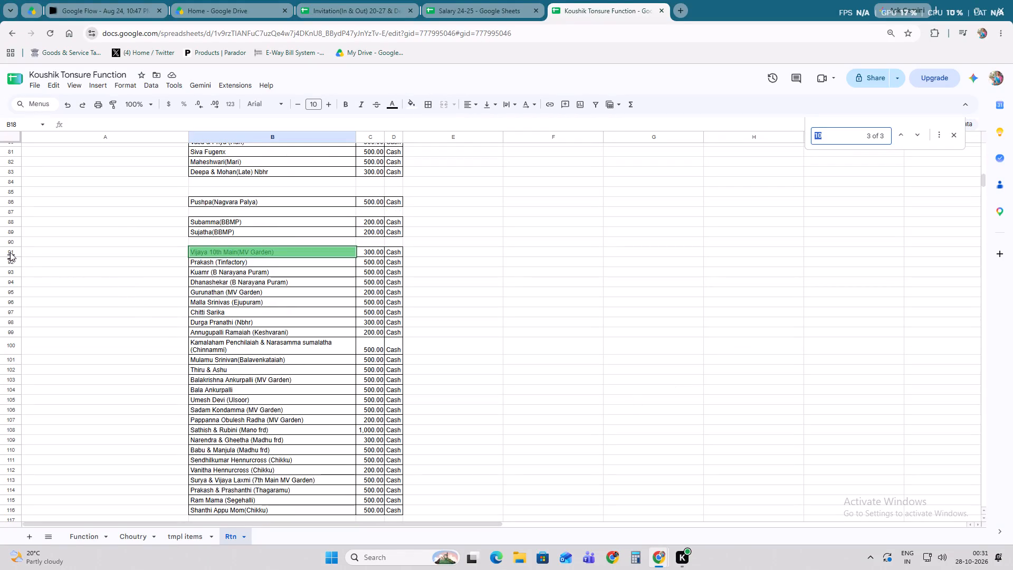
{"action": "left_click", "coordinate": [10, 252]}
{"action": "left_click_drag", "start_coordinate": [245, 247], "coordinate": [254, 198]}
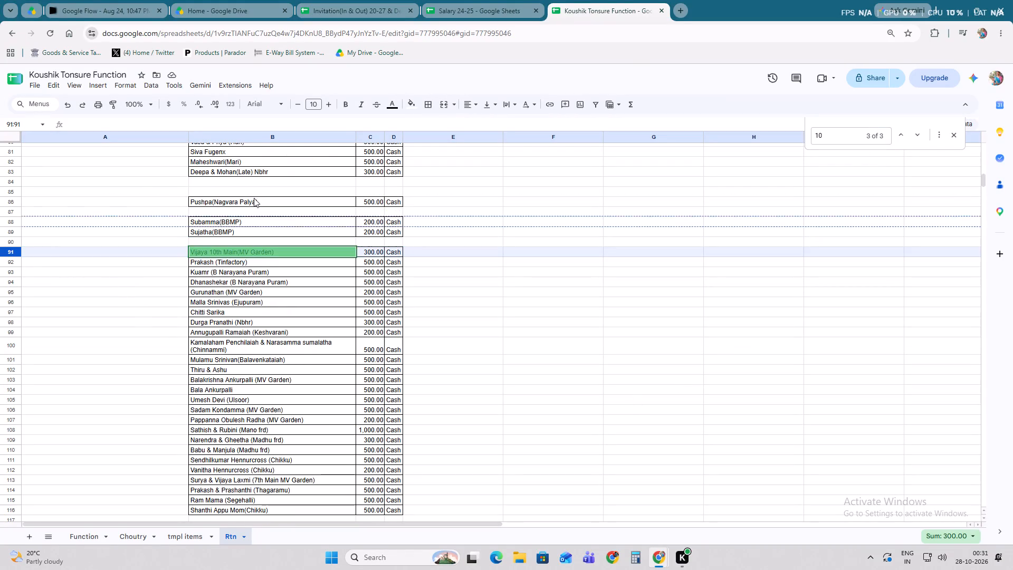
{"action": "left_click_drag", "start_coordinate": [254, 198], "coordinate": [269, 96]}
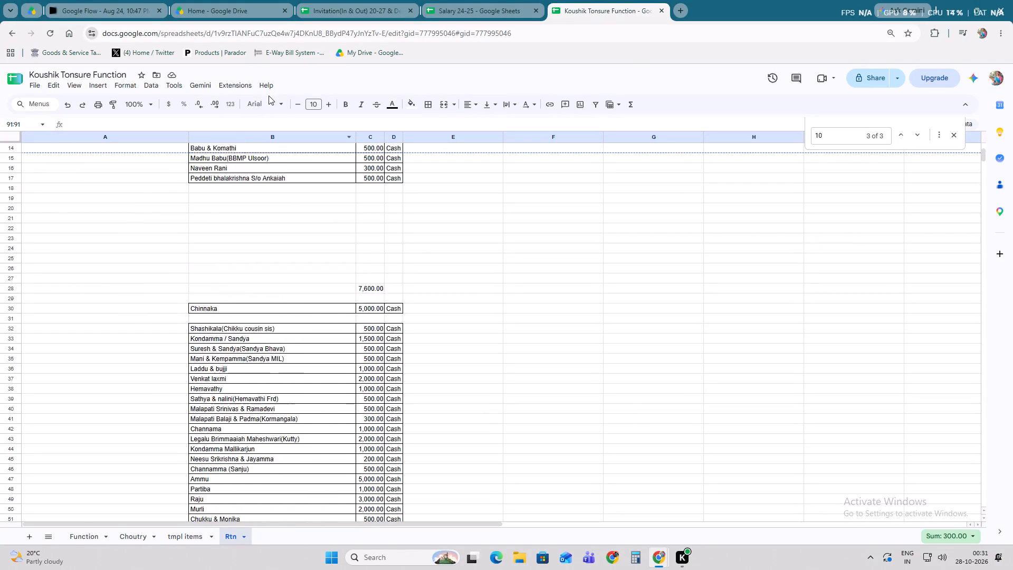
{"action": "left_click_drag", "start_coordinate": [269, 96], "coordinate": [274, 311]}
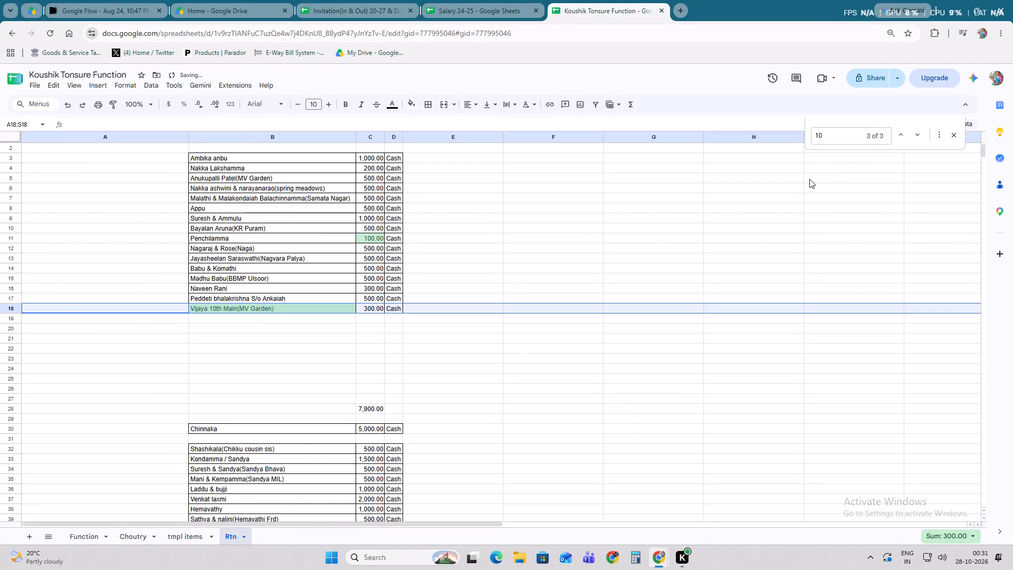
Search the sheet for "chik" and look through the matching guest entries.
{"action": "left_click_drag", "start_coordinate": [837, 137], "coordinate": [805, 137]}
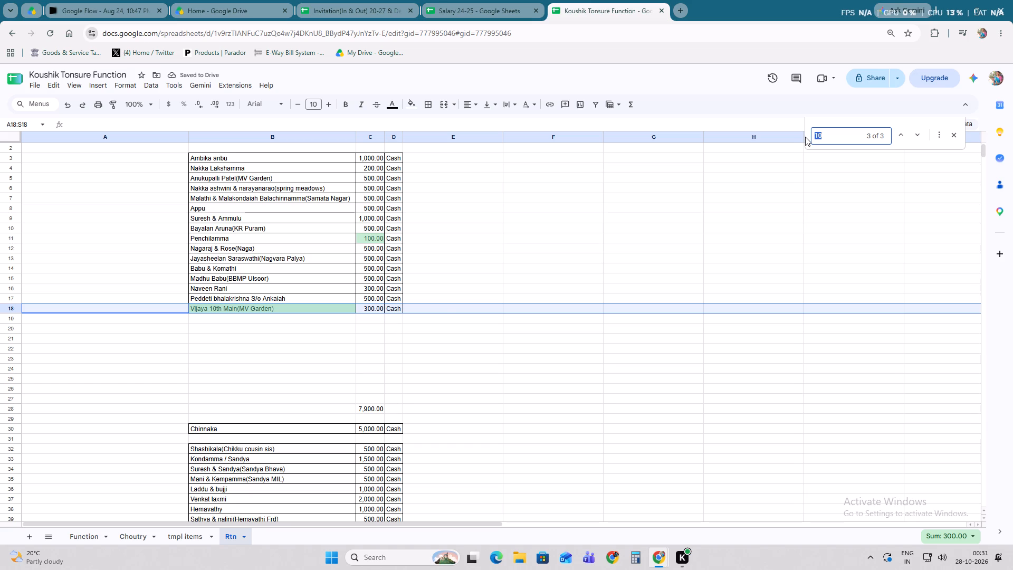
{"action": "type", "text": "chi"}
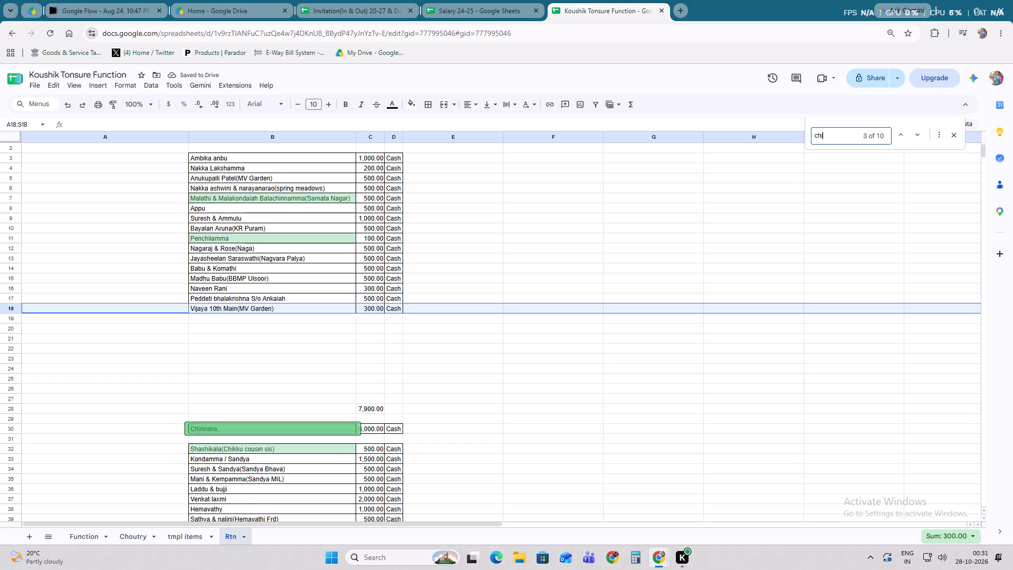
{"action": "key", "text": "k"}
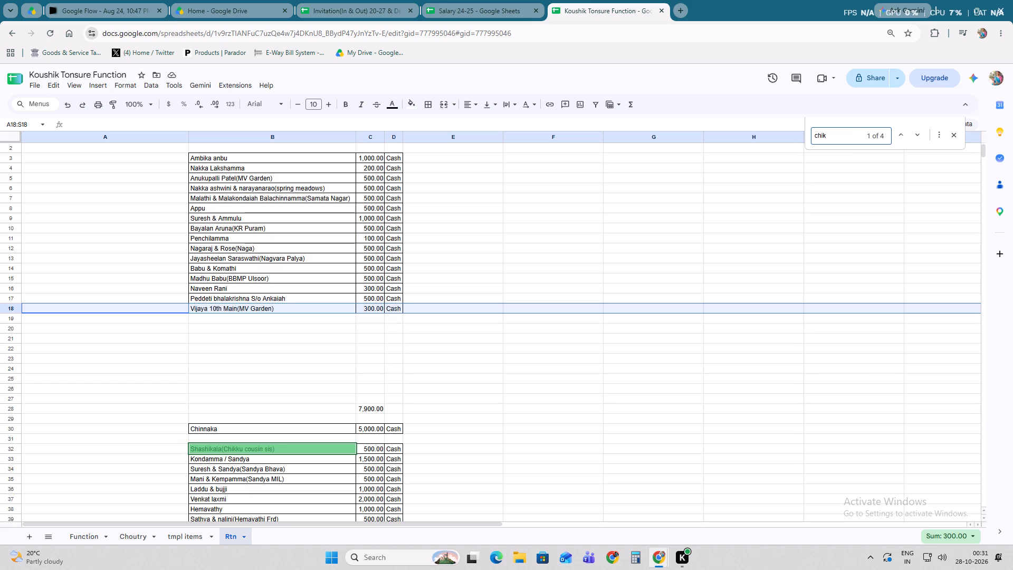
{"action": "left_click", "coordinate": [920, 138]}
{"action": "left_click", "coordinate": [920, 138]}
{"action": "left_click", "coordinate": [920, 138]}
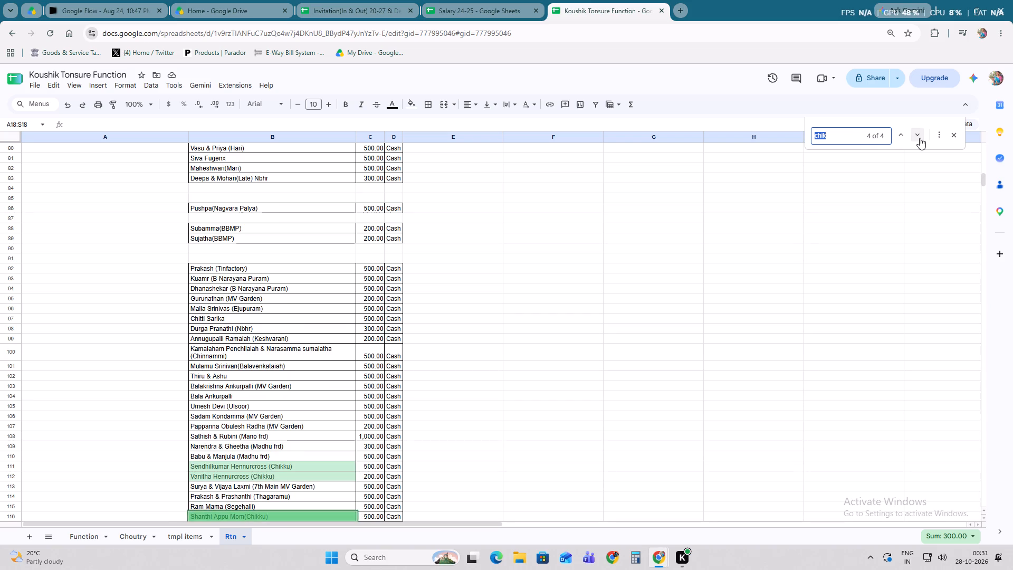
{"action": "left_click", "coordinate": [920, 138]}
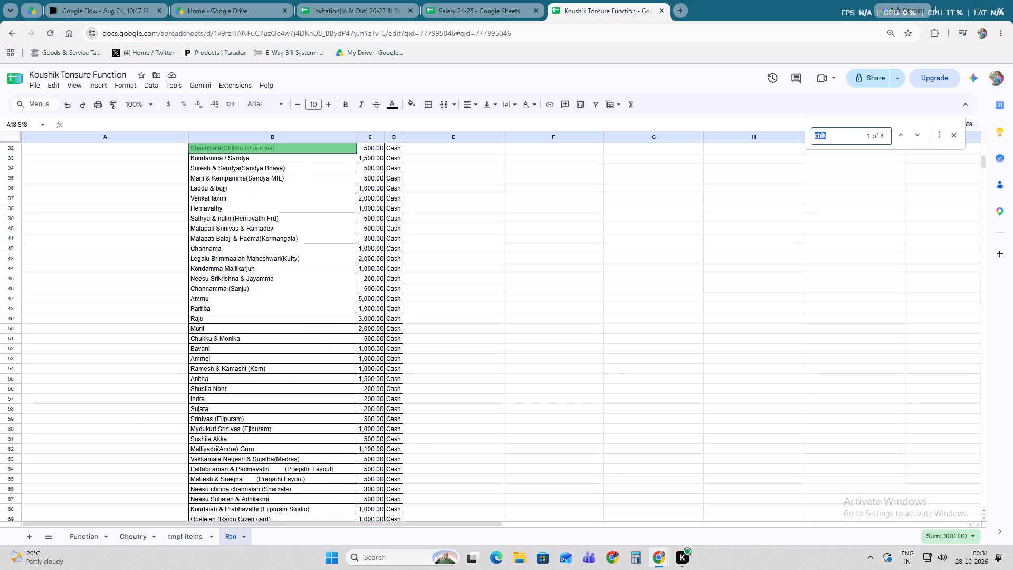
Search the sheet for "pus" and move the Nagvara Palya guest entry from row 86 to row 19.
{"action": "type", "text": "pus"}
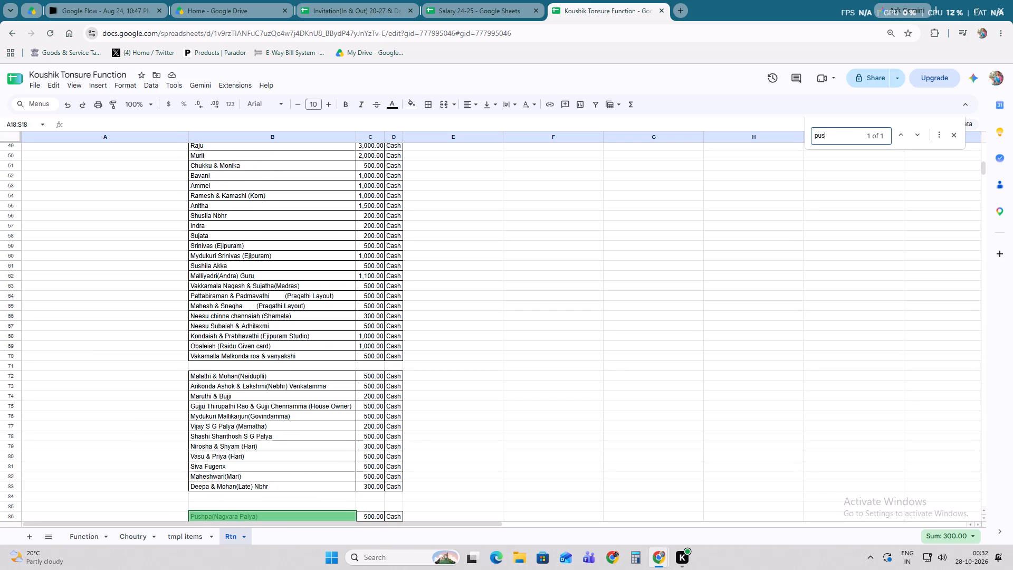
{"action": "scroll", "coordinate": [840, 136], "scroll_direction": "down", "scroll_amount": 3}
{"action": "scroll", "coordinate": [741, 362], "scroll_direction": "down", "scroll_amount": 2}
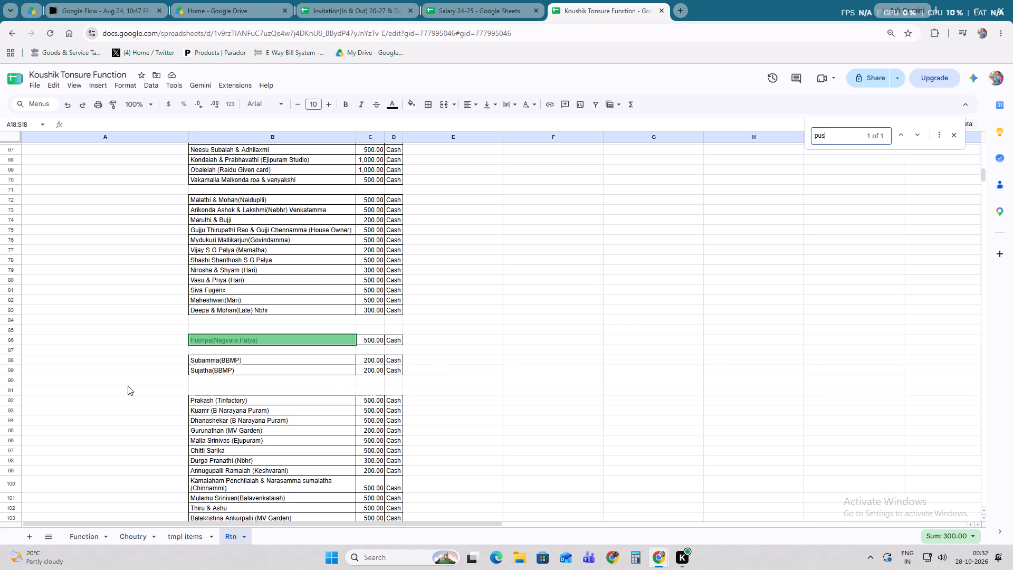
{"action": "left_click", "coordinate": [7, 338]}
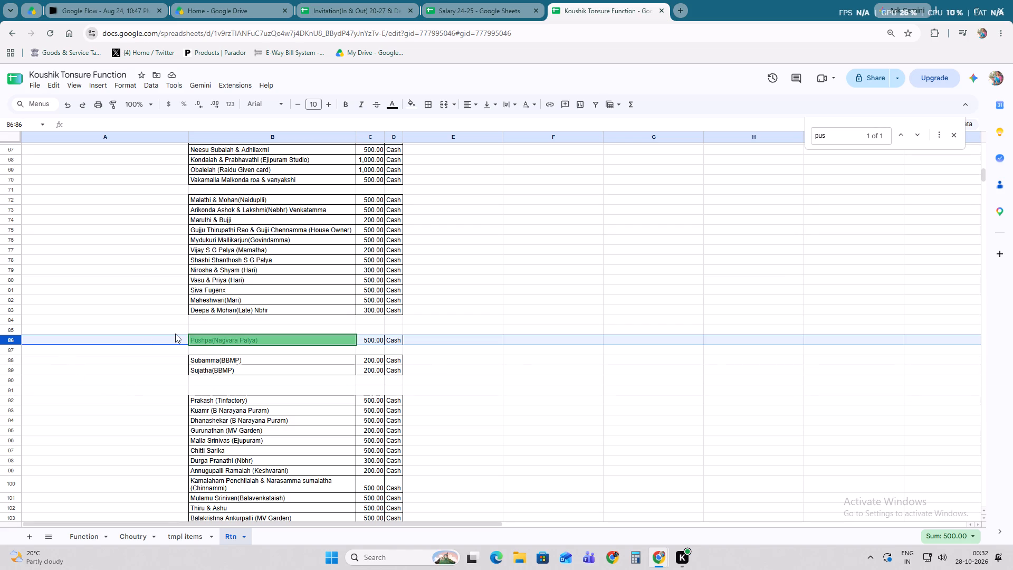
{"action": "left_click_drag", "start_coordinate": [185, 336], "coordinate": [198, 120]}
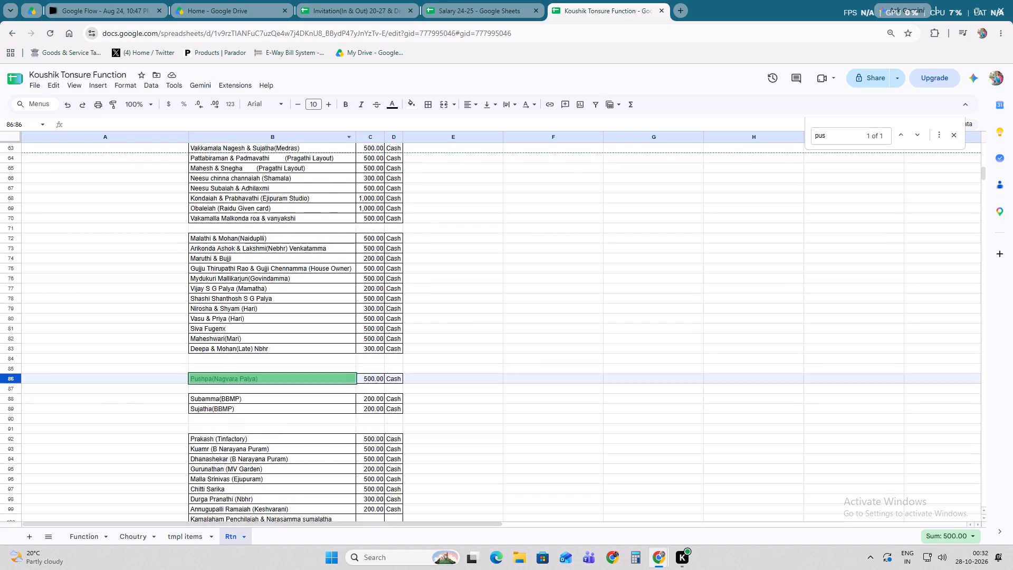
{"action": "left_click_drag", "start_coordinate": [198, 120], "coordinate": [214, 327]}
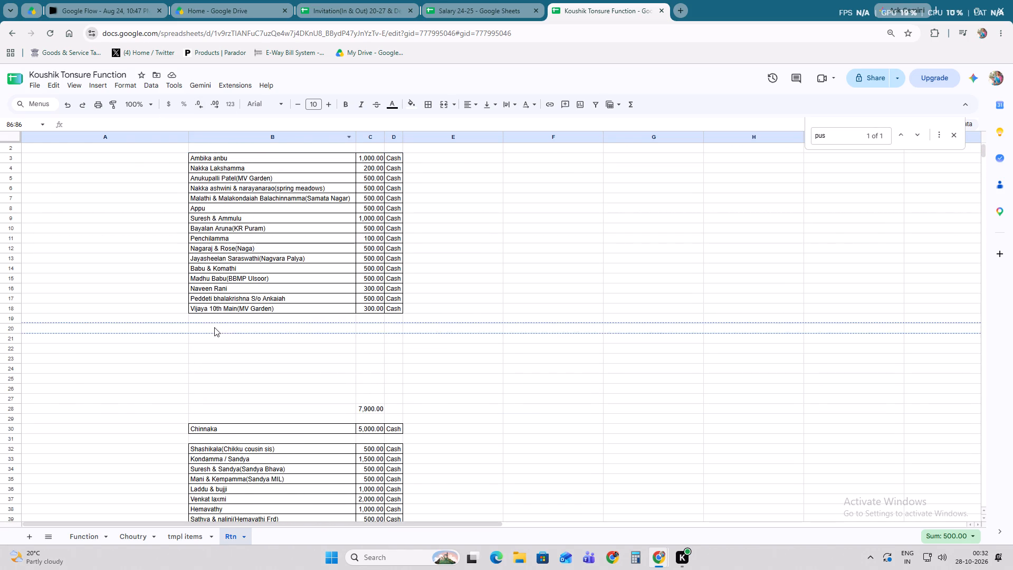
{"action": "left_click_drag", "start_coordinate": [214, 327], "coordinate": [219, 316]}
Append "Chikku" to the Nagvara Palya guest name in cell B19.
{"action": "double_click", "coordinate": [278, 317]}
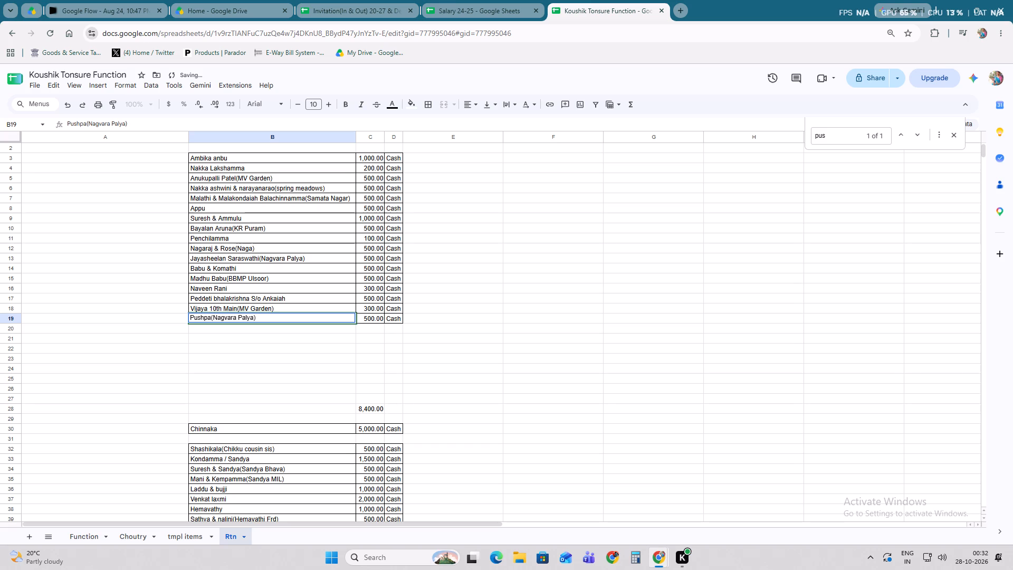
{"action": "key", "text": "space"}
{"action": "type", "text": "Chi"}
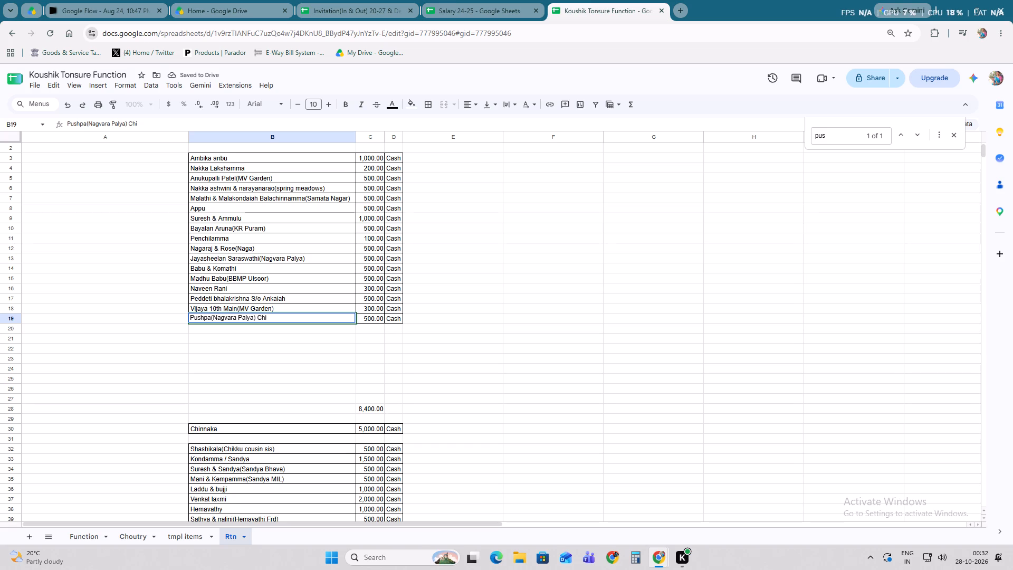
{"action": "type", "text": "kku"}
{"action": "key", "text": "Tab"}
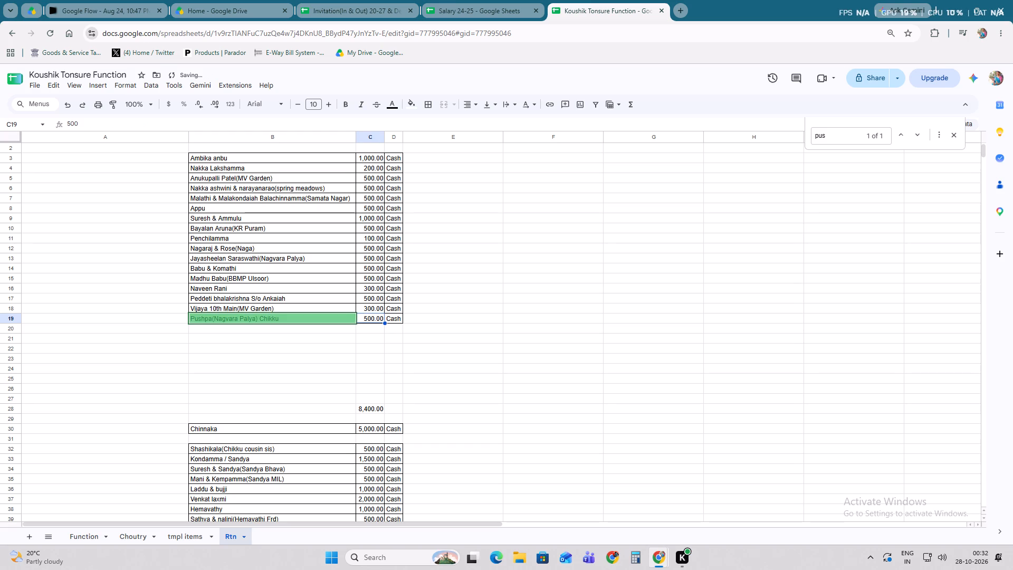
{"action": "left_click", "coordinate": [466, 354]}
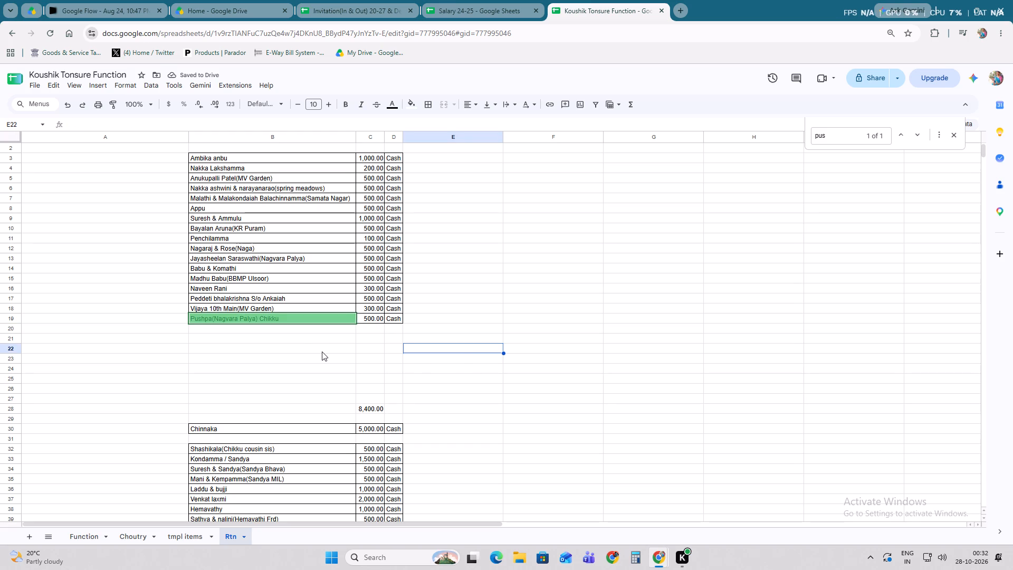
Search the sheet for "tin" and move the Tinfactory guest entry from row 92 to row 20.
{"action": "left_click_drag", "start_coordinate": [829, 135], "coordinate": [790, 136]}
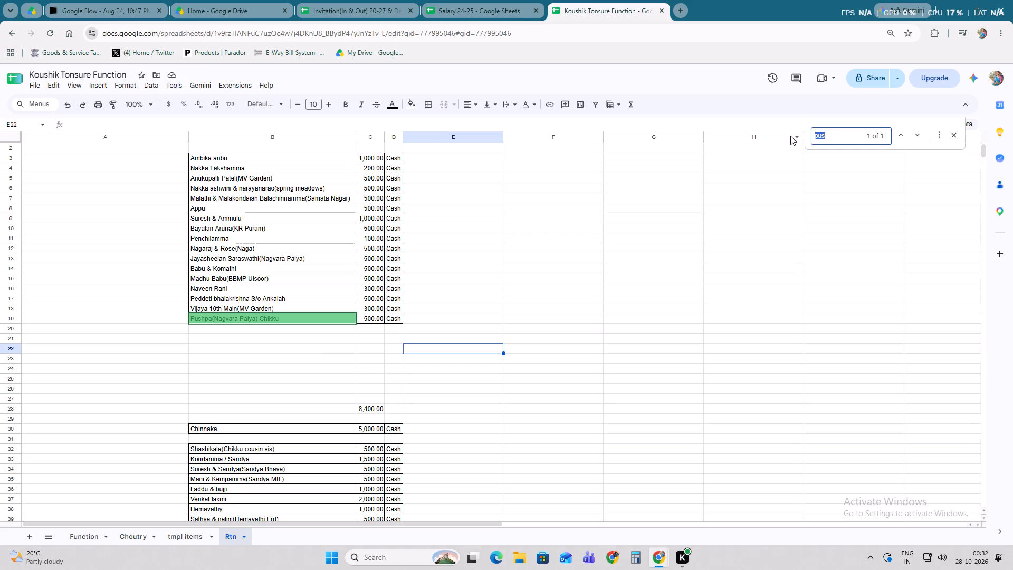
{"action": "type", "text": "tin"}
{"action": "scroll", "coordinate": [790, 138], "scroll_direction": "down", "scroll_amount": 2}
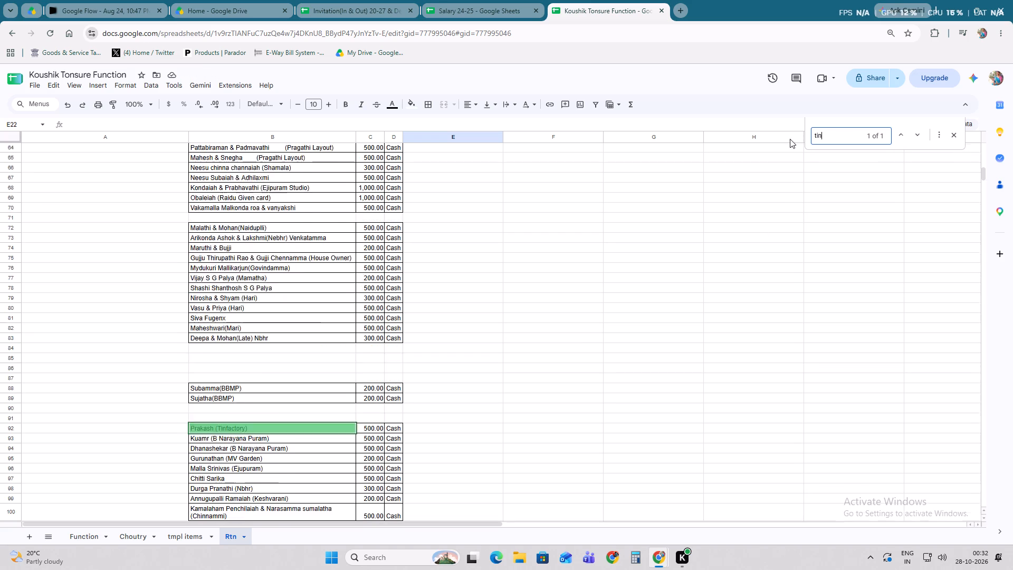
{"action": "left_click", "coordinate": [12, 341]}
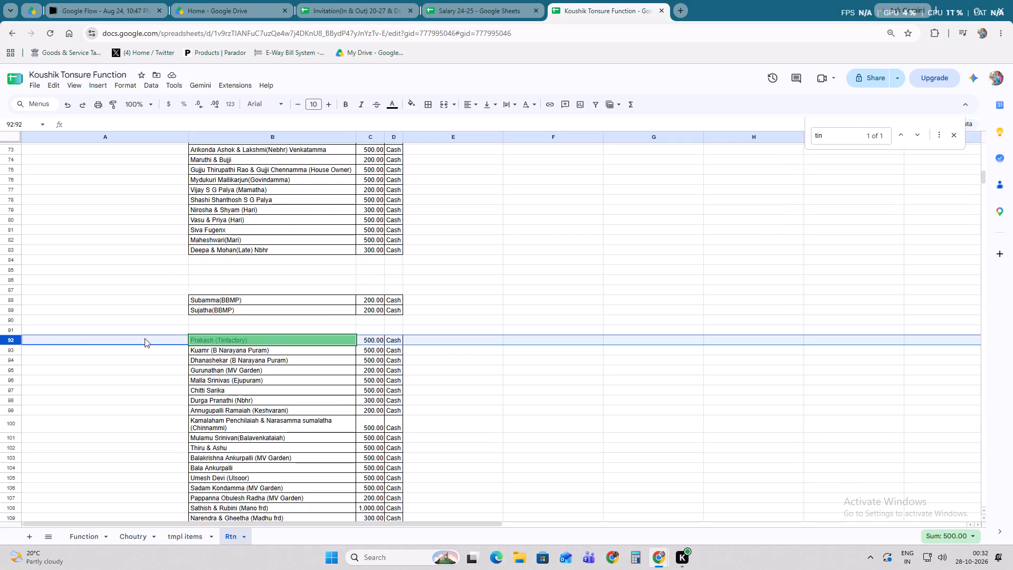
{"action": "left_click_drag", "start_coordinate": [178, 335], "coordinate": [187, 96]}
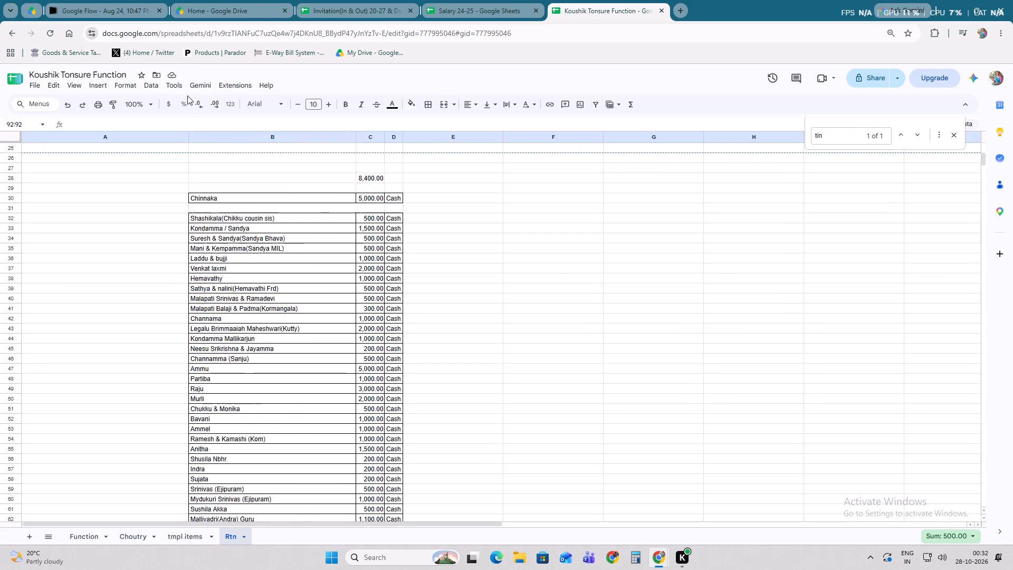
{"action": "left_click_drag", "start_coordinate": [187, 96], "coordinate": [196, 339]}
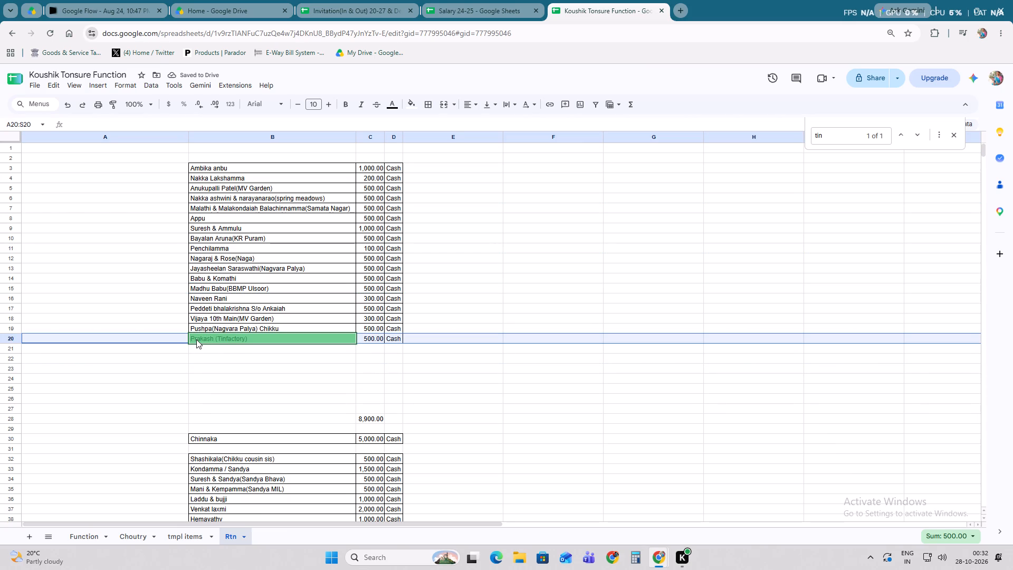
{"action": "left_click", "coordinate": [294, 349]}
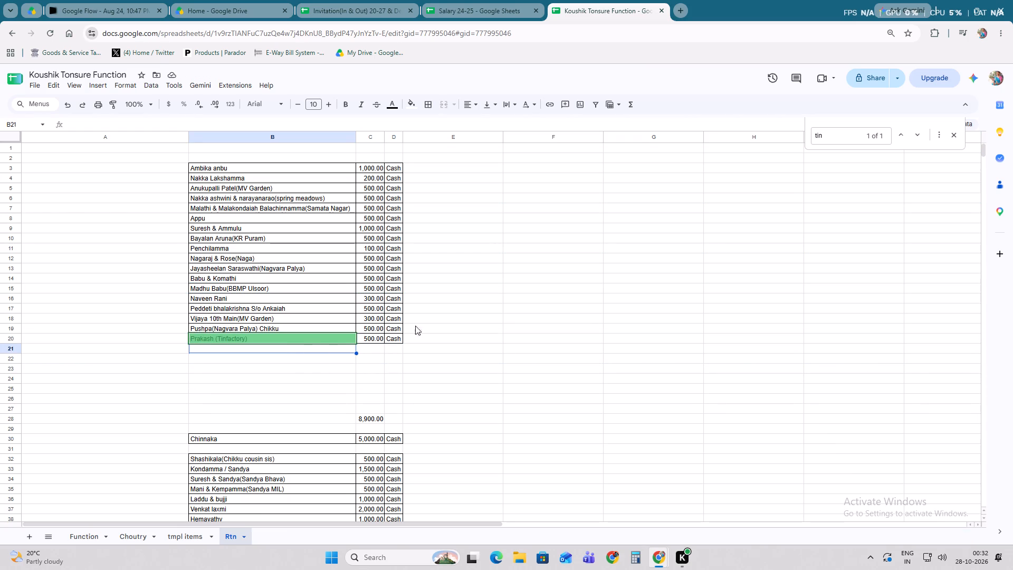
Search the sheet for "kum" and "b ", and correct the B Narayana Puram guest's name in cell B93 to "Kumar".
{"action": "left_click_drag", "start_coordinate": [833, 136], "coordinate": [787, 141]}
{"action": "type", "text": "ku"}
{"action": "key", "text": "m"}
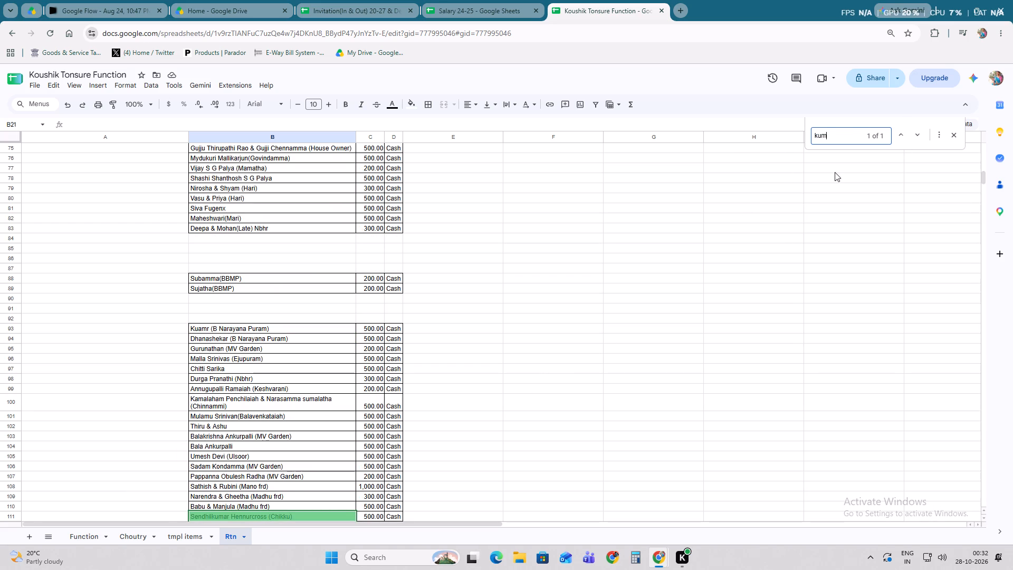
{"action": "left_click_drag", "start_coordinate": [833, 136], "coordinate": [807, 137]}
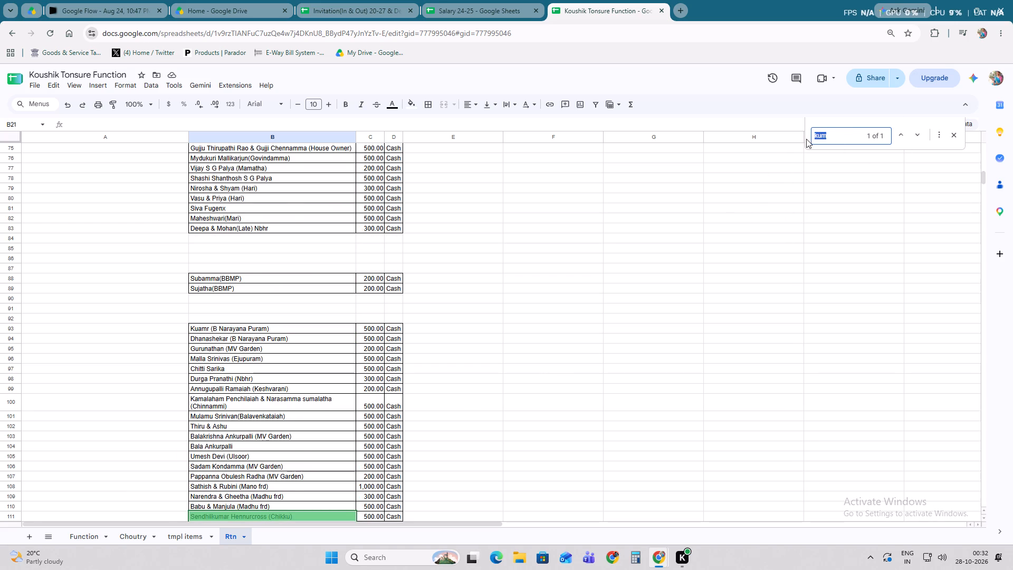
{"action": "key", "text": "b"}
{"action": "key", "text": "n"}
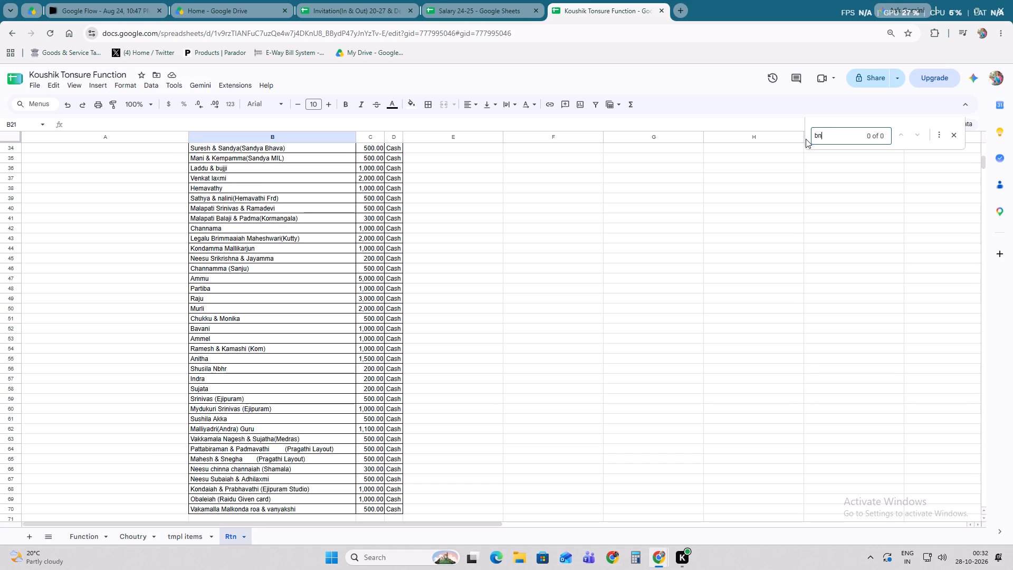
{"action": "key", "text": "BackSpace"}
{"action": "key", "text": "space"}
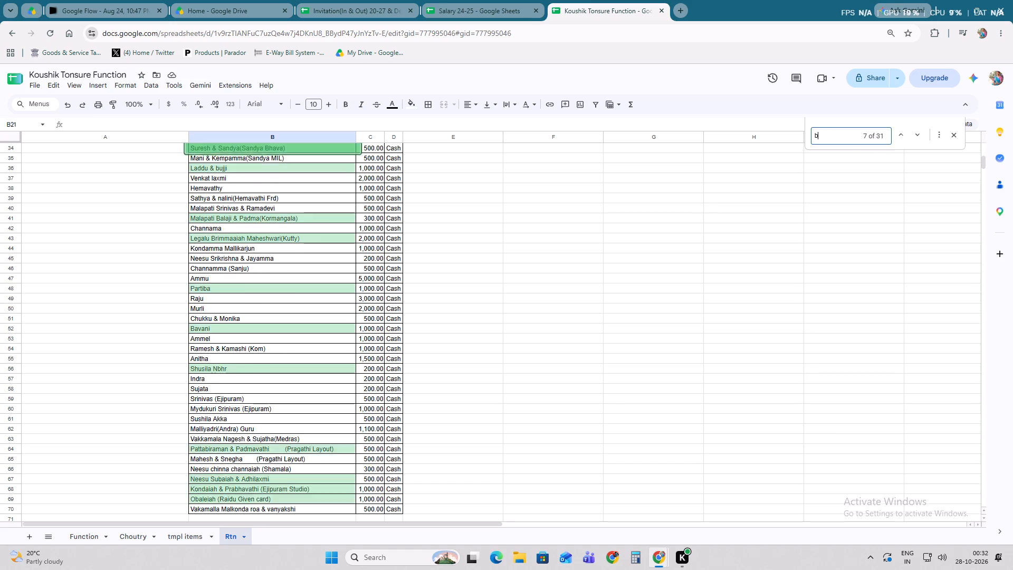
{"action": "type", "text": "b"}
{"action": "key", "text": "BackSpace"}
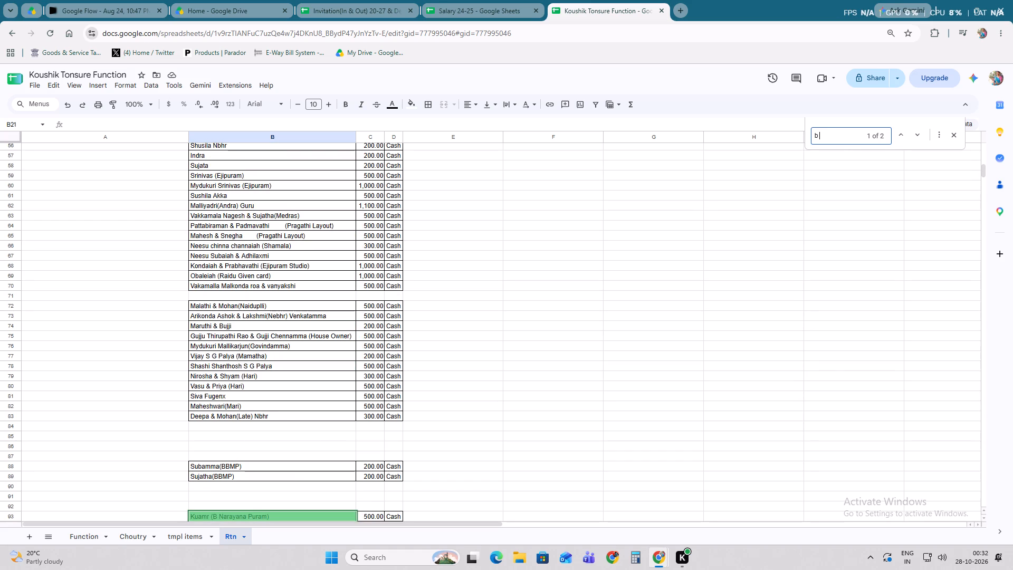
{"action": "scroll", "coordinate": [390, 474], "scroll_direction": "down", "scroll_amount": 2}
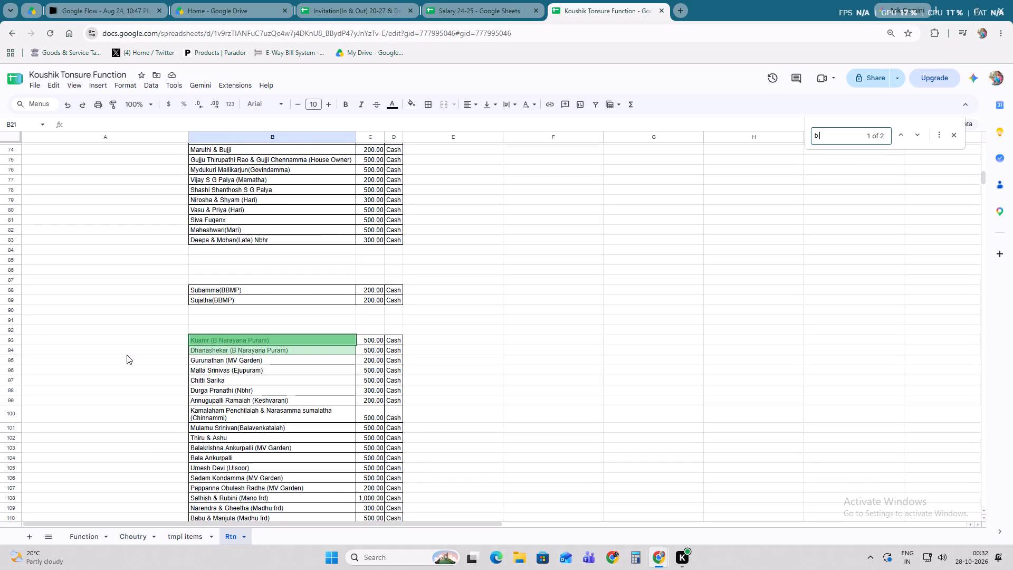
{"action": "double_click", "coordinate": [219, 341]}
{"action": "left_click", "coordinate": [206, 341]}
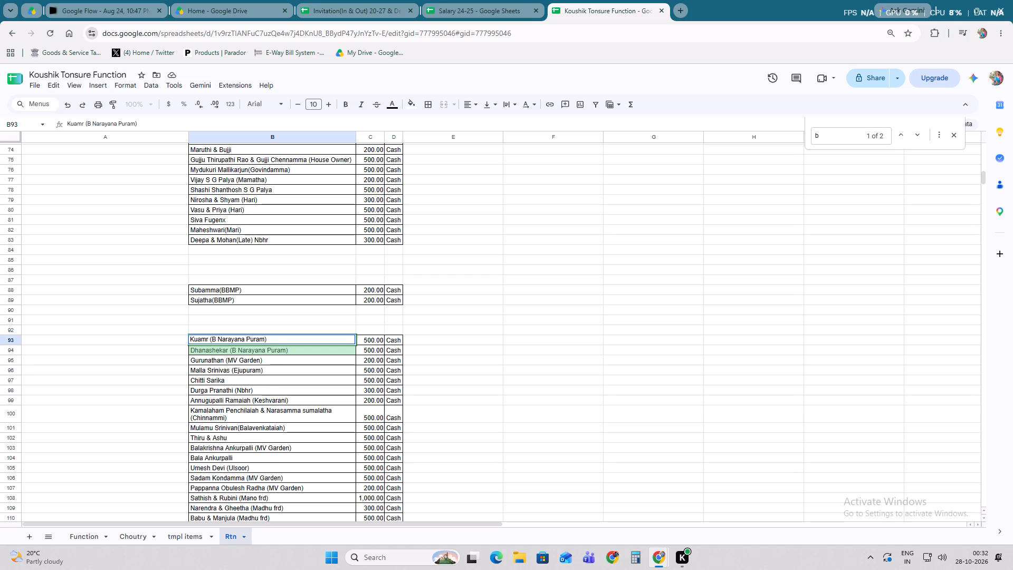
{"action": "key", "text": "BackSpace"}
{"action": "key", "text": "BackSpace"}
{"action": "type", "text": "mar"}
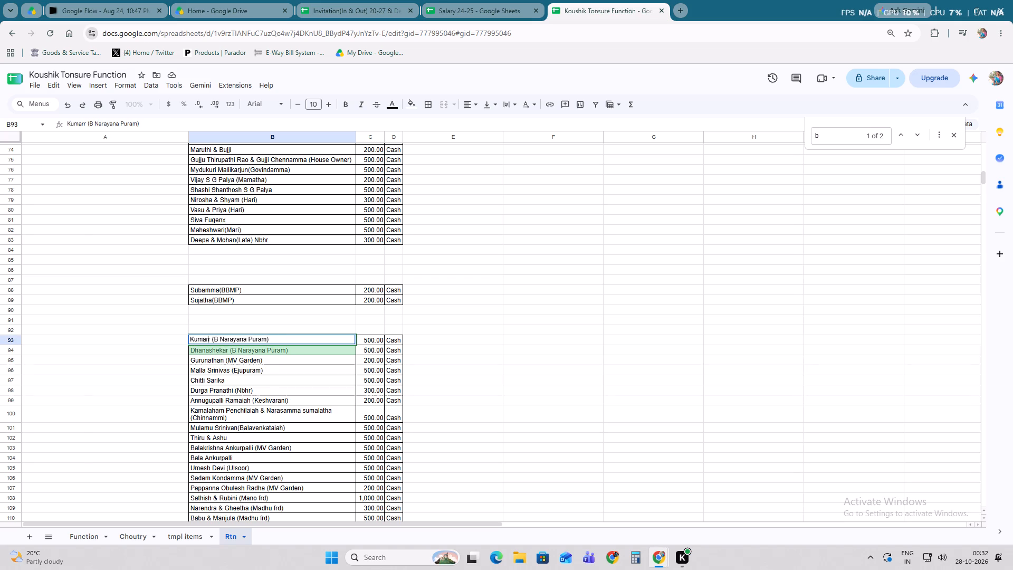
{"action": "key", "text": "Delete"}
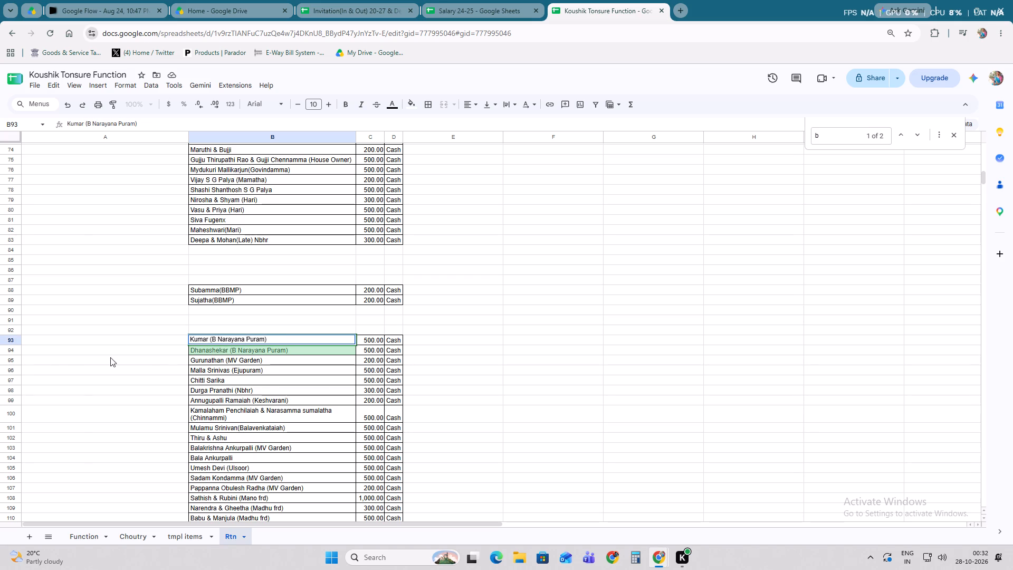
{"action": "left_click", "coordinate": [2, 343]}
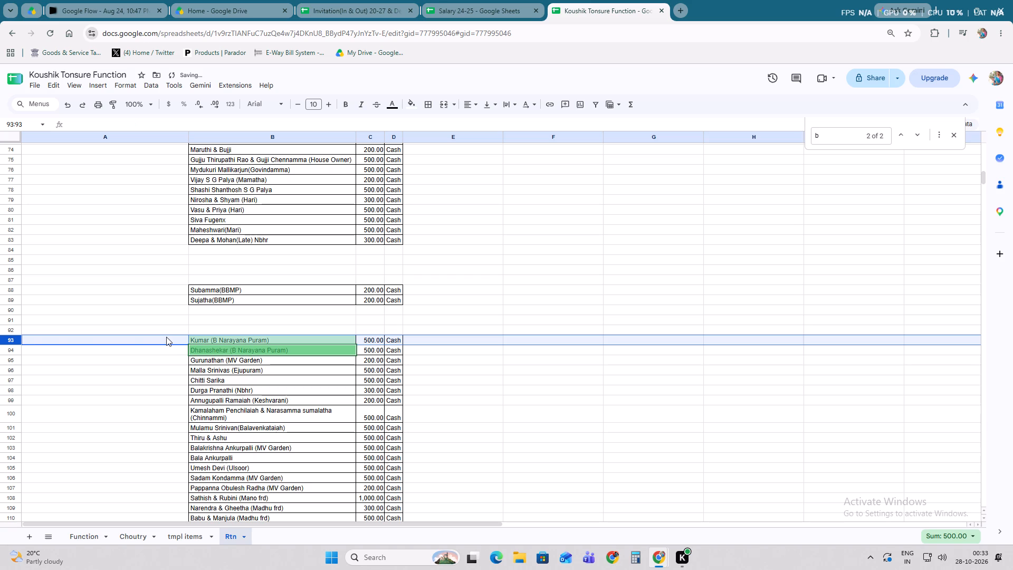
{"action": "left_click_drag", "start_coordinate": [174, 336], "coordinate": [191, 133]}
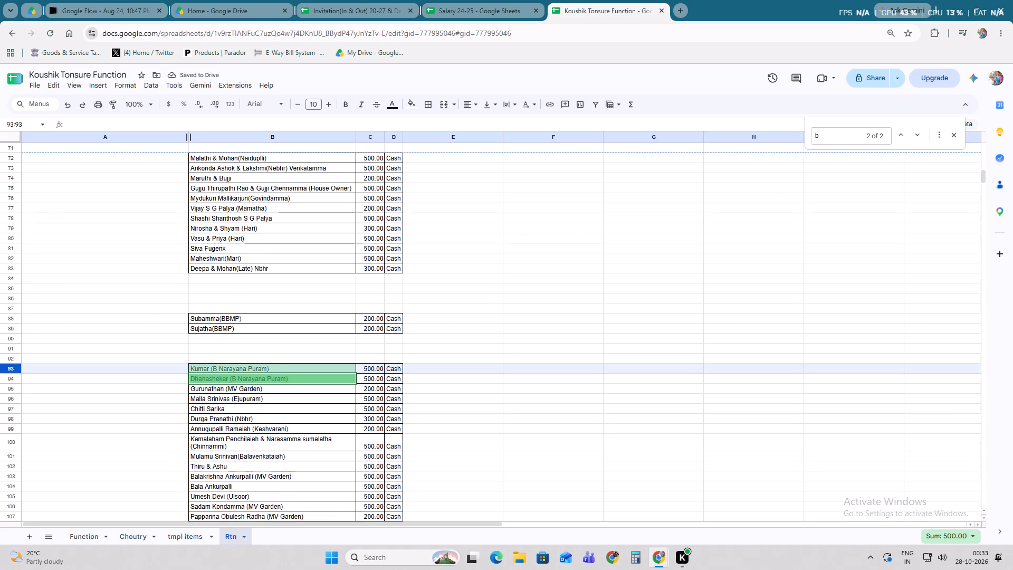
{"action": "left_click_drag", "start_coordinate": [191, 133], "coordinate": [192, 133]}
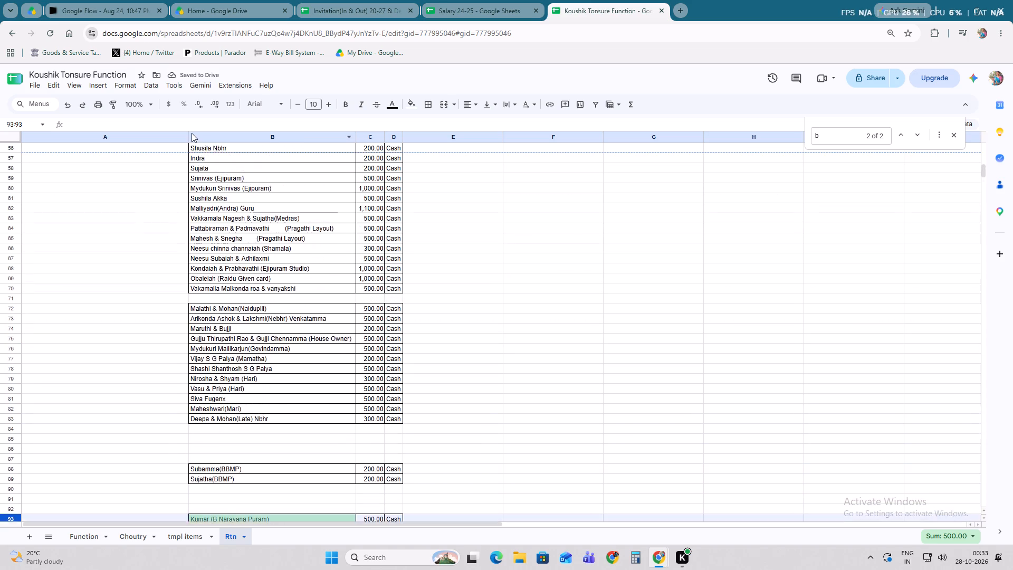
{"action": "left_click_drag", "start_coordinate": [192, 133], "coordinate": [237, 328]}
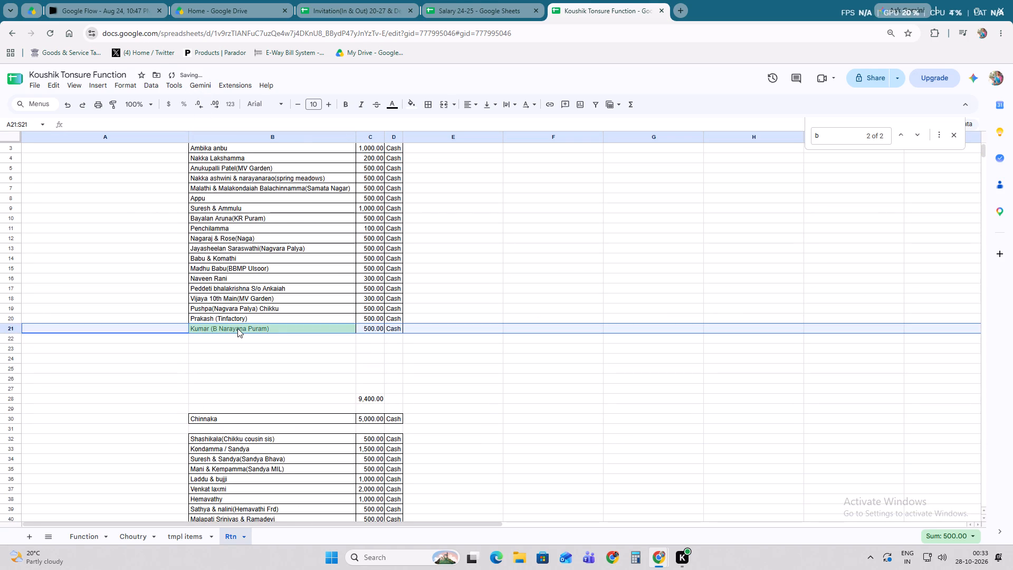
Move the regrouped entries with their total from B3:D28 to A2:C27.
{"action": "left_click_drag", "start_coordinate": [391, 398], "coordinate": [269, 140]}
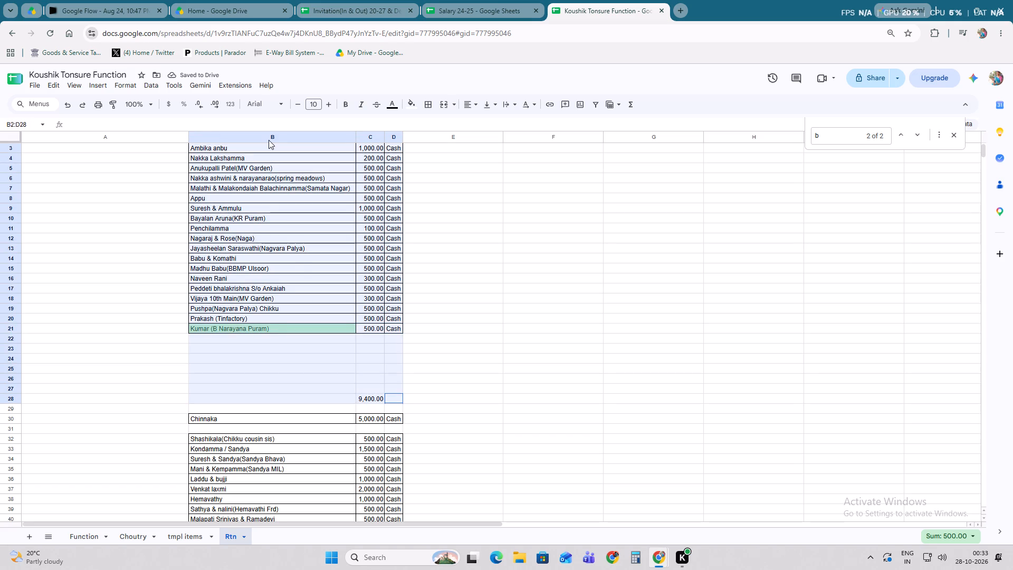
{"action": "left_click_drag", "start_coordinate": [269, 140], "coordinate": [268, 169]}
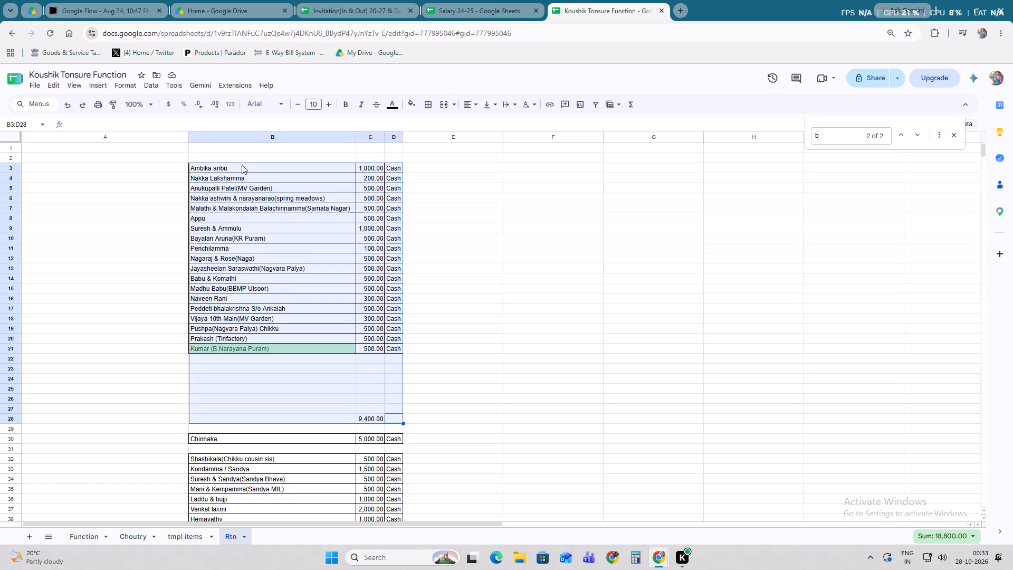
{"action": "left_click_drag", "start_coordinate": [242, 163], "coordinate": [155, 157]}
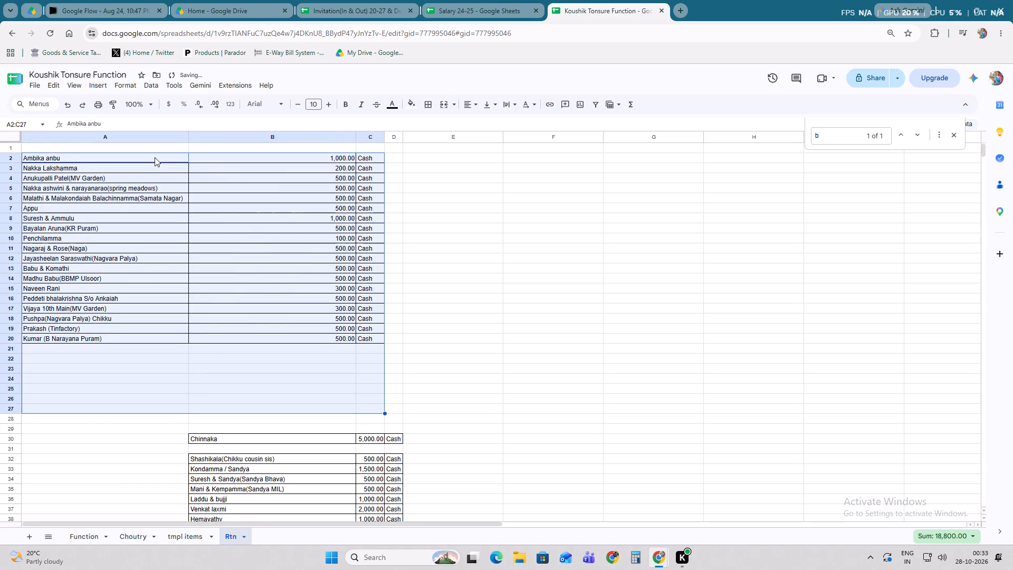
{"action": "left_click", "coordinate": [253, 457]}
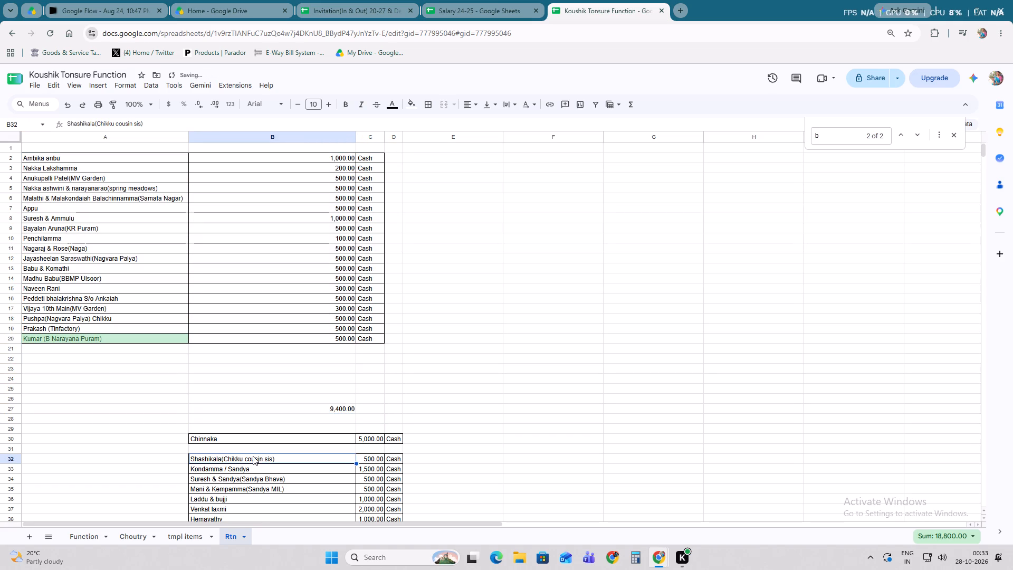
Find the other "b " match and move that B Narayana Puram guest entry from row 94 to row 21.
{"action": "left_click", "coordinate": [919, 137]}
{"action": "left_click", "coordinate": [919, 137]}
{"action": "scroll", "coordinate": [752, 354], "scroll_direction": "down", "scroll_amount": 2}
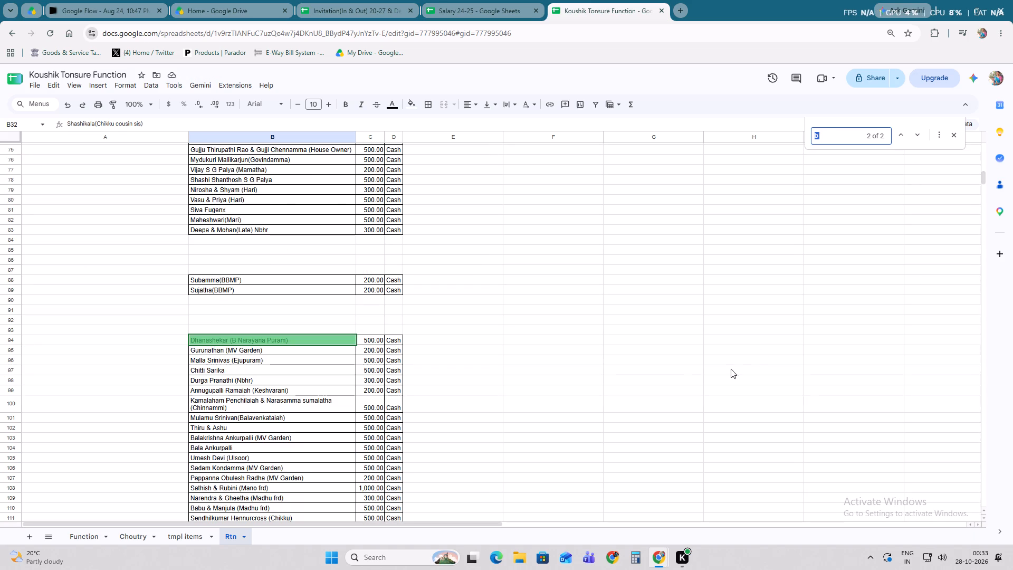
{"action": "left_click", "coordinate": [12, 340]}
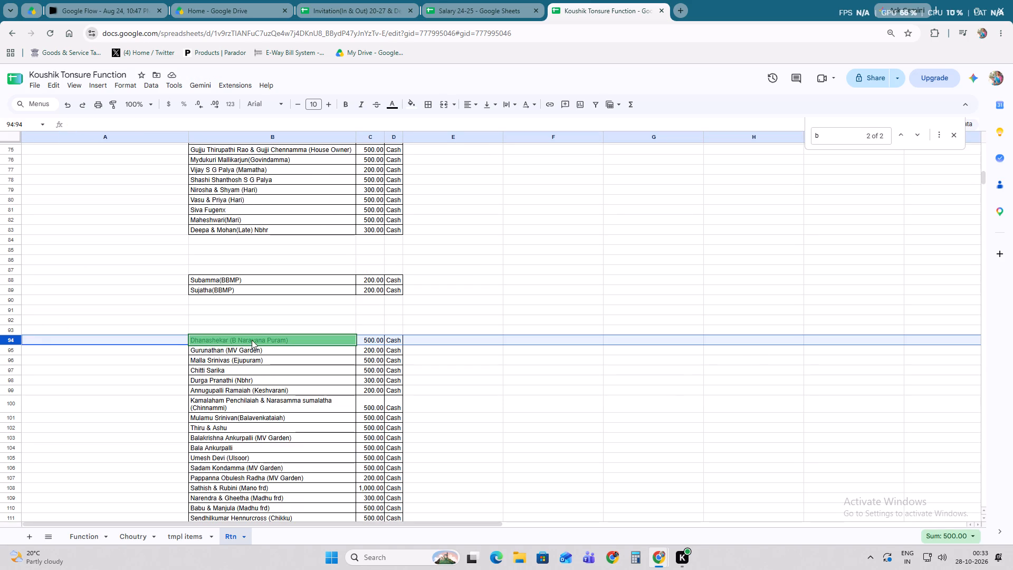
{"action": "left_click_drag", "start_coordinate": [254, 335], "coordinate": [83, 139]}
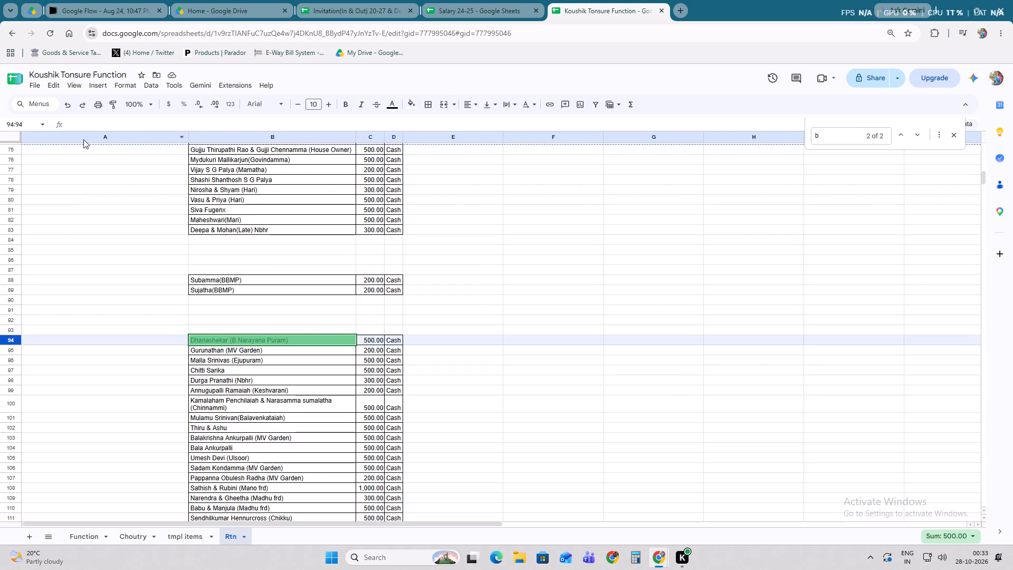
{"action": "left_click_drag", "start_coordinate": [83, 139], "coordinate": [100, 347]}
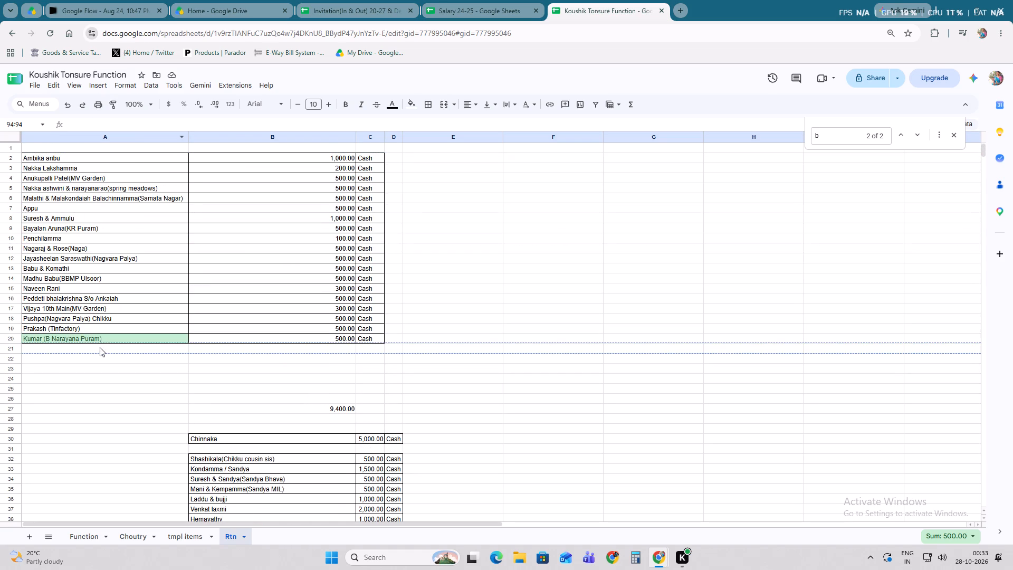
{"action": "left_click_drag", "start_coordinate": [100, 347], "coordinate": [100, 350]}
{"action": "left_click", "coordinate": [226, 375]}
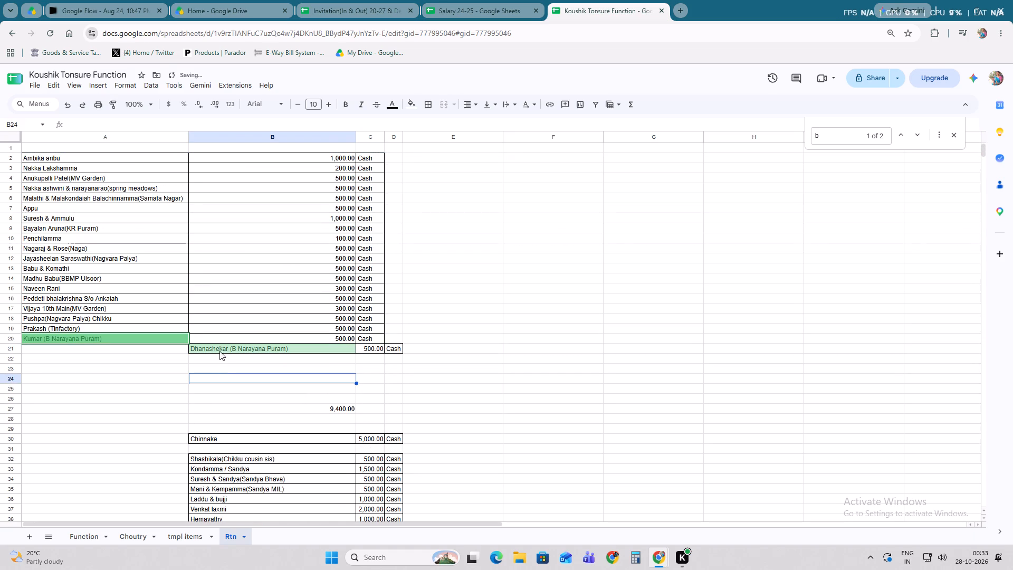
Shift the newly added entry from B21:D21 to A21:C21, in line with the regrouped list.
{"action": "left_click_drag", "start_coordinate": [220, 349], "coordinate": [391, 347]}
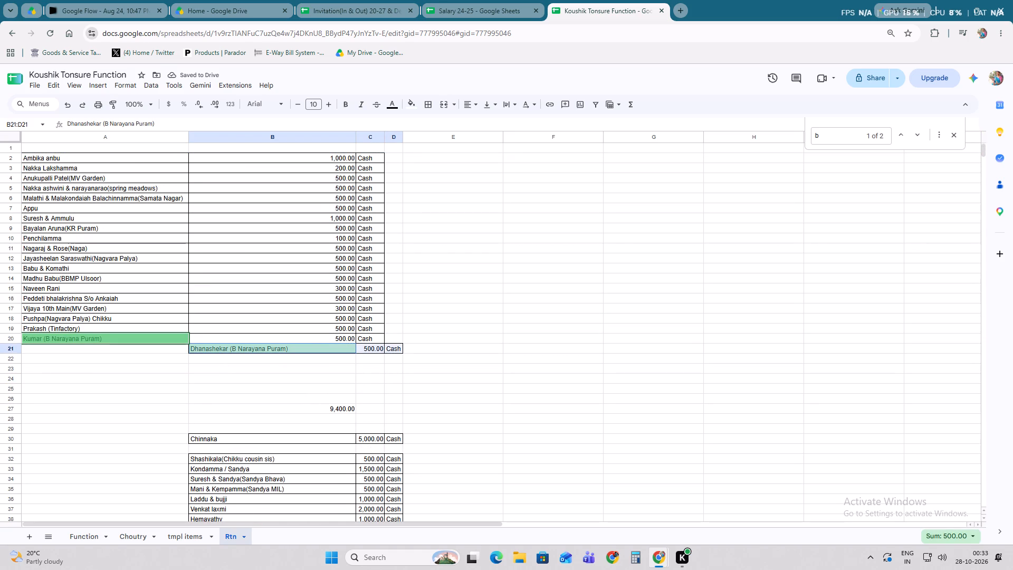
{"action": "left_click_drag", "start_coordinate": [391, 344], "coordinate": [281, 348]}
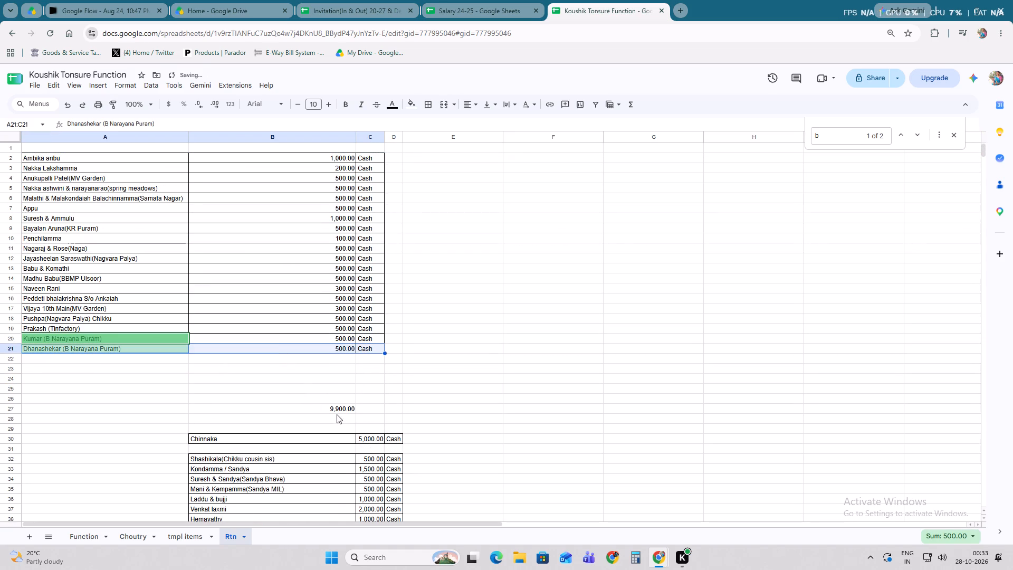
Open the total formula in cell B27 to check it, leaving it unedited.
{"action": "double_click", "coordinate": [337, 410]}
{"action": "key", "text": "Escape"}
{"action": "left_click", "coordinate": [468, 386]}
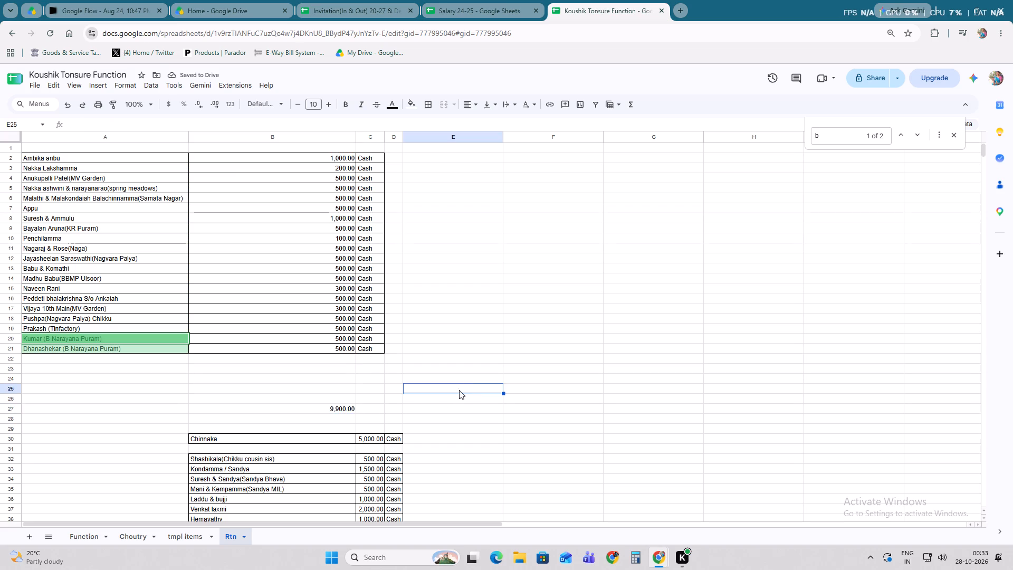
Move the remaining guest list from B30:D116 to E30:G116, keeping it on the same rows.
{"action": "left_click_drag", "start_coordinate": [206, 436], "coordinate": [382, 470]}
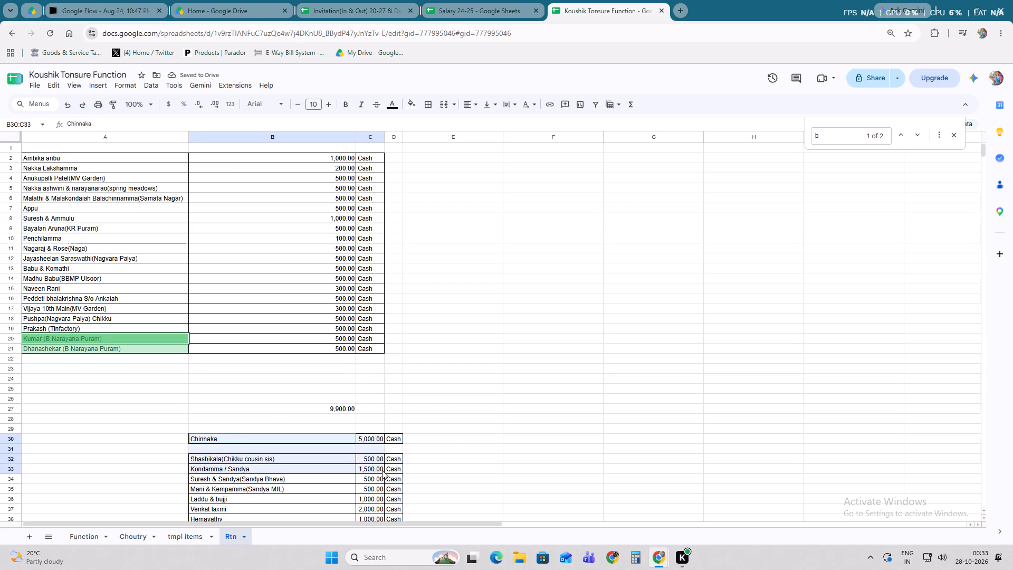
{"action": "left_click_drag", "start_coordinate": [382, 470], "coordinate": [394, 325]}
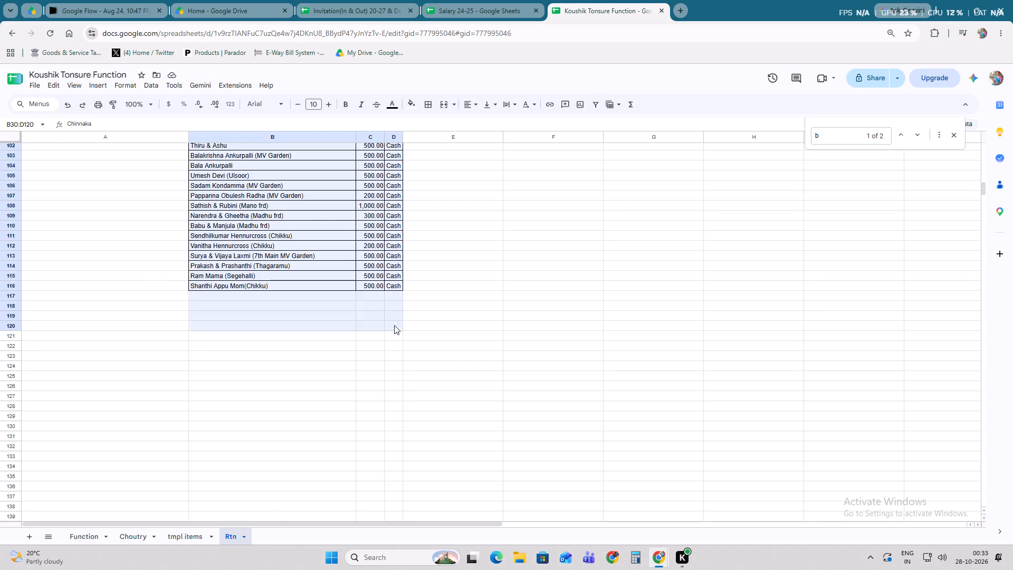
{"action": "left_click_drag", "start_coordinate": [394, 325], "coordinate": [395, 288]}
{"action": "scroll", "coordinate": [439, 373], "scroll_direction": "up", "scroll_amount": 12}
{"action": "scroll", "coordinate": [441, 370], "scroll_direction": "down", "scroll_amount": 1}
{"action": "left_click_drag", "start_coordinate": [403, 364], "coordinate": [515, 364]}
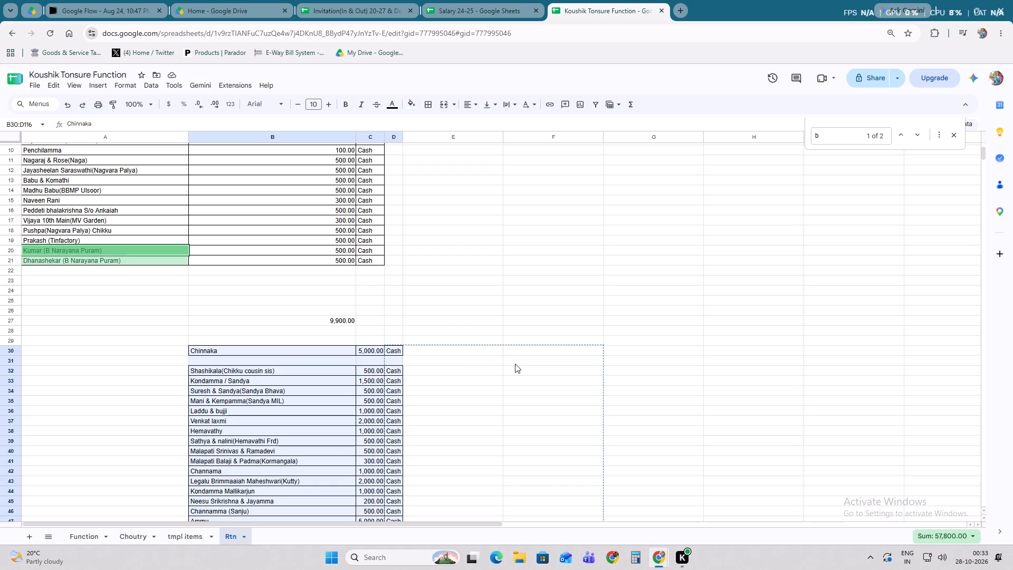
{"action": "left_click_drag", "start_coordinate": [515, 364], "coordinate": [585, 357]}
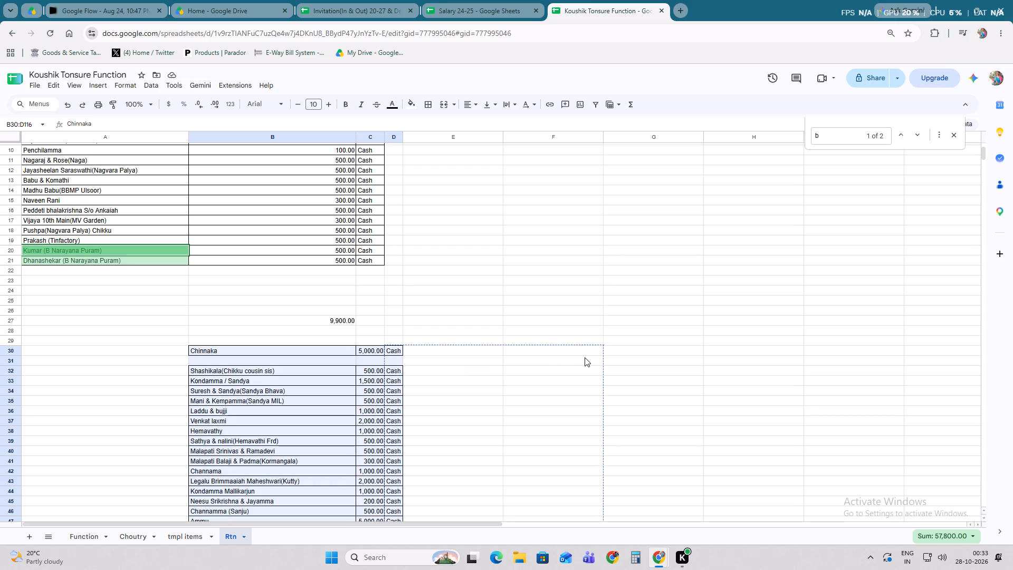
{"action": "left_click_drag", "start_coordinate": [585, 357], "coordinate": [622, 357]}
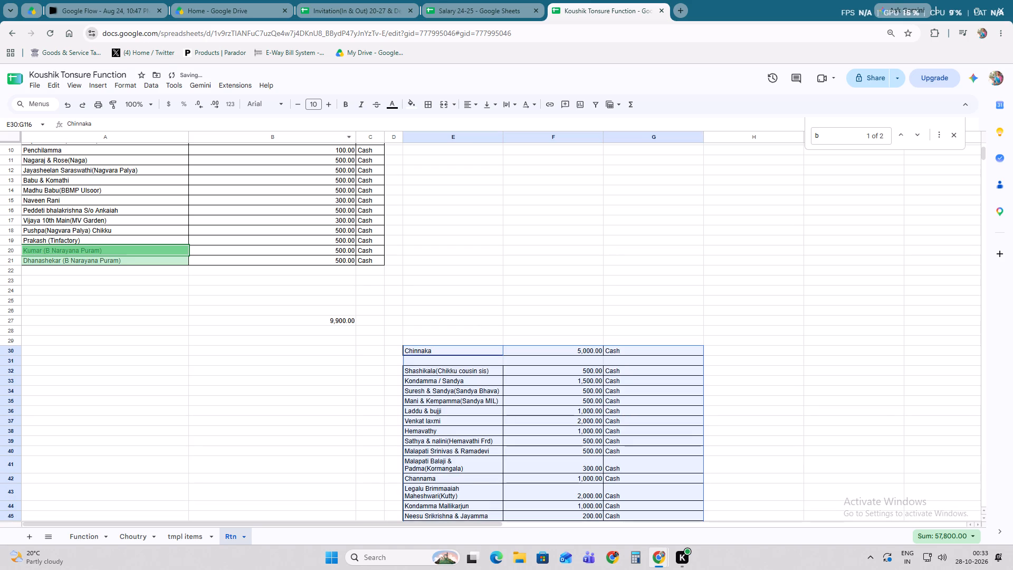
Fit column B's width to its contents.
{"action": "double_click", "coordinate": [355, 136]}
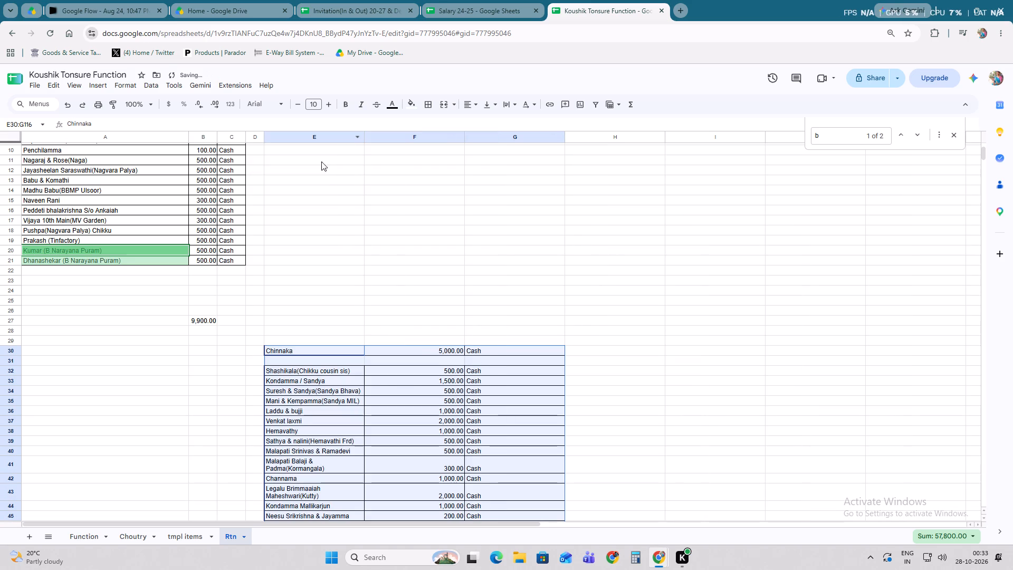
{"action": "left_click", "coordinate": [373, 277]}
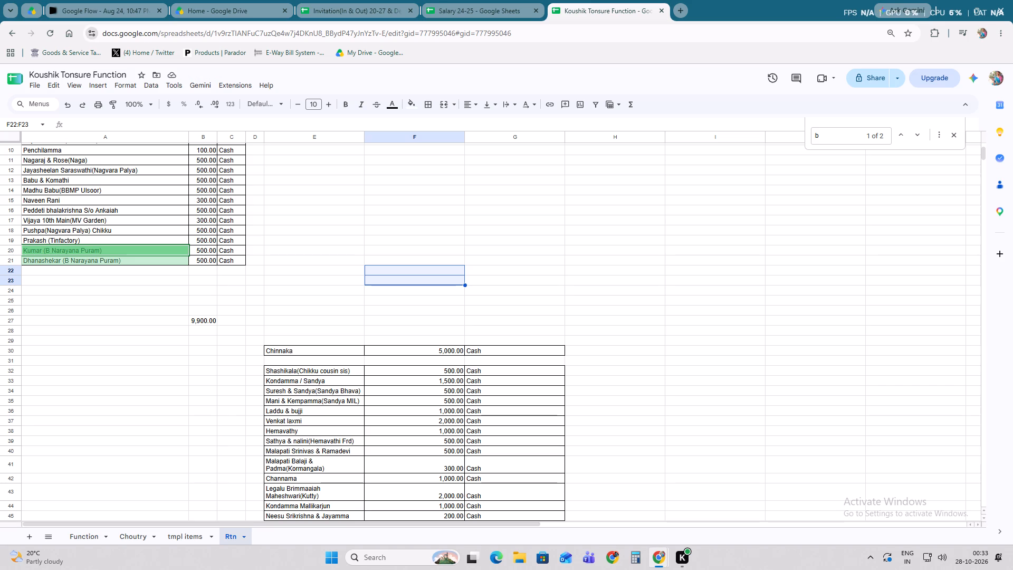
Search the sheet for "g " and move the S G Palya guest entry from row 77 to E2:G2.
{"action": "left_click_drag", "start_coordinate": [825, 135], "coordinate": [795, 134]}
{"action": "type", "text": "gs"}
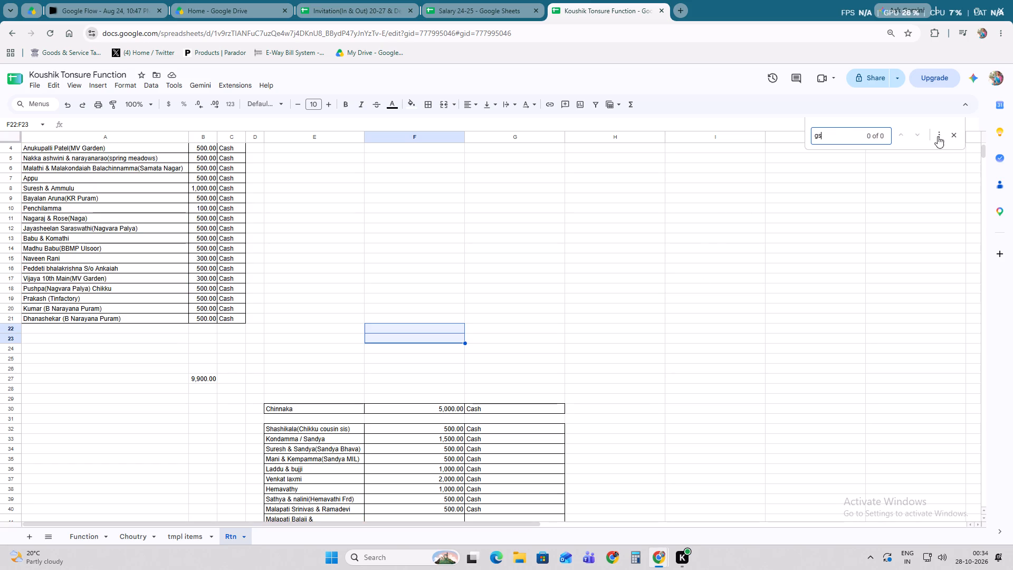
{"action": "key", "text": "BackSpace"}
{"action": "key", "text": "space"}
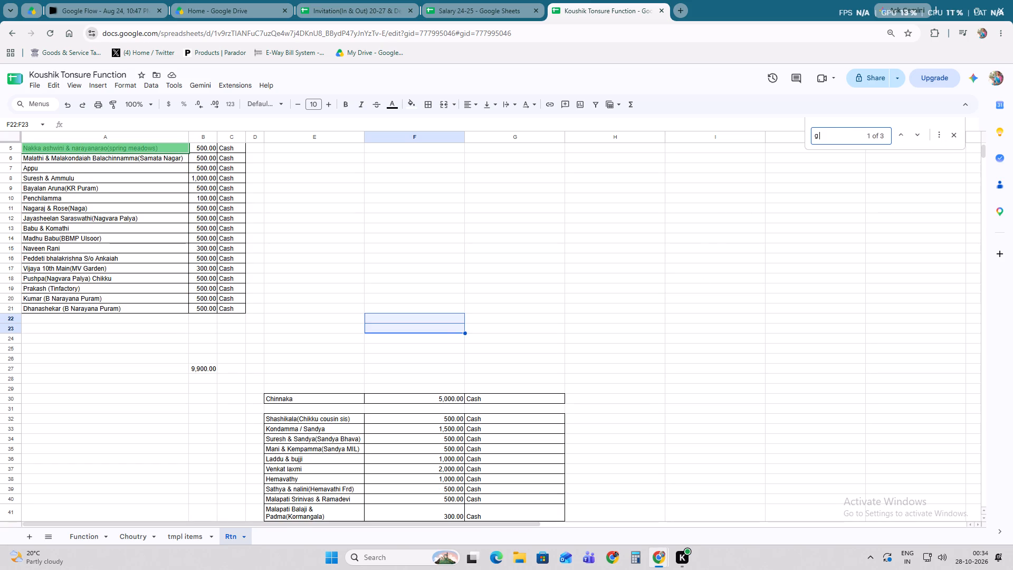
{"action": "key", "text": "s"}
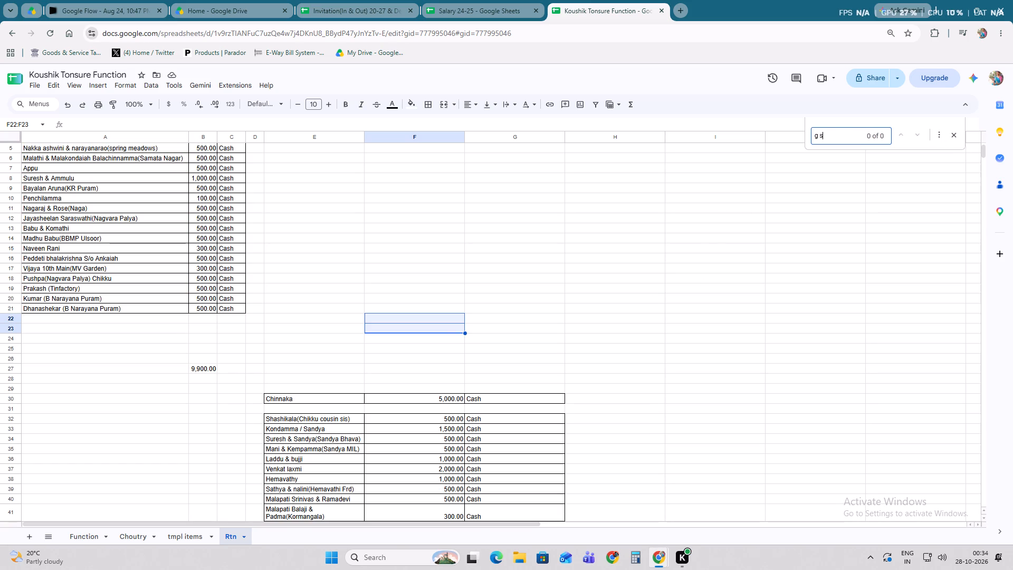
{"action": "key", "text": "BackSpace"}
{"action": "left_click", "coordinate": [916, 135]}
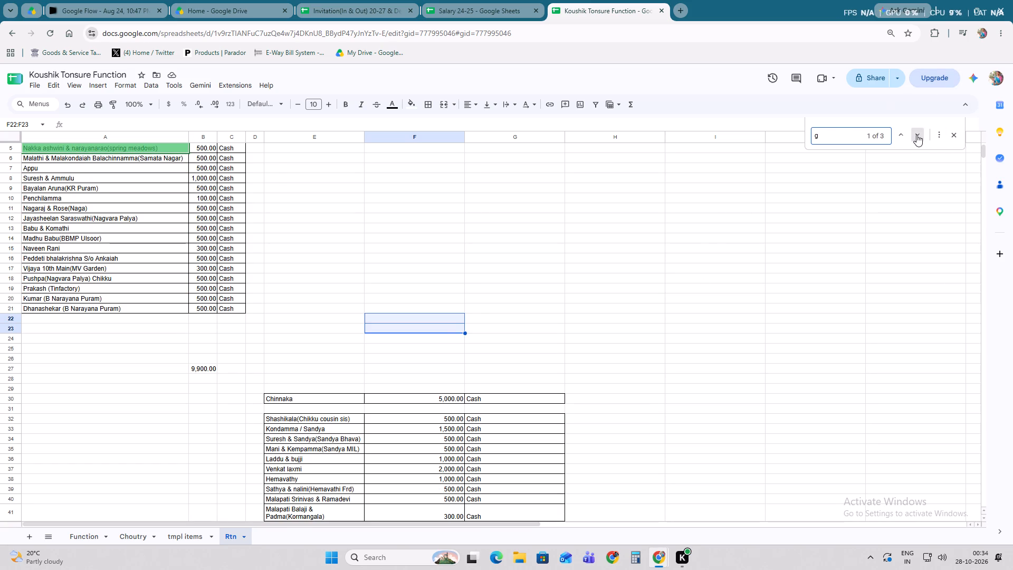
{"action": "scroll", "coordinate": [791, 248], "scroll_direction": "down", "scroll_amount": 2}
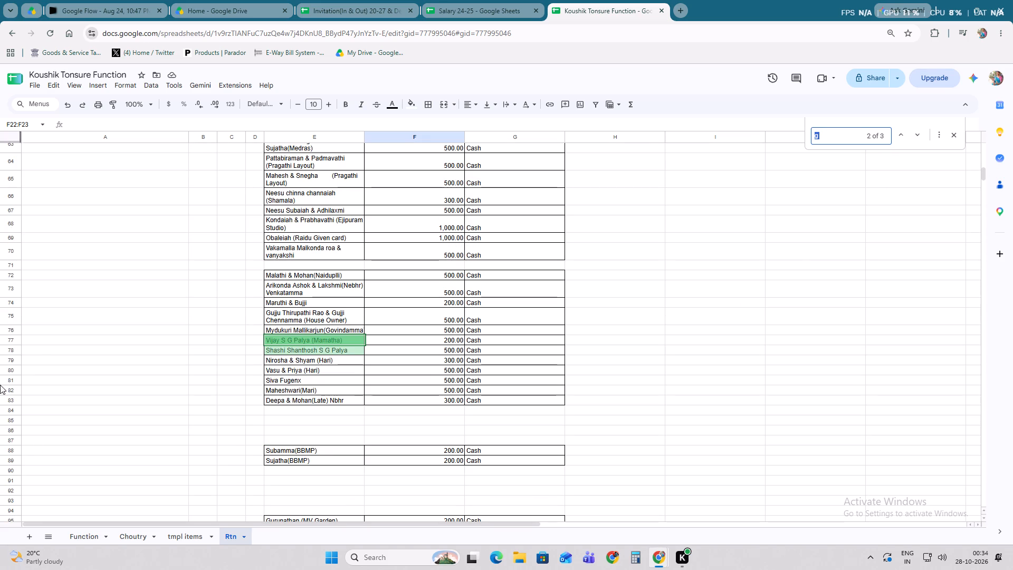
{"action": "left_click_drag", "start_coordinate": [310, 339], "coordinate": [515, 339]}
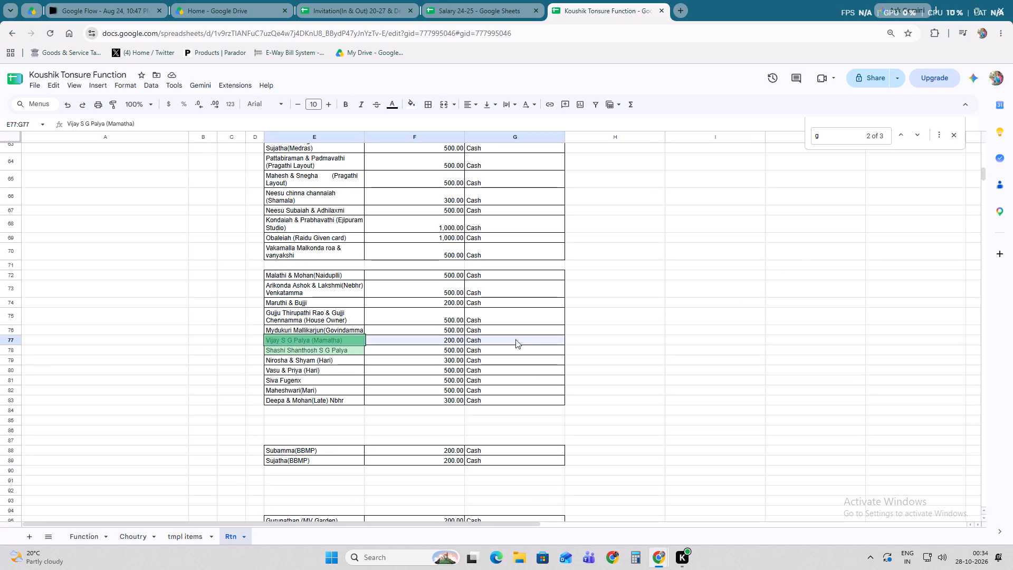
{"action": "left_click_drag", "start_coordinate": [515, 339], "coordinate": [532, 338]}
{"action": "left_click_drag", "start_coordinate": [487, 335], "coordinate": [487, 73]}
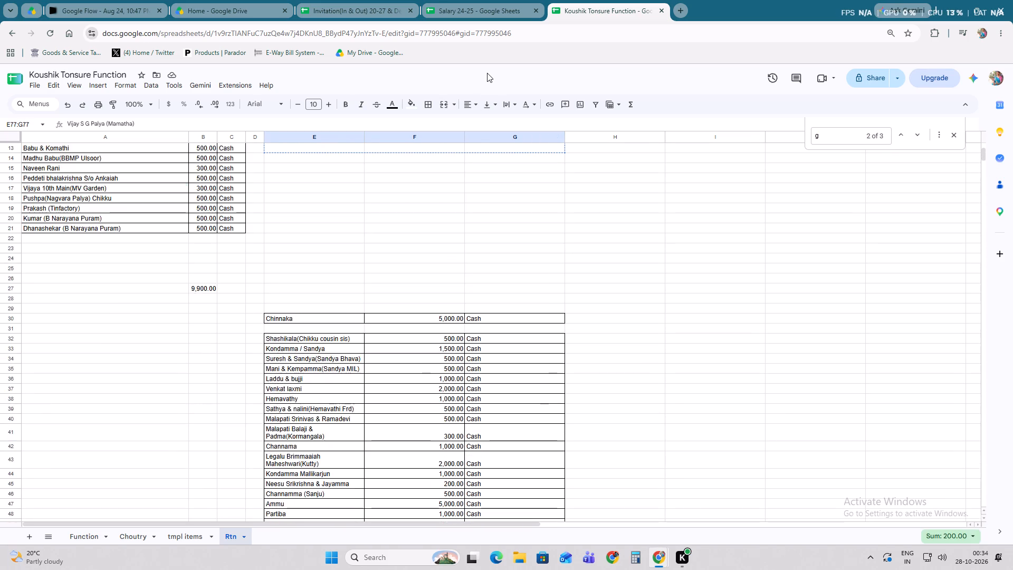
{"action": "left_click_drag", "start_coordinate": [487, 73], "coordinate": [486, 157]}
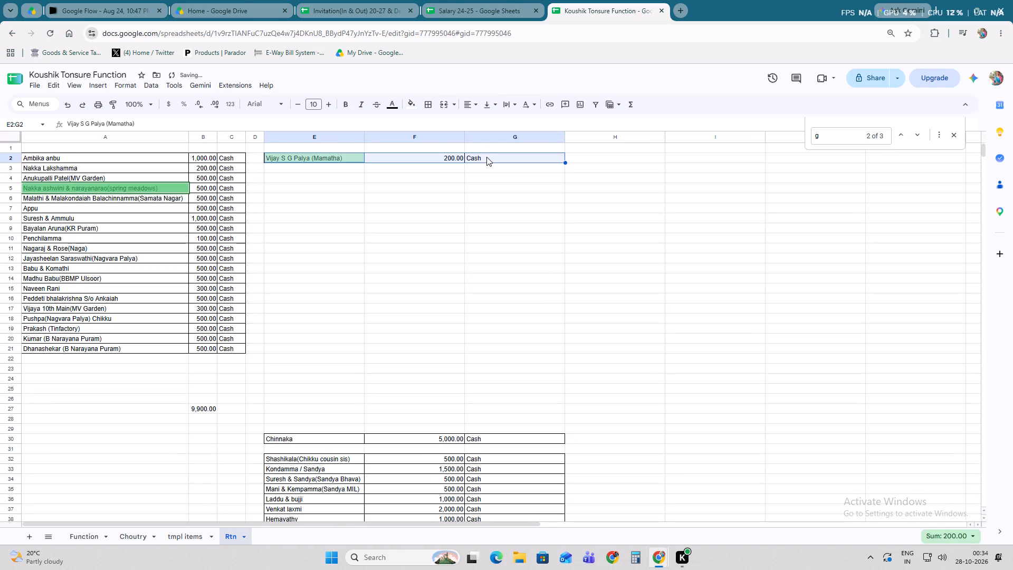
Move the Fugenx guest entry from row 81 to E3:G3, directly under the S G Palya entry.
{"action": "left_click_drag", "start_coordinate": [826, 136], "coordinate": [812, 136]}
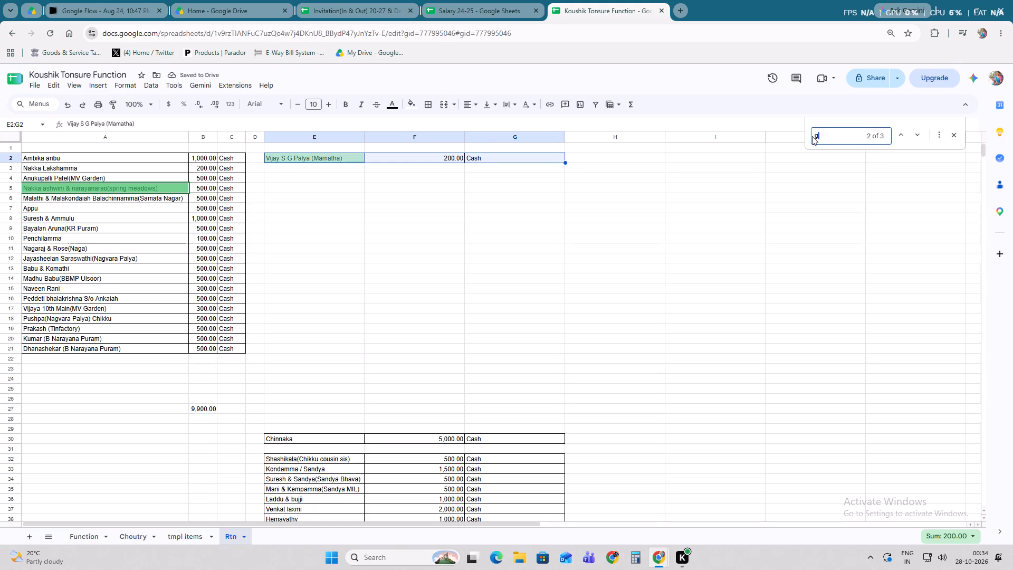
{"action": "left_click_drag", "start_coordinate": [812, 136], "coordinate": [810, 136]}
{"action": "scroll", "coordinate": [386, 422], "scroll_direction": "down", "scroll_amount": 5}
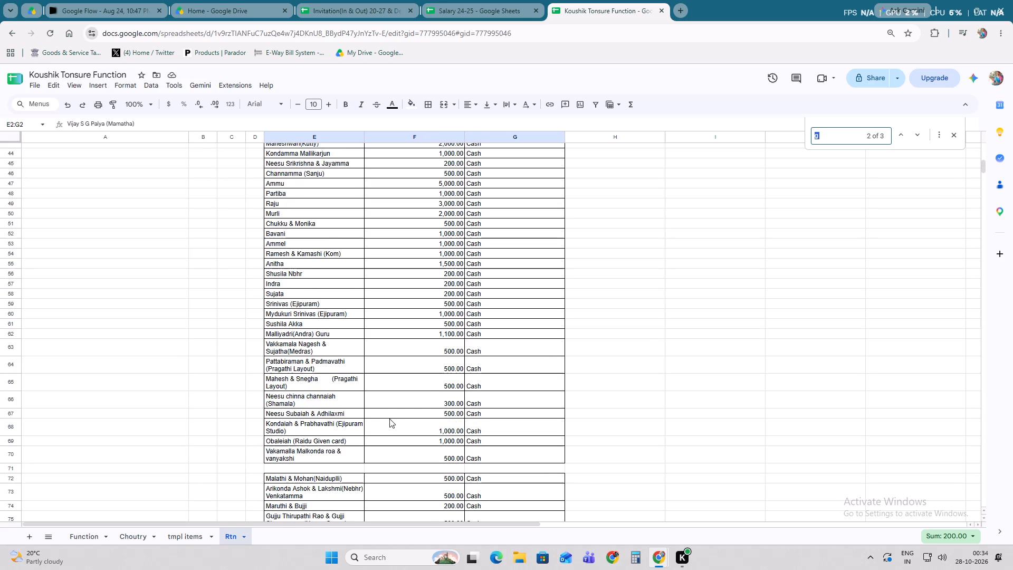
{"action": "scroll", "coordinate": [389, 419], "scroll_direction": "down", "scroll_amount": 2}
{"action": "left_click_drag", "start_coordinate": [288, 410], "coordinate": [290, 410]}
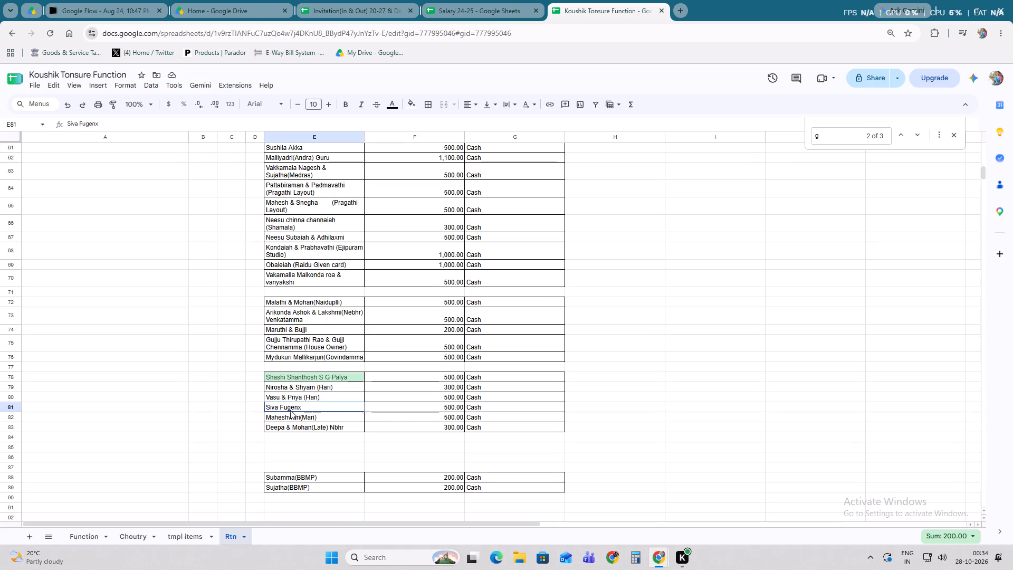
{"action": "left_click_drag", "start_coordinate": [290, 410], "coordinate": [481, 410]}
{"action": "left_click_drag", "start_coordinate": [475, 403], "coordinate": [480, 139]}
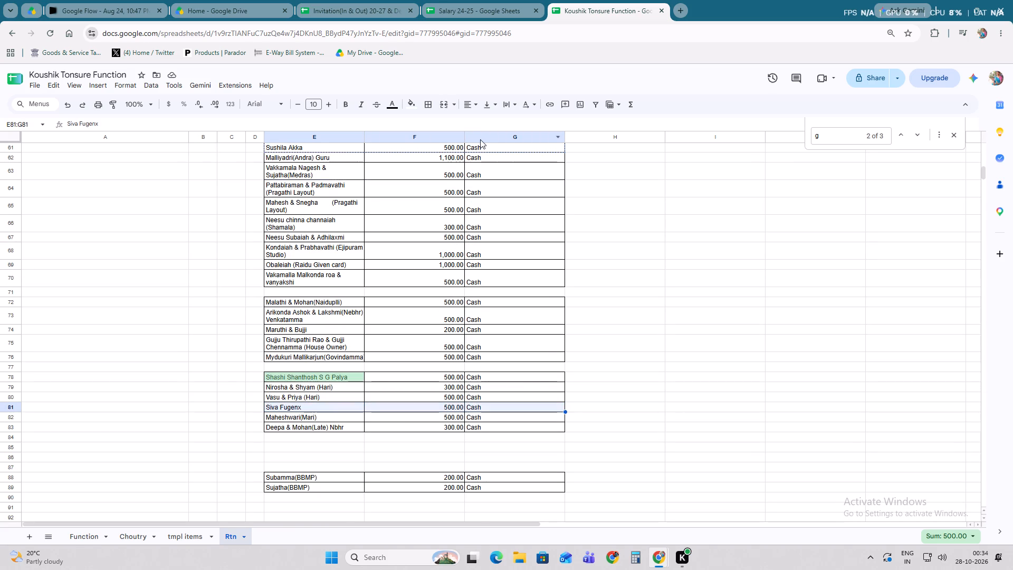
{"action": "left_click_drag", "start_coordinate": [480, 139], "coordinate": [482, 115]}
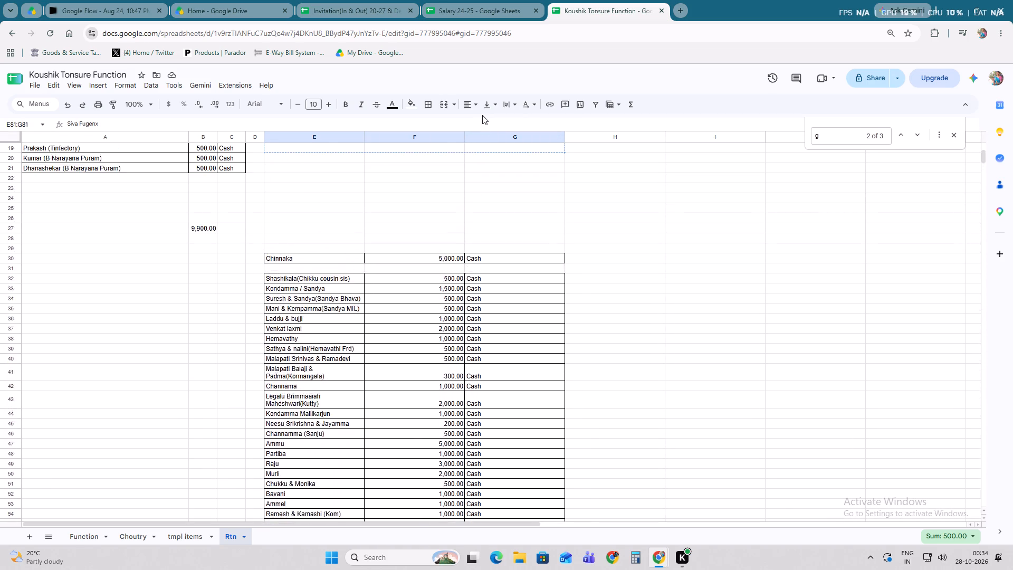
{"action": "left_click_drag", "start_coordinate": [482, 115], "coordinate": [482, 136]}
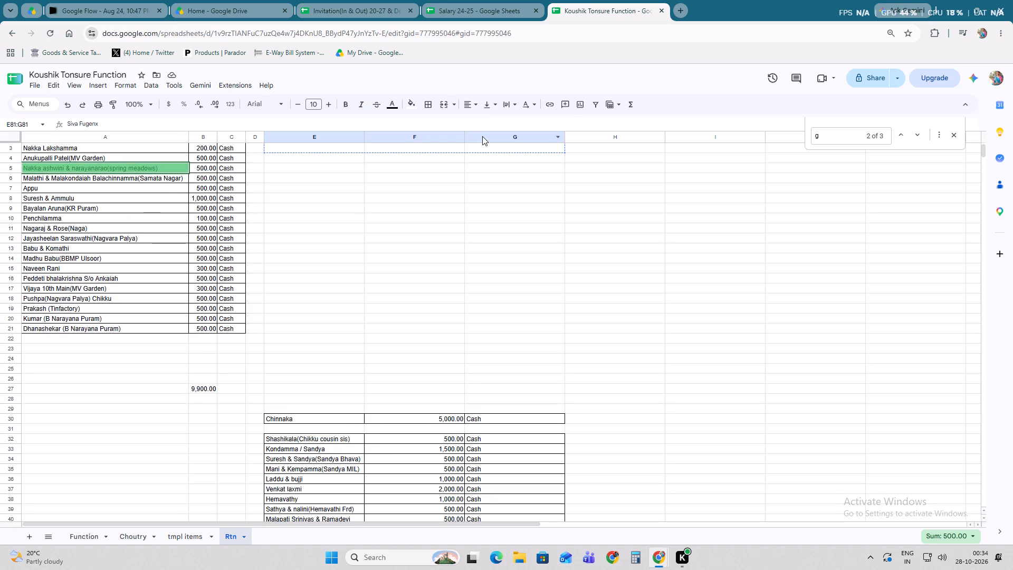
{"action": "left_click_drag", "start_coordinate": [482, 136], "coordinate": [482, 159]}
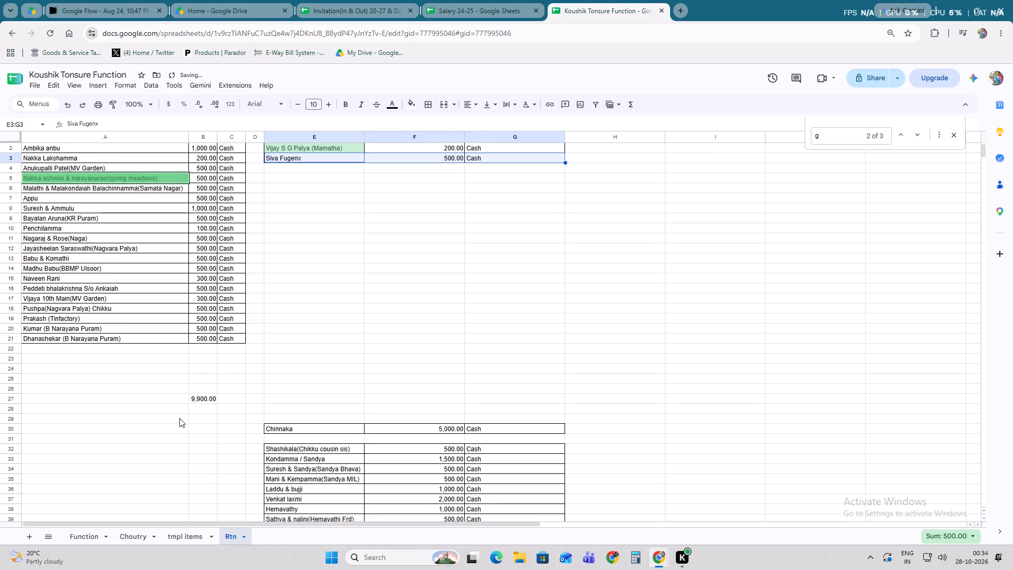
Copy the total formula from B27 to F26 and shift the copy to F27 as the second group's total.
{"action": "left_click", "coordinate": [205, 400]}
{"action": "key", "text": "ctrl+c"}
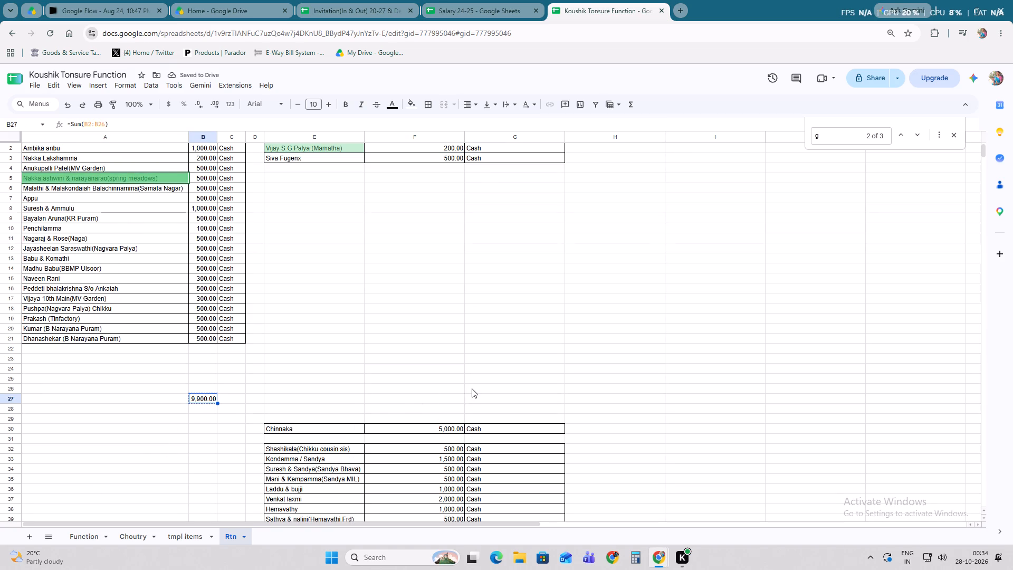
{"action": "left_click", "coordinate": [453, 388]}
{"action": "key", "text": "ctrl+v"}
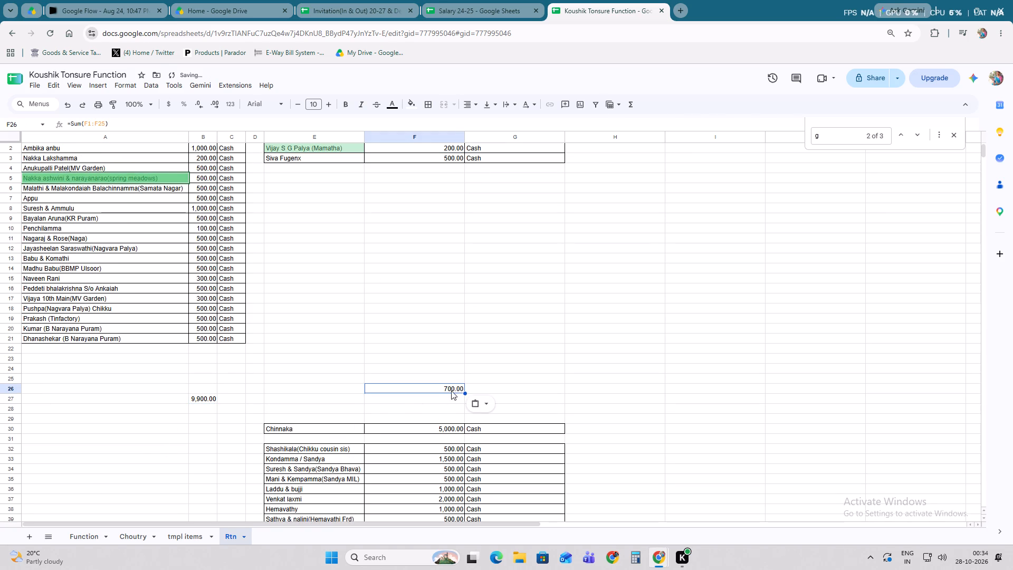
{"action": "left_click_drag", "start_coordinate": [452, 385], "coordinate": [450, 397]}
Search the sheet for "sun", "suni" and "sha", and go through the "sha" matches looking for the guest's entry.
{"action": "left_click", "coordinate": [335, 452]}
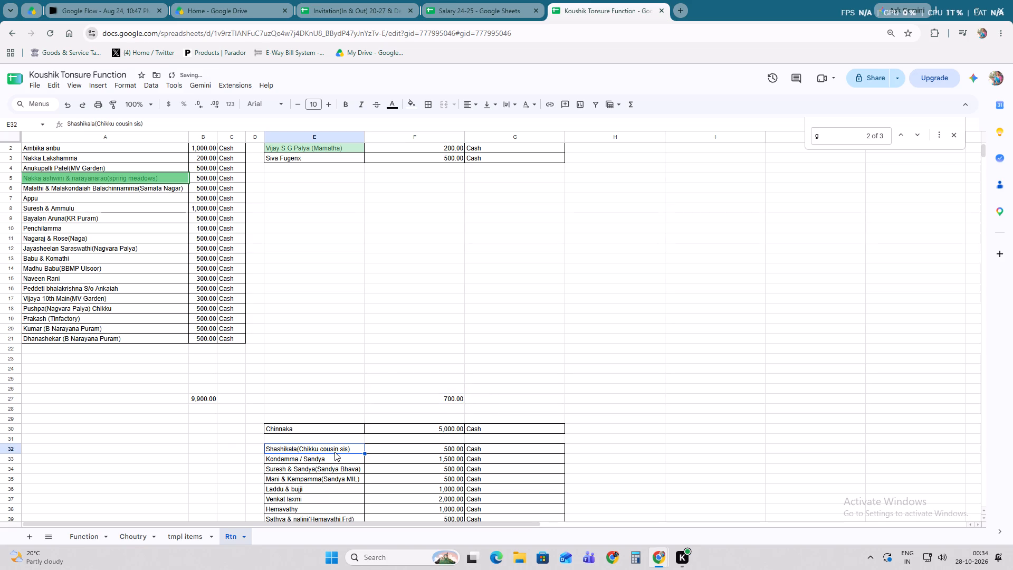
{"action": "key", "text": "ctrl+f"}
{"action": "type", "text": "sun"}
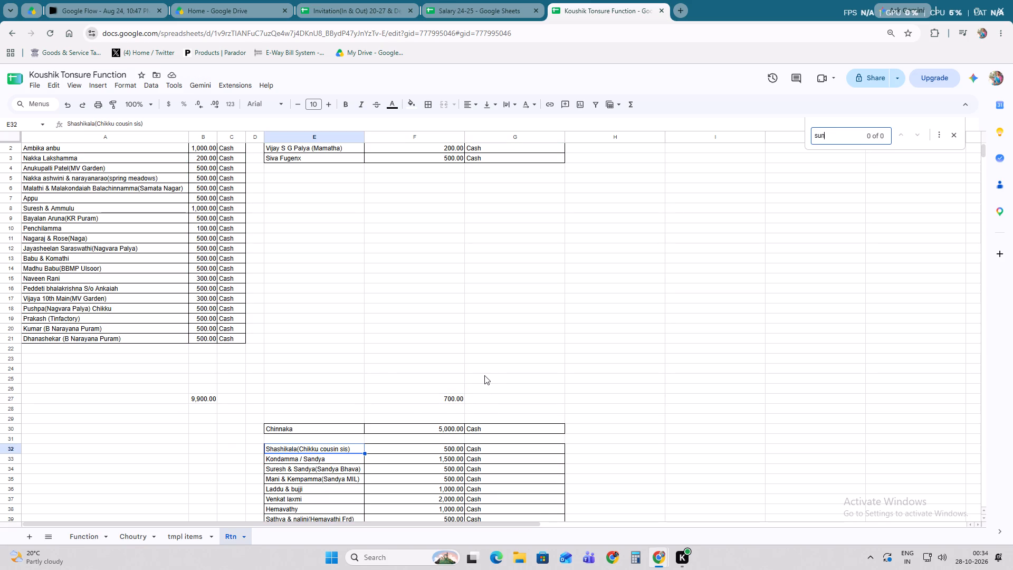
{"action": "key", "text": "BackSpace"}
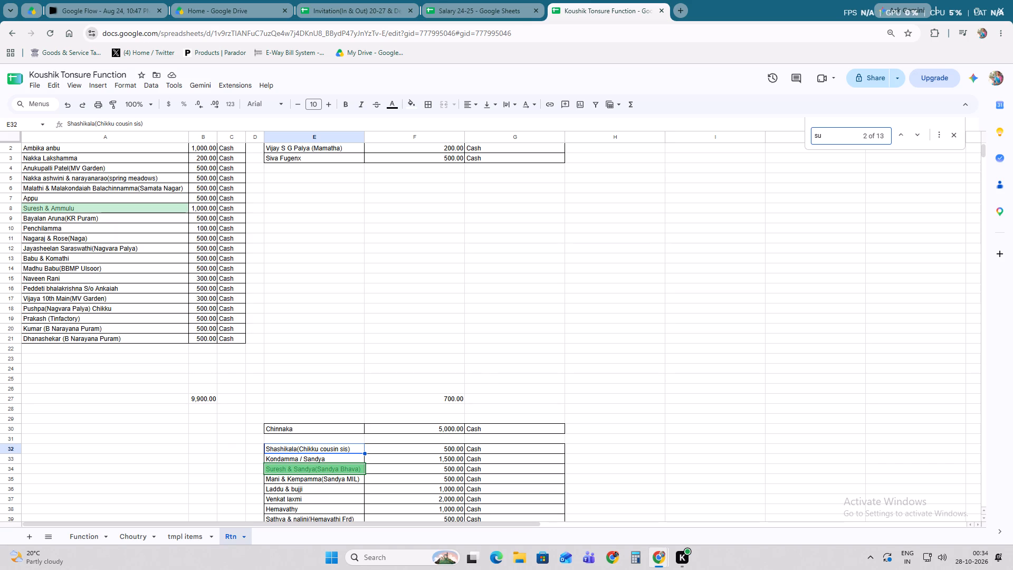
{"action": "key", "text": "BackSpace"}
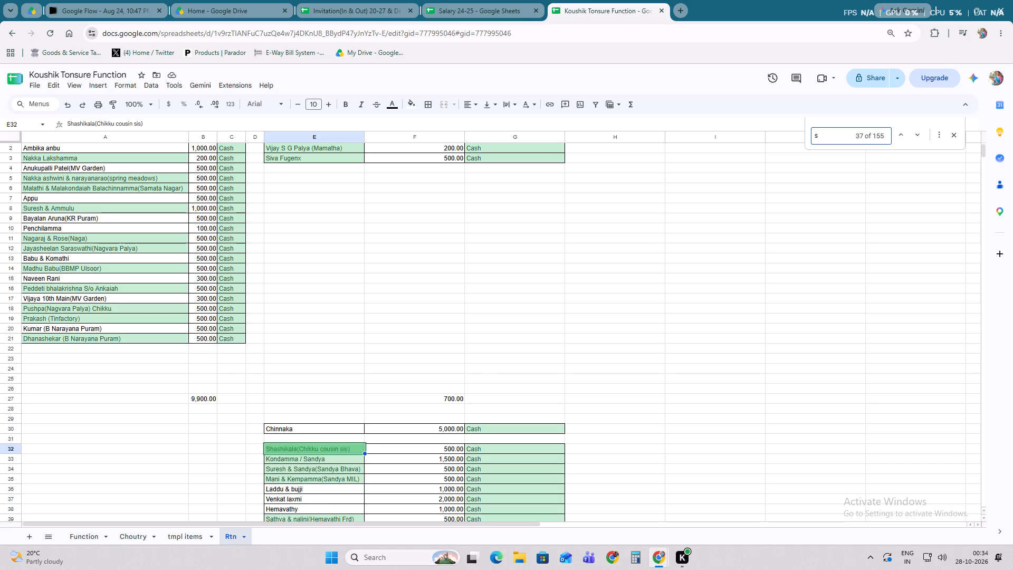
{"action": "type", "text": "un"}
{"action": "key", "text": "i"}
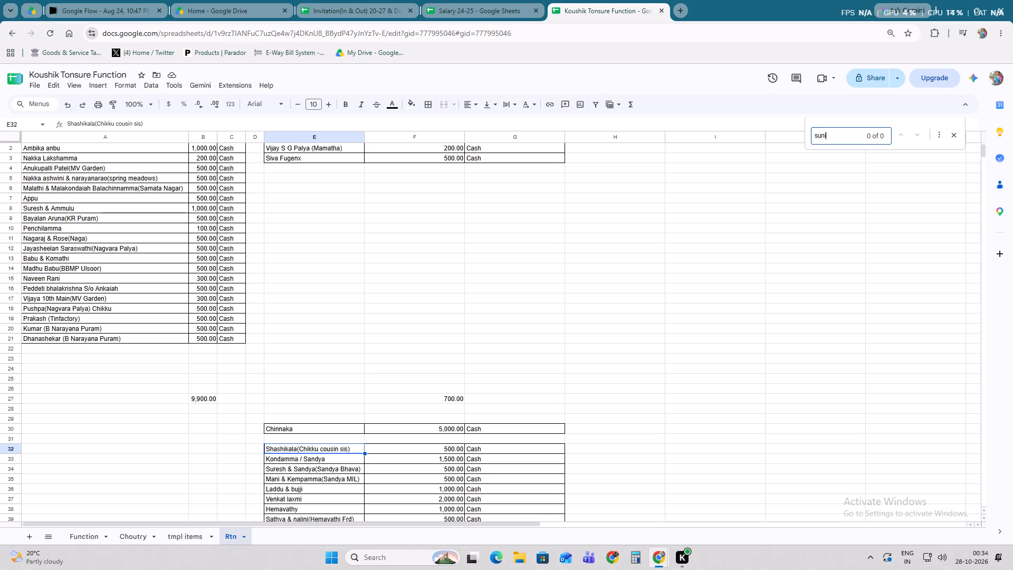
{"action": "key", "text": "BackSpace"}
{"action": "key", "text": "BackSpace"}
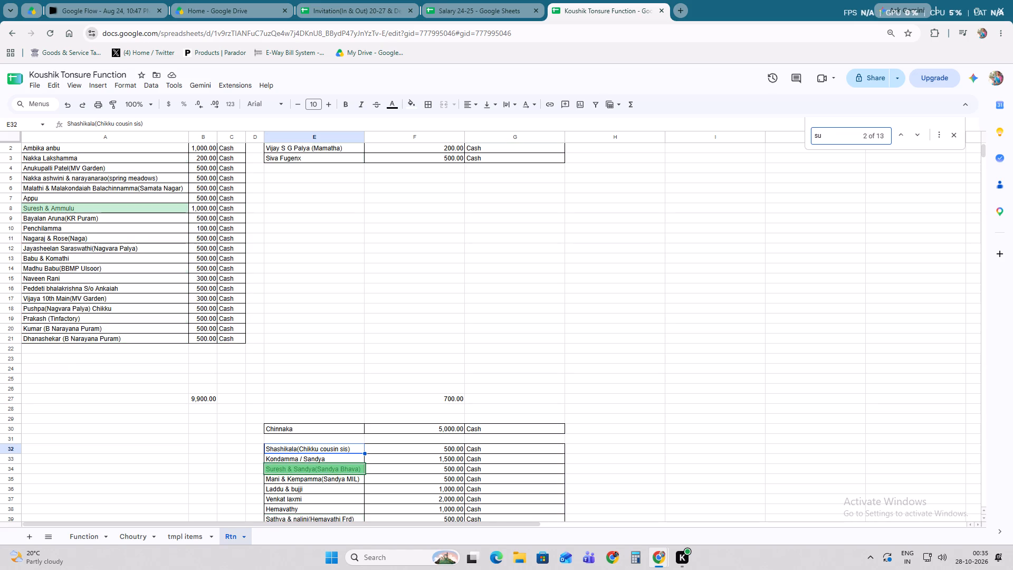
{"action": "key", "text": "BackSpace"}
{"action": "type", "text": "ha"}
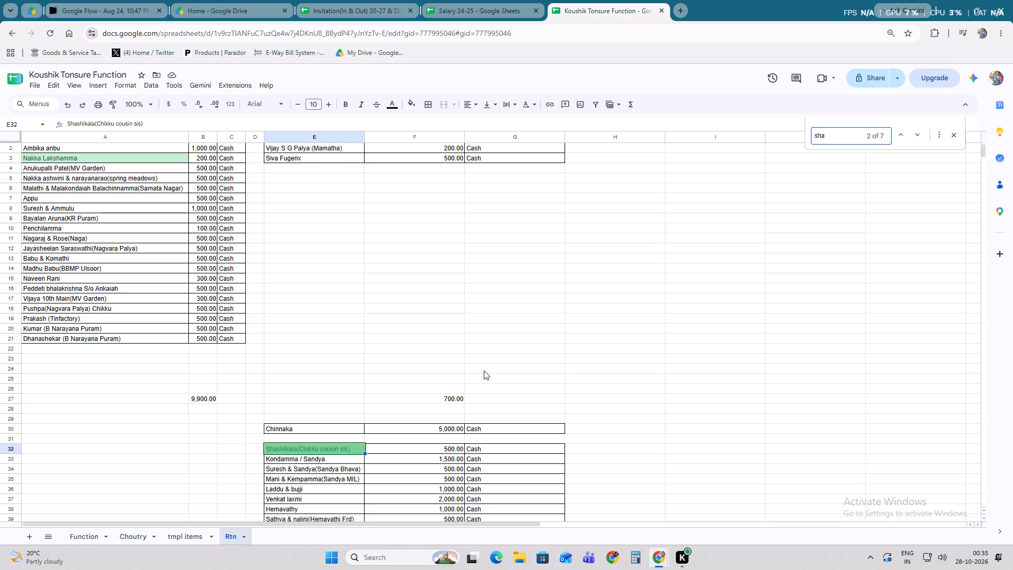
{"action": "left_click", "coordinate": [917, 134]}
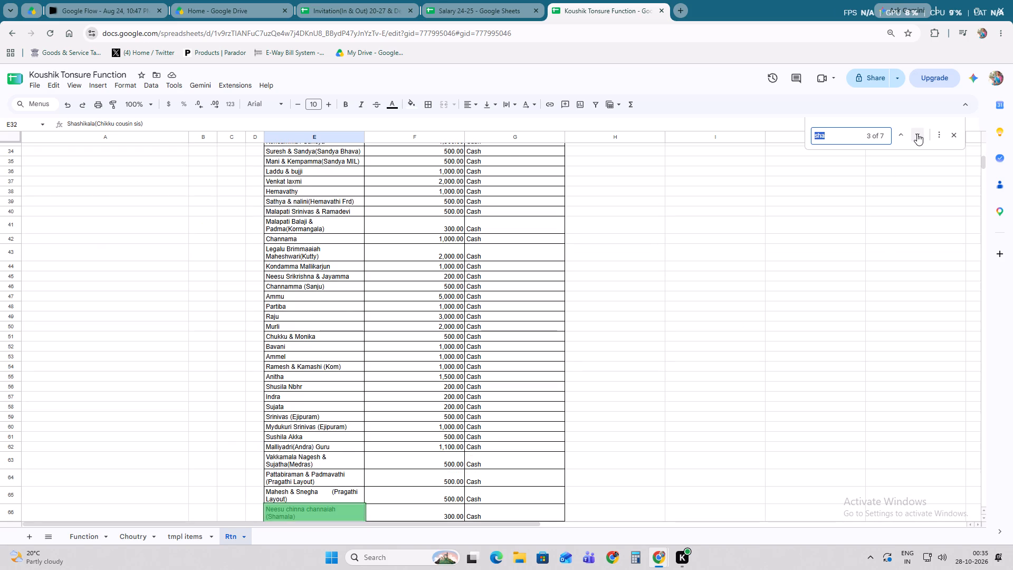
{"action": "left_click", "coordinate": [917, 134]}
{"action": "left_click", "coordinate": [916, 134]}
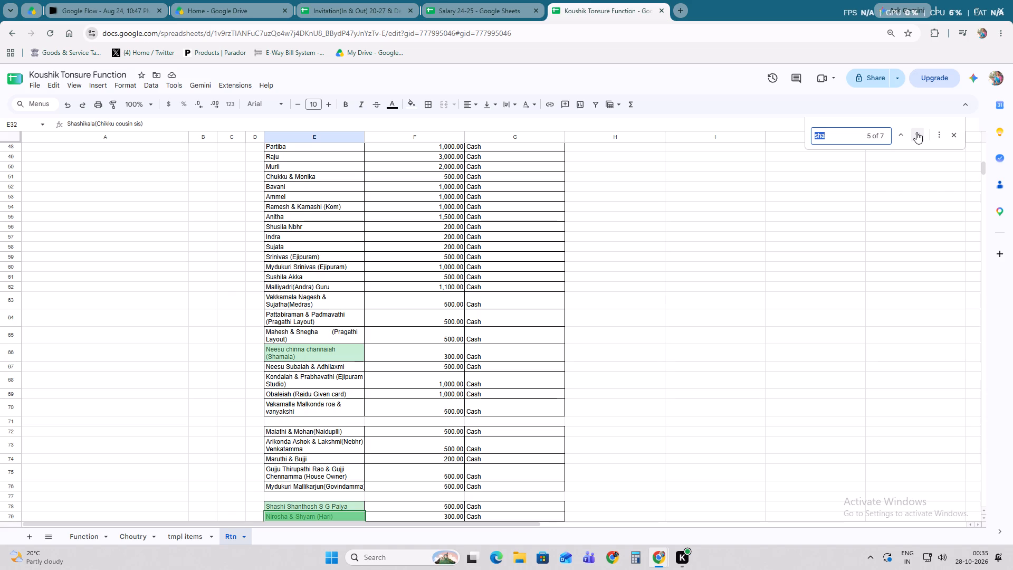
{"action": "left_click", "coordinate": [916, 131]}
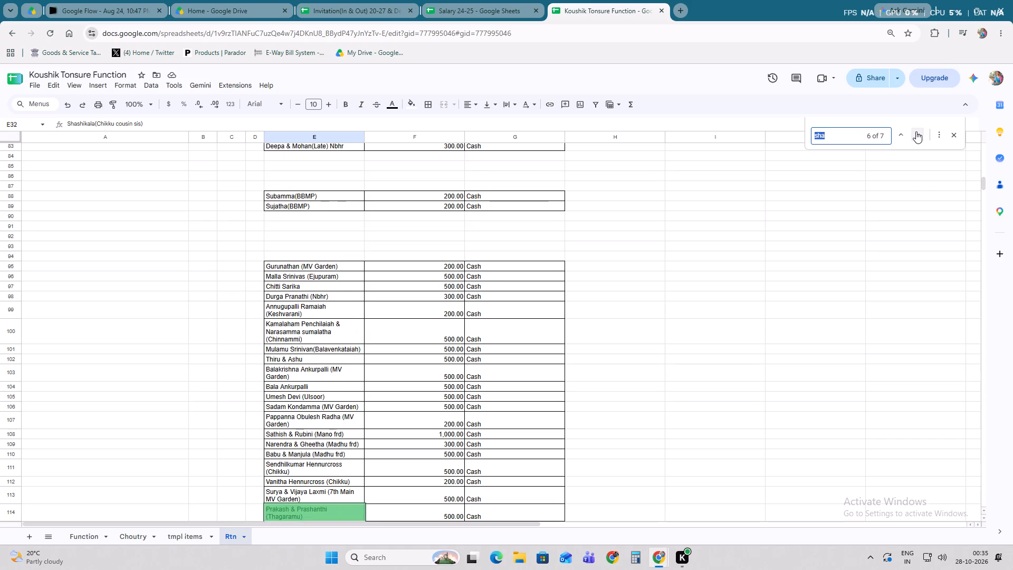
{"action": "left_click", "coordinate": [916, 131]}
{"action": "left_click", "coordinate": [915, 131]}
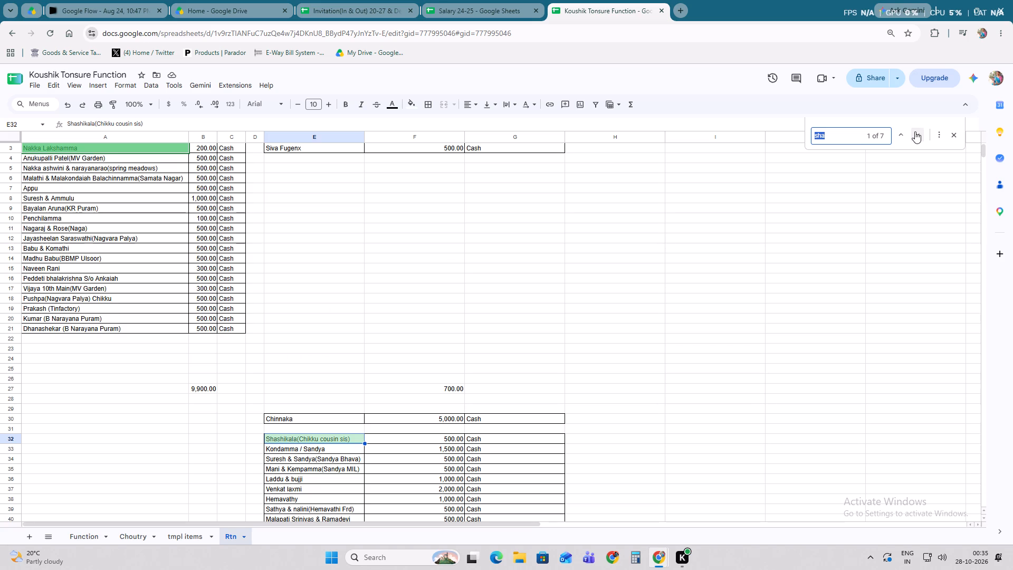
Copy the Fugenx guest entry from E3:G3 to E4:G4 as the second group's third row.
{"action": "scroll", "coordinate": [576, 272], "scroll_direction": "up", "scroll_amount": 1}
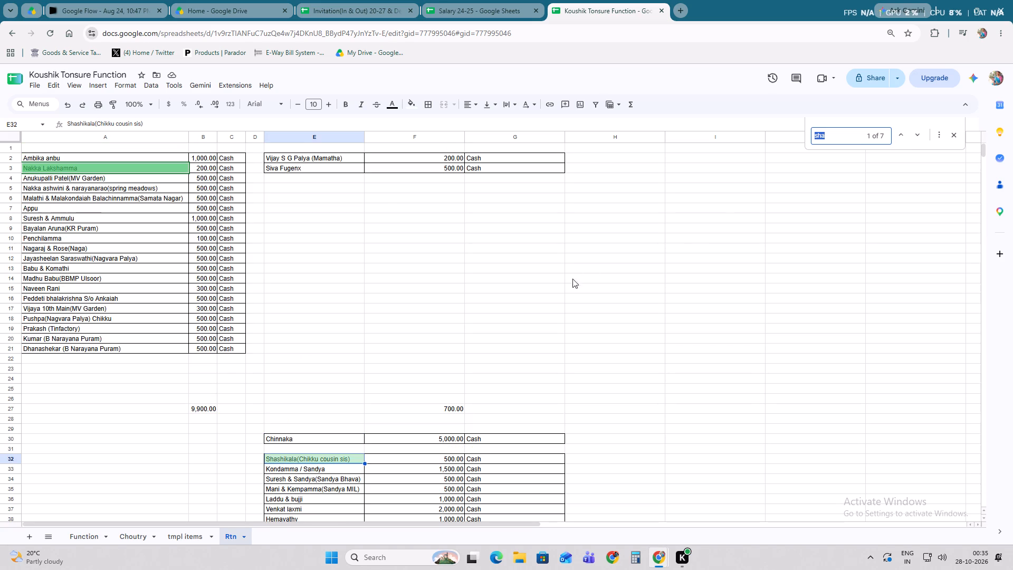
{"action": "scroll", "coordinate": [414, 299], "scroll_direction": "up", "scroll_amount": 1}
{"action": "left_click_drag", "start_coordinate": [315, 168], "coordinate": [481, 167]}
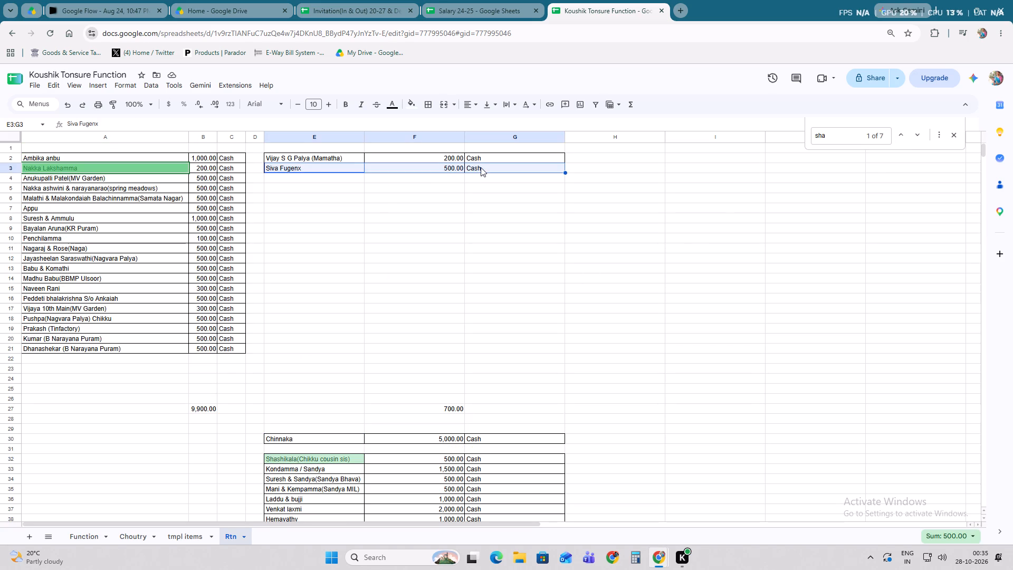
{"action": "key", "text": "ctrl+c"}
{"action": "left_click", "coordinate": [309, 177]}
{"action": "key", "text": "ctrl+v"}
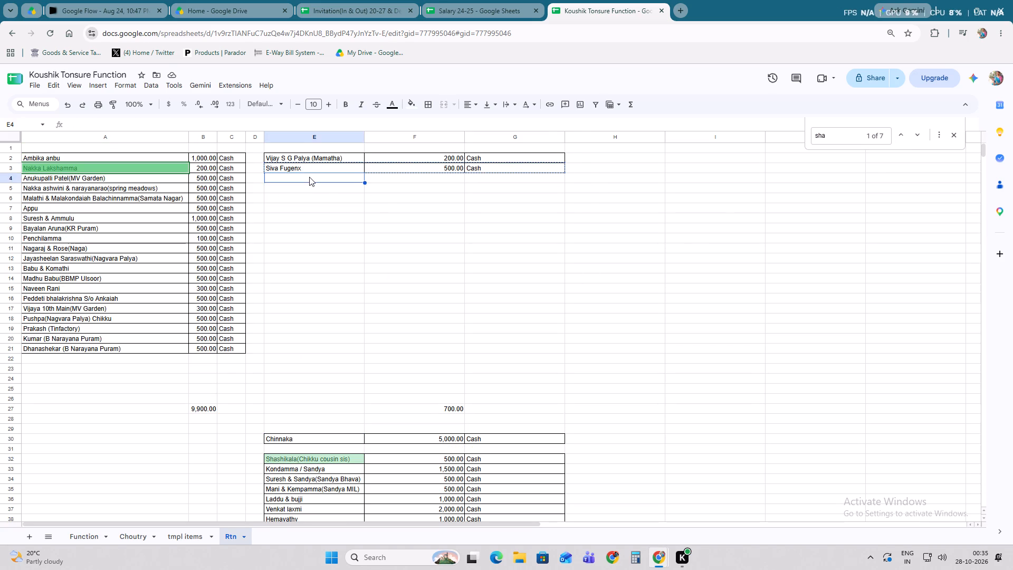
Replace the copied name in E4 with the other guest's name followed by "sg Palya", keeping the 500 cash amount.
{"action": "double_click", "coordinate": [309, 177]}
{"action": "left_click_drag", "start_coordinate": [303, 177], "coordinate": [260, 177]}
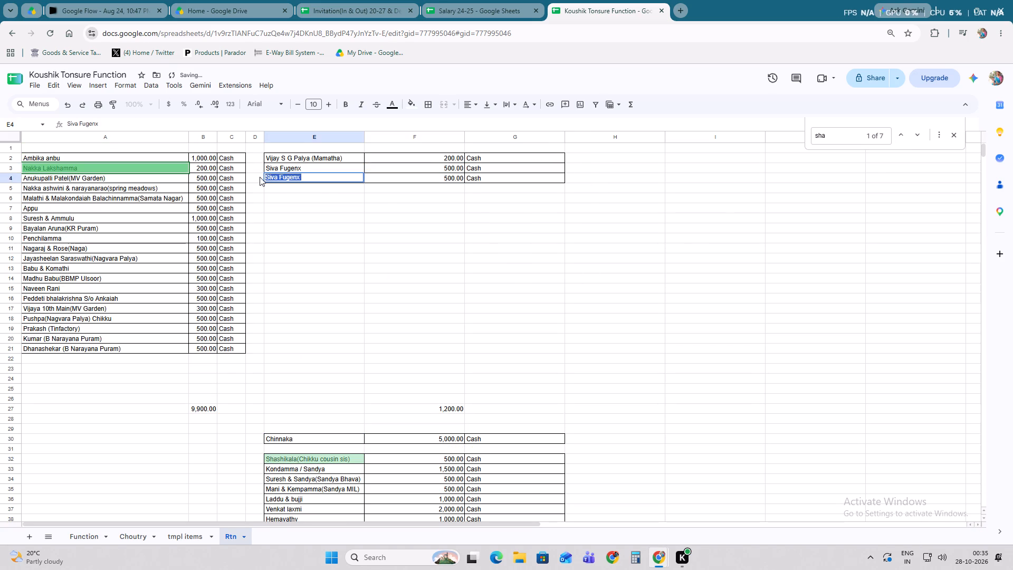
{"action": "key", "text": "shift+s"}
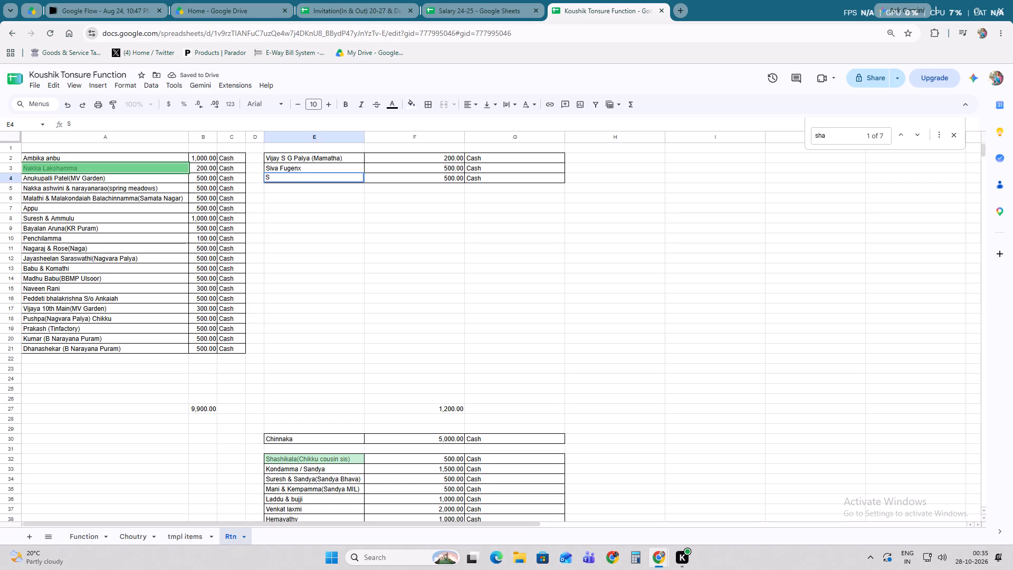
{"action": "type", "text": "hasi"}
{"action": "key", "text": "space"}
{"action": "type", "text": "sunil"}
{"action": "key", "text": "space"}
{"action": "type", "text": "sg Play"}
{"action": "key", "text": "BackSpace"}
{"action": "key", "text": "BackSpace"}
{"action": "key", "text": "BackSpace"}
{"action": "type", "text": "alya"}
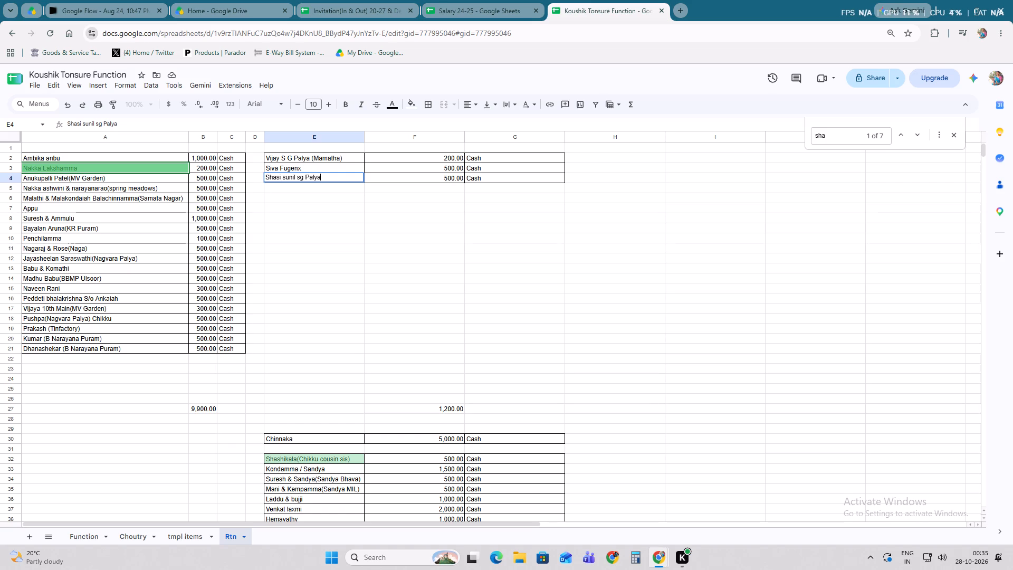
{"action": "left_click", "coordinate": [372, 328]}
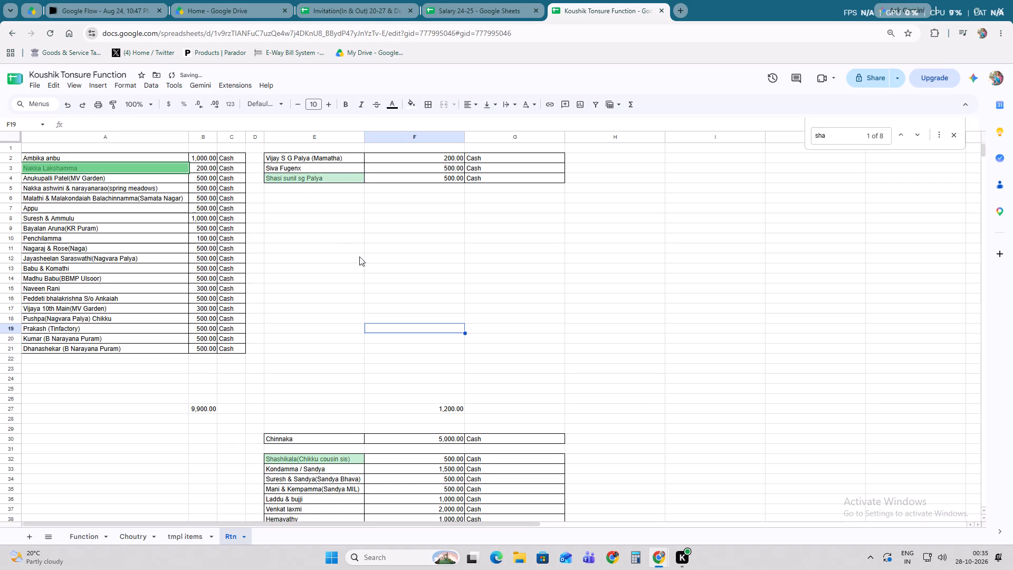
Correct the guest name in E4 by capitalising its second word and changing "sg" to "S G".
{"action": "double_click", "coordinate": [292, 183]}
{"action": "left_click", "coordinate": [285, 177]}
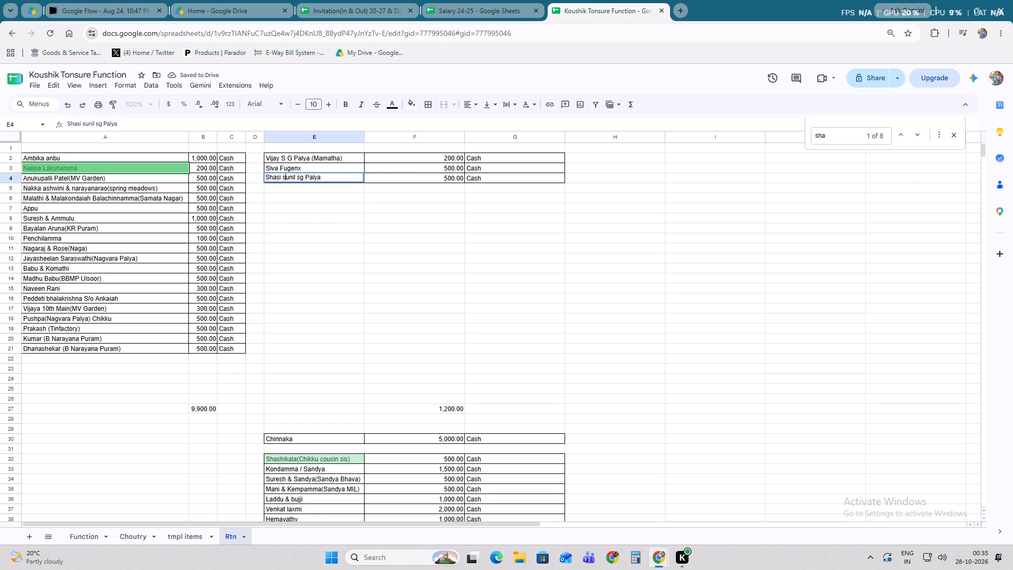
{"action": "key", "text": "BackSpace"}
{"action": "key", "text": "shift+s"}
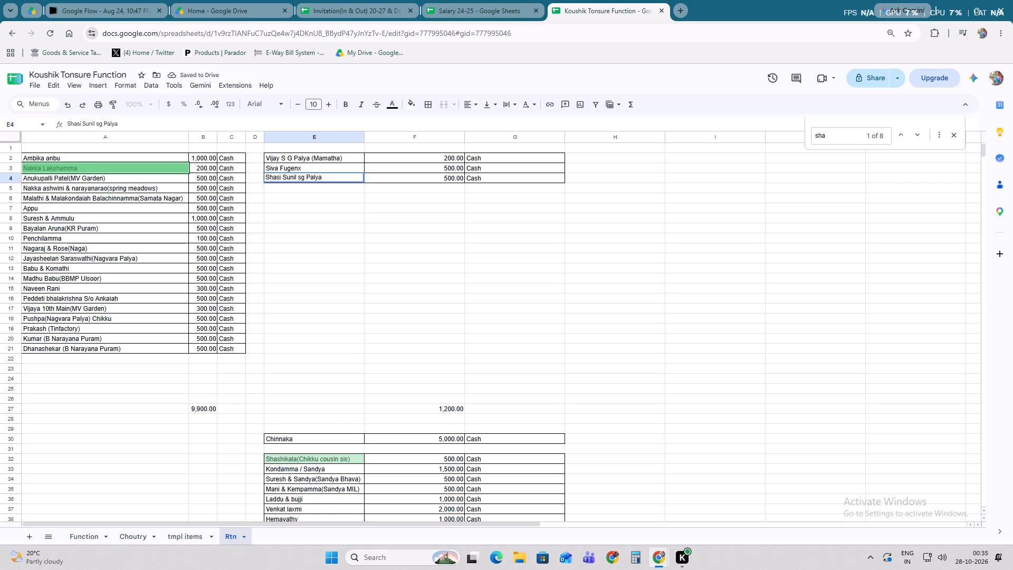
{"action": "left_click", "coordinate": [303, 176]}
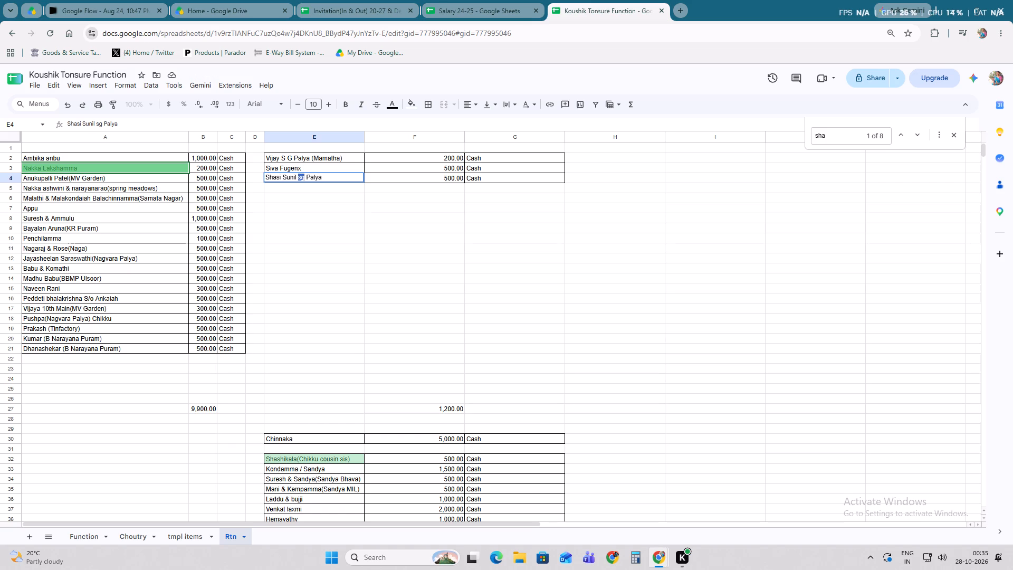
{"action": "key", "text": "shift+s"}
{"action": "key", "text": "BackSpace"}
{"action": "key", "text": "BackSpace"}
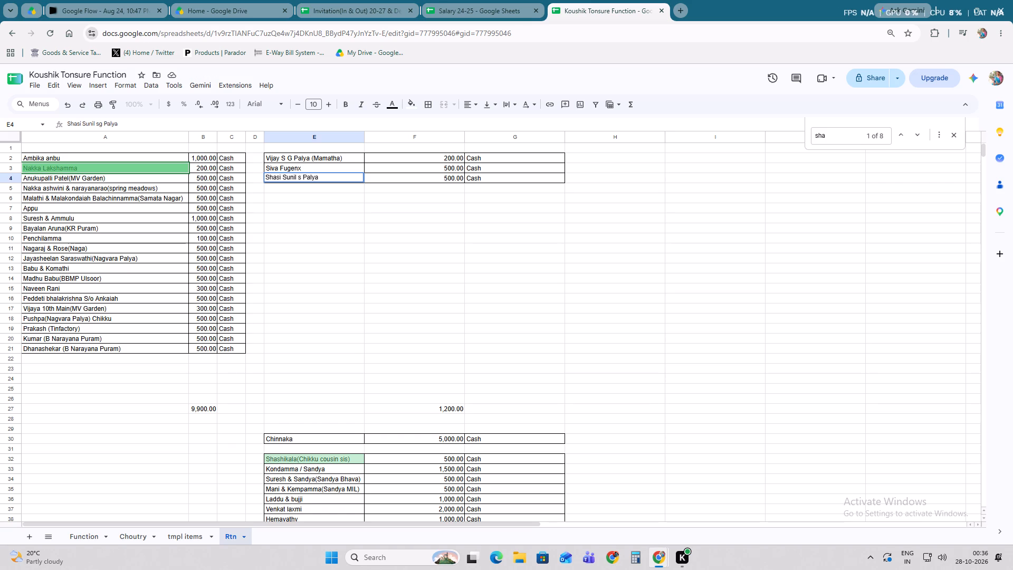
{"action": "key", "text": "BackSpace"}
{"action": "type", "text": "S"}
{"action": "key", "text": "space"}
{"action": "key", "text": "shift+g"}
{"action": "key", "text": "Tab"}
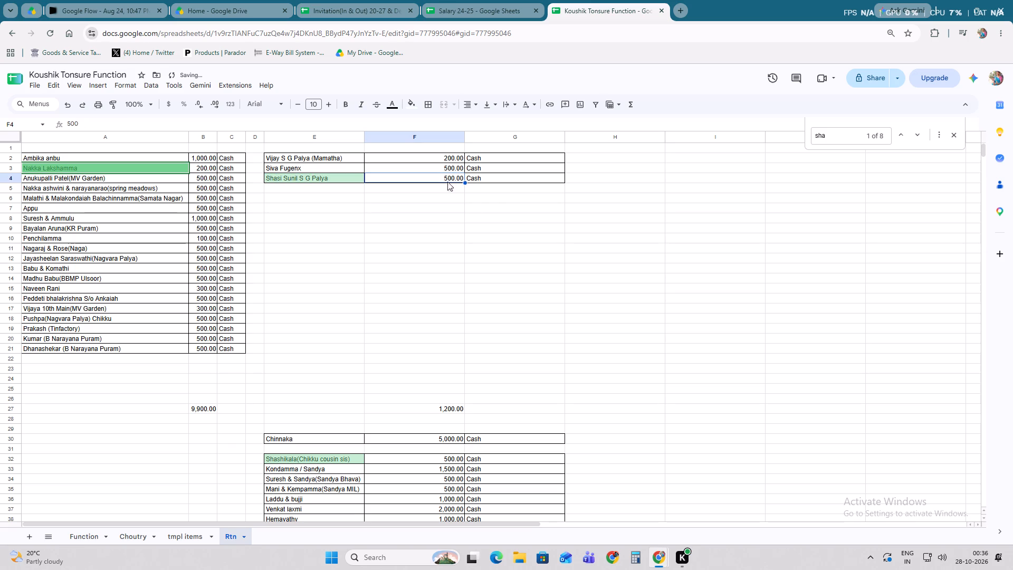
Search the sheet for "S G" and check each matching guest entry, including the one in row 78, then close the search.
{"action": "left_click", "coordinate": [548, 234]}
{"action": "left_click_drag", "start_coordinate": [833, 132], "coordinate": [796, 137]}
{"action": "type", "text": "S G"}
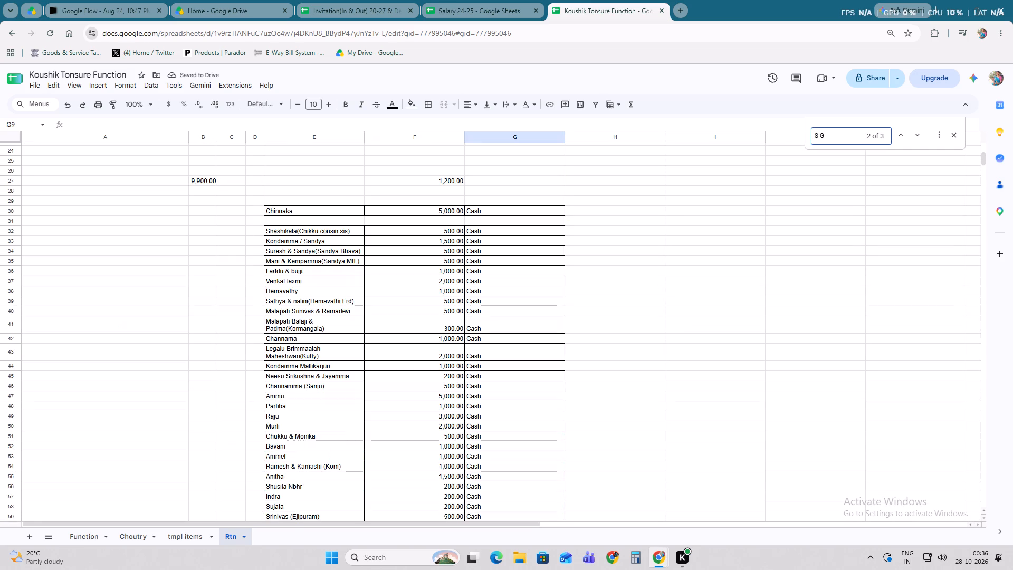
{"action": "left_click", "coordinate": [899, 138]}
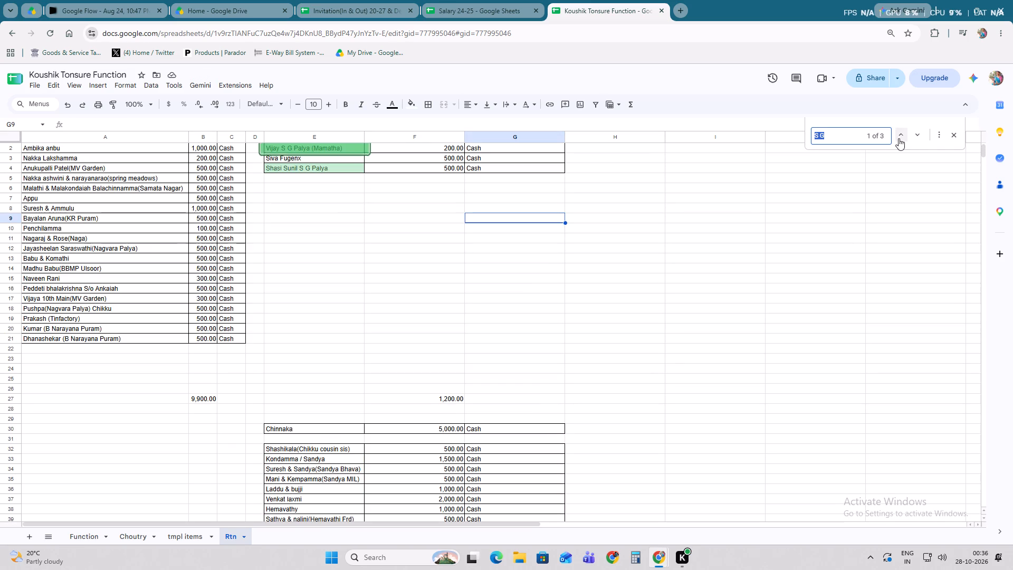
{"action": "left_click", "coordinate": [913, 135]}
{"action": "left_click", "coordinate": [913, 135]}
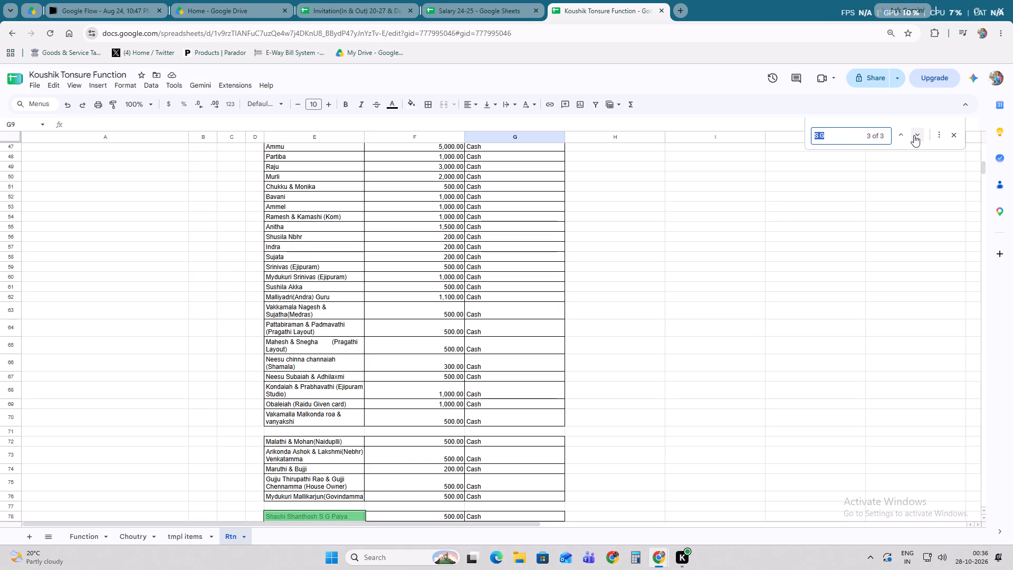
{"action": "scroll", "coordinate": [914, 135], "scroll_direction": "down", "scroll_amount": 3}
{"action": "scroll", "coordinate": [589, 360], "scroll_direction": "down", "scroll_amount": 1}
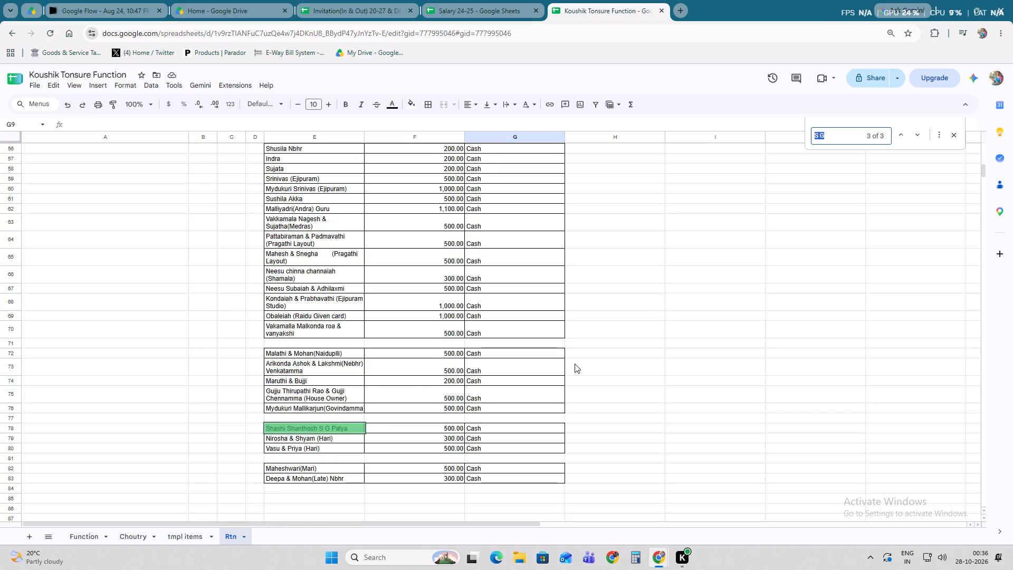
{"action": "scroll", "coordinate": [507, 388], "scroll_direction": "up", "scroll_amount": 14}
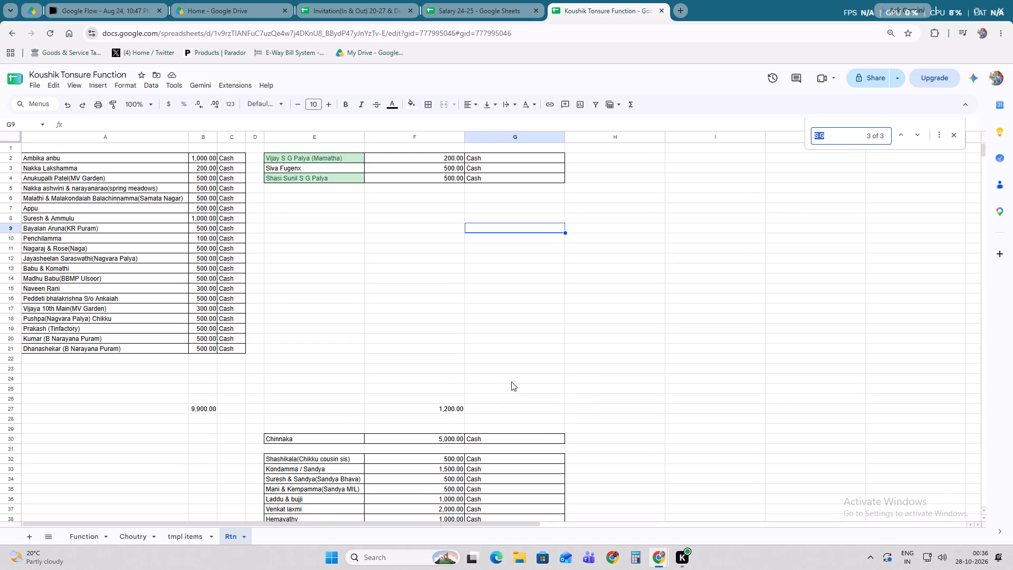
{"action": "left_click", "coordinate": [495, 334]}
{"action": "left_click", "coordinate": [951, 136]}
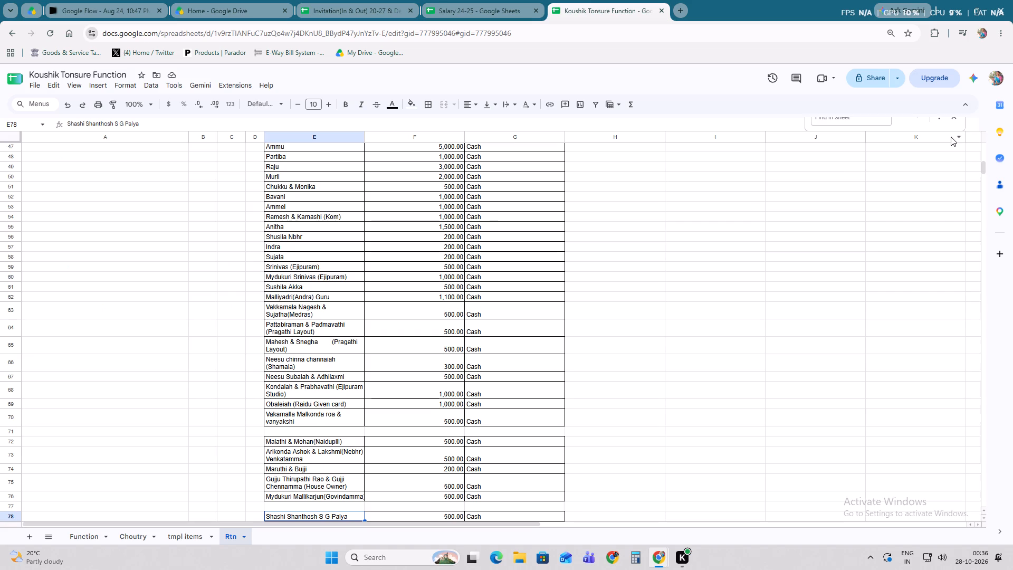
Look through the guest list on the Rtn sheet and search it for "reb".
{"action": "scroll", "coordinate": [480, 317], "scroll_direction": "up", "scroll_amount": 10}
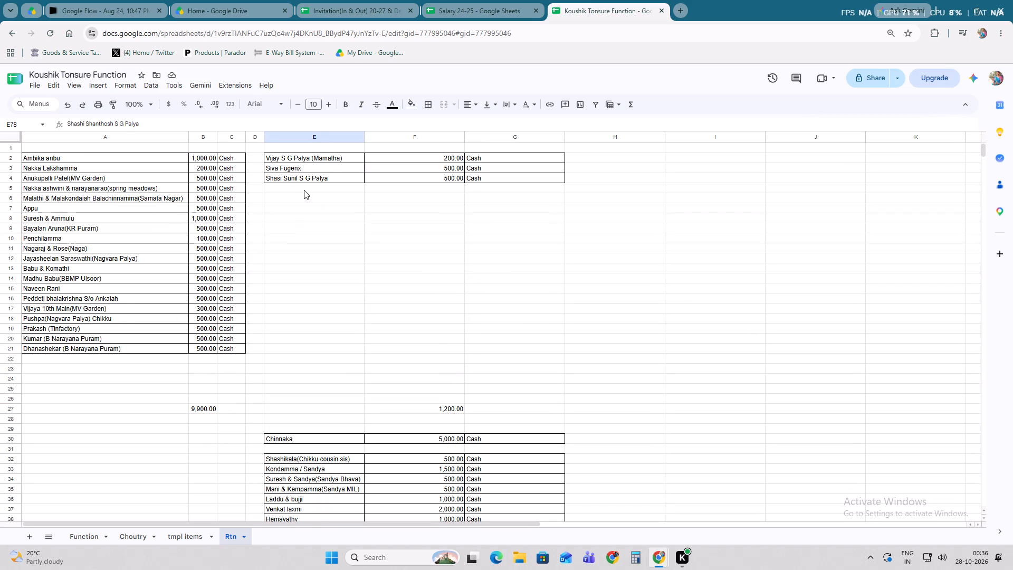
{"action": "left_click", "coordinate": [308, 190]}
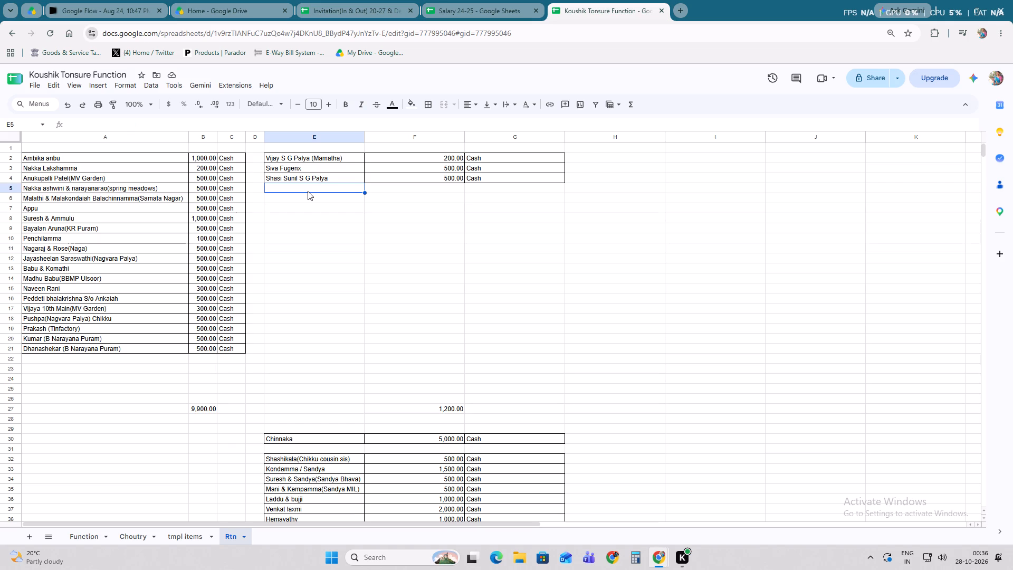
{"action": "scroll", "coordinate": [338, 448], "scroll_direction": "down", "scroll_amount": 2}
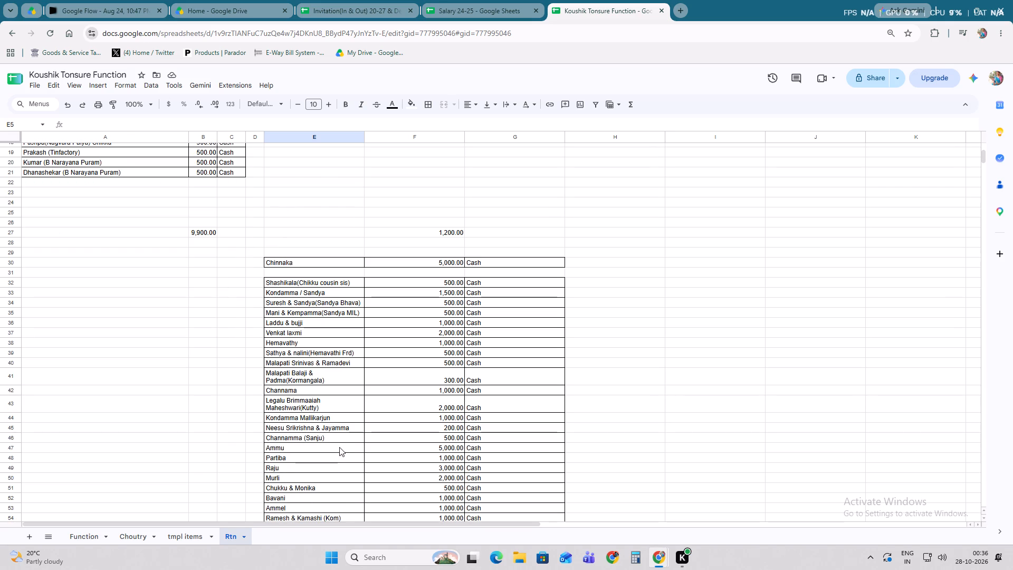
{"action": "scroll", "coordinate": [339, 447], "scroll_direction": "down", "scroll_amount": 8}
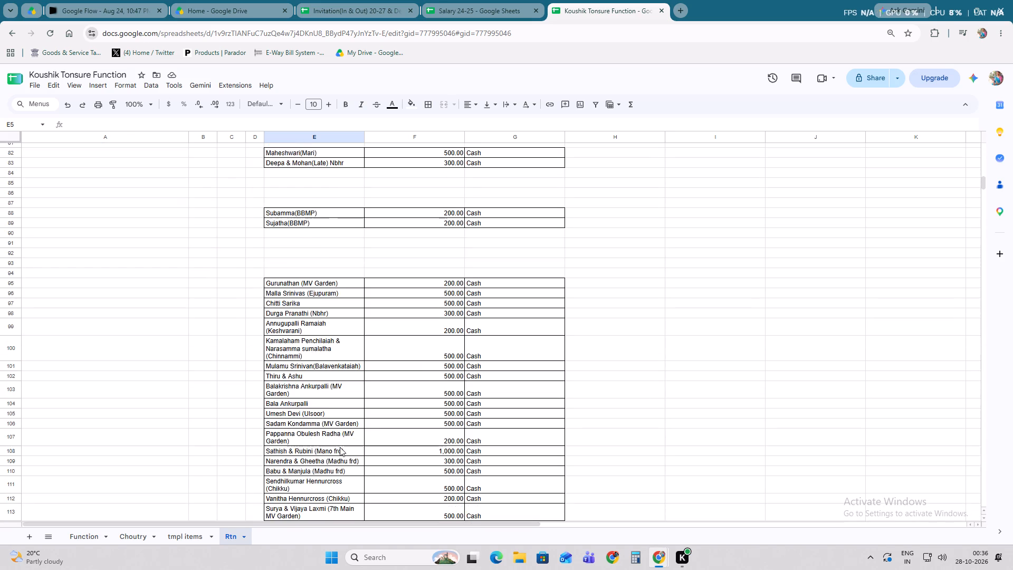
{"action": "scroll", "coordinate": [340, 447], "scroll_direction": "down", "scroll_amount": 2}
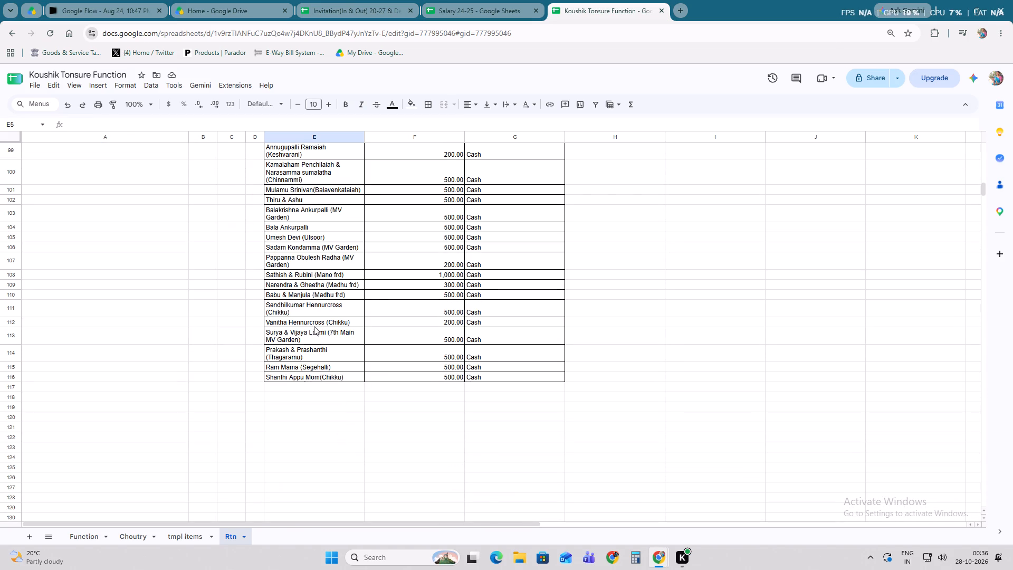
{"action": "key", "text": "ctrl+f"}
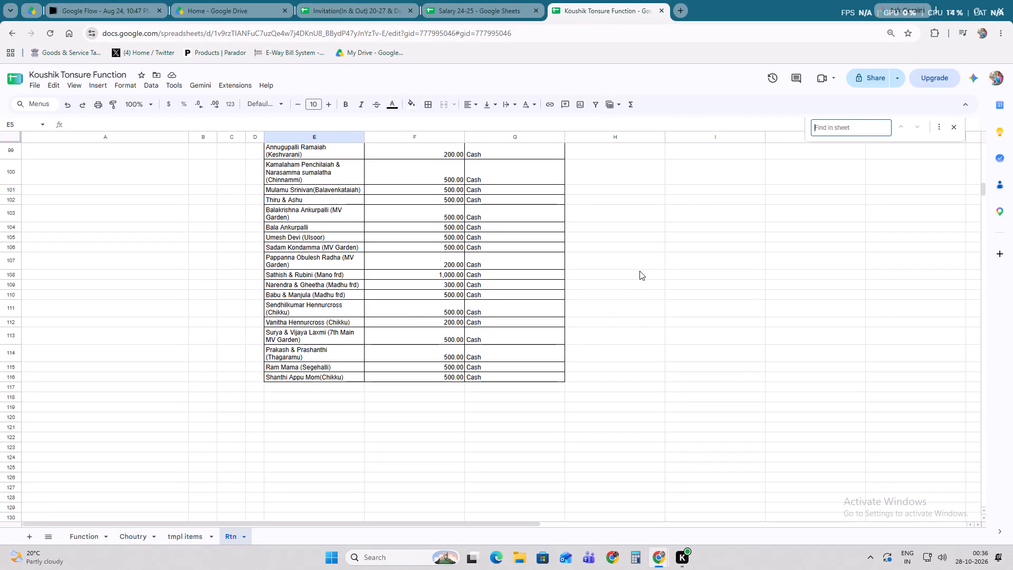
{"action": "key", "text": "r"}
{"action": "type", "text": "eb"}
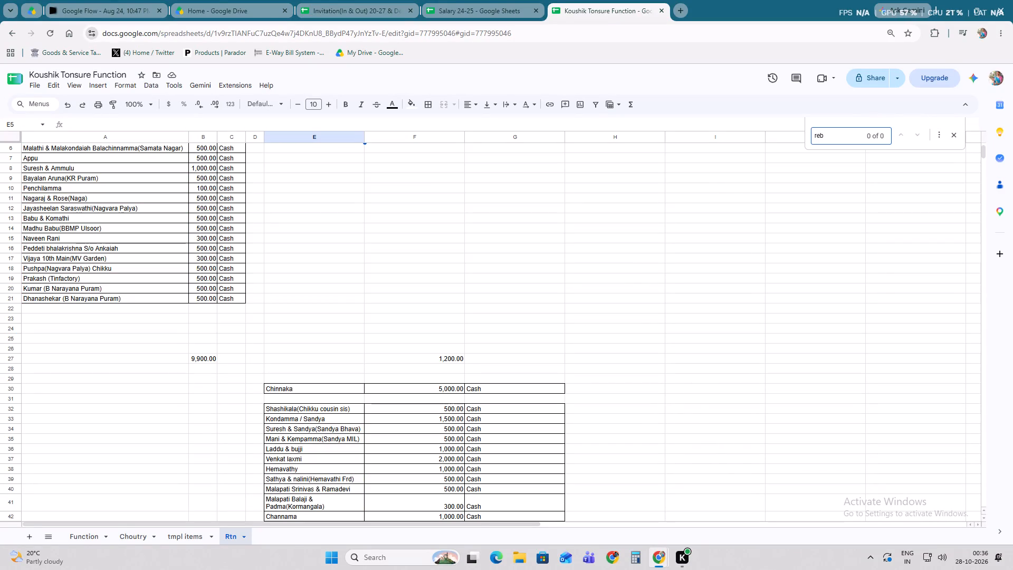
{"action": "scroll", "coordinate": [601, 351], "scroll_direction": "up", "scroll_amount": 3}
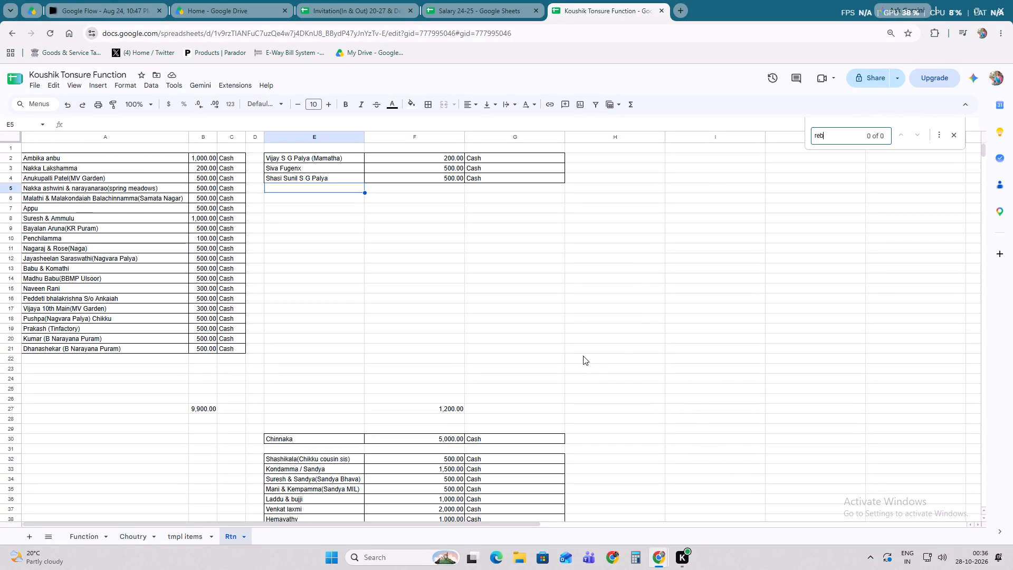
{"action": "scroll", "coordinate": [583, 356], "scroll_direction": "up", "scroll_amount": 2}
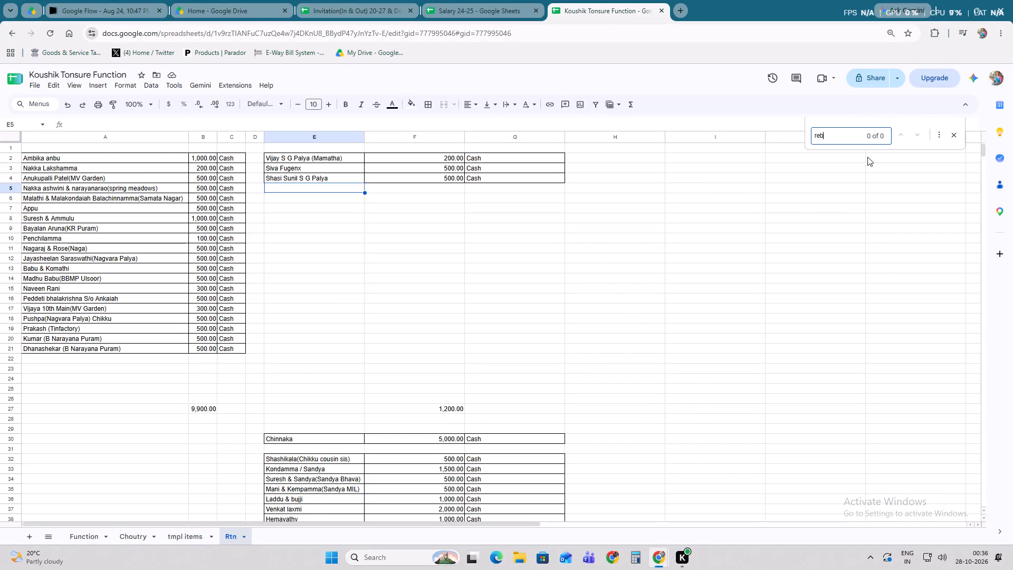
Find the S G Palya guest entry in row 78 by searching for "shan", and replace the name's first word with "Rebbaca".
{"action": "key", "text": "BackSpace"}
{"action": "key", "text": "BackSpace"}
{"action": "key", "text": "BackSpace"}
{"action": "type", "text": "shan"}
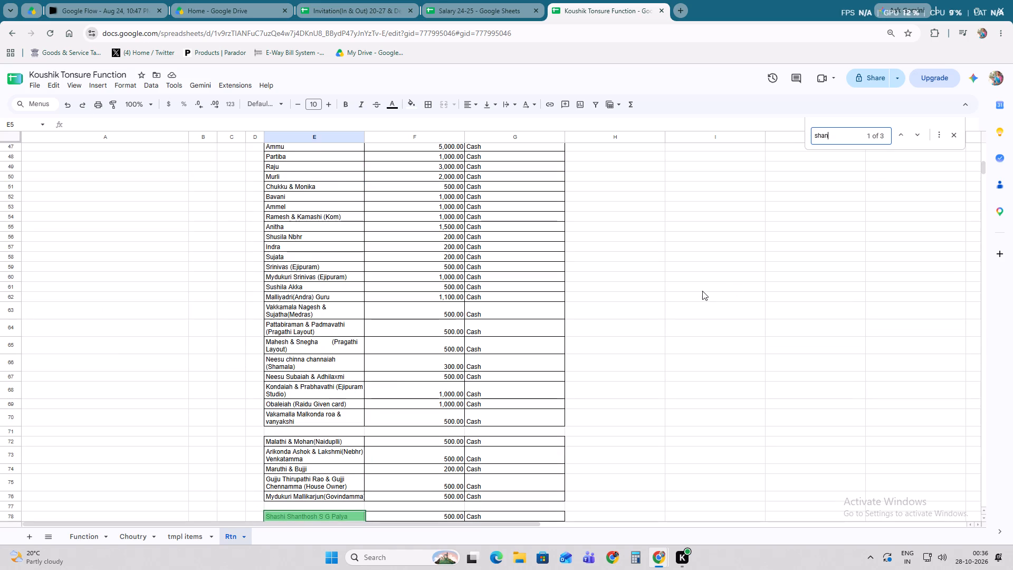
{"action": "scroll", "coordinate": [702, 291], "scroll_direction": "down", "scroll_amount": 1}
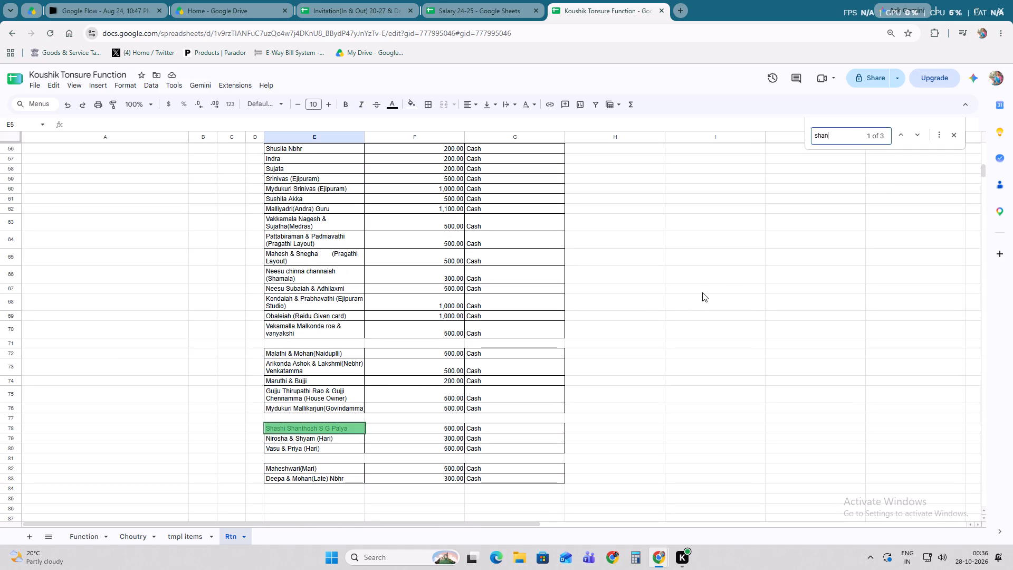
{"action": "double_click", "coordinate": [282, 431]}
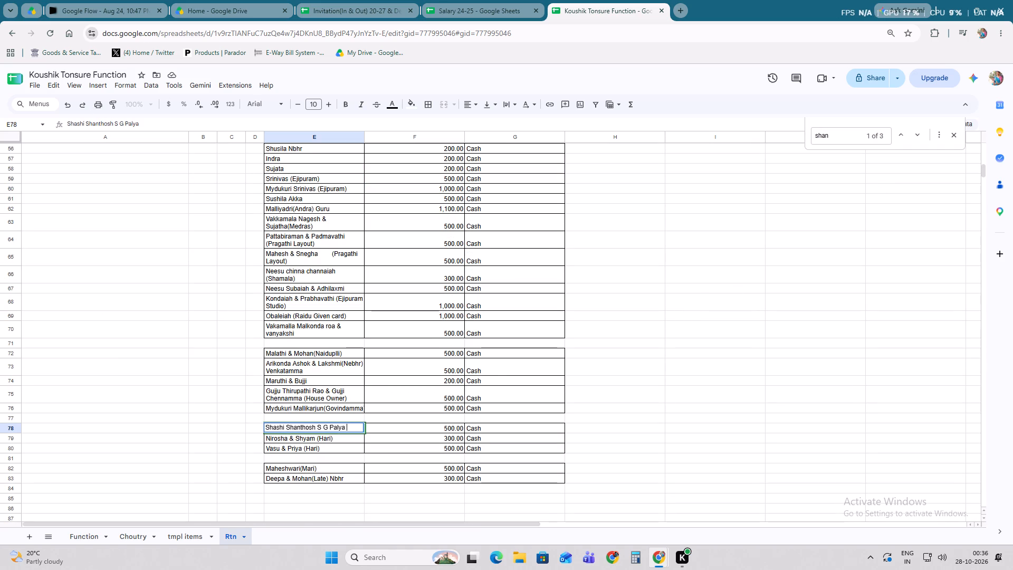
{"action": "left_click_drag", "start_coordinate": [282, 427], "coordinate": [259, 427]}
{"action": "key", "text": "Delete"}
{"action": "key", "text": "Delete"}
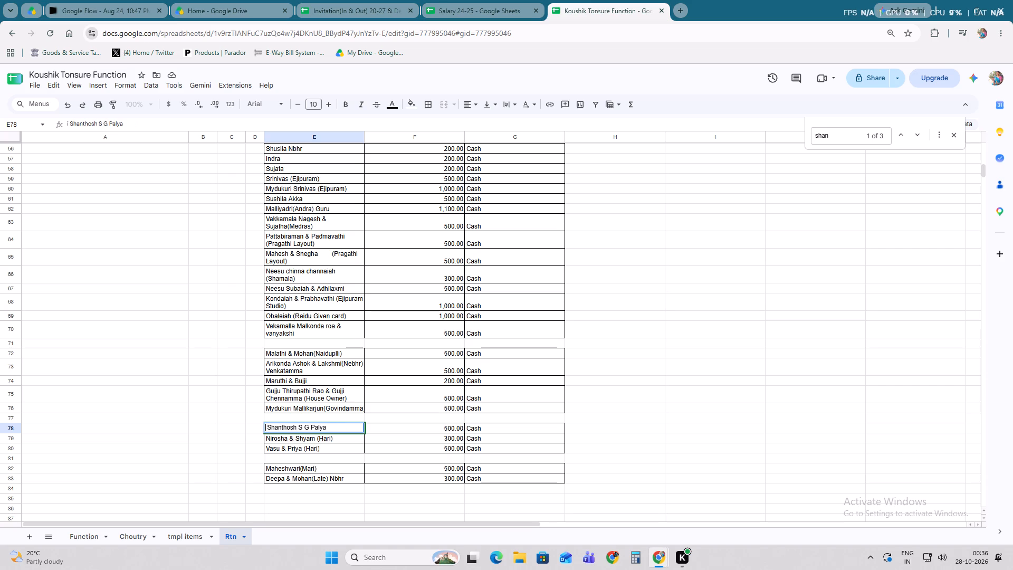
{"action": "type", "text": "Re"}
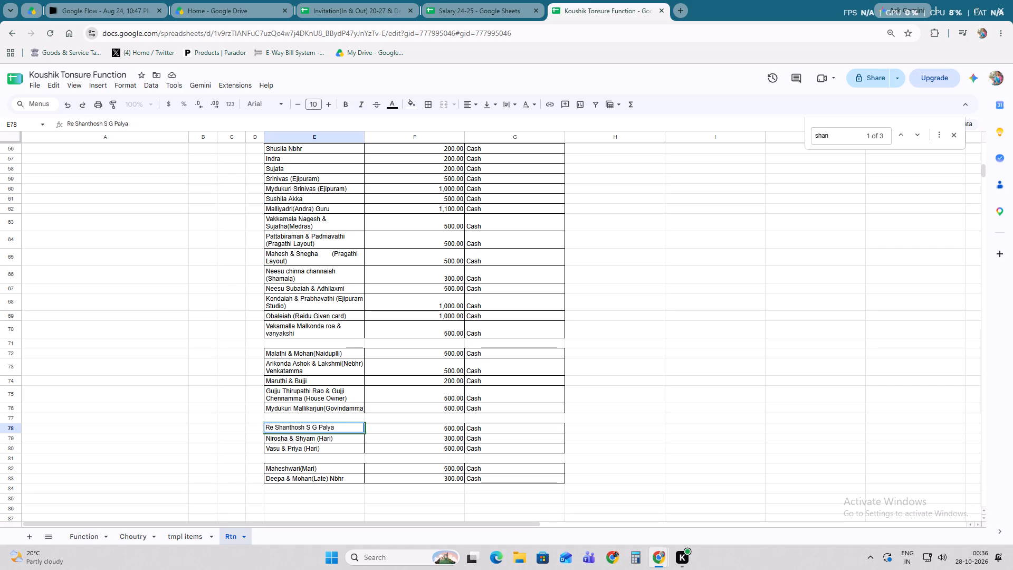
{"action": "type", "text": "bbac"}
{"action": "key", "text": "a"}
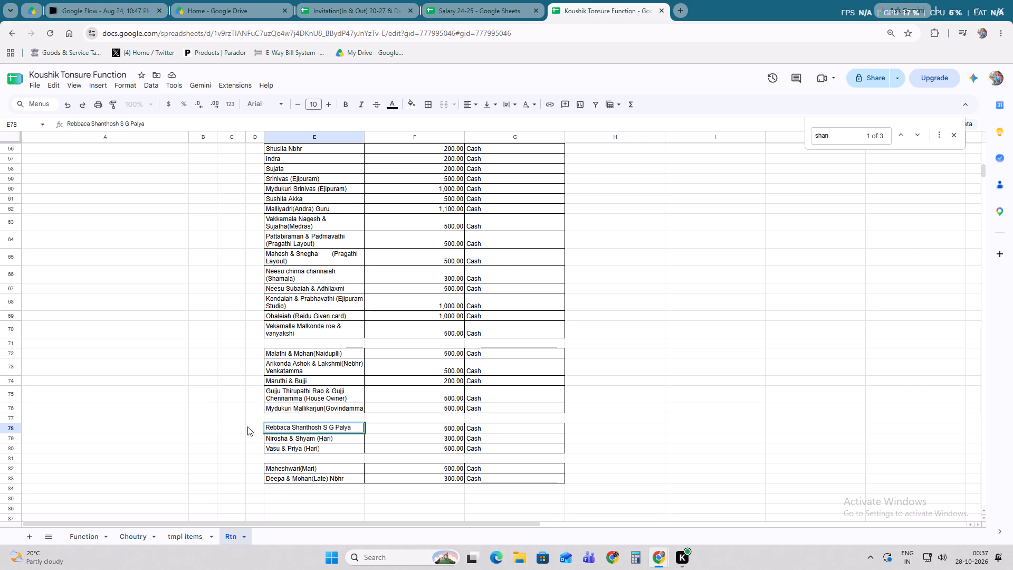
{"action": "left_click", "coordinate": [368, 455]}
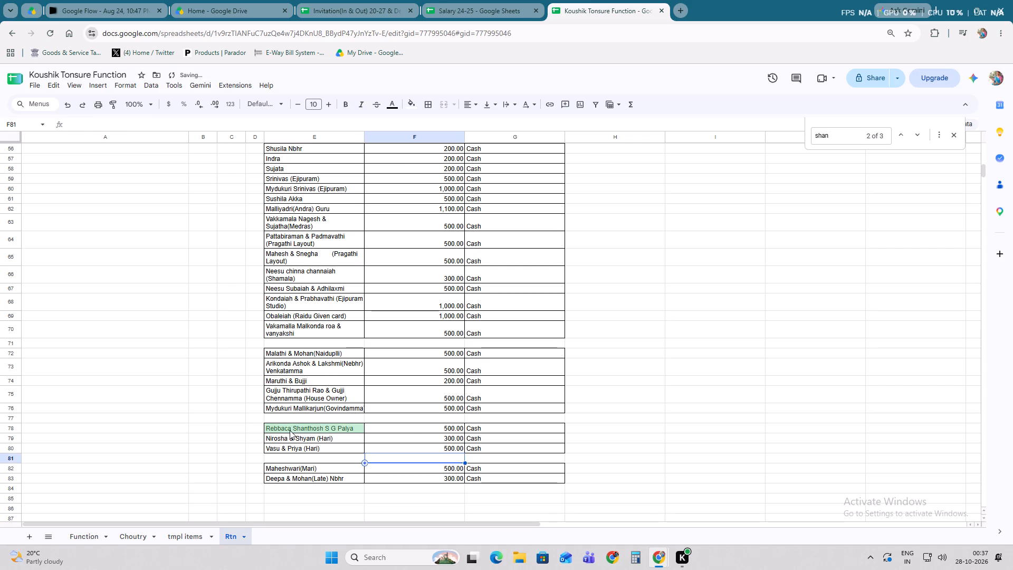
Move the edited guest entry from E78:G78 to E5:G5 as the second group's fourth row.
{"action": "left_click_drag", "start_coordinate": [290, 430], "coordinate": [486, 427]}
{"action": "left_click_drag", "start_coordinate": [412, 424], "coordinate": [412, 423]}
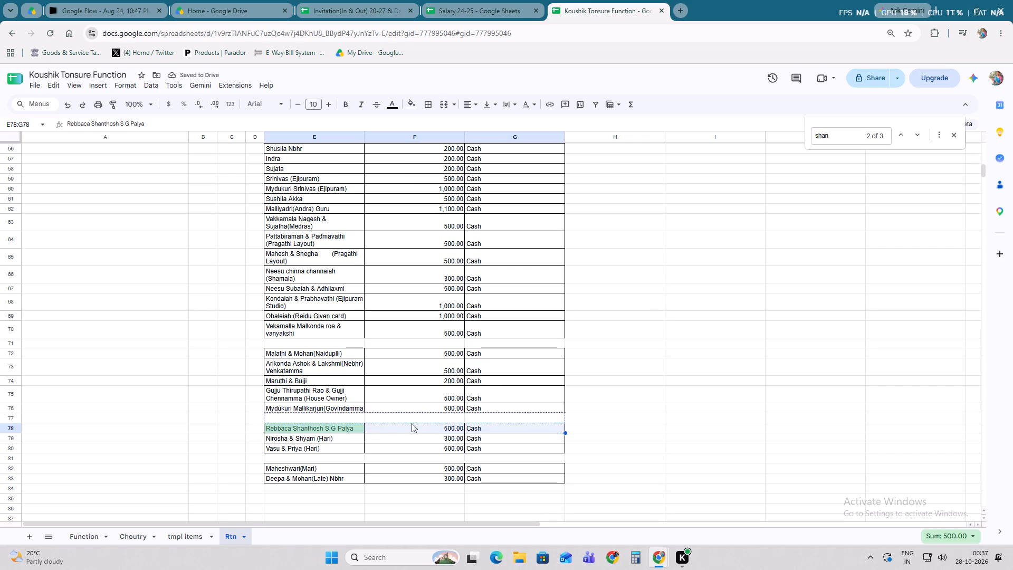
{"action": "left_click_drag", "start_coordinate": [412, 423], "coordinate": [406, 127]}
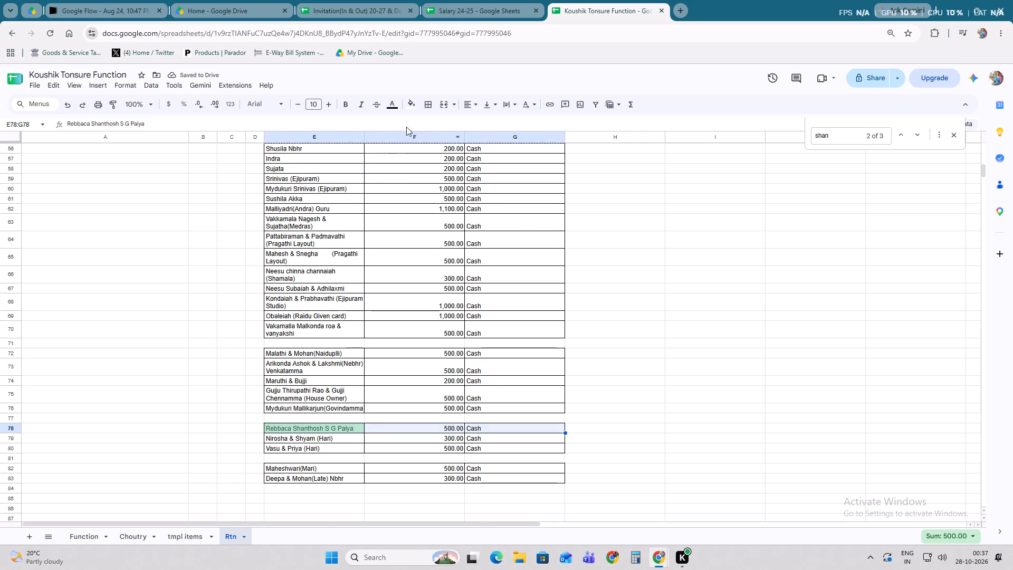
{"action": "left_click_drag", "start_coordinate": [406, 127], "coordinate": [405, 140]}
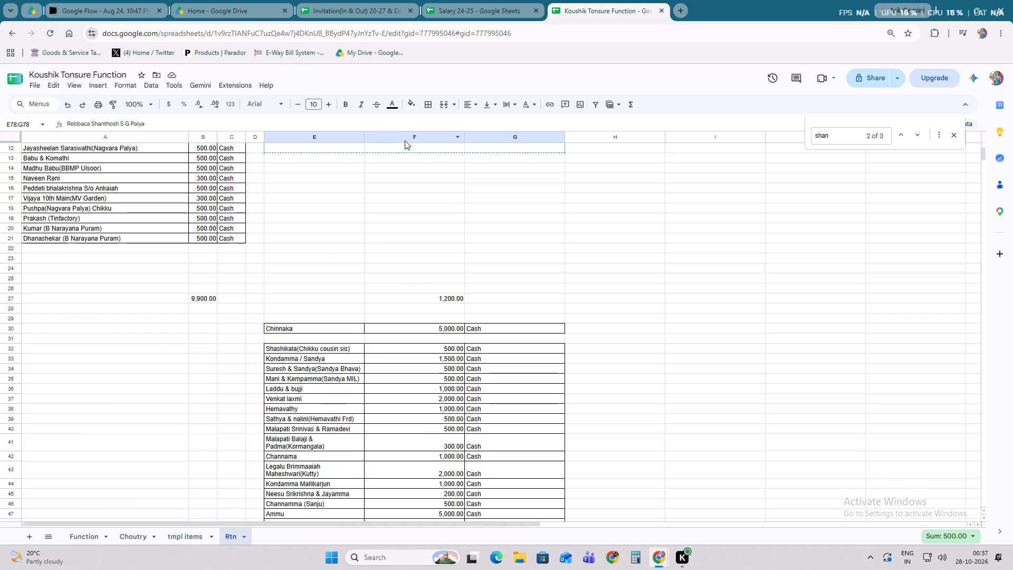
{"action": "left_click_drag", "start_coordinate": [405, 140], "coordinate": [398, 168]}
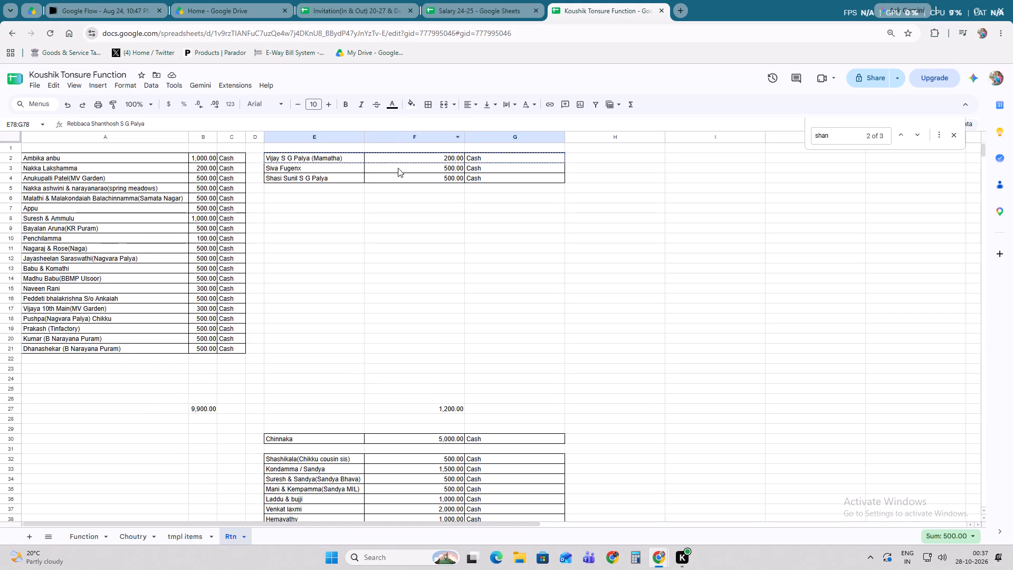
{"action": "left_click_drag", "start_coordinate": [398, 168], "coordinate": [397, 185]}
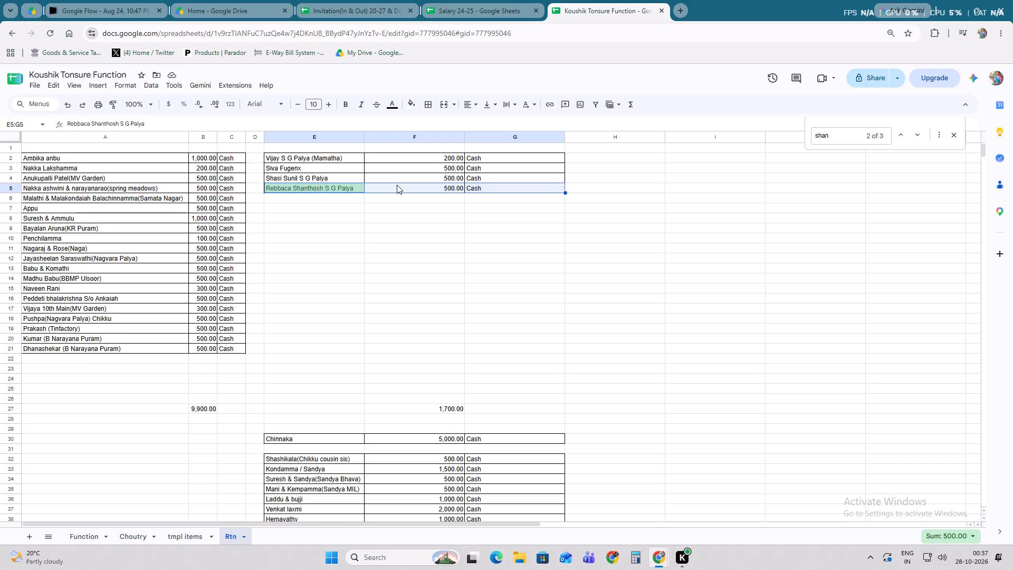
{"action": "double_click", "coordinate": [320, 186]}
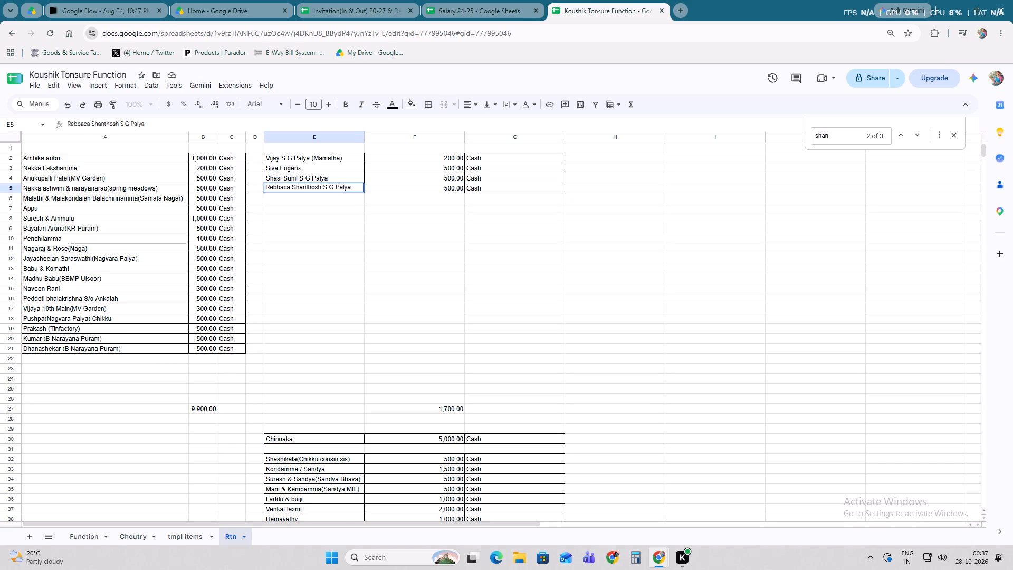
{"action": "left_click_drag", "start_coordinate": [322, 187], "coordinate": [370, 195]}
{"action": "key", "text": "space"}
{"action": "type", "text": "C"}
{"action": "type", "text": "hikku"}
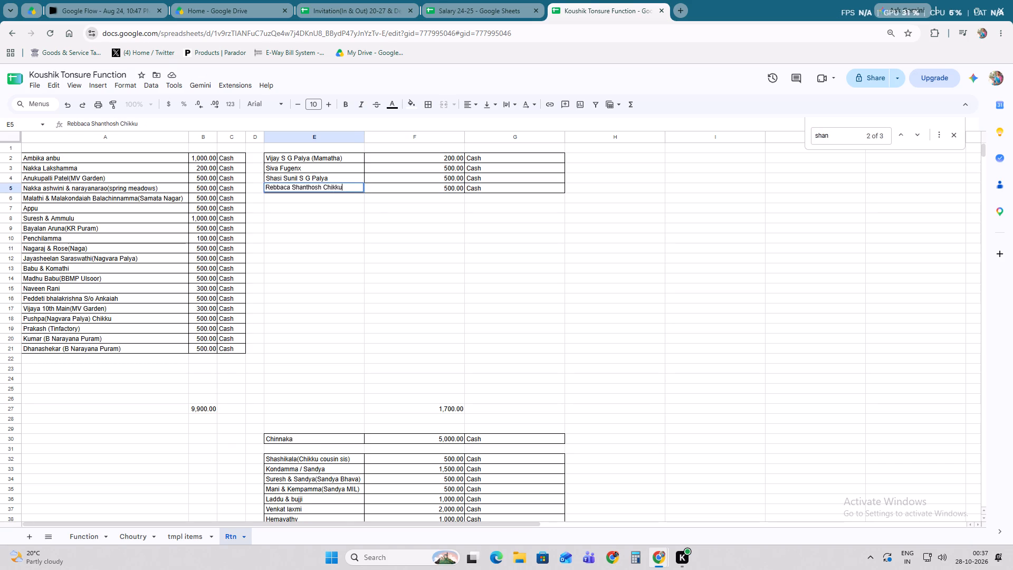
{"action": "key", "text": "Tab"}
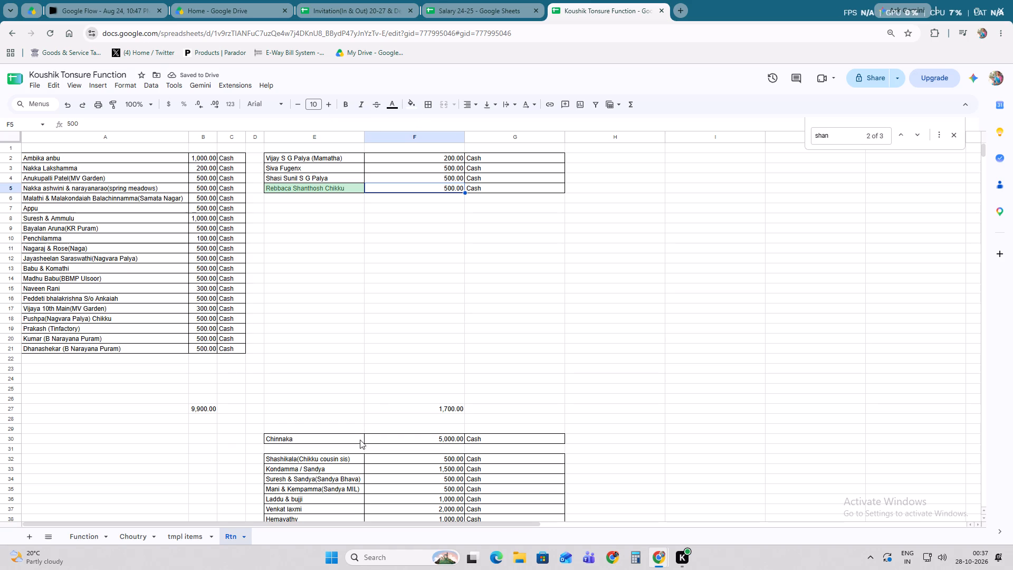
{"action": "left_click_drag", "start_coordinate": [343, 479], "coordinate": [479, 479]}
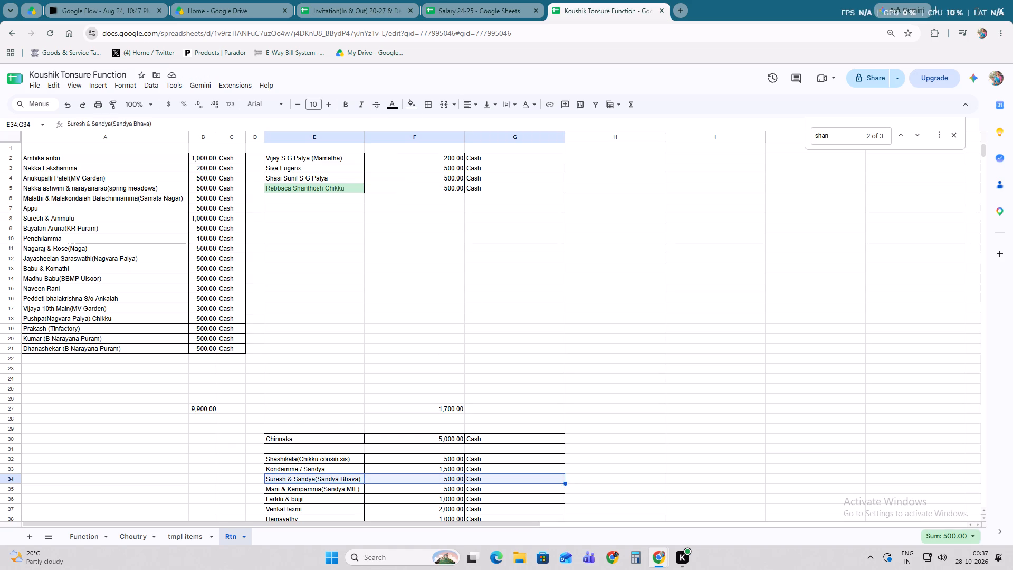
{"action": "left_click_drag", "start_coordinate": [465, 472], "coordinate": [453, 239]}
{"action": "left_click_drag", "start_coordinate": [317, 481], "coordinate": [473, 492]}
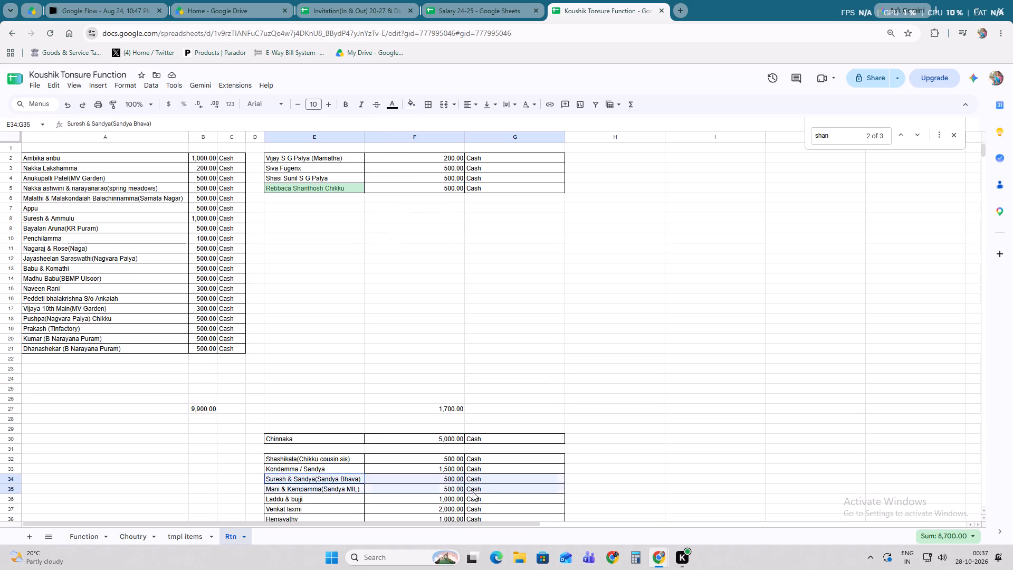
{"action": "left_click_drag", "start_coordinate": [473, 492], "coordinate": [491, 482]}
{"action": "left_click_drag", "start_coordinate": [392, 473], "coordinate": [392, 204]}
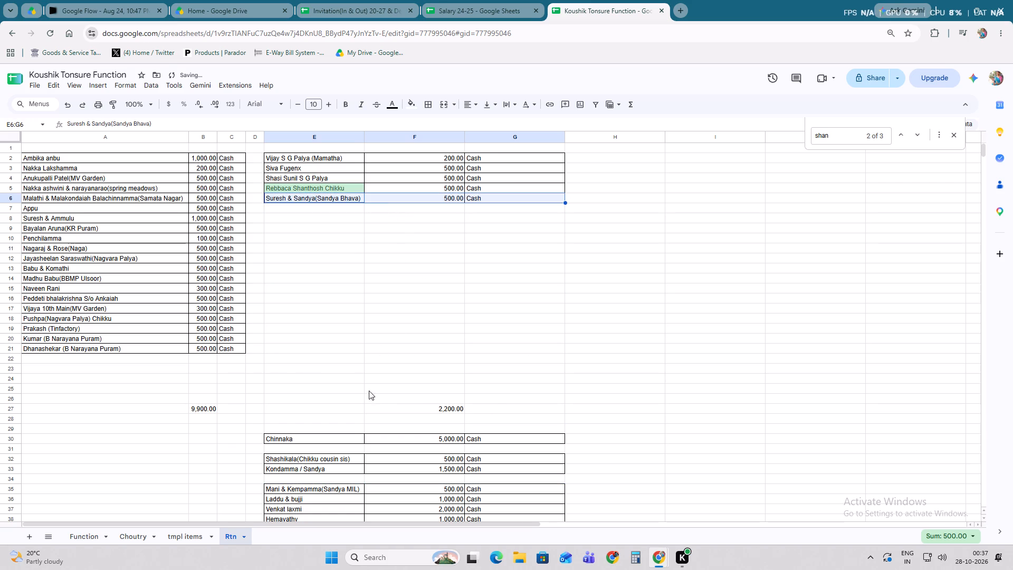
Look through the remaining guest entries below the second group and search the sheet for "sus".
{"action": "scroll", "coordinate": [360, 447], "scroll_direction": "down", "scroll_amount": 2}
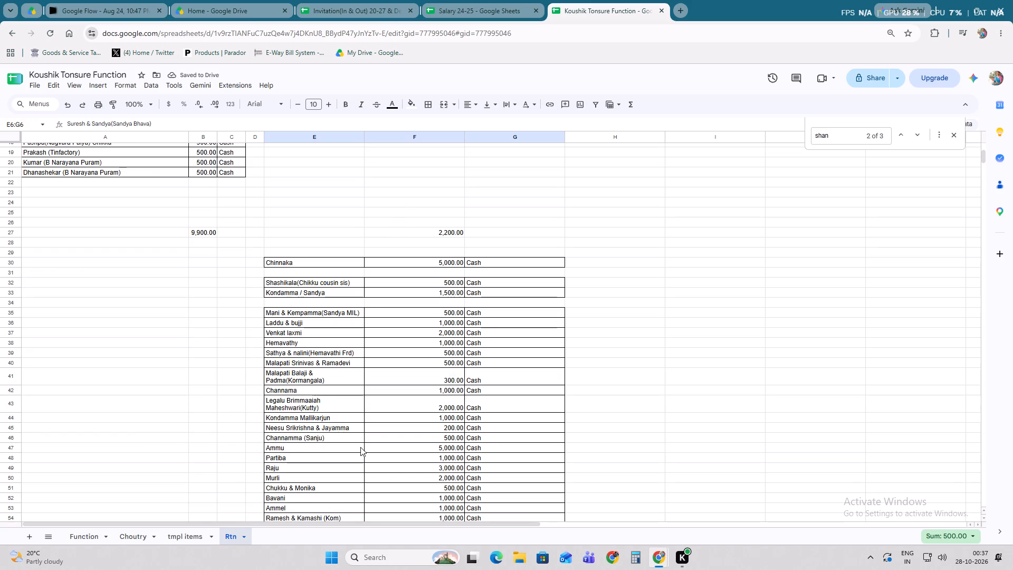
{"action": "scroll", "coordinate": [360, 447], "scroll_direction": "down", "scroll_amount": 3}
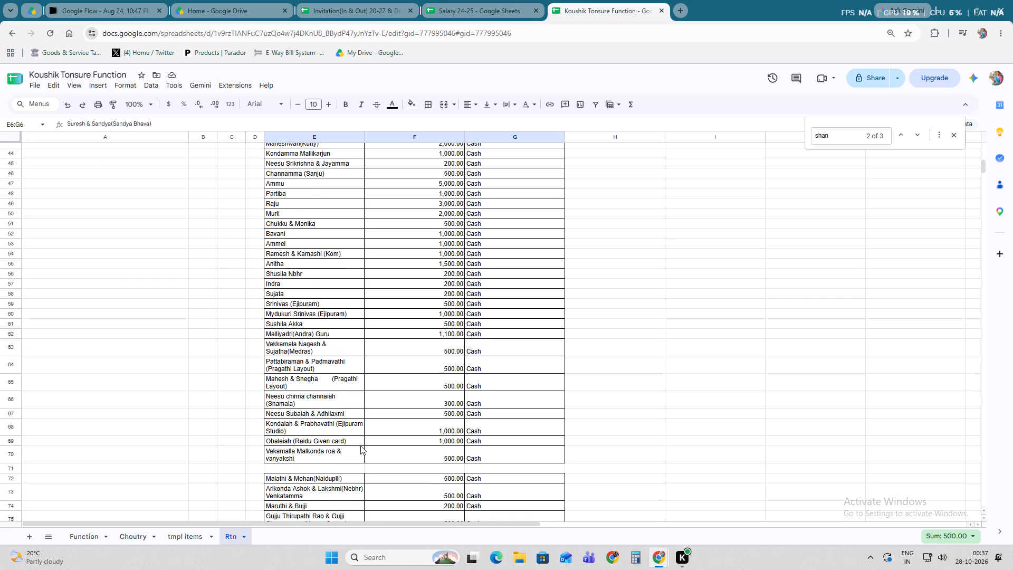
{"action": "scroll", "coordinate": [360, 445], "scroll_direction": "down", "scroll_amount": 2}
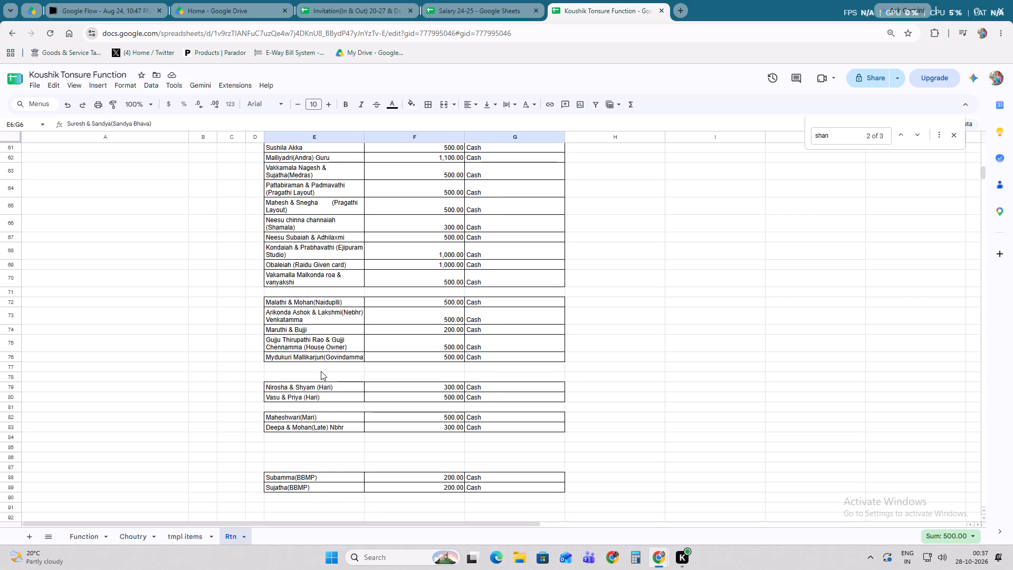
{"action": "scroll", "coordinate": [321, 371], "scroll_direction": "up", "scroll_amount": 3}
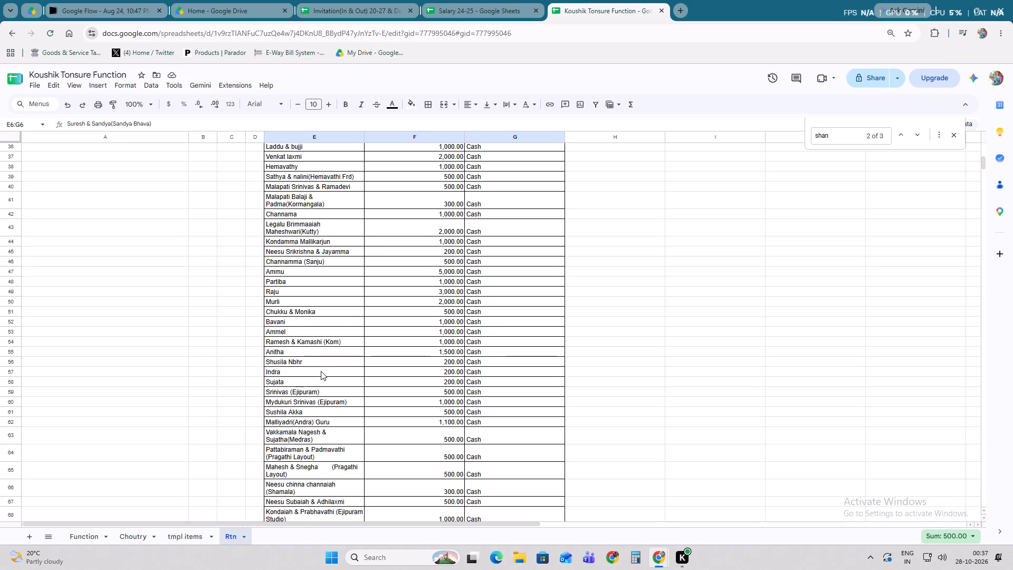
{"action": "scroll", "coordinate": [321, 371], "scroll_direction": "up", "scroll_amount": 1}
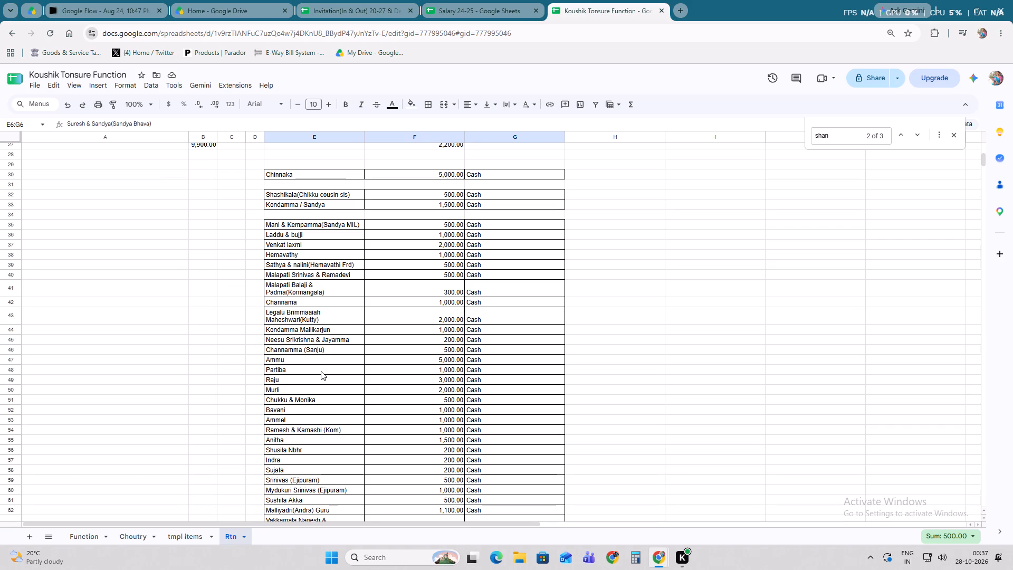
{"action": "left_click_drag", "start_coordinate": [837, 137], "coordinate": [779, 135]}
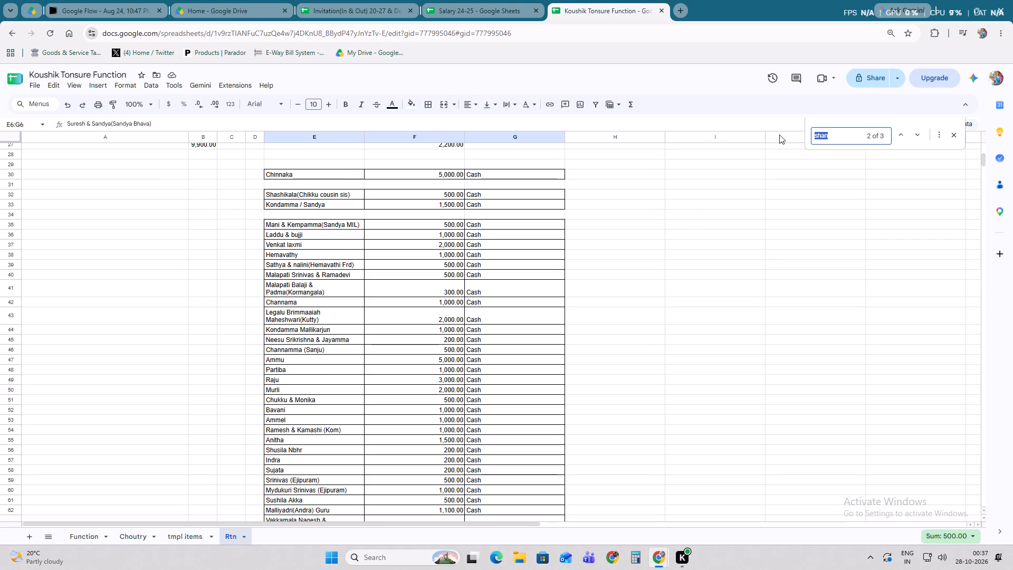
{"action": "type", "text": "sus"}
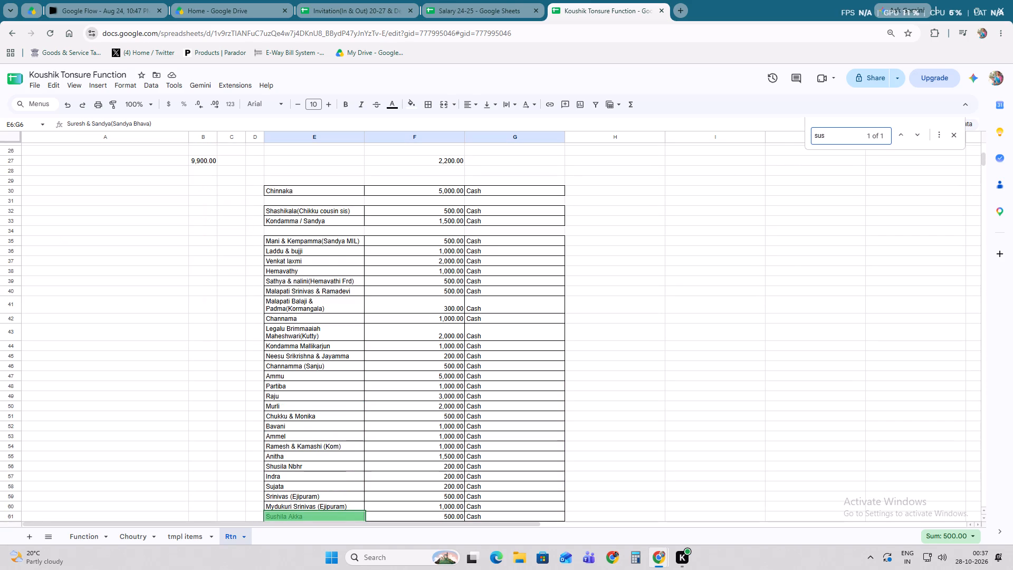
Search the sheet for "shu" and move the Shusila neighbour entry from E56:G56 to E7:G7 as the second group's sixth row.
{"action": "scroll", "coordinate": [779, 135], "scroll_direction": "down", "scroll_amount": 1}
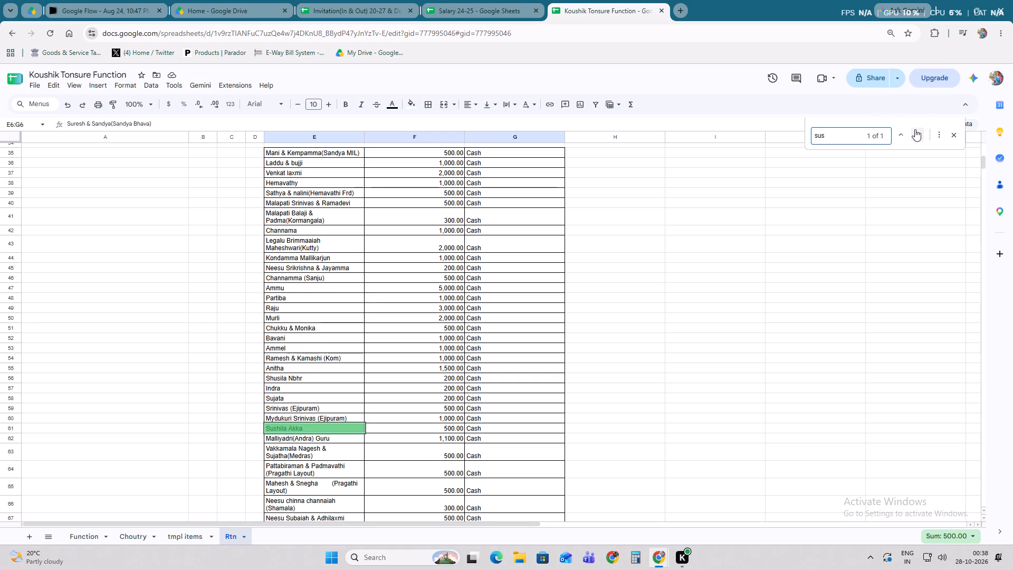
{"action": "left_click", "coordinate": [915, 129]}
{"action": "left_click", "coordinate": [853, 138]}
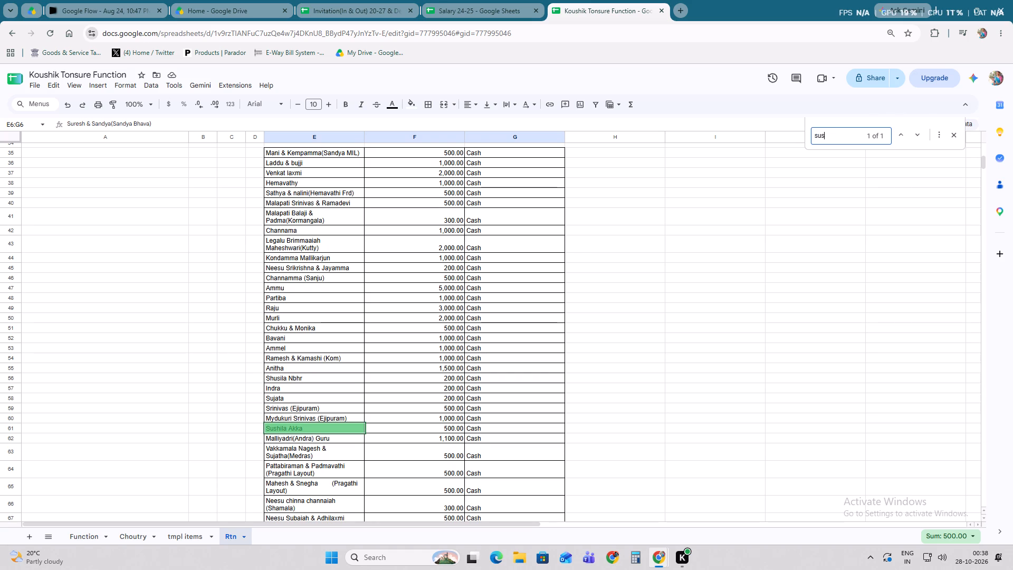
{"action": "key", "text": "BackSpace"}
{"action": "key", "text": "BackSpace"}
{"action": "type", "text": "hu"}
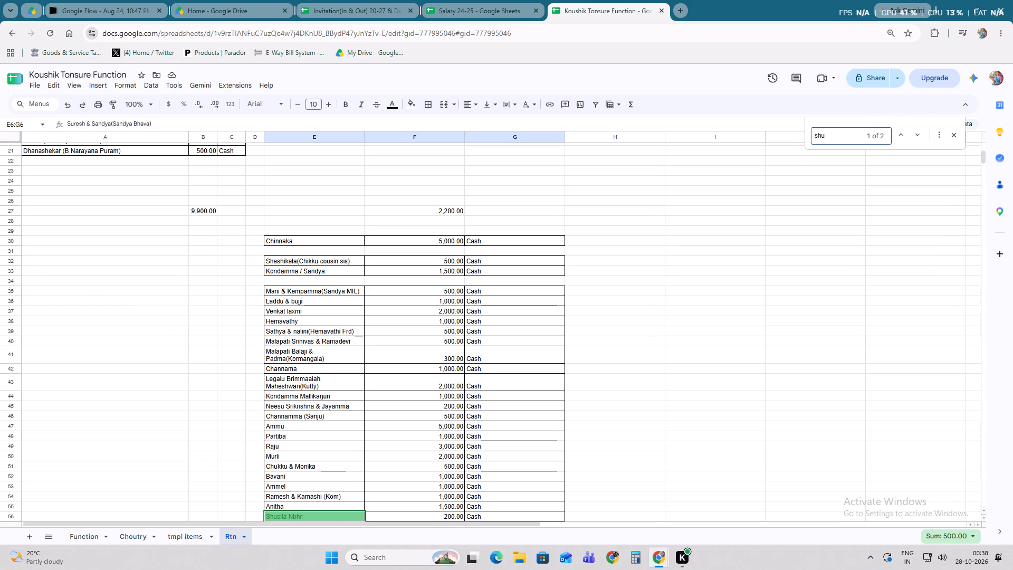
{"action": "scroll", "coordinate": [850, 140], "scroll_direction": "down", "scroll_amount": 2}
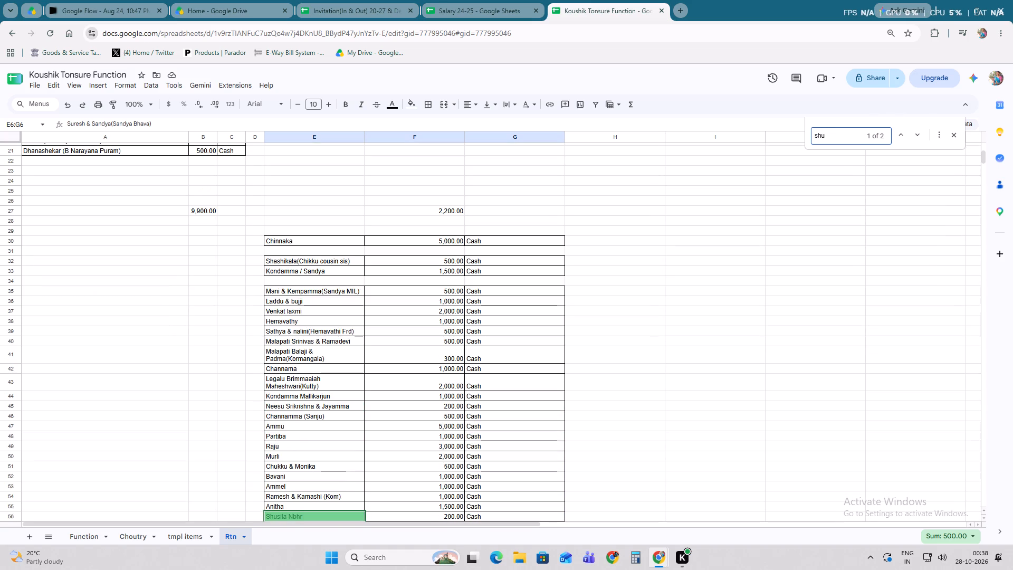
{"action": "scroll", "coordinate": [611, 367], "scroll_direction": "down", "scroll_amount": 1}
{"action": "left_click_drag", "start_coordinate": [335, 427], "coordinate": [470, 430]}
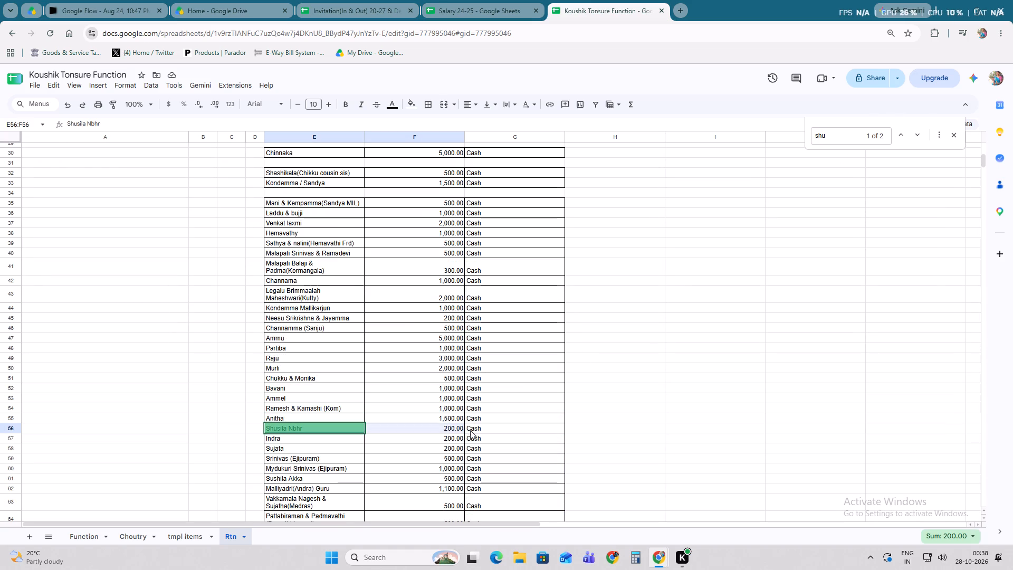
{"action": "left_click_drag", "start_coordinate": [470, 430], "coordinate": [475, 430]}
{"action": "left_click_drag", "start_coordinate": [445, 422], "coordinate": [443, 287]}
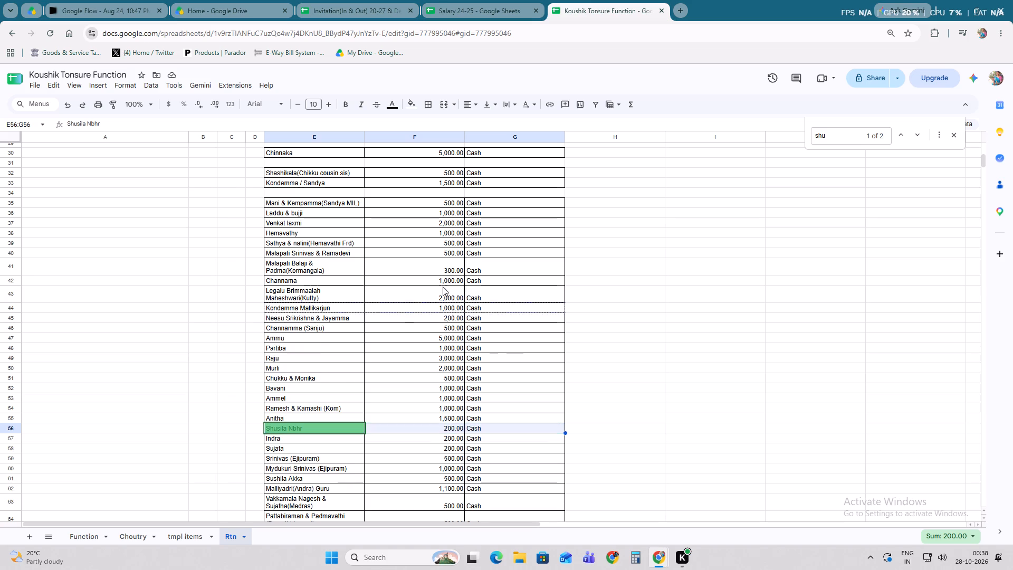
{"action": "left_click_drag", "start_coordinate": [443, 287], "coordinate": [450, 210]}
{"action": "left_click", "coordinate": [357, 217]}
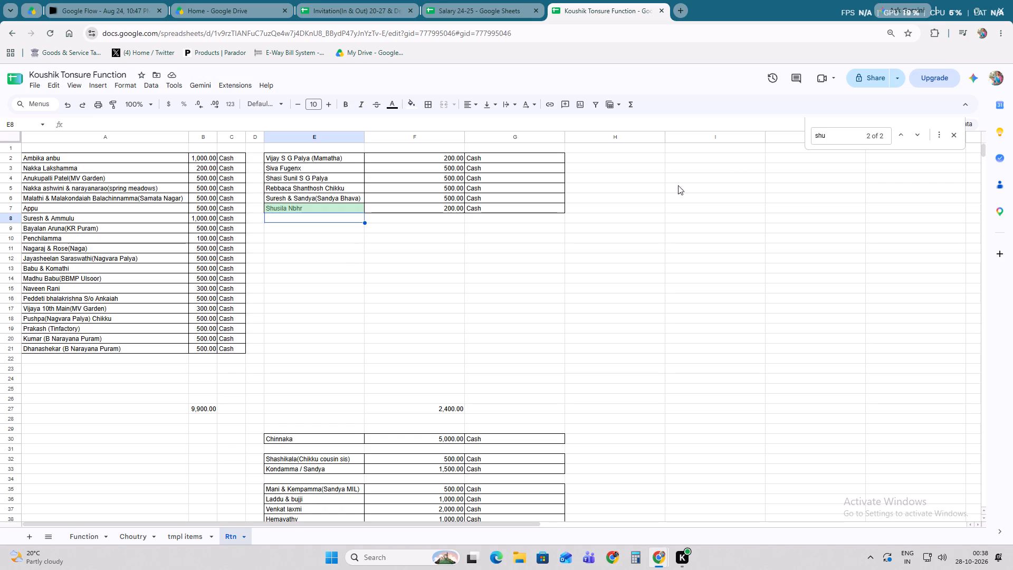
Move the Hemavathi friend guest entry from E39:G39 to E8:G8 as the second group's seventh row.
{"action": "left_click_drag", "start_coordinate": [829, 138], "coordinate": [814, 138]}
{"action": "left_click", "coordinate": [762, 288]}
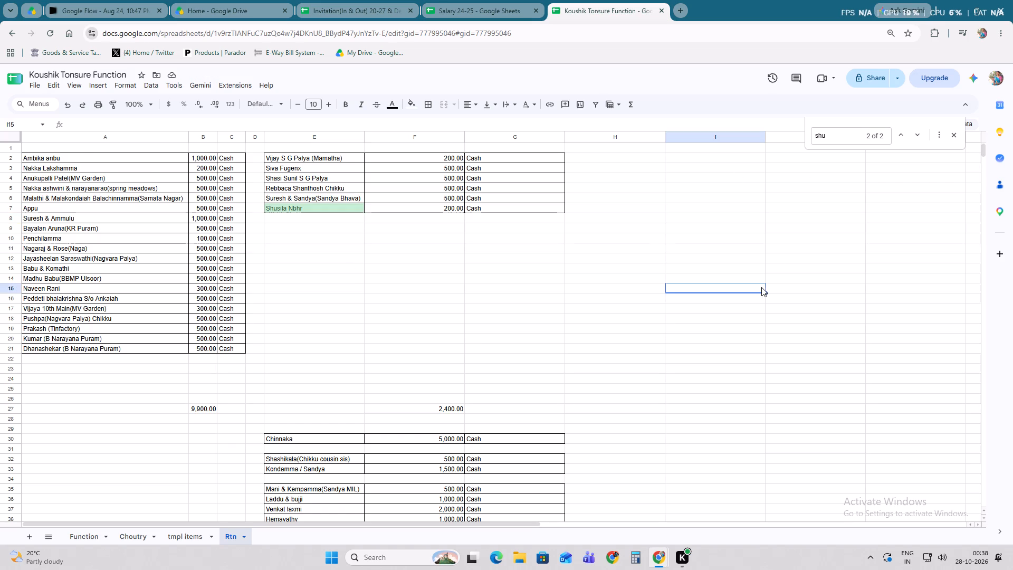
{"action": "scroll", "coordinate": [672, 383], "scroll_direction": "down", "scroll_amount": 2}
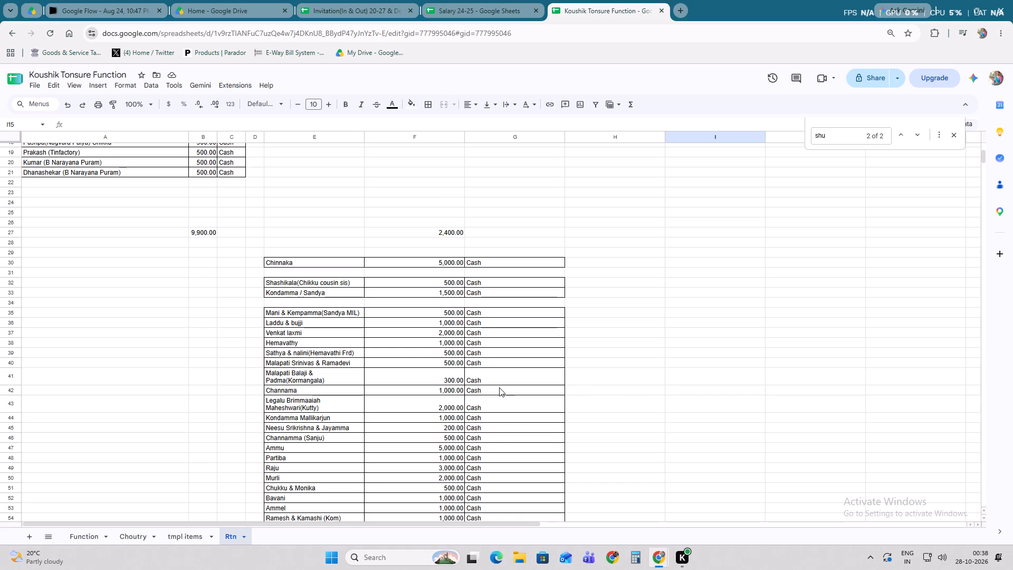
{"action": "left_click_drag", "start_coordinate": [315, 353], "coordinate": [492, 353]}
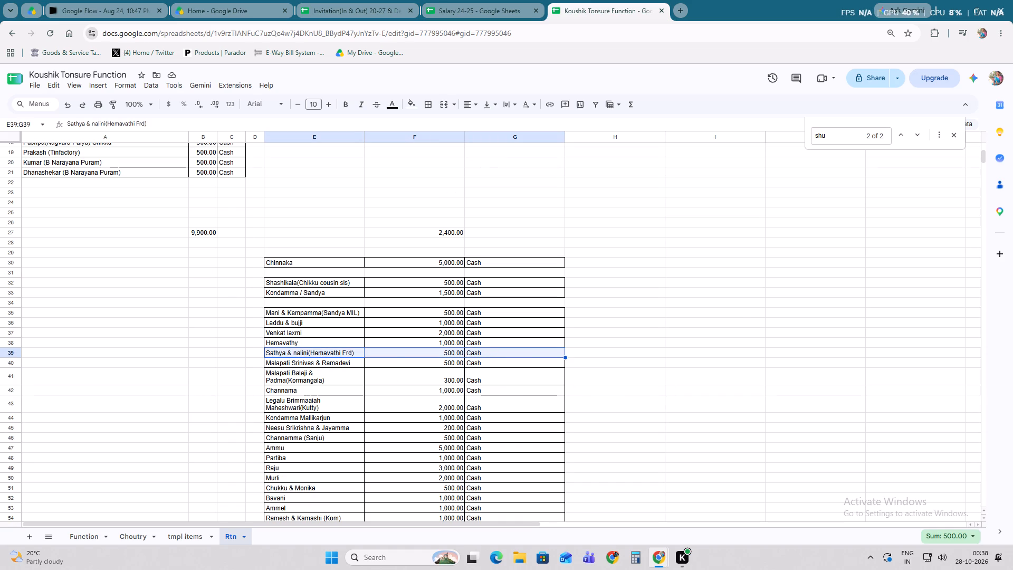
{"action": "left_click_drag", "start_coordinate": [479, 348], "coordinate": [474, 216]}
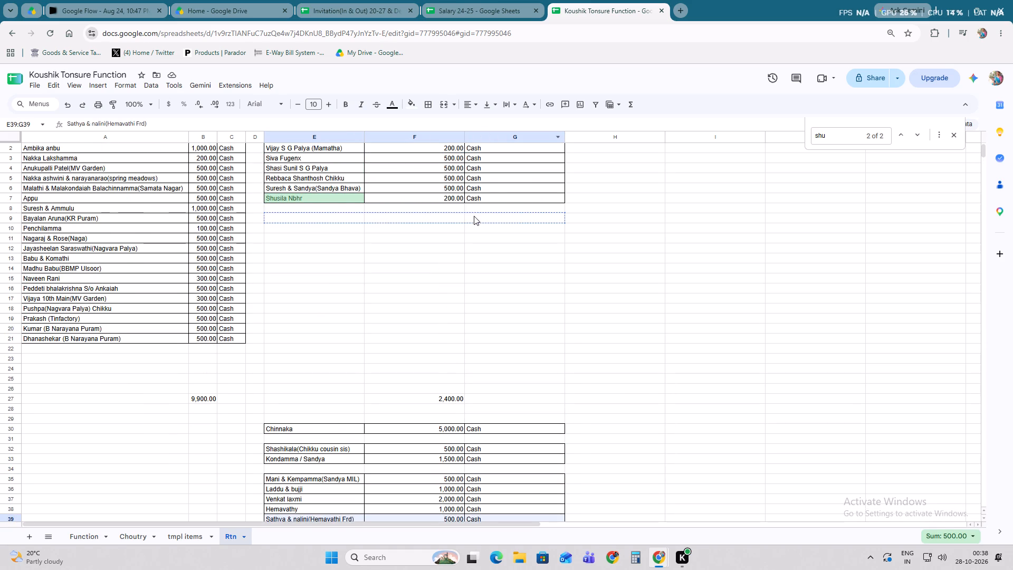
{"action": "left_click_drag", "start_coordinate": [474, 216], "coordinate": [474, 205]}
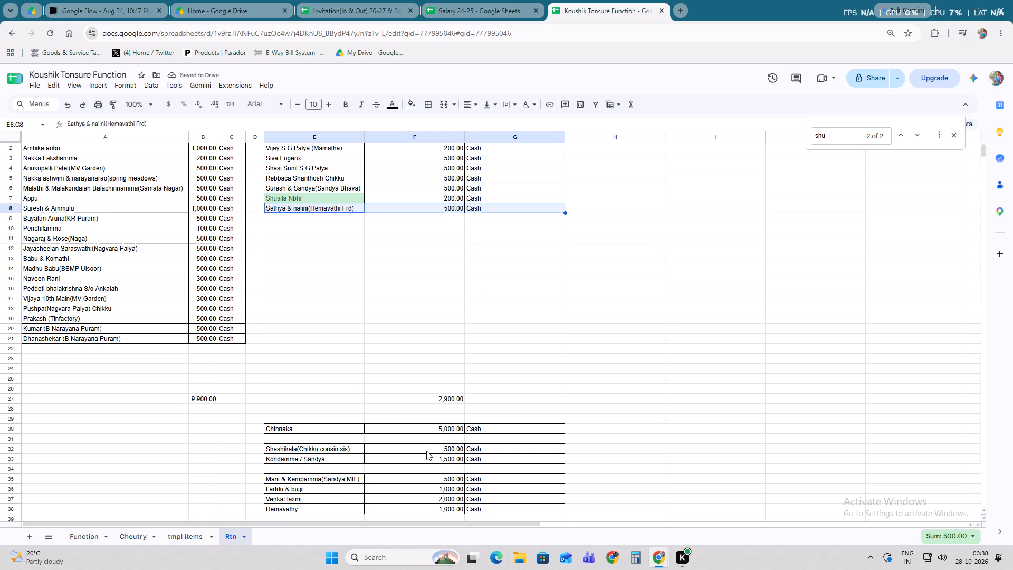
Move the guest entry in E70:G70 to E9:G9 as the second group's eighth row.
{"action": "scroll", "coordinate": [426, 451], "scroll_direction": "down", "scroll_amount": 2}
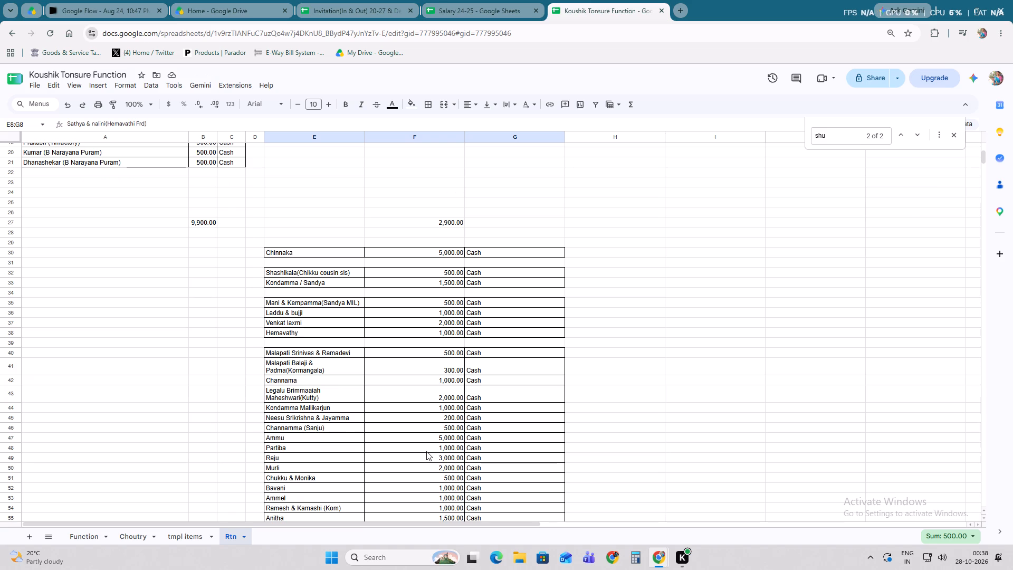
{"action": "scroll", "coordinate": [426, 451], "scroll_direction": "down", "scroll_amount": 5}
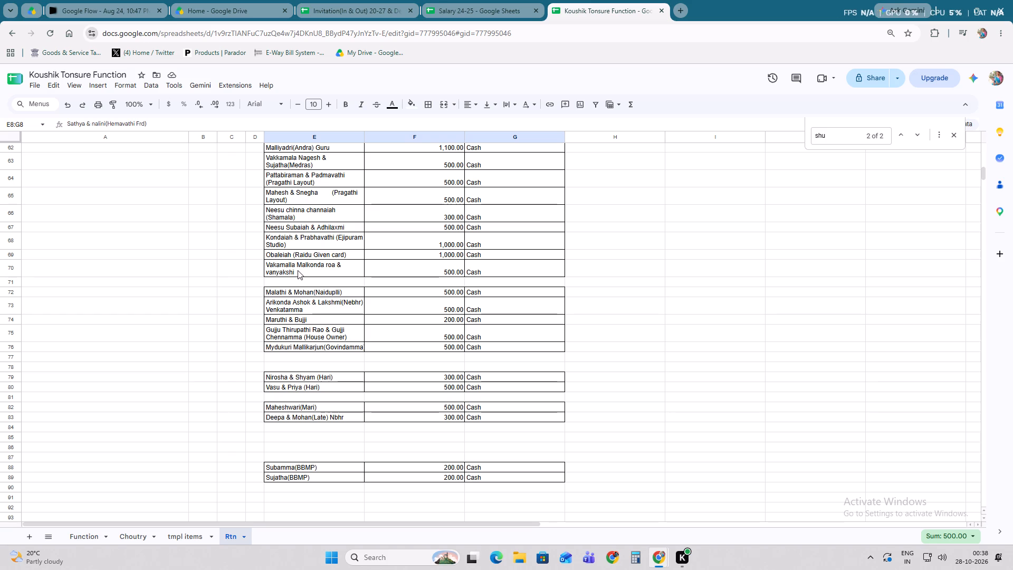
{"action": "left_click_drag", "start_coordinate": [295, 270], "coordinate": [467, 267]}
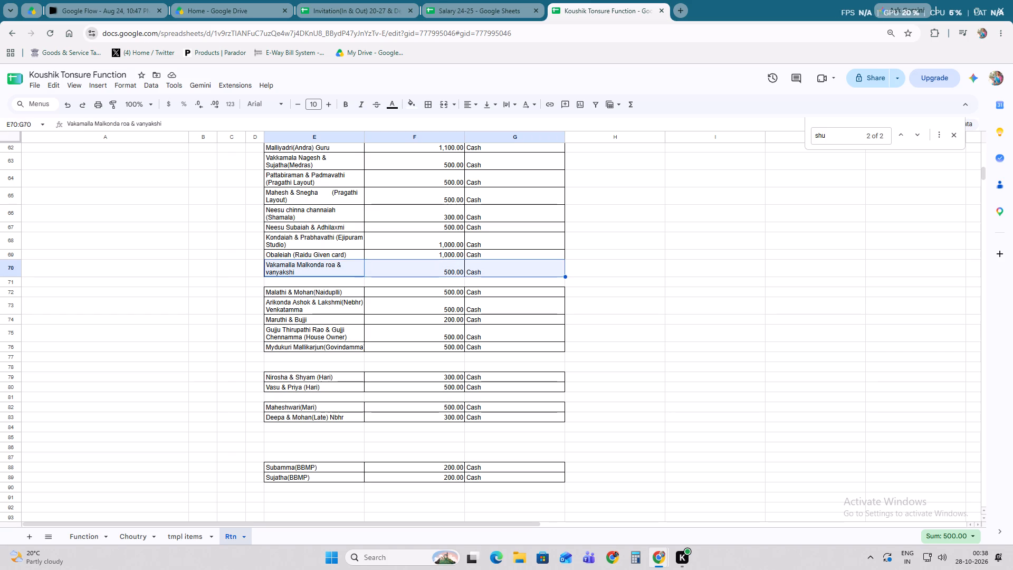
{"action": "left_click_drag", "start_coordinate": [434, 260], "coordinate": [435, 107]}
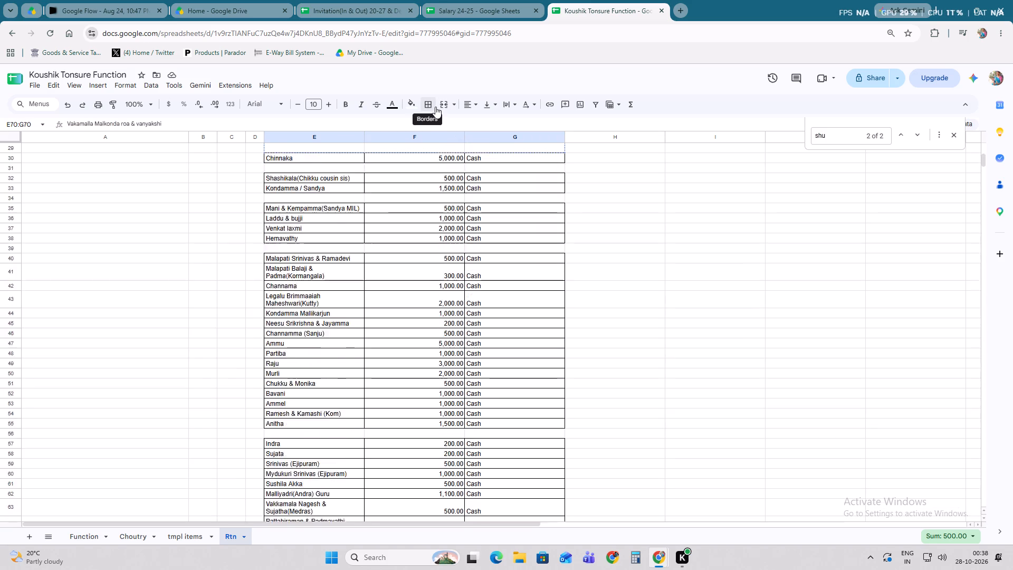
{"action": "left_click_drag", "start_coordinate": [435, 107], "coordinate": [427, 172]}
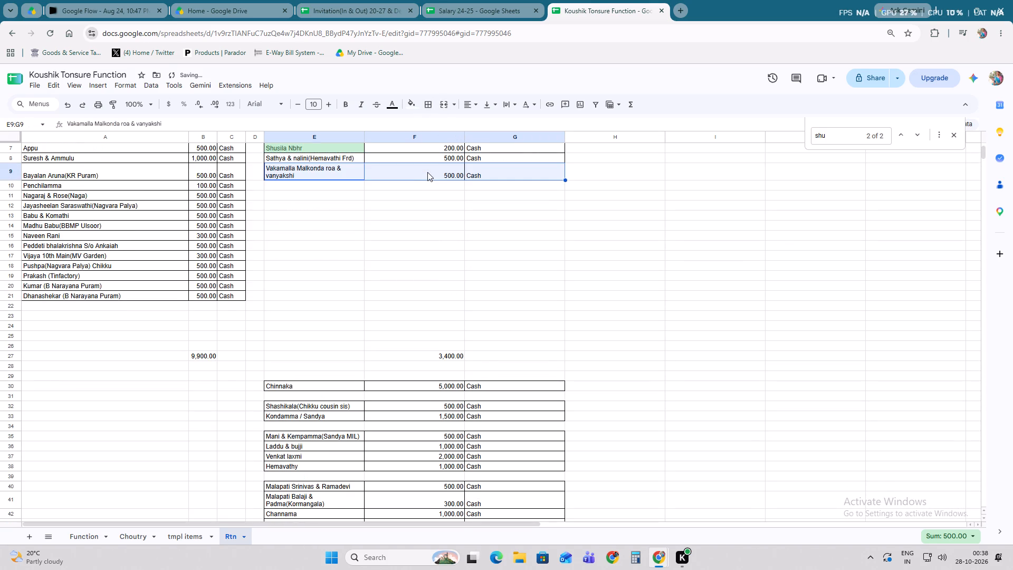
Widen column E so the long guest names fit on one line, and narrow amount column F.
{"action": "double_click", "coordinate": [363, 136]}
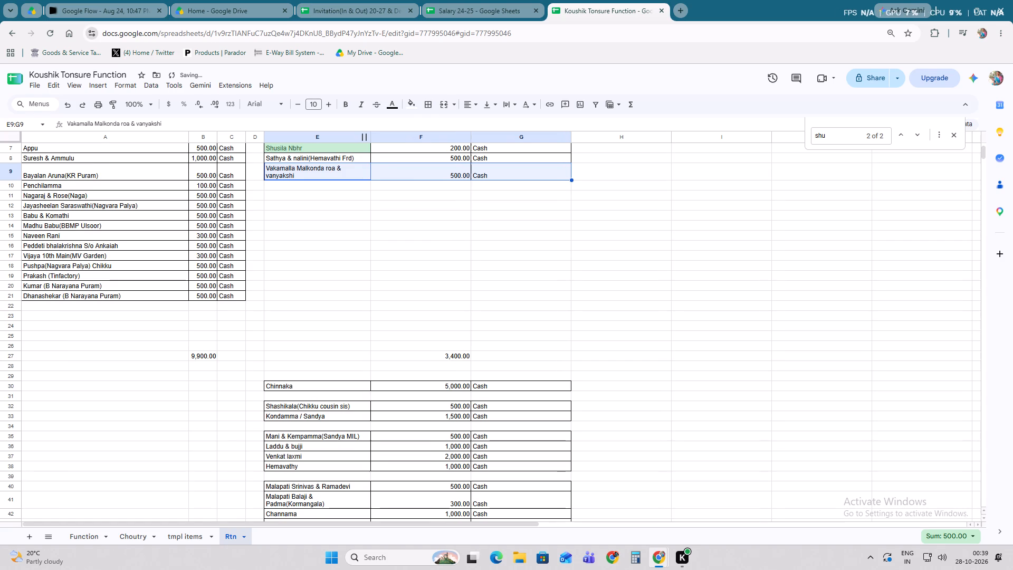
{"action": "left_click_drag", "start_coordinate": [371, 136], "coordinate": [411, 134]}
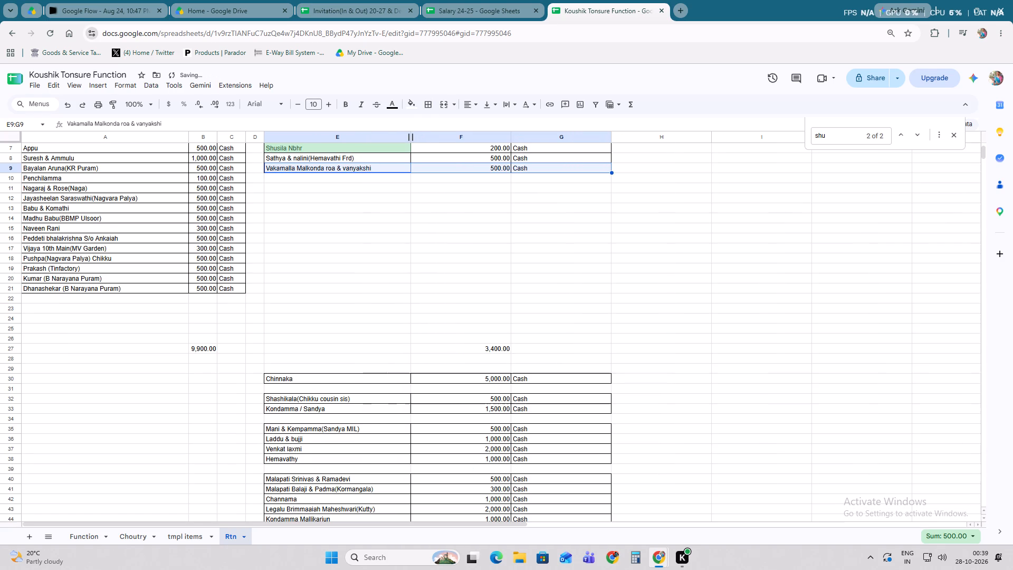
{"action": "left_click_drag", "start_coordinate": [512, 136], "coordinate": [456, 145]}
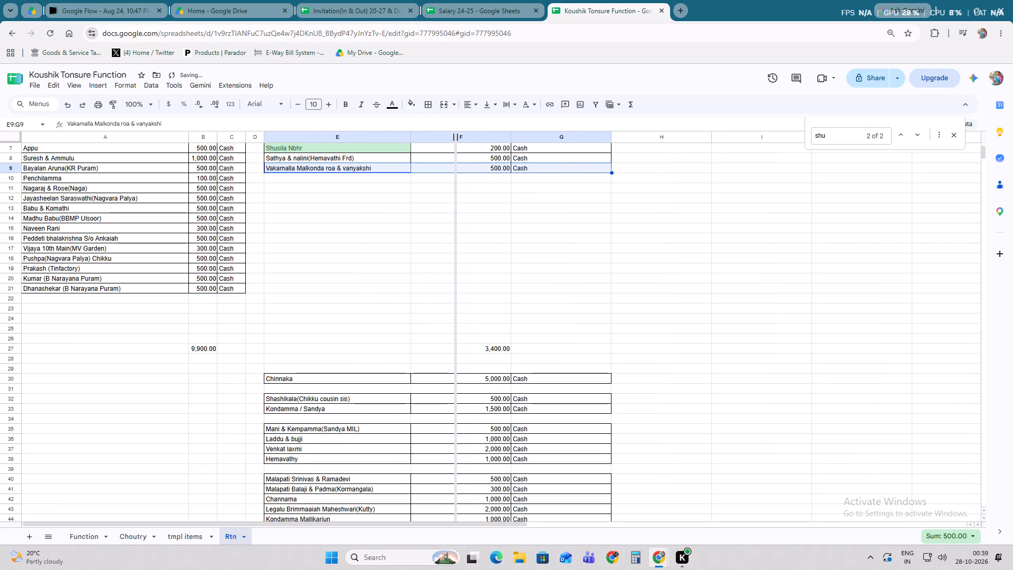
{"action": "left_click_drag", "start_coordinate": [456, 145], "coordinate": [455, 145]}
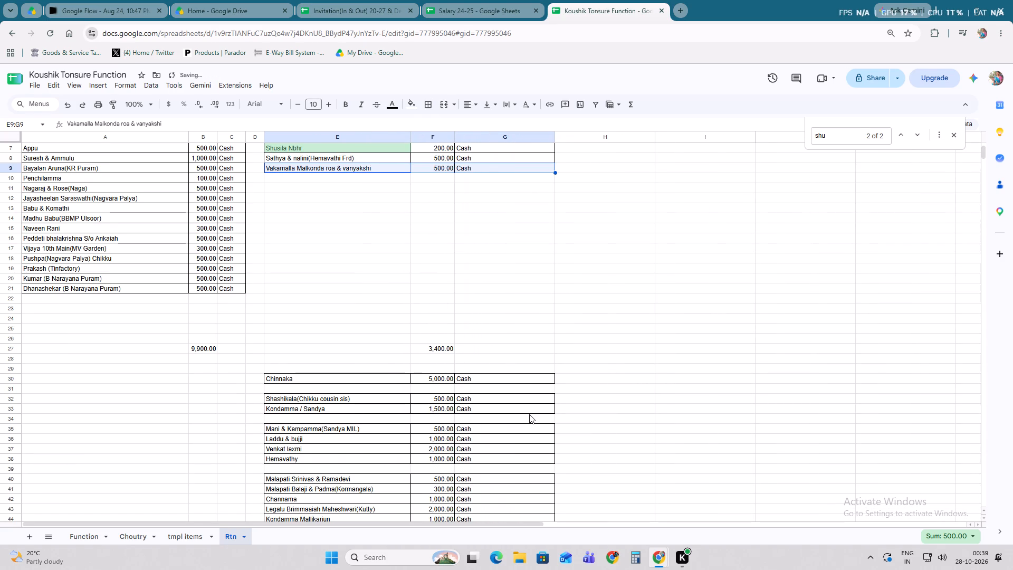
Move the Hari guest entry from E79:G79 to E10:G10 as the second group's ninth row.
{"action": "scroll", "coordinate": [529, 414], "scroll_direction": "down", "scroll_amount": 3}
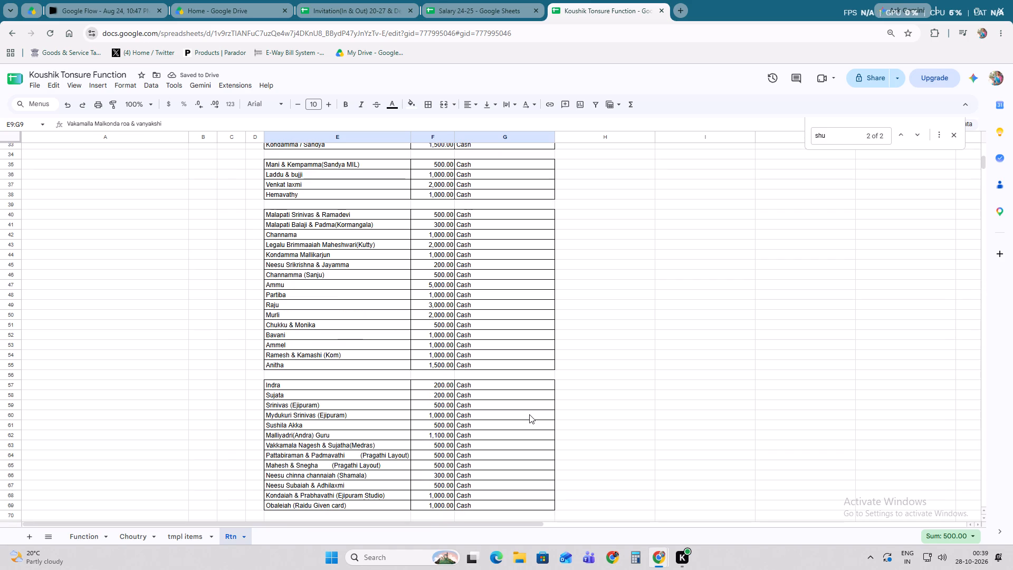
{"action": "scroll", "coordinate": [529, 414], "scroll_direction": "down", "scroll_amount": 1}
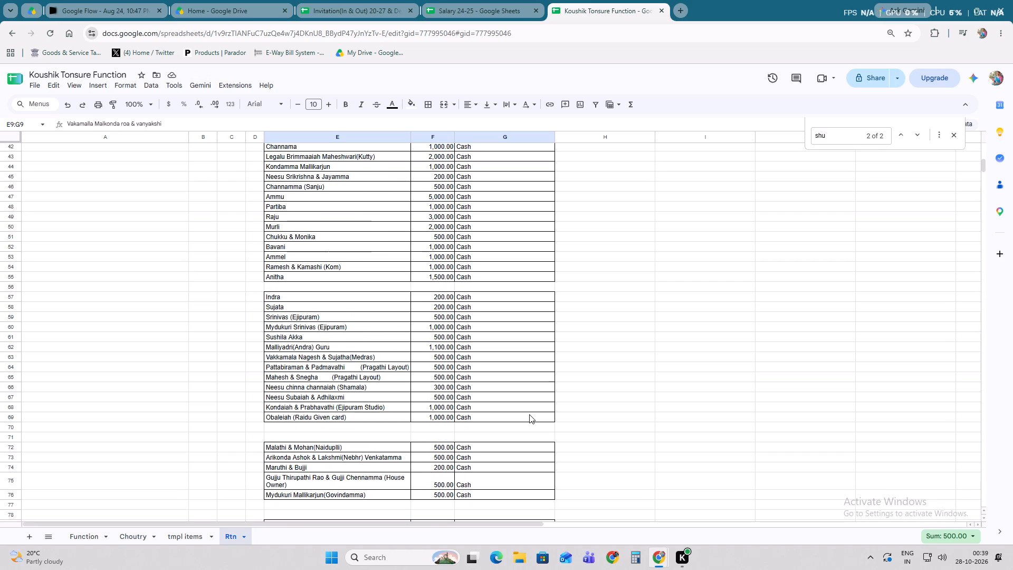
{"action": "scroll", "coordinate": [529, 414], "scroll_direction": "down", "scroll_amount": 2}
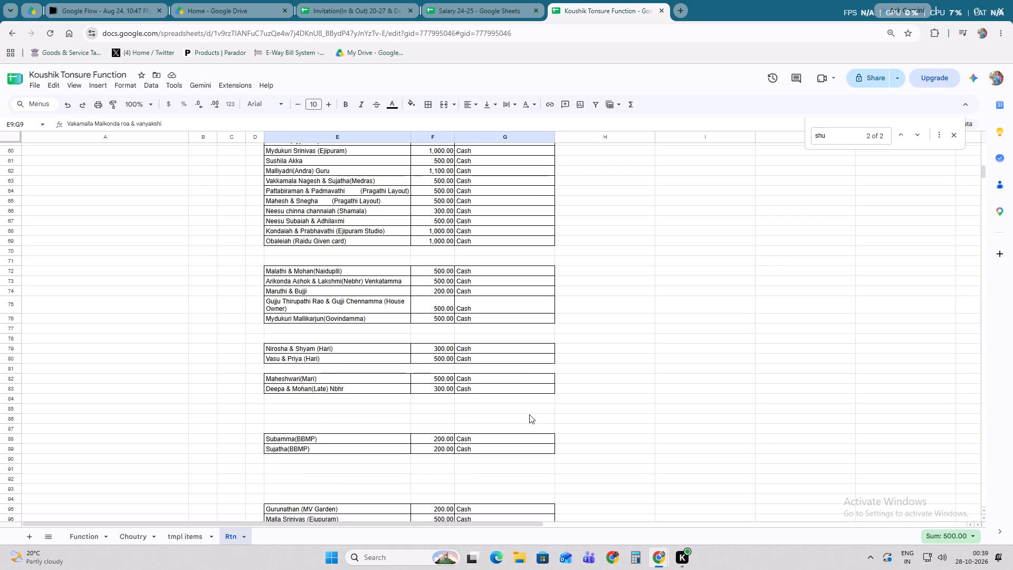
{"action": "left_click_drag", "start_coordinate": [309, 350], "coordinate": [469, 349]}
{"action": "left_click_drag", "start_coordinate": [457, 343], "coordinate": [456, 103]}
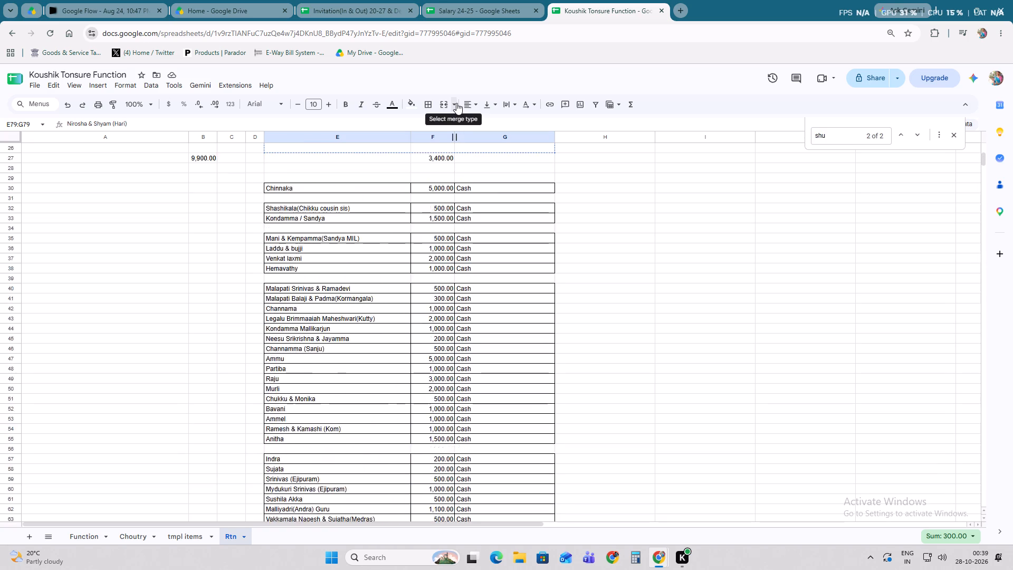
{"action": "left_click_drag", "start_coordinate": [456, 103], "coordinate": [467, 225]}
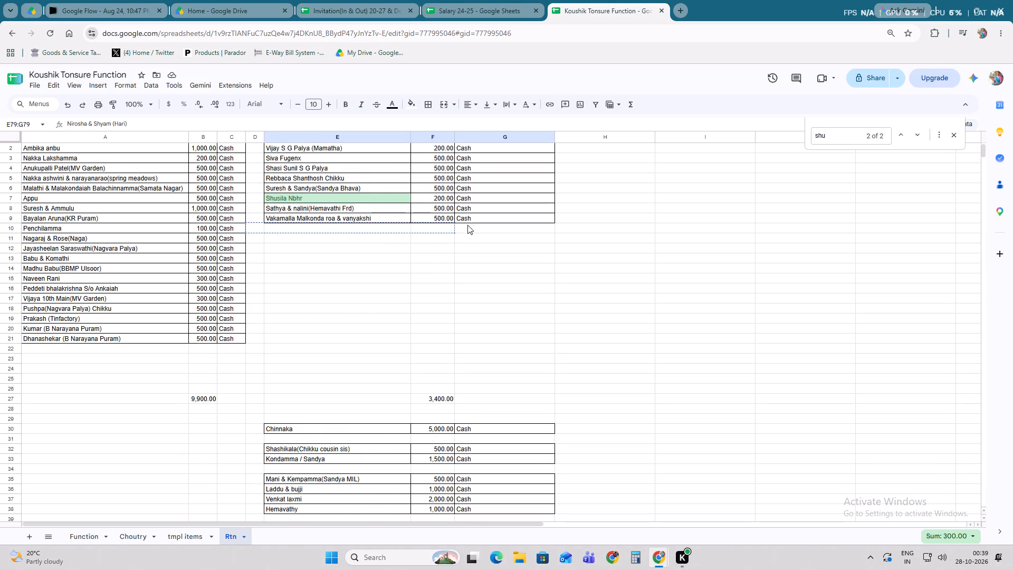
{"action": "left_click_drag", "start_coordinate": [467, 225], "coordinate": [468, 225]}
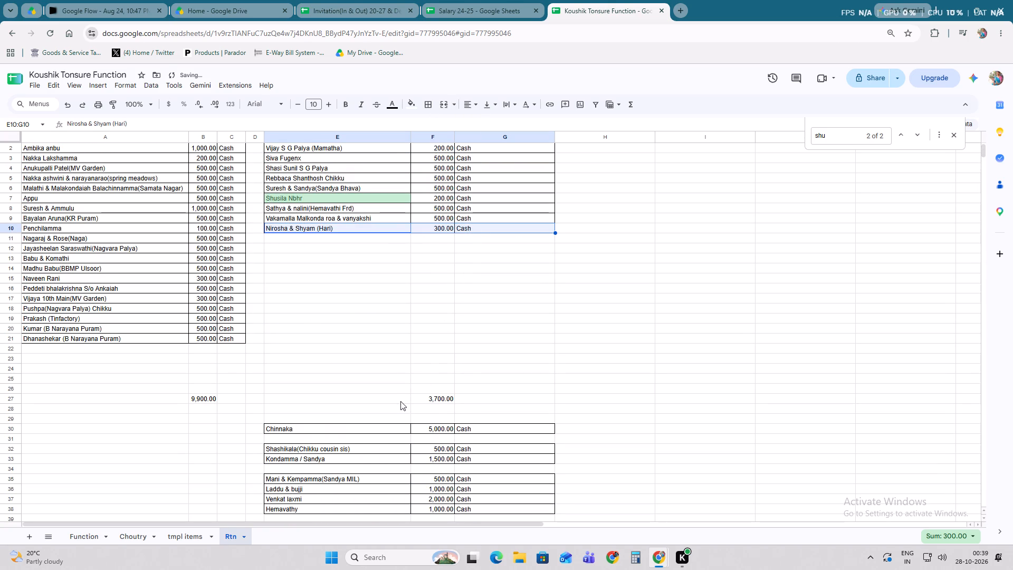
Move the MV Garden guest entry from E95:G95 to E11:G11 as the second group's tenth row.
{"action": "scroll", "coordinate": [400, 401], "scroll_direction": "down", "scroll_amount": 7}
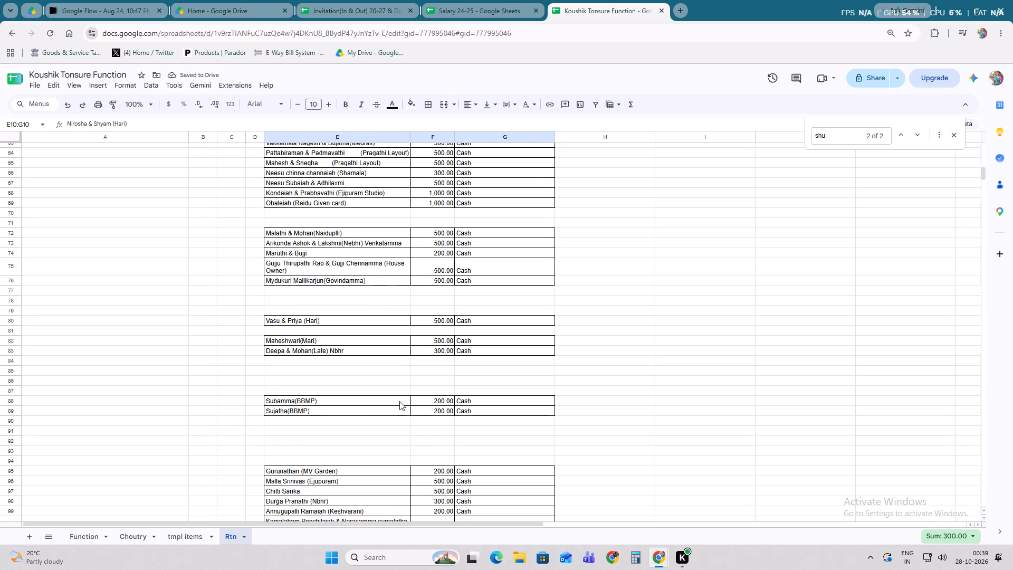
{"action": "left_click_drag", "start_coordinate": [307, 472], "coordinate": [491, 472]}
{"action": "left_click_drag", "start_coordinate": [472, 467], "coordinate": [471, 110]}
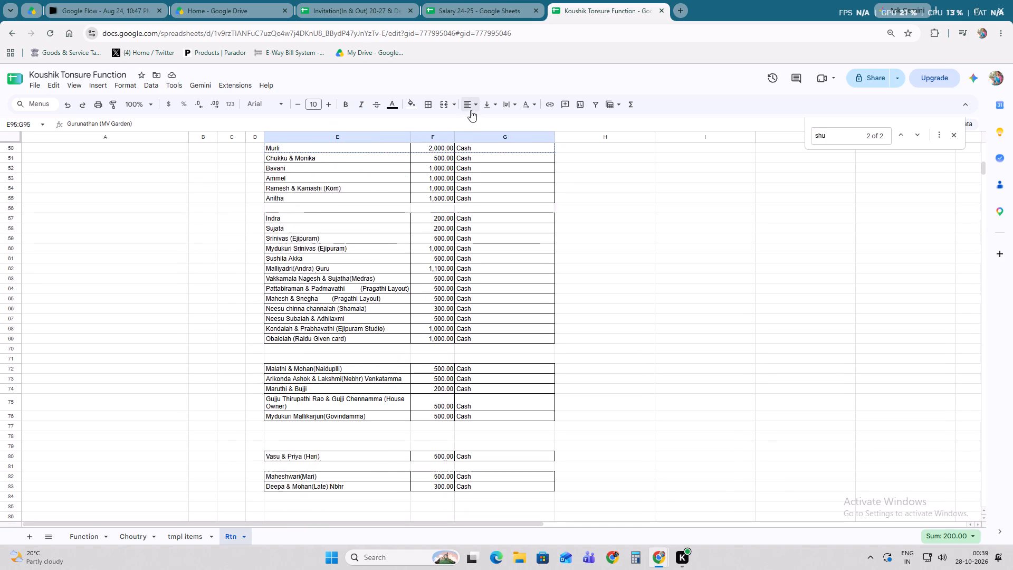
{"action": "left_click_drag", "start_coordinate": [471, 110], "coordinate": [469, 179]}
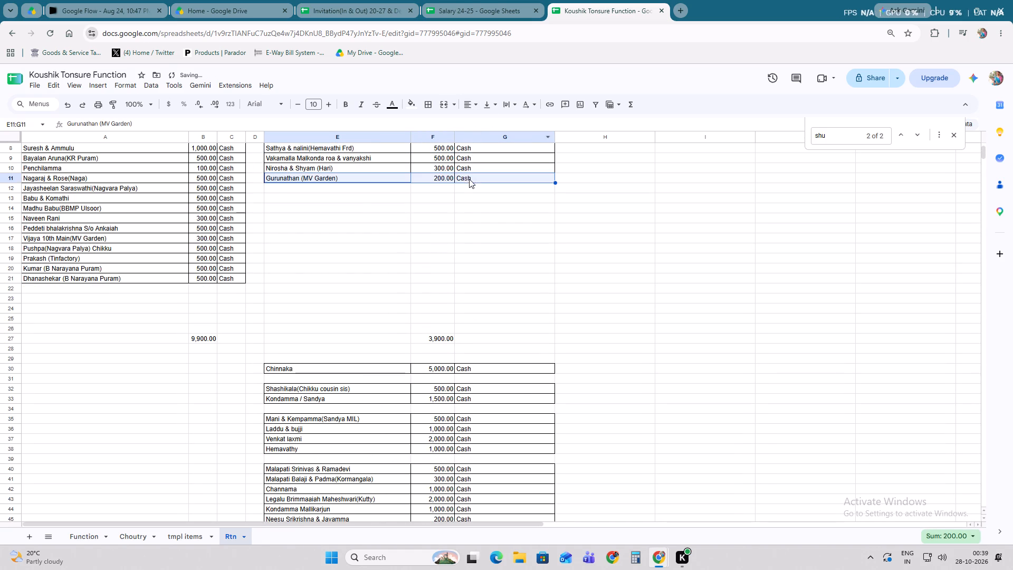
Delete the blank row 31 below the Chinnaka entry.
{"action": "left_click", "coordinate": [14, 378]}
{"action": "right_click", "coordinate": [14, 378]}
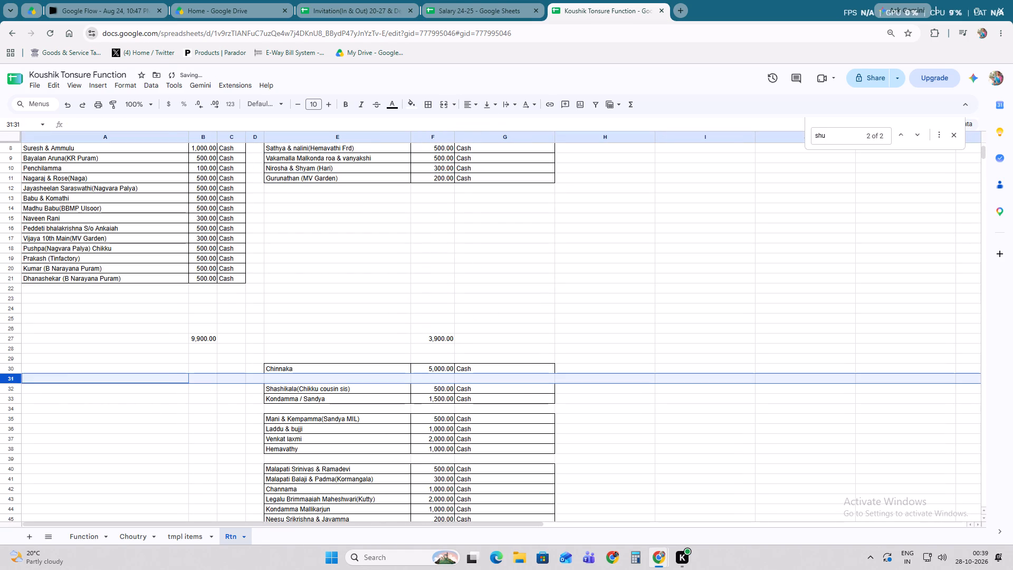
{"action": "left_click", "coordinate": [82, 235]}
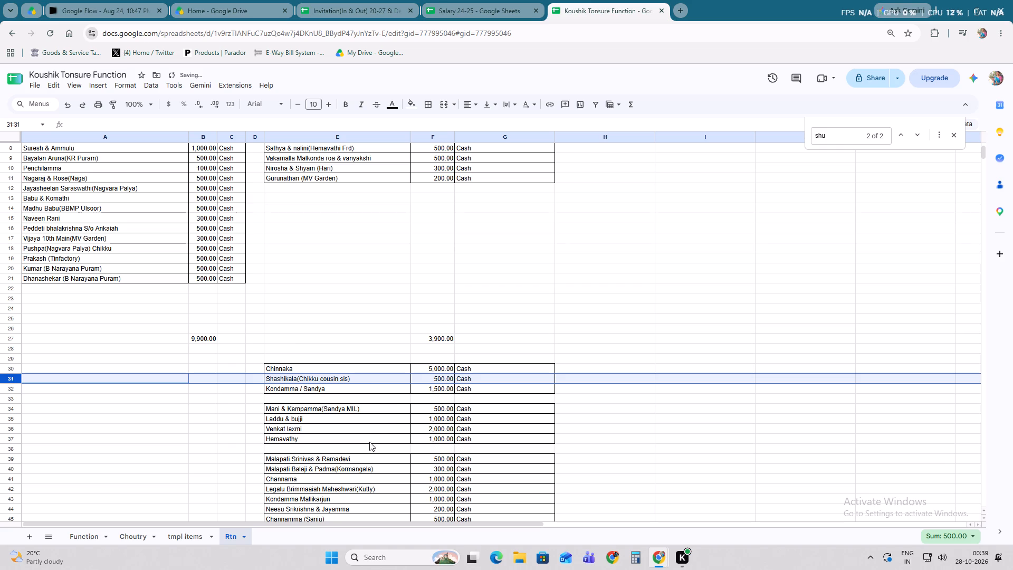
Move the Indra entry from E56:G56 to E12:G12 as the second group's eleventh row.
{"action": "scroll", "coordinate": [359, 452], "scroll_direction": "down", "scroll_amount": 3}
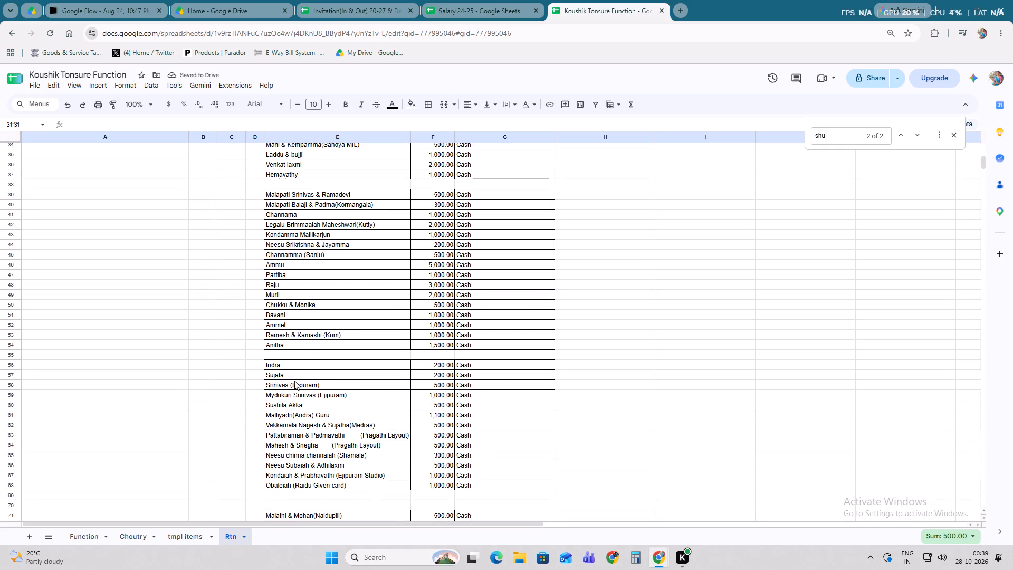
{"action": "left_click_drag", "start_coordinate": [294, 368], "coordinate": [484, 365]}
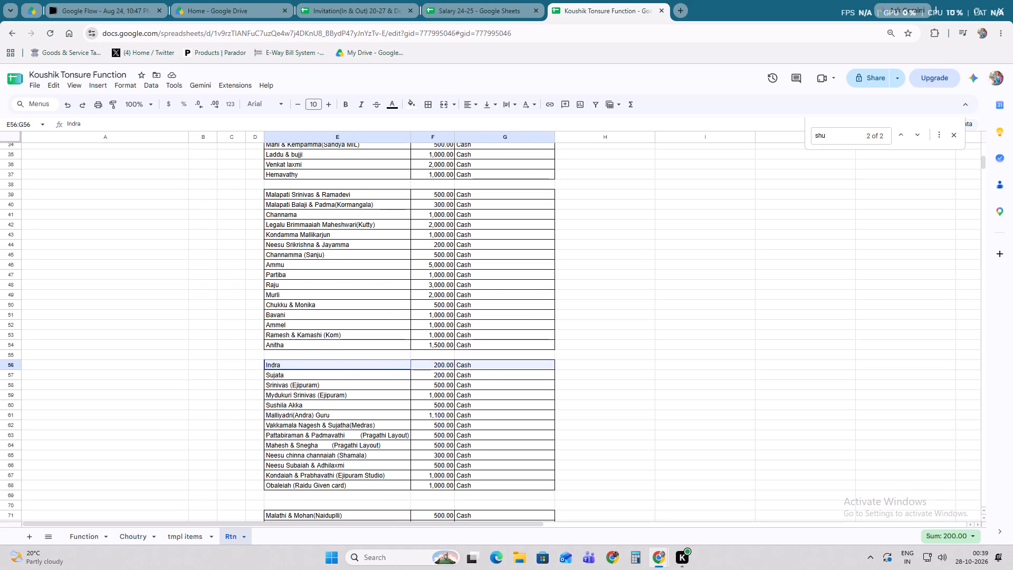
{"action": "left_click_drag", "start_coordinate": [457, 360], "coordinate": [474, 189]}
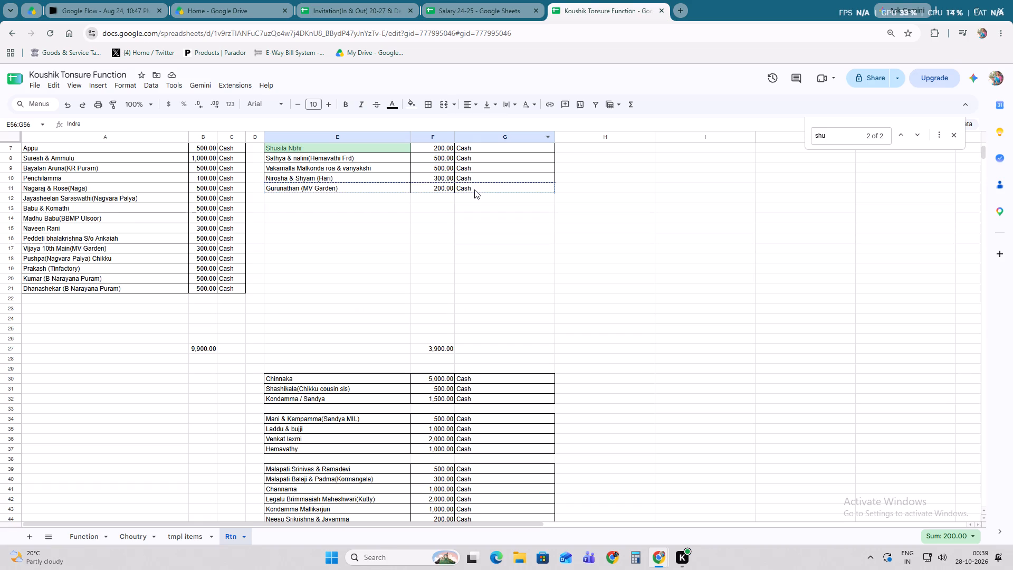
{"action": "left_click_drag", "start_coordinate": [474, 189], "coordinate": [474, 198]}
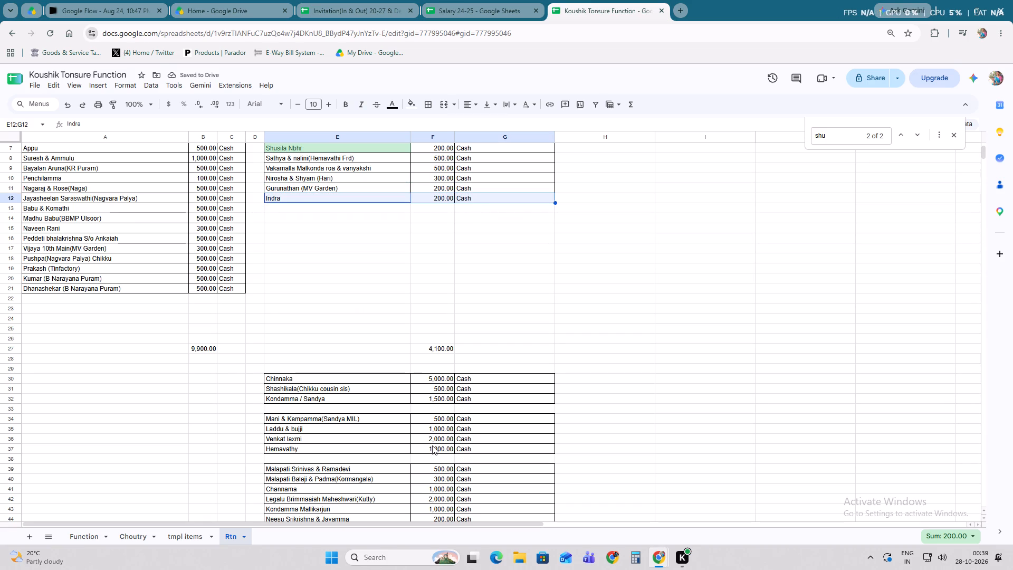
Move the 200.00 cash entry from E44:G44 to E13:G13 as the second group's twelfth row.
{"action": "left_click_drag", "start_coordinate": [336, 519], "coordinate": [364, 518]}
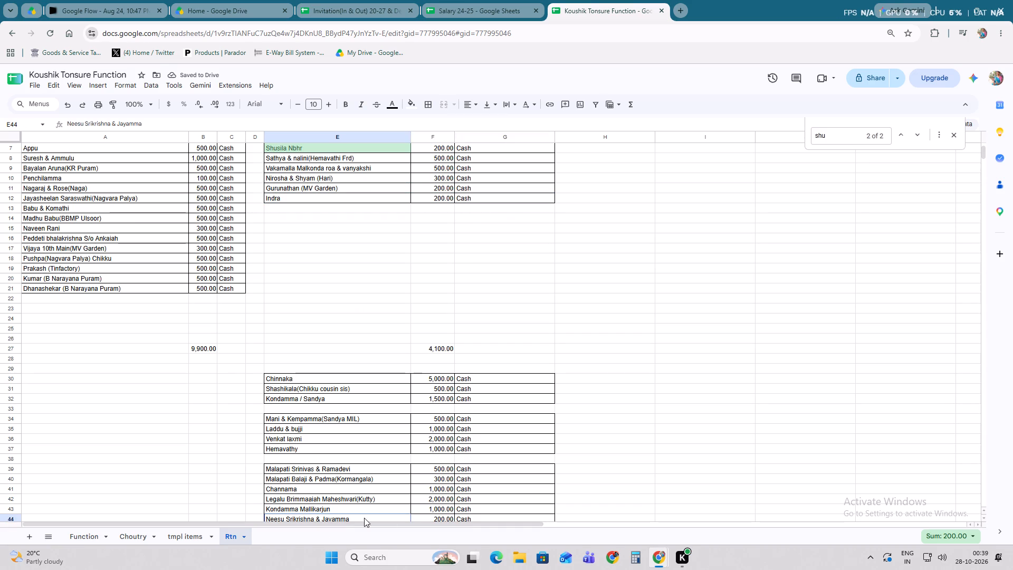
{"action": "left_click_drag", "start_coordinate": [364, 518], "coordinate": [479, 518]}
{"action": "left_click_drag", "start_coordinate": [475, 515], "coordinate": [479, 215]}
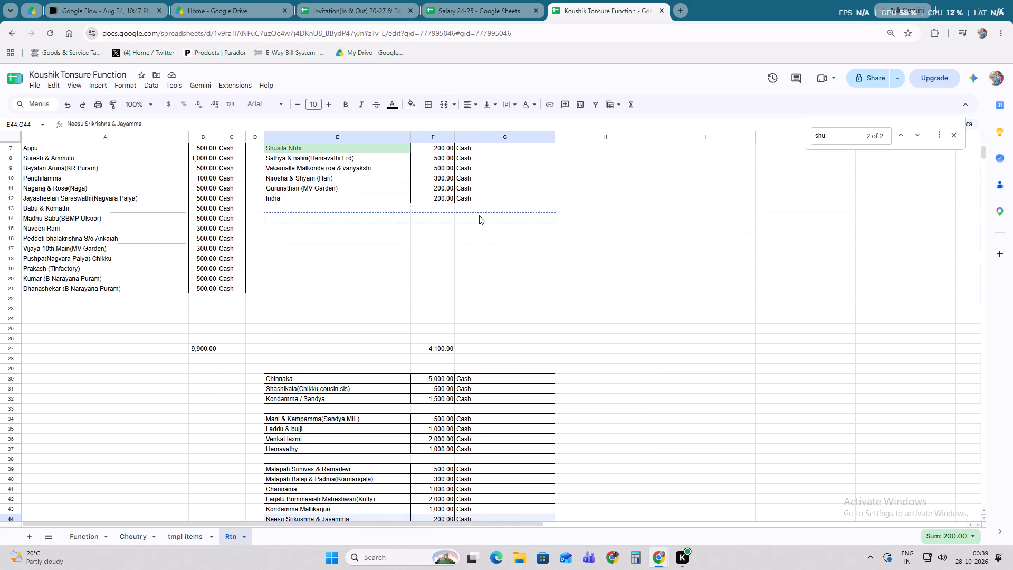
{"action": "left_click_drag", "start_coordinate": [479, 215], "coordinate": [480, 212]}
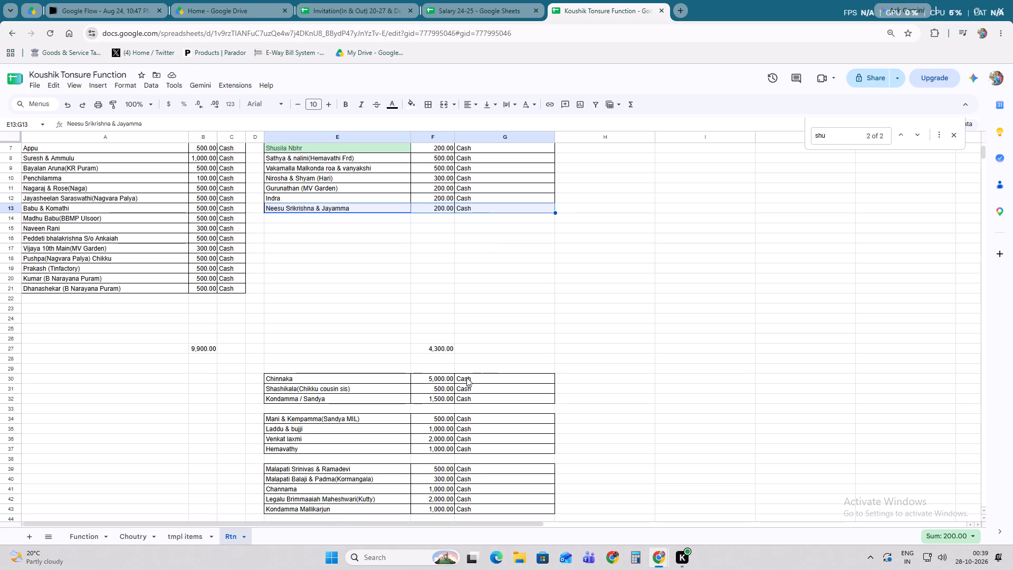
Look through the remaining ungrouped entries down to row 115 for the next guest to regroup.
{"action": "scroll", "coordinate": [401, 451], "scroll_direction": "down", "scroll_amount": 2}
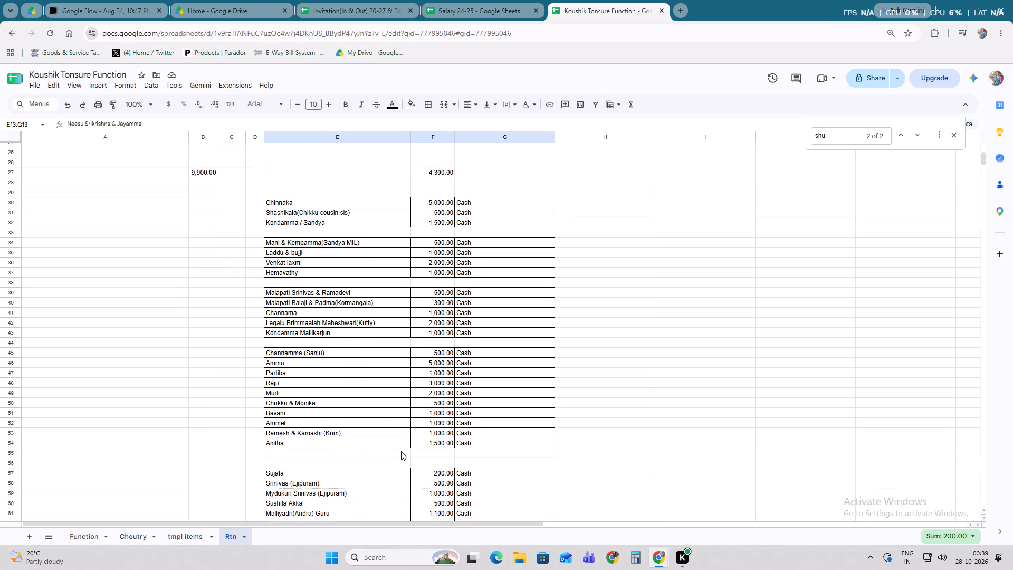
{"action": "scroll", "coordinate": [401, 451], "scroll_direction": "down", "scroll_amount": 1}
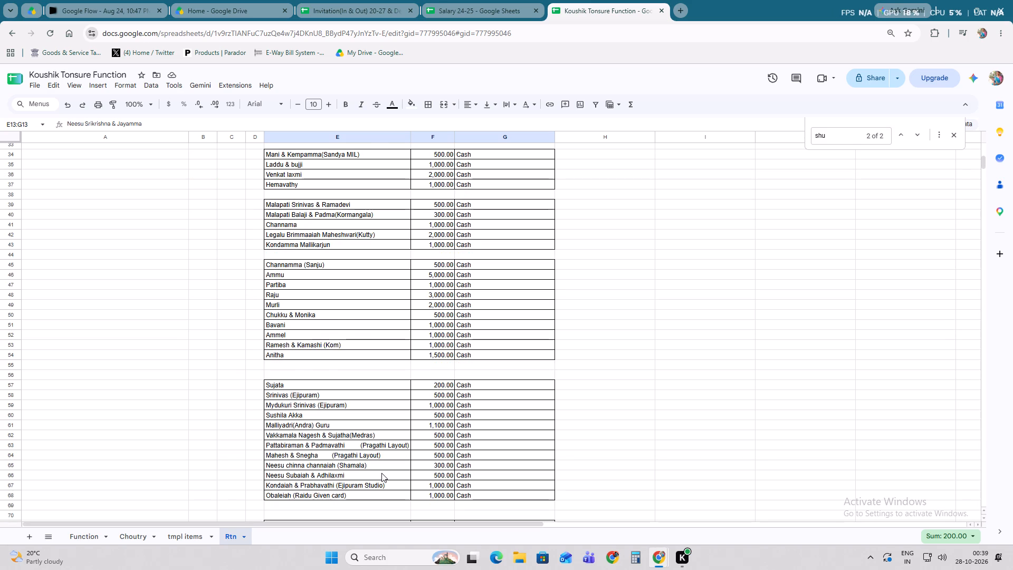
{"action": "scroll", "coordinate": [381, 473], "scroll_direction": "down", "scroll_amount": 2}
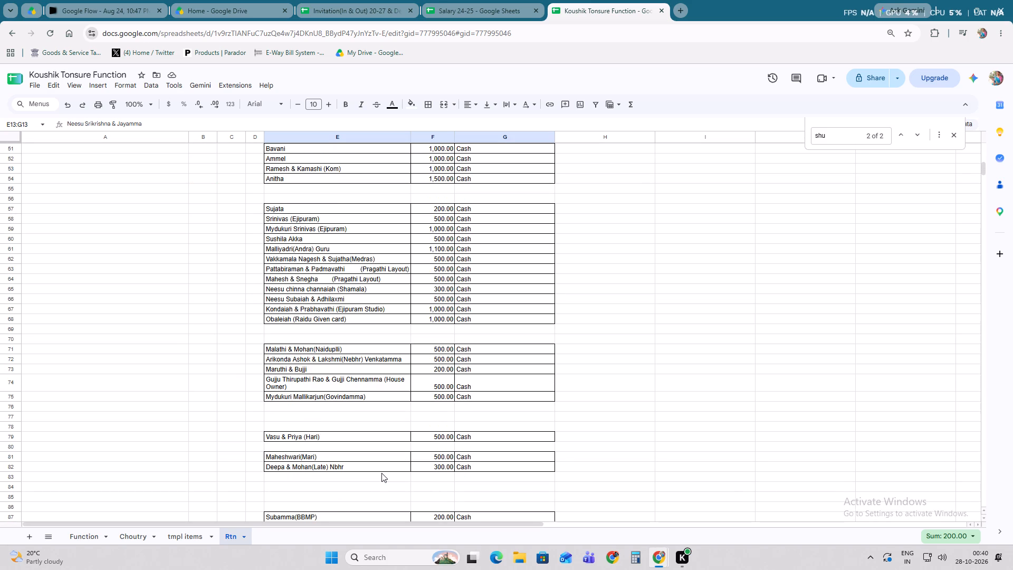
{"action": "scroll", "coordinate": [381, 473], "scroll_direction": "down", "scroll_amount": 2}
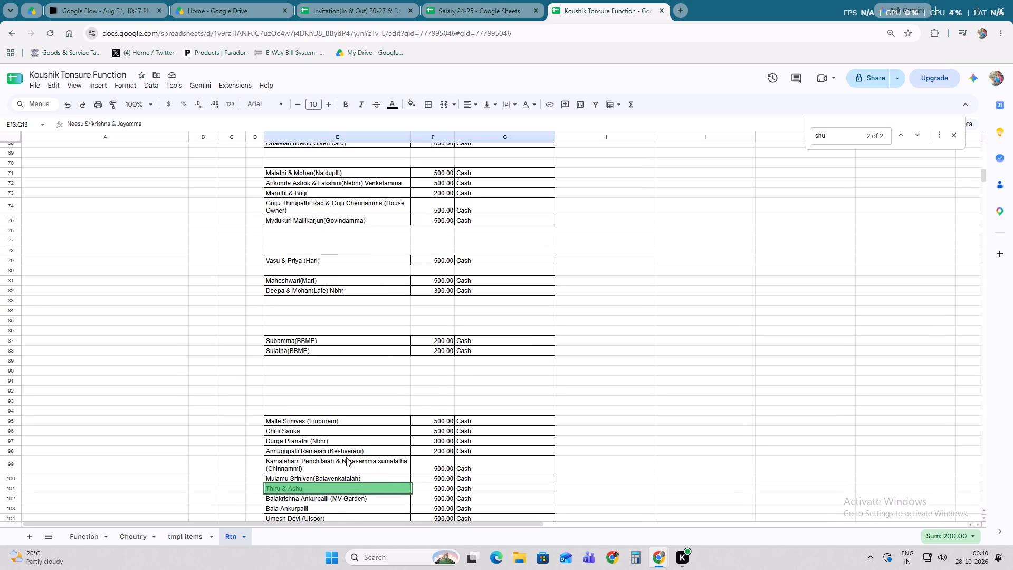
{"action": "scroll", "coordinate": [390, 473], "scroll_direction": "down", "scroll_amount": 1}
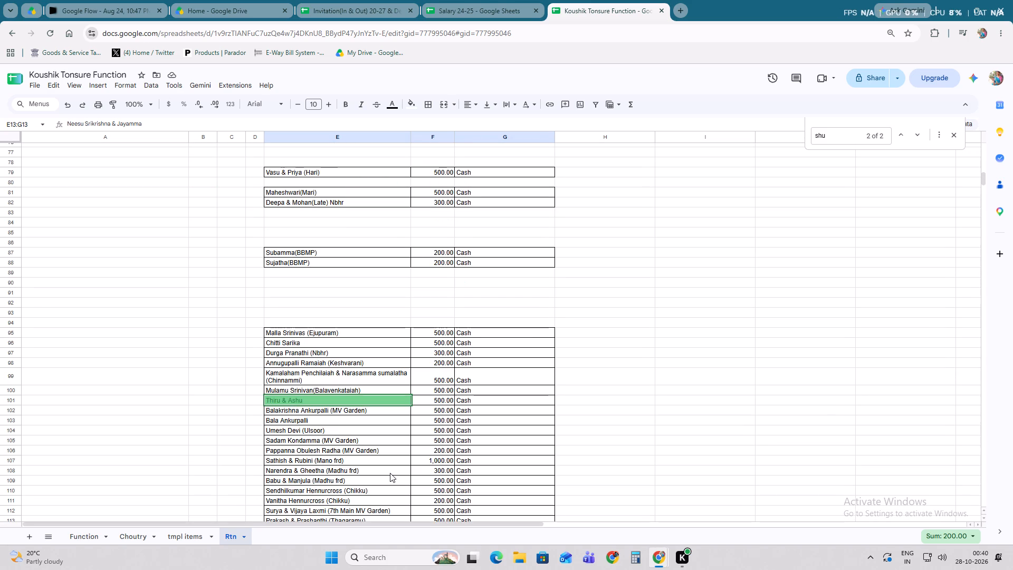
{"action": "scroll", "coordinate": [390, 473], "scroll_direction": "down", "scroll_amount": 1}
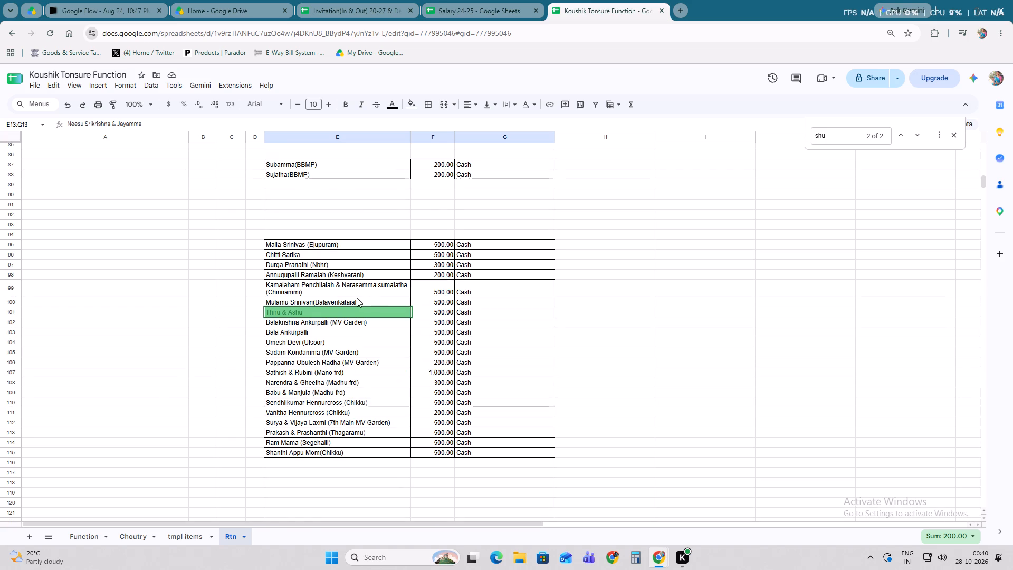
{"action": "scroll", "coordinate": [362, 296], "scroll_direction": "up", "scroll_amount": 2}
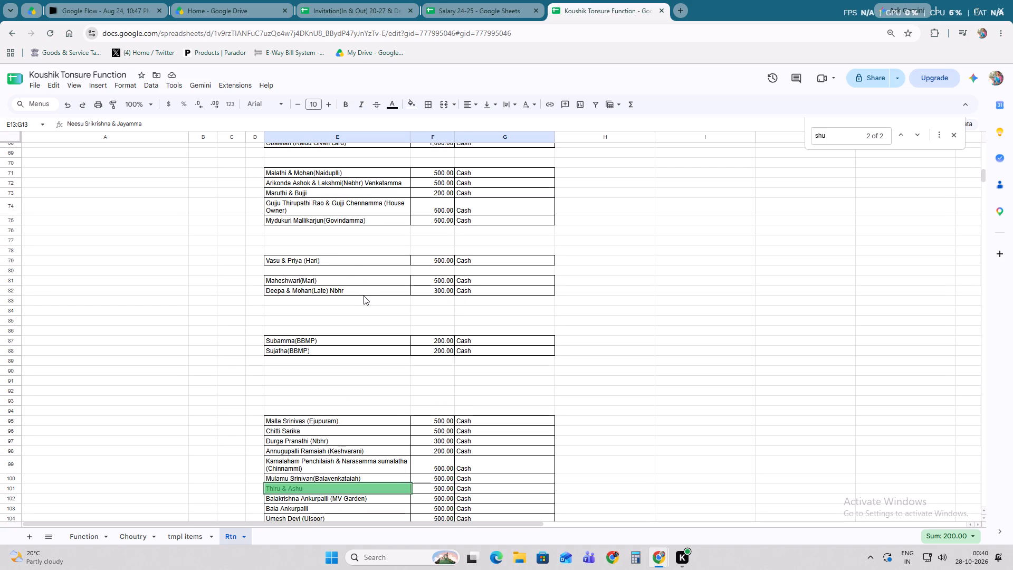
{"action": "scroll", "coordinate": [425, 229], "scroll_direction": "up", "scroll_amount": 2}
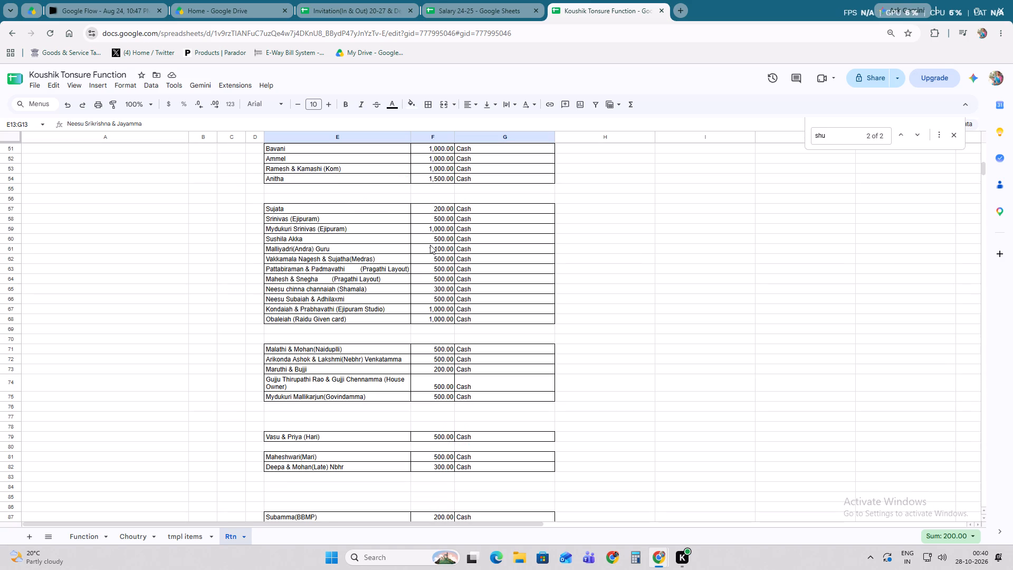
Search the sheet for "sanj" and move the Sanju guest entry from E45:G45 to E14:G14 as the second group's thirteenth row.
{"action": "left_click", "coordinate": [830, 135]}
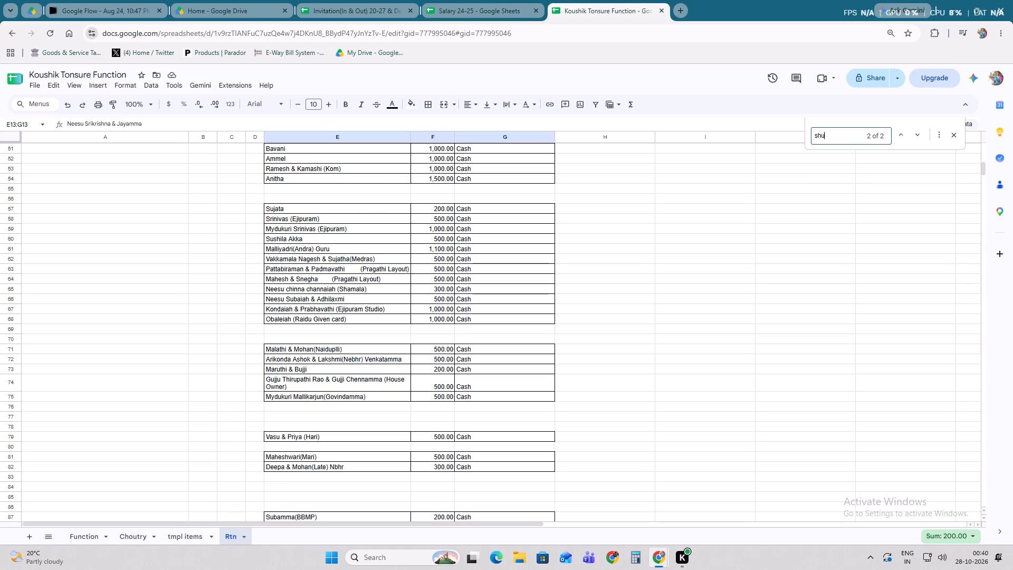
{"action": "key", "text": "BackSpace"}
{"action": "key", "text": "BackSpace"}
{"action": "type", "text": "anj"}
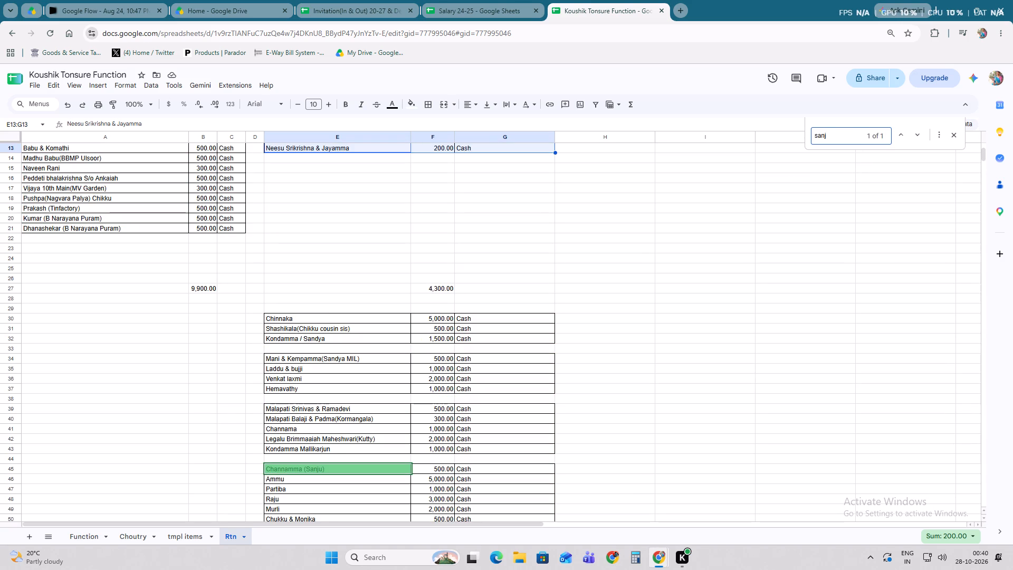
{"action": "left_click_drag", "start_coordinate": [405, 471], "coordinate": [479, 471]}
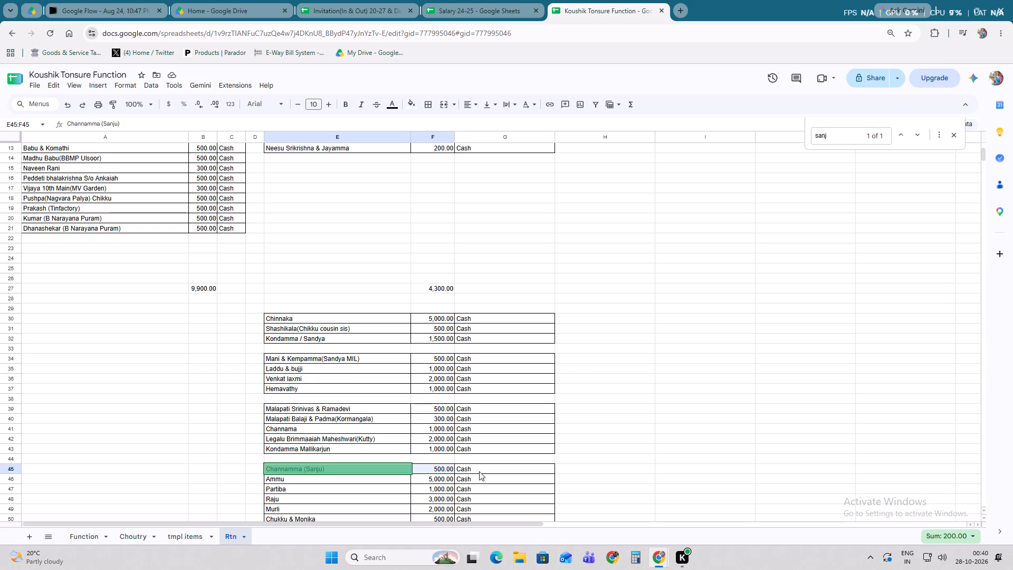
{"action": "left_click_drag", "start_coordinate": [479, 471], "coordinate": [529, 470]}
{"action": "left_click_drag", "start_coordinate": [515, 465], "coordinate": [492, 161]}
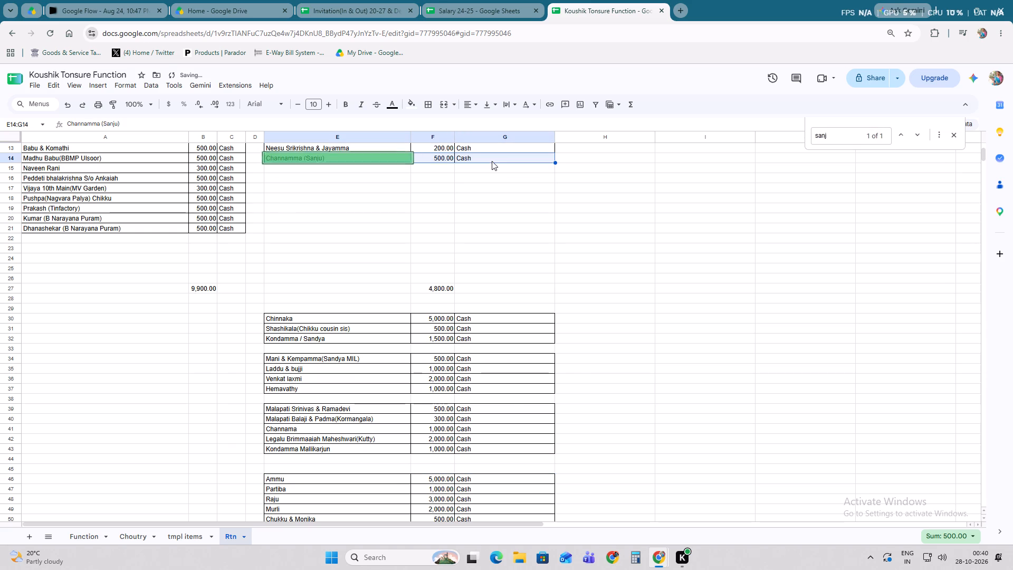
{"action": "left_click", "coordinate": [395, 165]}
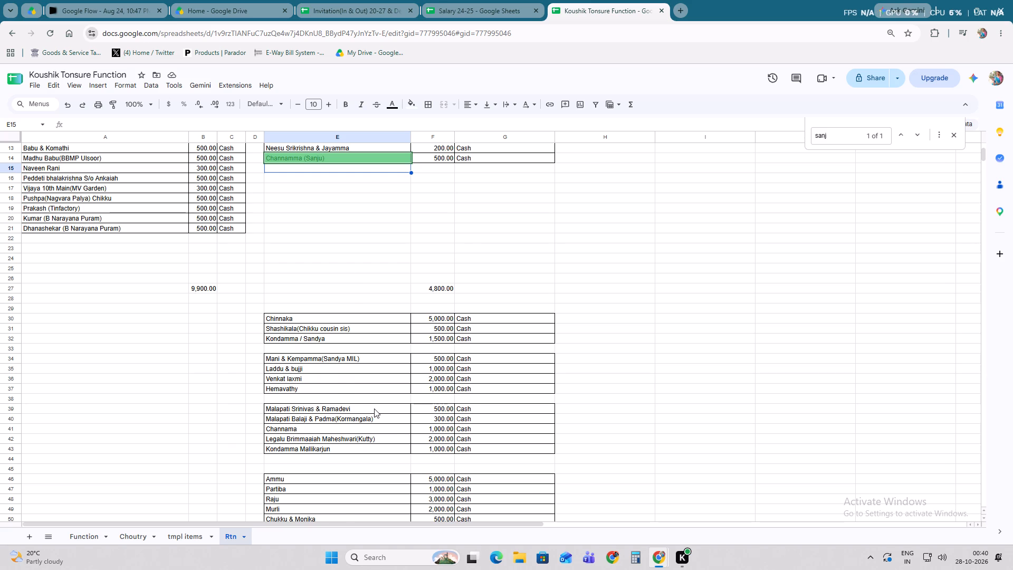
Move the Govindamma guest entry from E75:G75 to E15:G15 as the second group's fourteenth row.
{"action": "scroll", "coordinate": [374, 408], "scroll_direction": "down", "scroll_amount": 3}
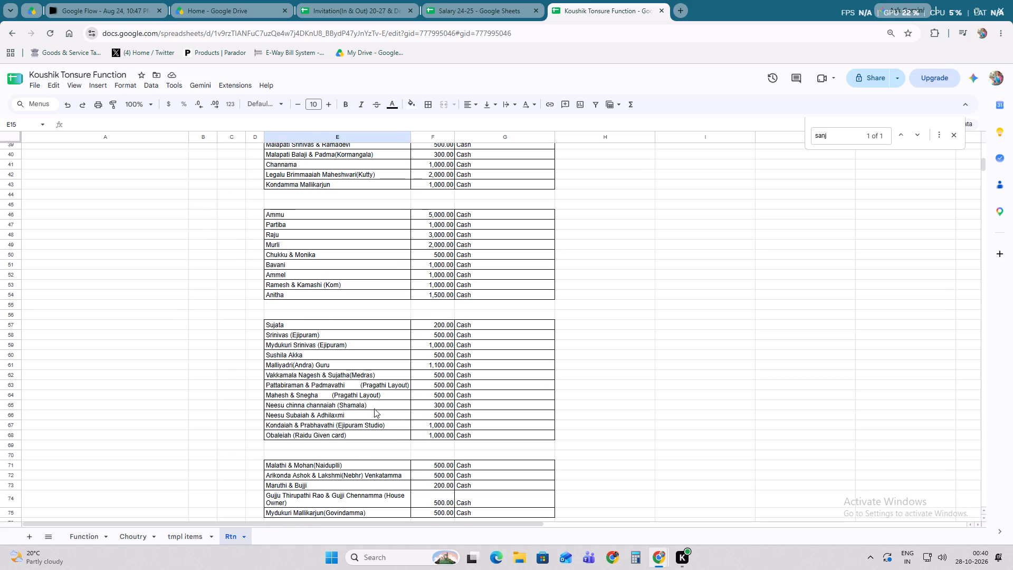
{"action": "scroll", "coordinate": [374, 408], "scroll_direction": "down", "scroll_amount": 1}
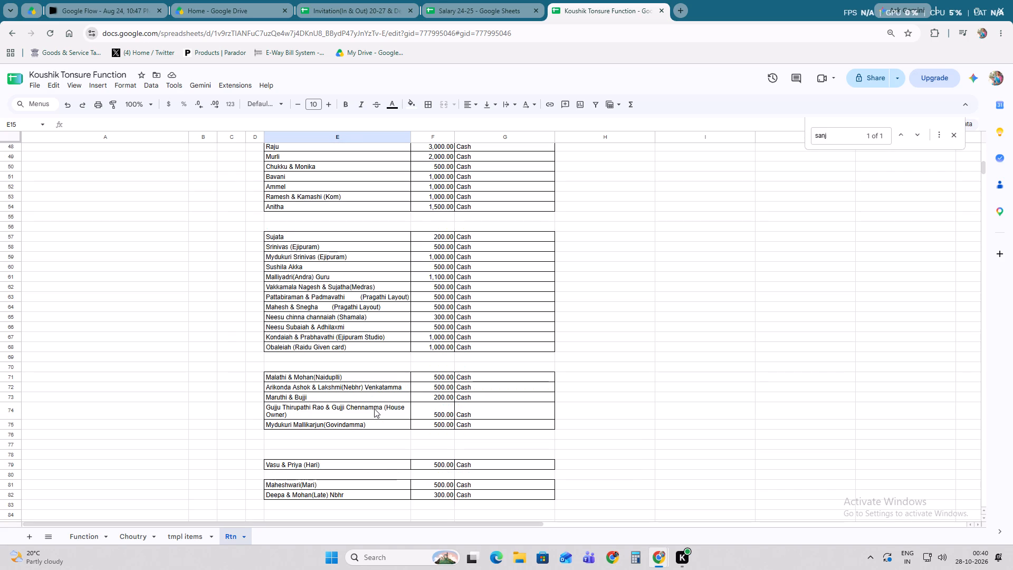
{"action": "left_click", "coordinate": [339, 420]}
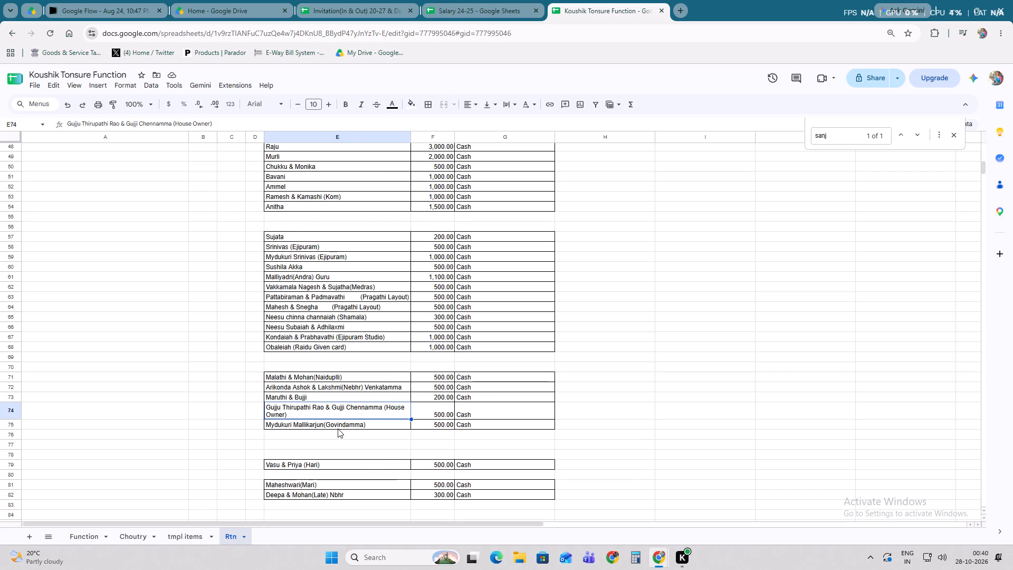
{"action": "left_click_drag", "start_coordinate": [338, 427], "coordinate": [345, 427]}
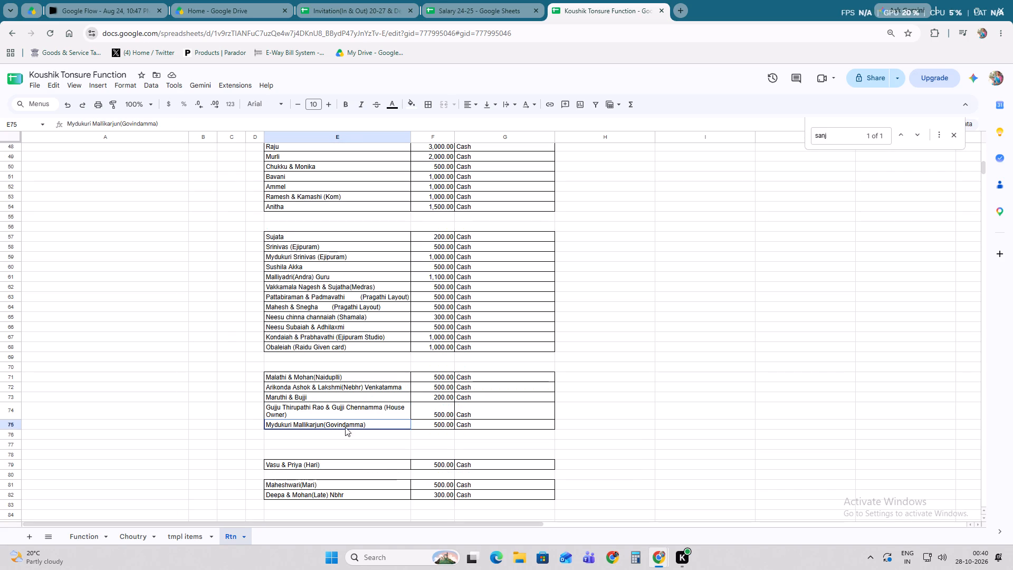
{"action": "left_click_drag", "start_coordinate": [345, 427], "coordinate": [488, 426]}
{"action": "left_click_drag", "start_coordinate": [483, 420], "coordinate": [499, 101]}
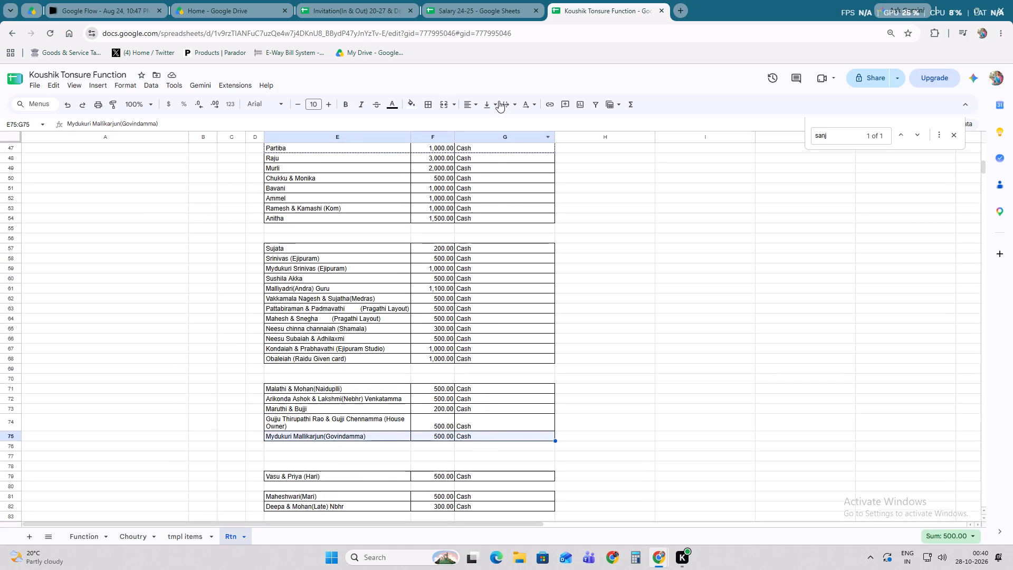
{"action": "left_click_drag", "start_coordinate": [499, 101], "coordinate": [481, 231]}
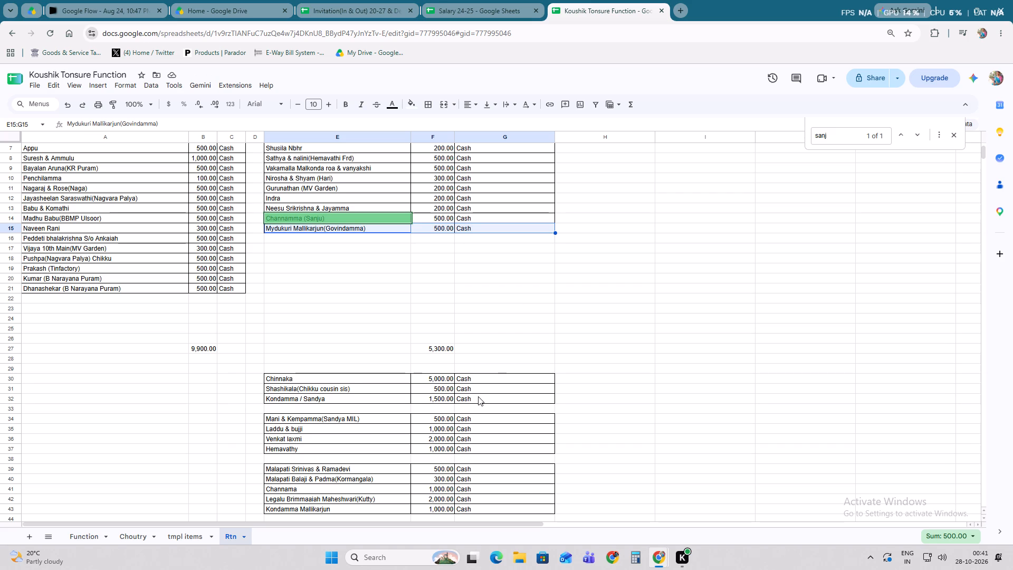
Move the Ejupuram guest entry from E95:G95 to E16:G16 as the second group's fifteenth row.
{"action": "scroll", "coordinate": [478, 396], "scroll_direction": "down", "scroll_amount": 2}
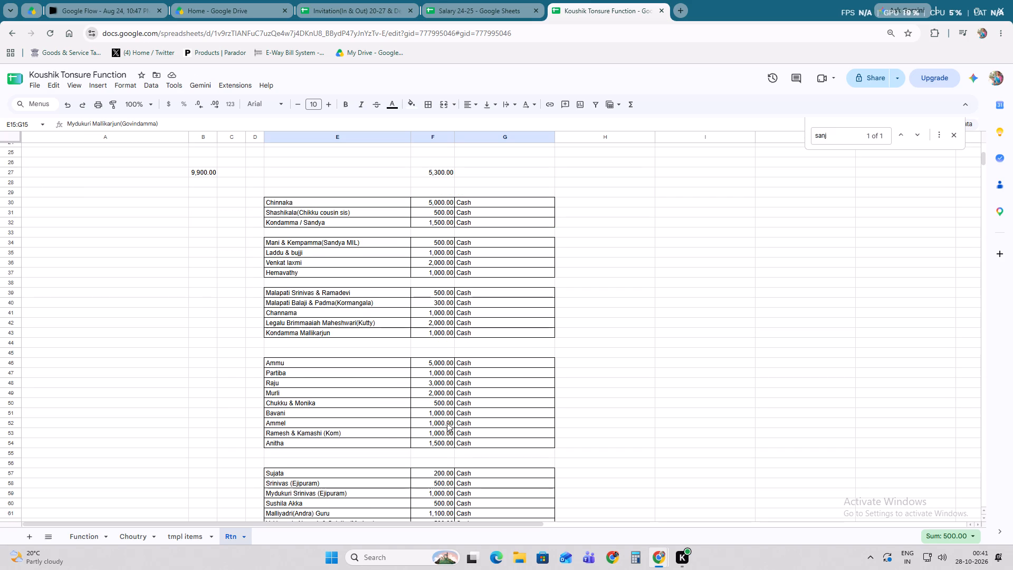
{"action": "scroll", "coordinate": [408, 457], "scroll_direction": "down", "scroll_amount": 1}
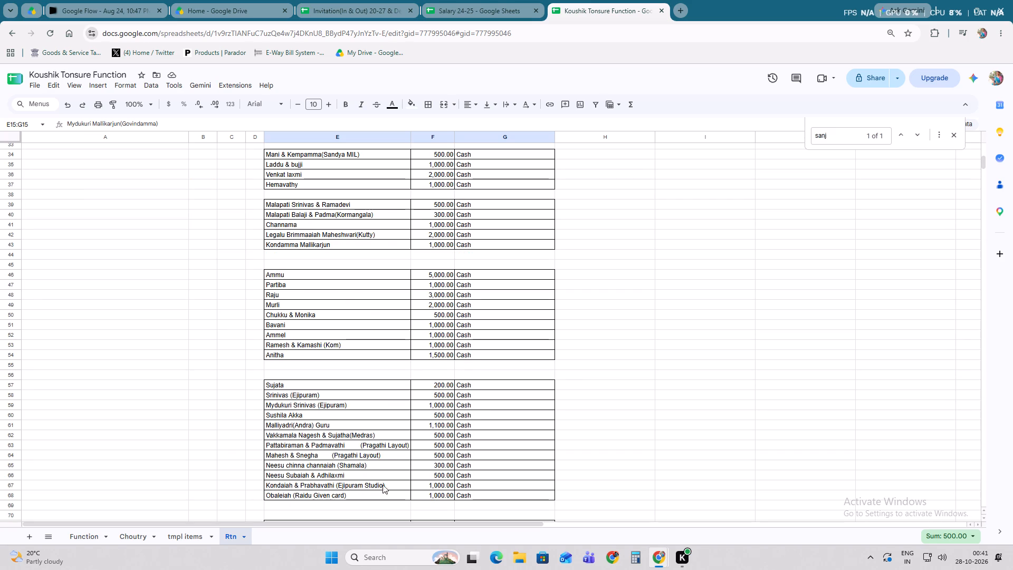
{"action": "scroll", "coordinate": [387, 483], "scroll_direction": "down", "scroll_amount": 2}
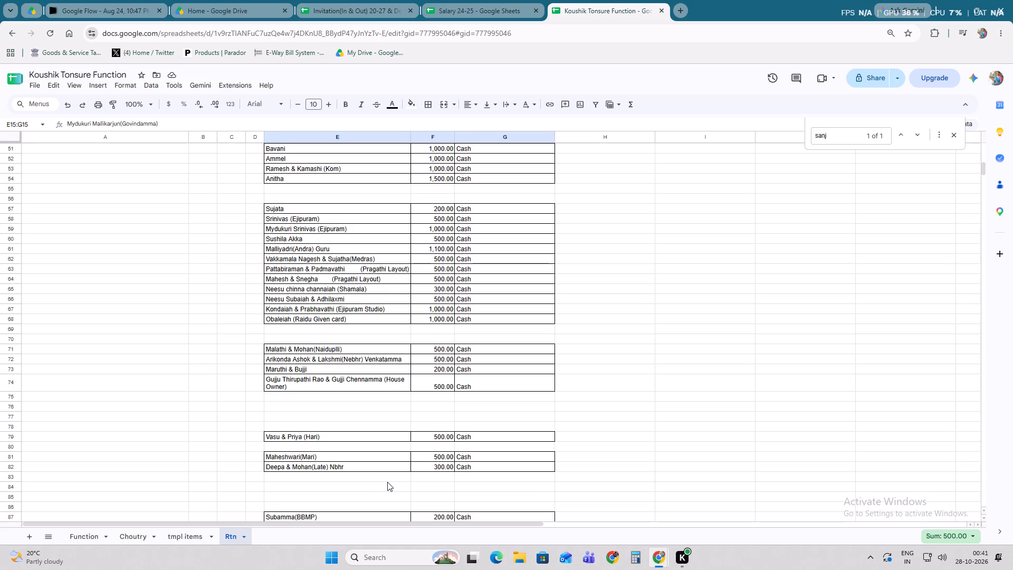
{"action": "scroll", "coordinate": [387, 482], "scroll_direction": "down", "scroll_amount": 2}
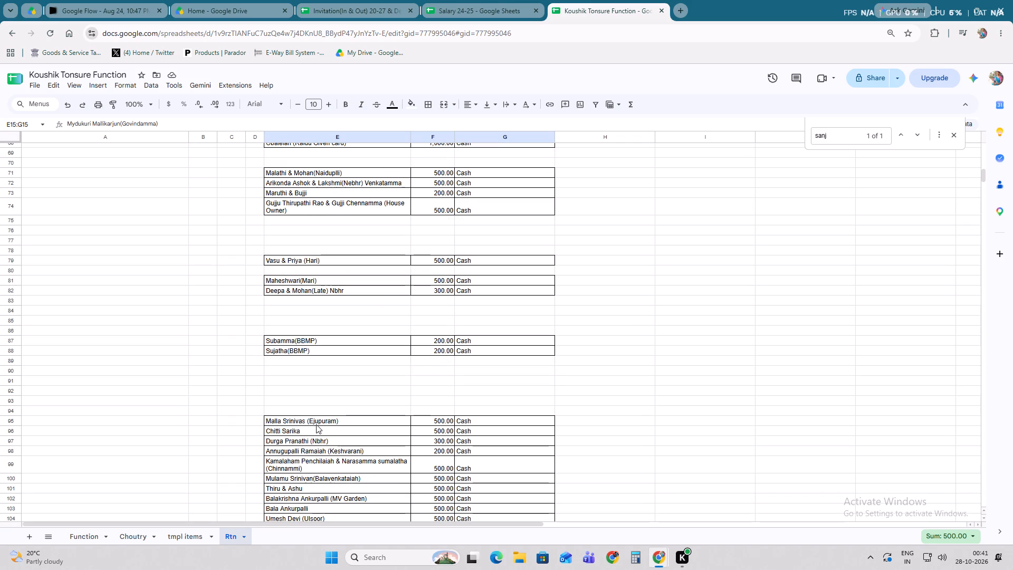
{"action": "left_click_drag", "start_coordinate": [316, 424], "coordinate": [470, 424]}
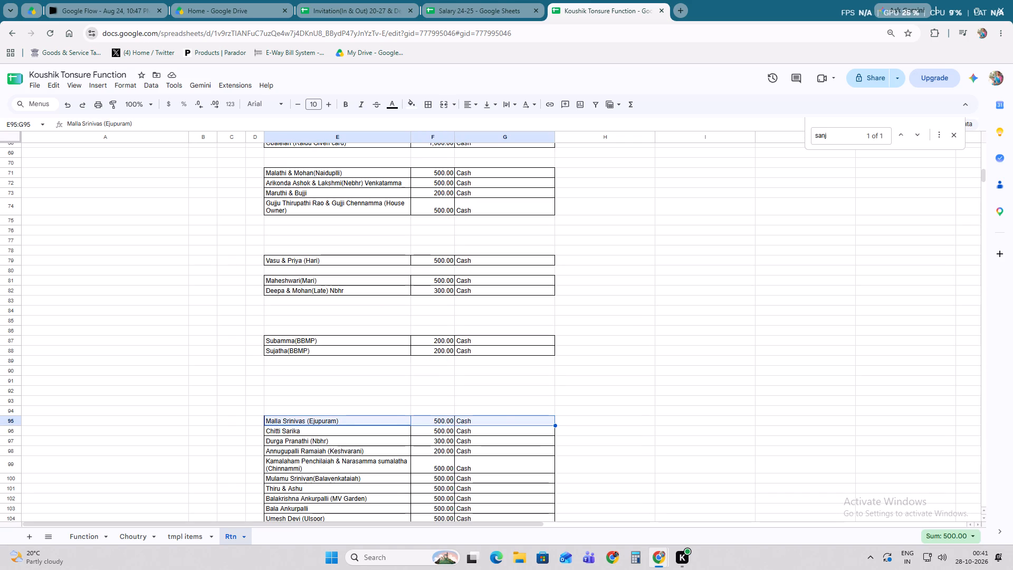
{"action": "left_click_drag", "start_coordinate": [452, 415], "coordinate": [442, 101]}
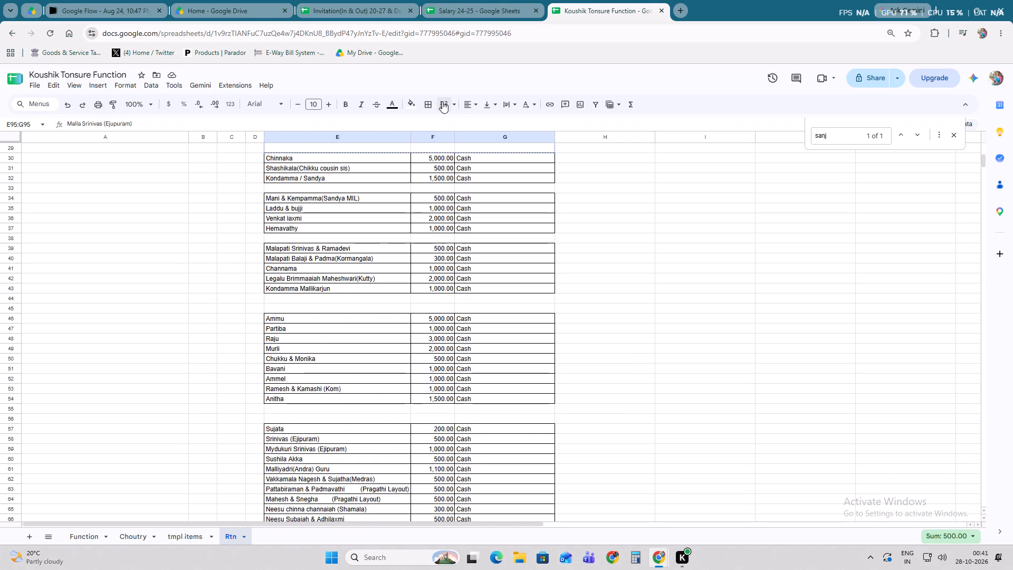
{"action": "left_click_drag", "start_coordinate": [442, 101], "coordinate": [440, 211]}
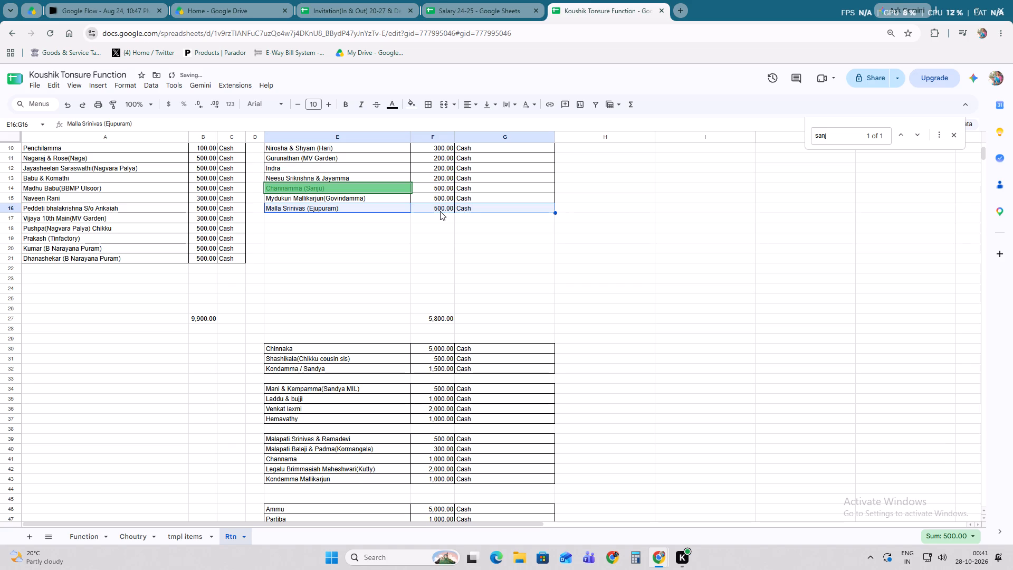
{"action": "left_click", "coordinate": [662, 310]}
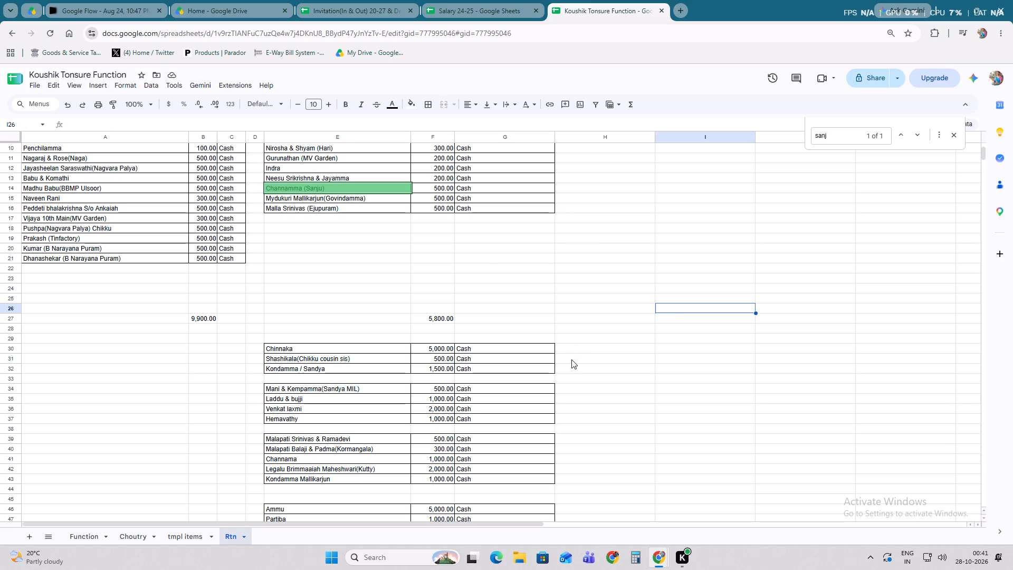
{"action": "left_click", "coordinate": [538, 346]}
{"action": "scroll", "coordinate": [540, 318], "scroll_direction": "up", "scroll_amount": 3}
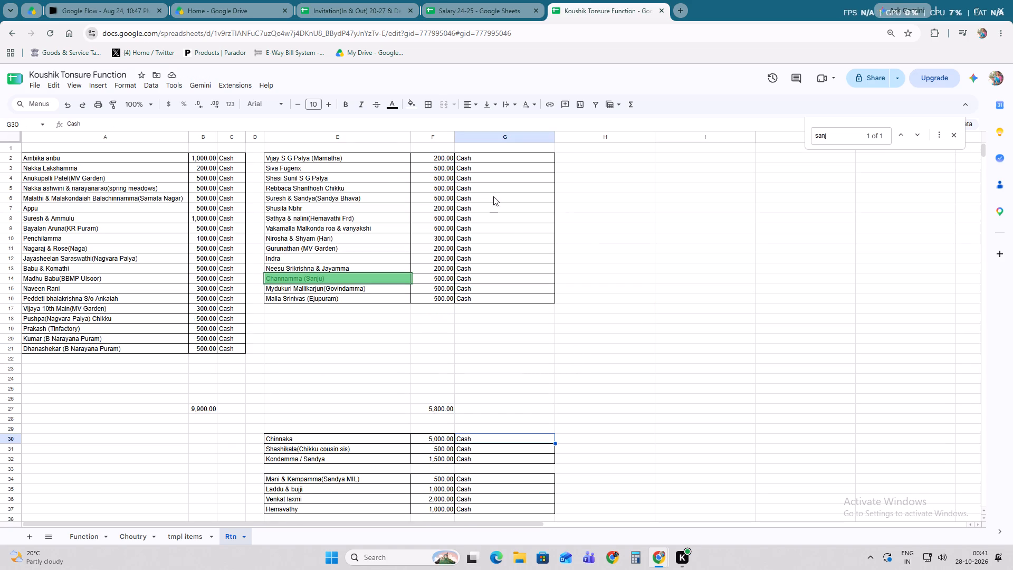
Review the second group's cash amounts one by one from F2 to F16.
{"action": "left_click", "coordinate": [443, 159]}
{"action": "left_click", "coordinate": [446, 170]}
{"action": "left_click", "coordinate": [446, 176]}
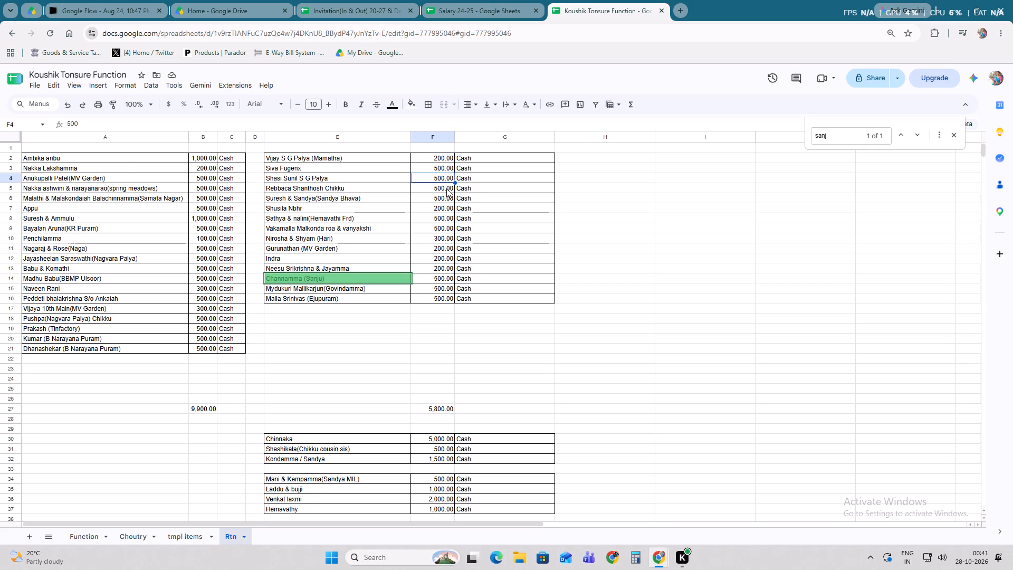
{"action": "left_click", "coordinate": [444, 156]}
{"action": "left_click", "coordinate": [445, 169]}
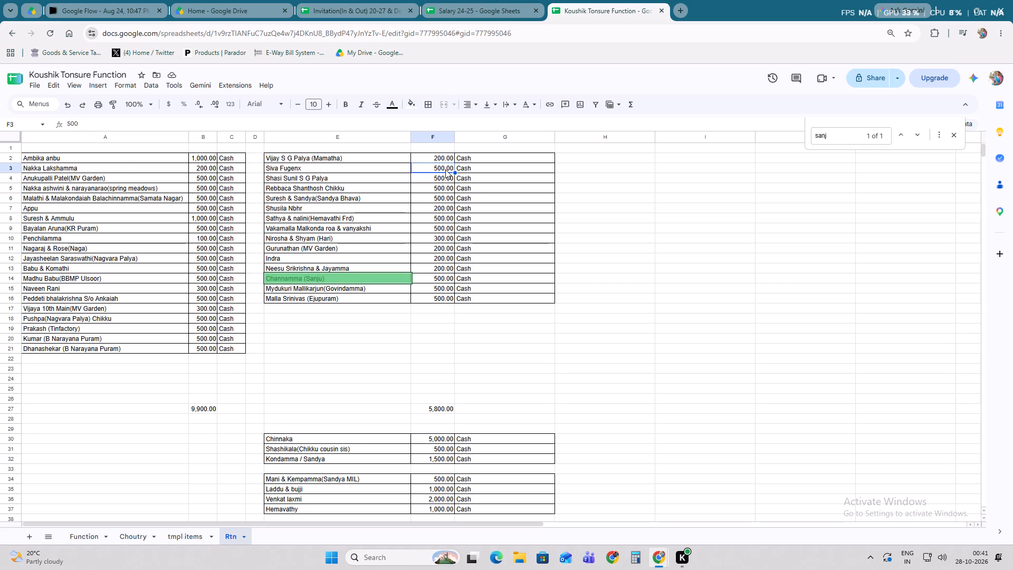
{"action": "left_click", "coordinate": [446, 179]}
{"action": "key", "text": "Down"}
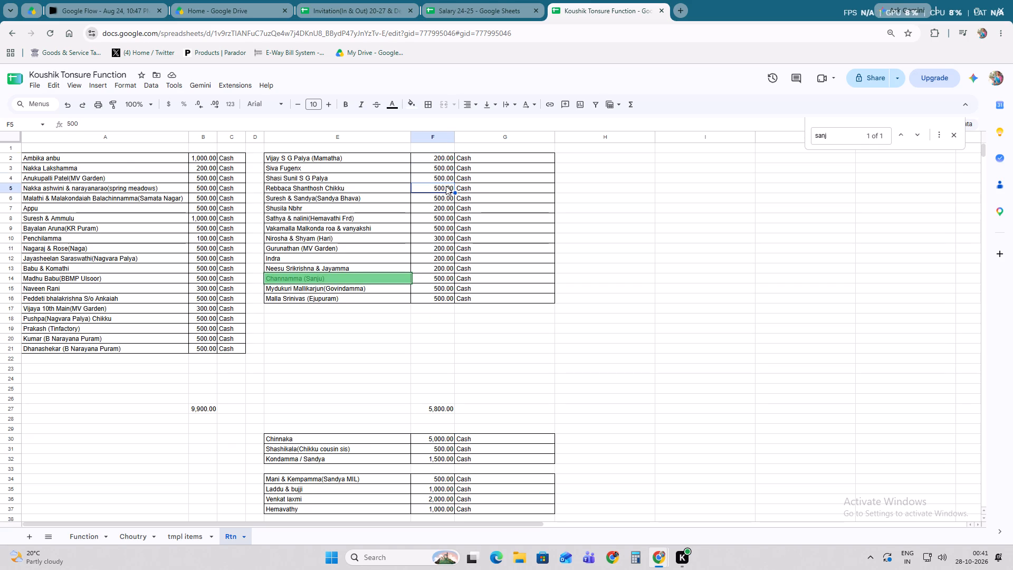
{"action": "key", "text": "Down"}
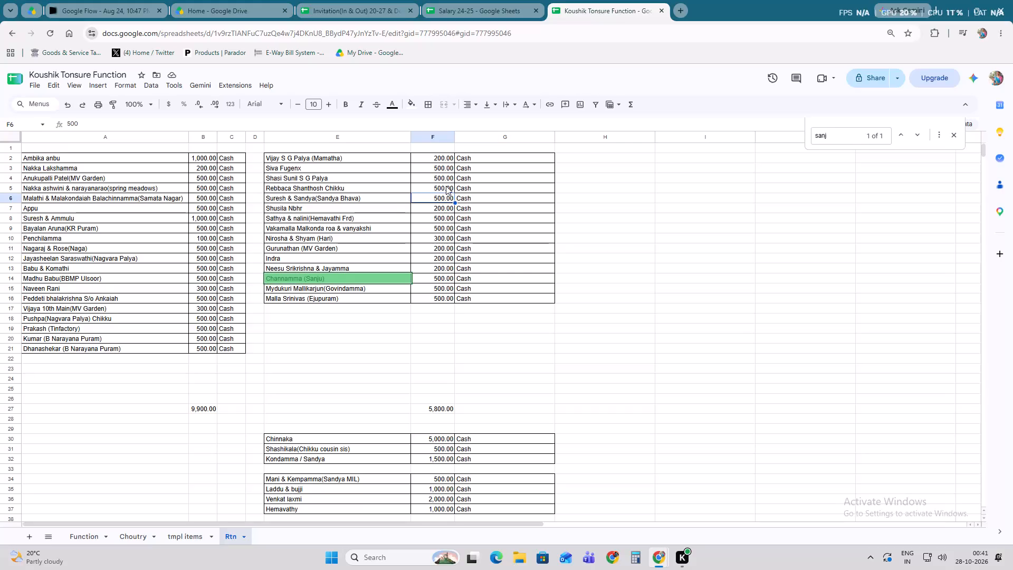
{"action": "key", "text": "Down"}
{"action": "key", "text": "Down"}
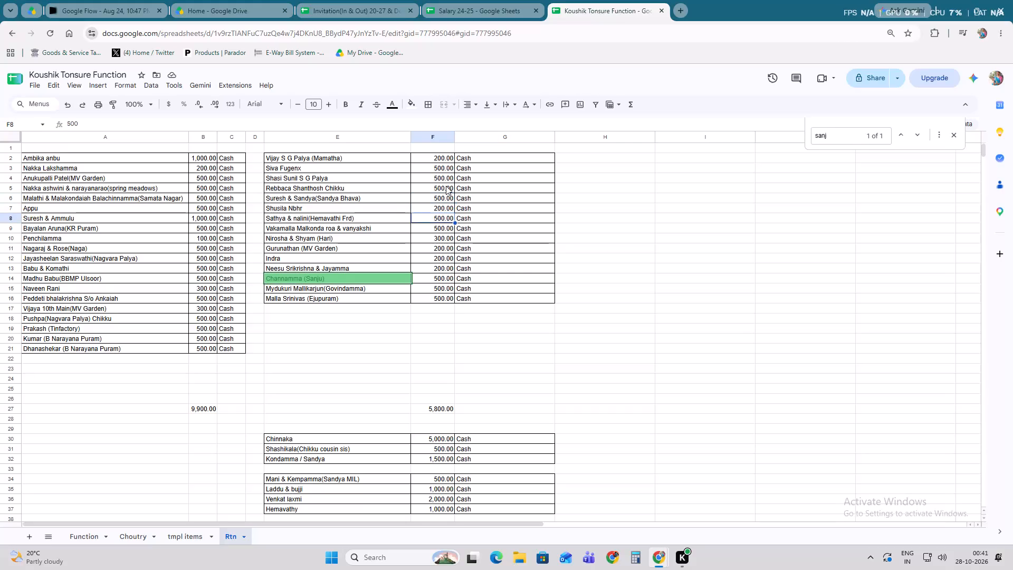
{"action": "key", "text": "Down"}
{"action": "key", "text": "Down"}
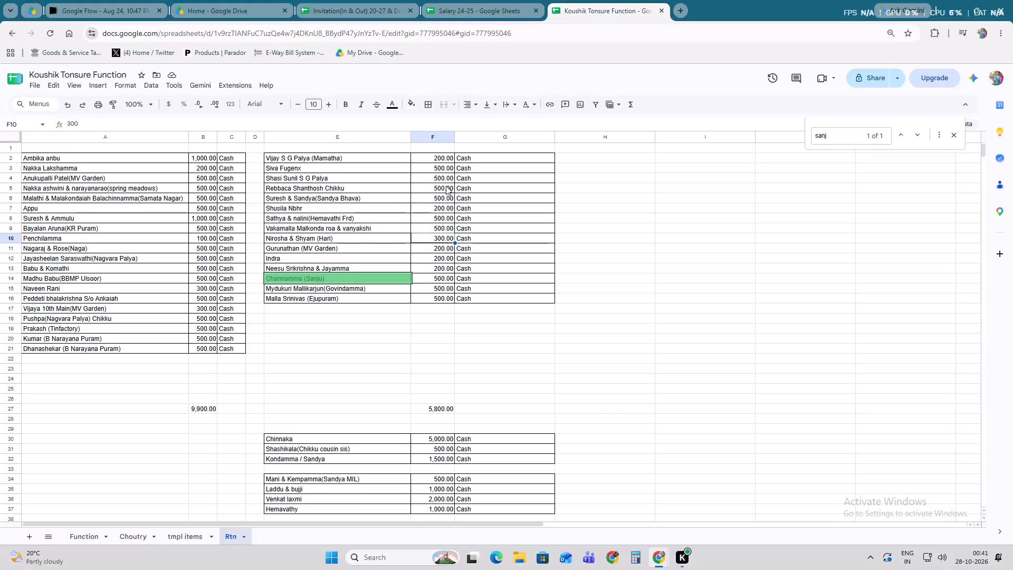
{"action": "key", "text": "Down"}
{"action": "key", "text": "Down"}
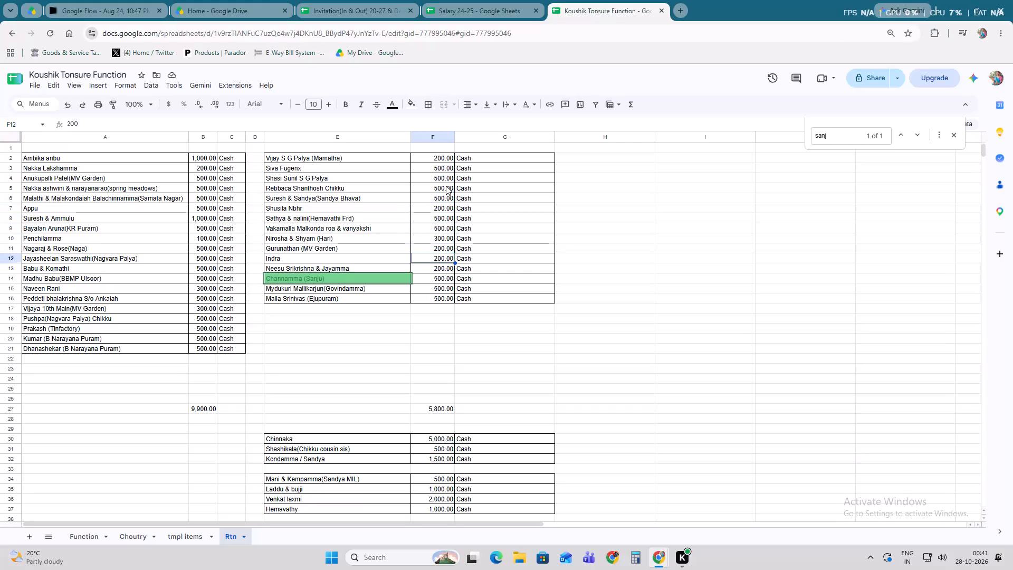
{"action": "key", "text": "Down"}
{"action": "key", "text": "Down"}
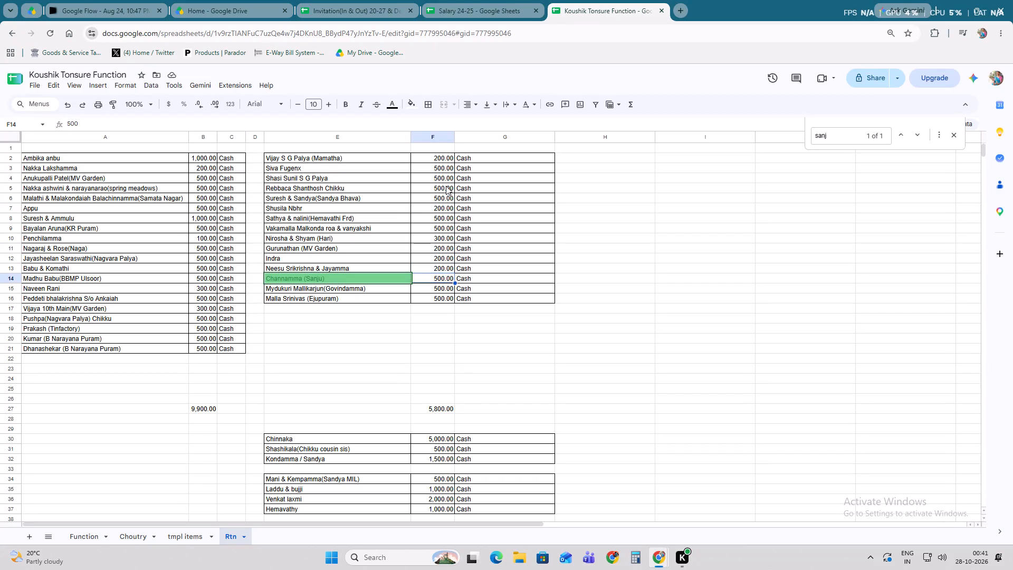
{"action": "key", "text": "Down"}
{"action": "key", "text": "Down"}
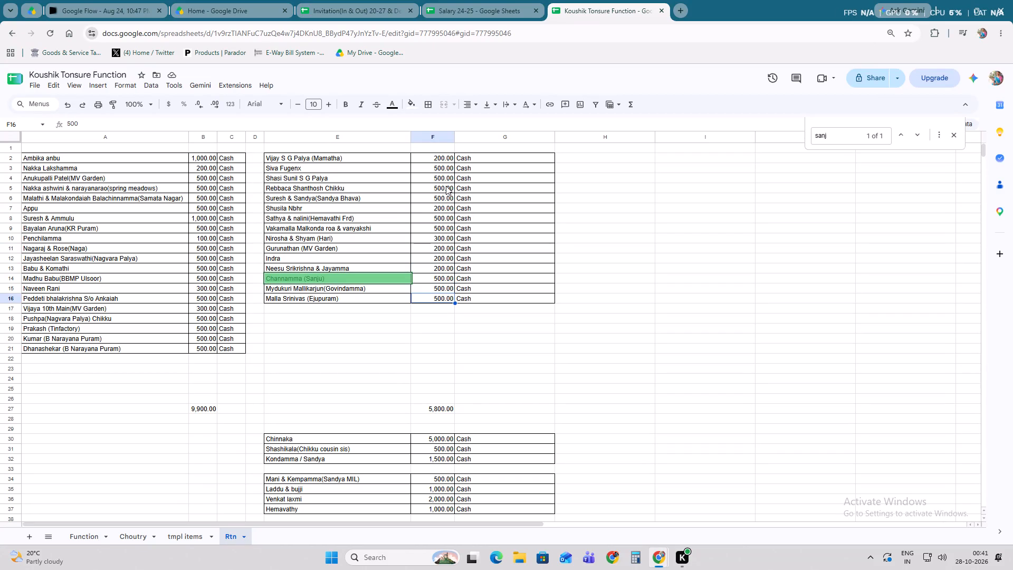
{"action": "left_click", "coordinate": [626, 362]}
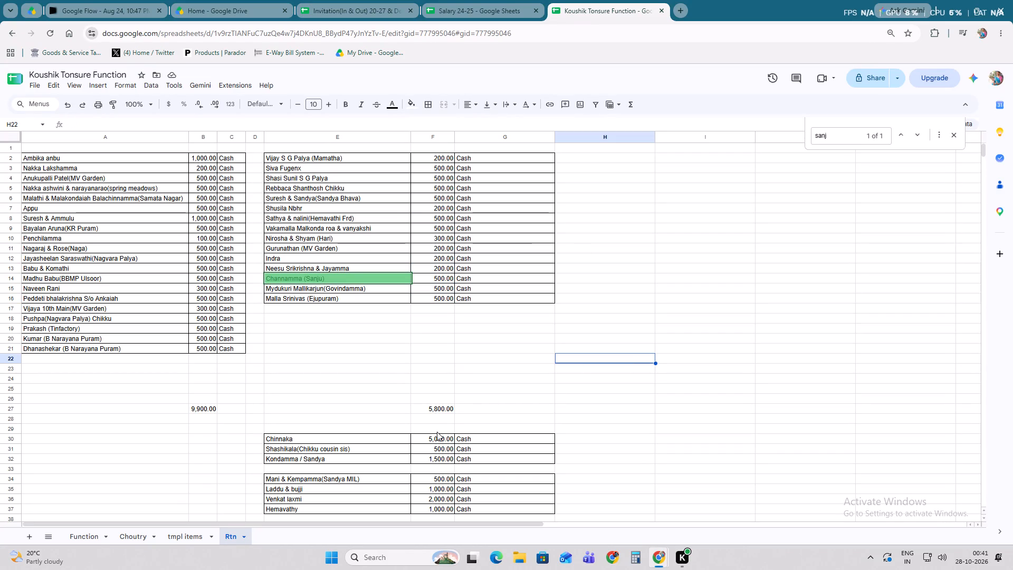
Move the whole block of ungrouped guest entries from E30:G115 to I30:K115, clear of the second group's columns.
{"action": "left_click_drag", "start_coordinate": [290, 436], "coordinate": [512, 568]}
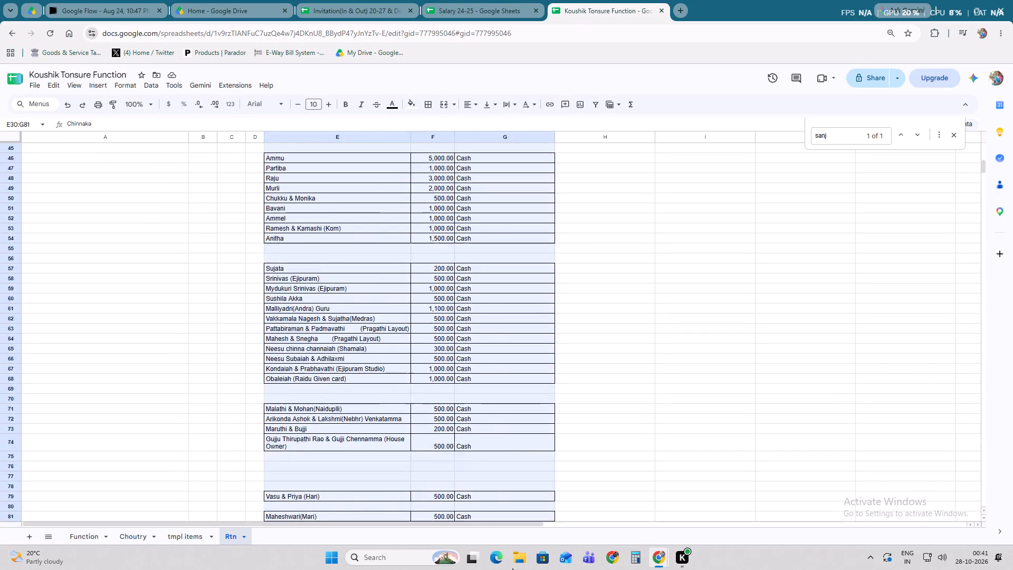
{"action": "left_click_drag", "start_coordinate": [512, 568], "coordinate": [524, 374]}
{"action": "left_click_drag", "start_coordinate": [555, 358], "coordinate": [722, 357]}
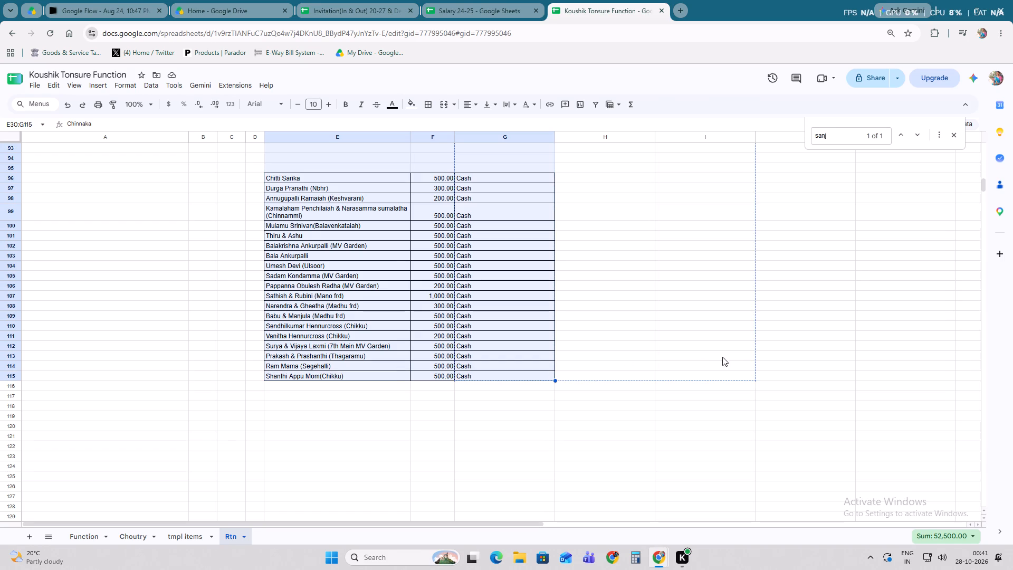
{"action": "left_click_drag", "start_coordinate": [722, 357], "coordinate": [867, 356]}
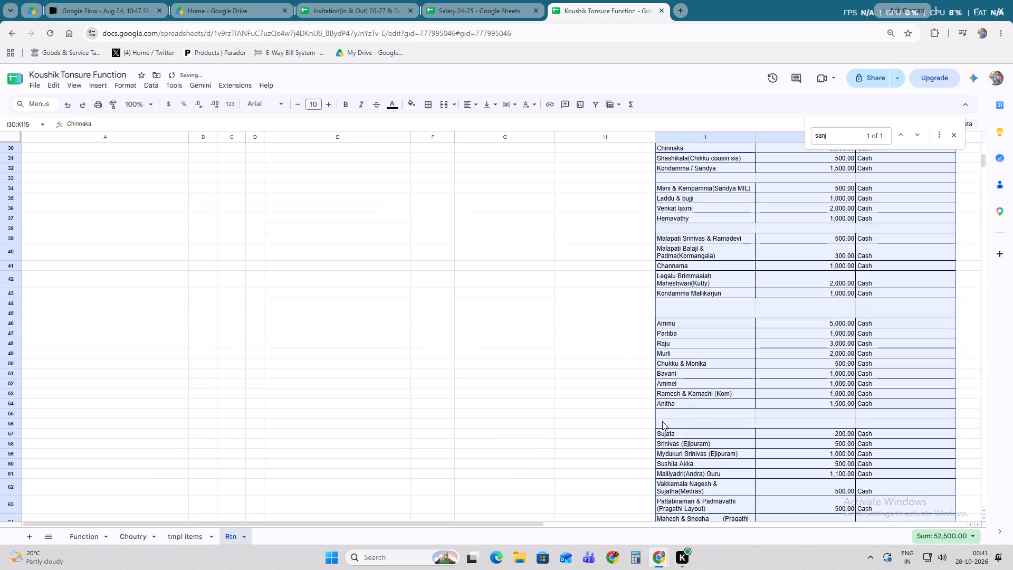
Fit columns G and F to their contents and narrow empty column H to a slim spacer.
{"action": "scroll", "coordinate": [581, 383], "scroll_direction": "up", "scroll_amount": 17}
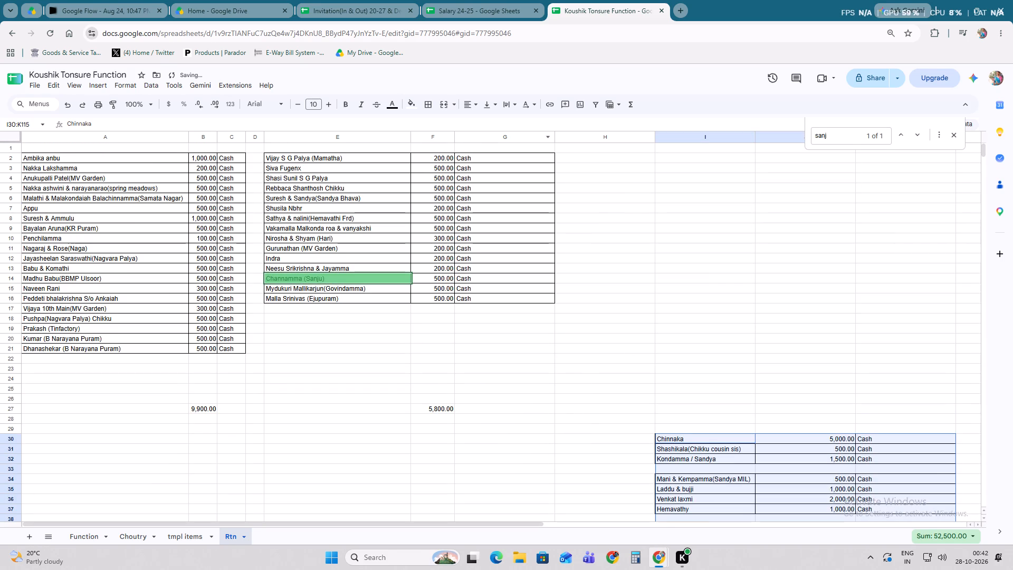
{"action": "double_click", "coordinate": [554, 136]}
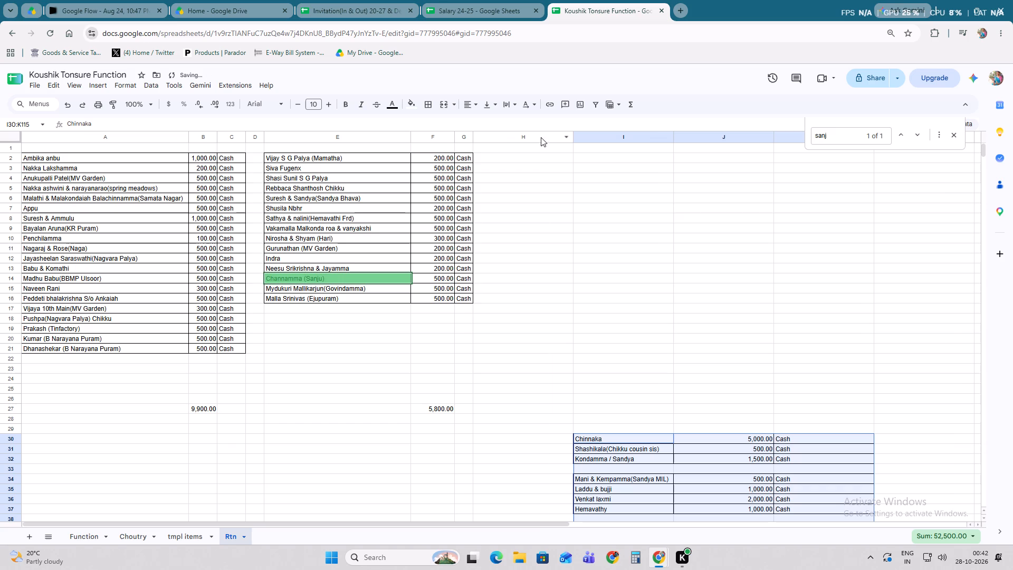
{"action": "double_click", "coordinate": [456, 137]}
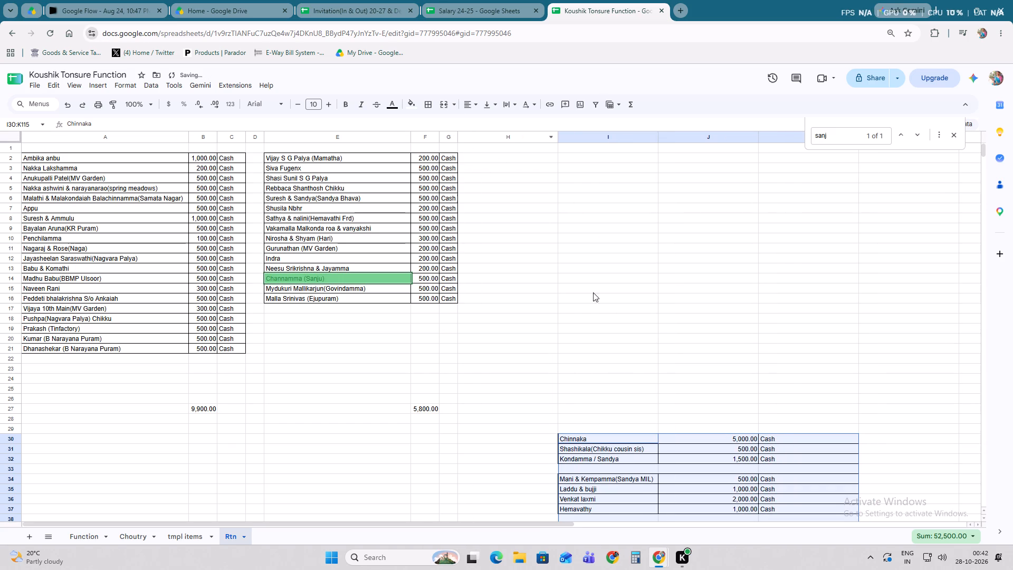
{"action": "double_click", "coordinate": [557, 138]}
{"action": "left_click_drag", "start_coordinate": [557, 139], "coordinate": [479, 145]}
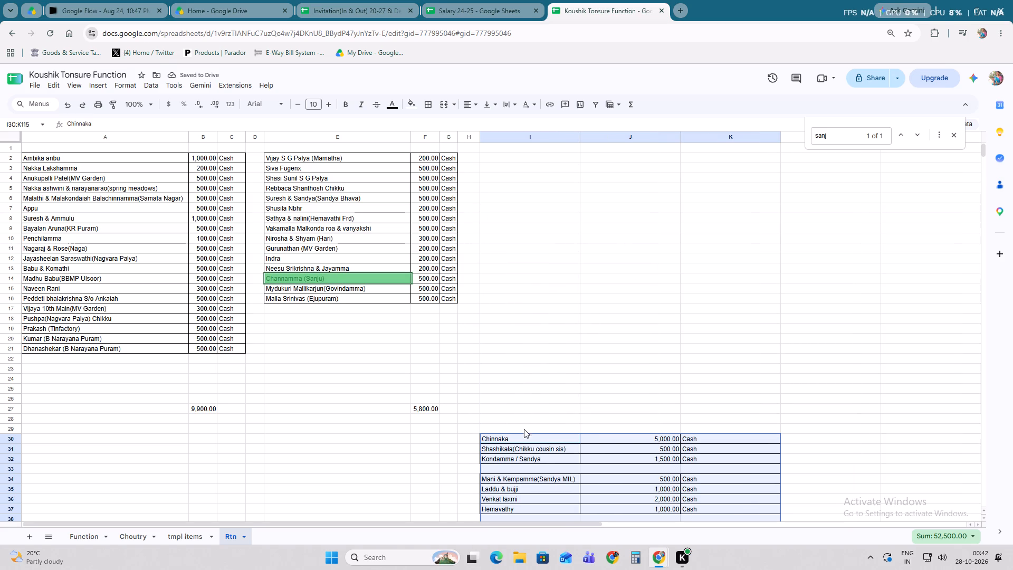
{"action": "left_click", "coordinate": [524, 381]}
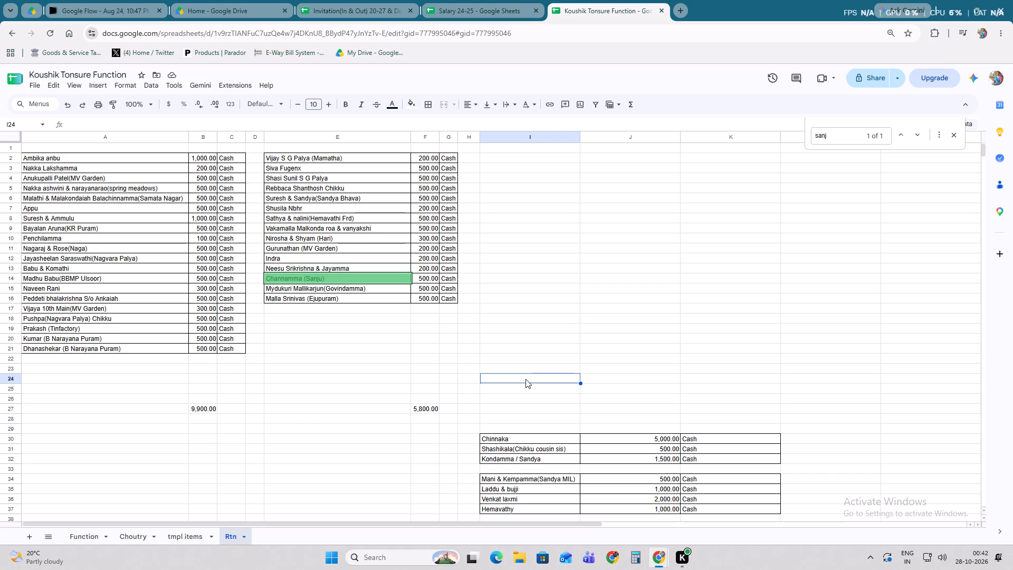
Move the three guest entries in I96:K98 to I2:K4 as the first rows of a third group.
{"action": "scroll", "coordinate": [557, 436], "scroll_direction": "down", "scroll_amount": 2}
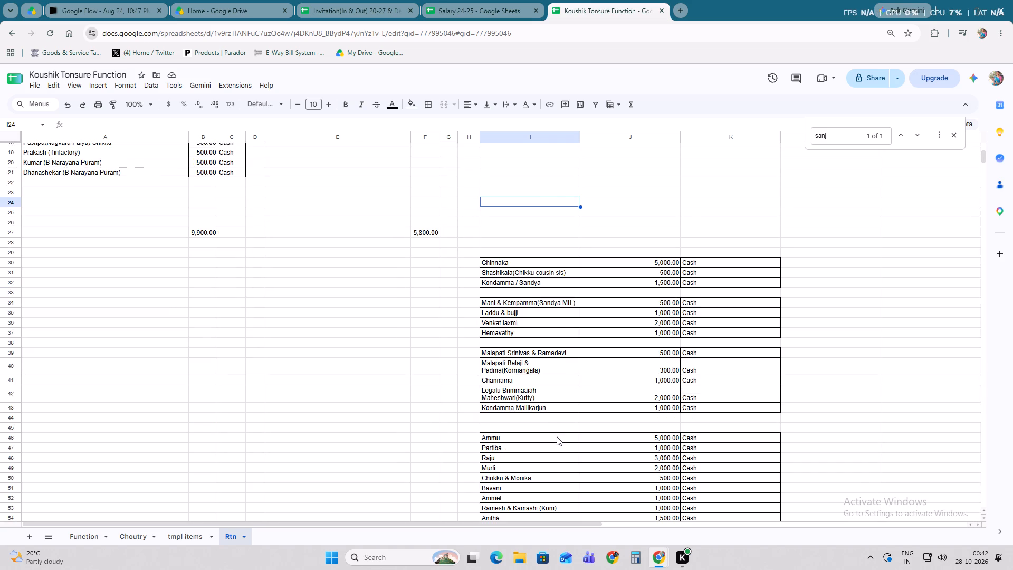
{"action": "scroll", "coordinate": [557, 436], "scroll_direction": "down", "scroll_amount": 2}
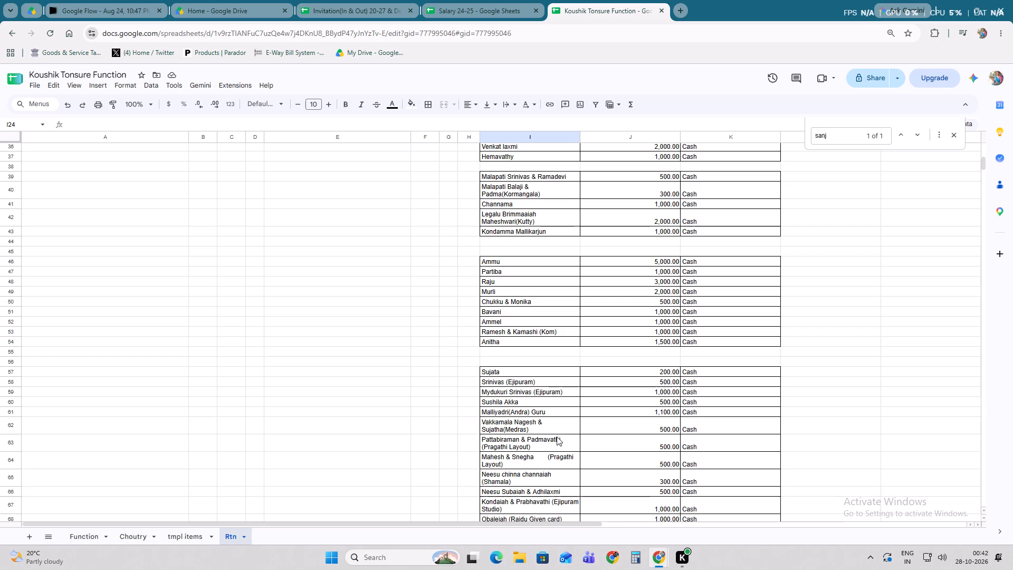
{"action": "scroll", "coordinate": [556, 437], "scroll_direction": "down", "scroll_amount": 2}
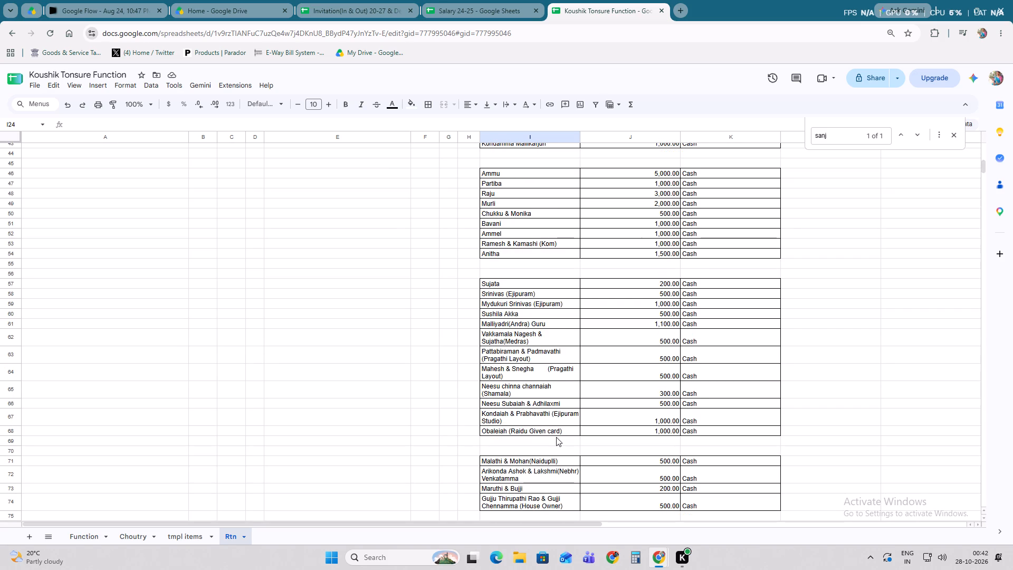
{"action": "scroll", "coordinate": [556, 437], "scroll_direction": "down", "scroll_amount": 2}
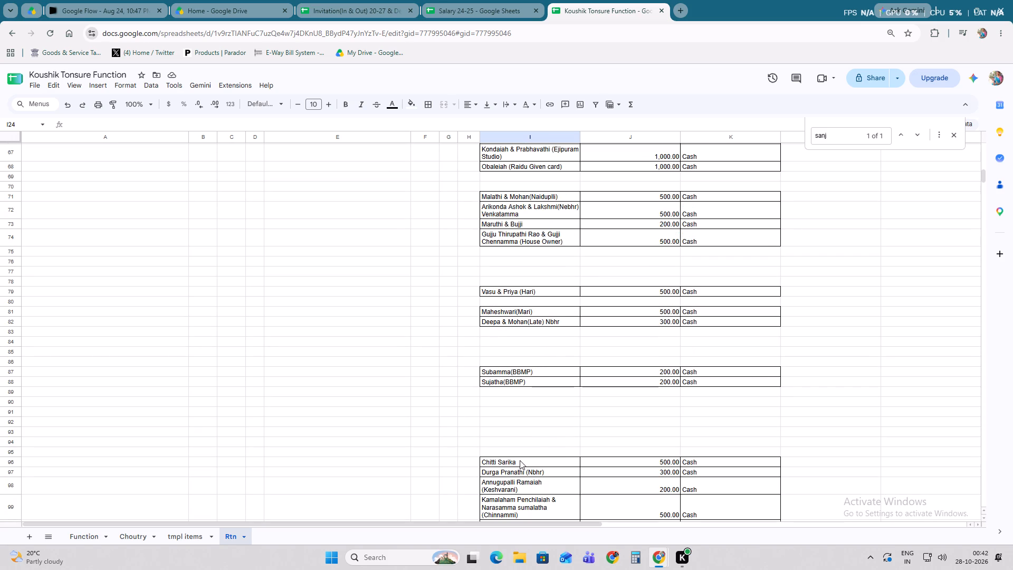
{"action": "left_click_drag", "start_coordinate": [520, 460], "coordinate": [524, 476]}
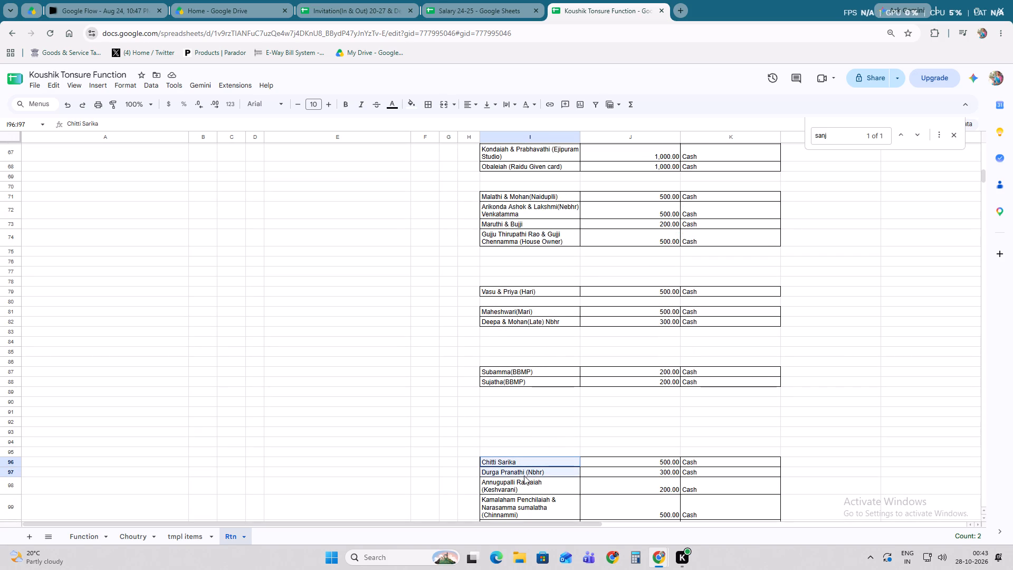
{"action": "left_click_drag", "start_coordinate": [524, 476], "coordinate": [527, 488]}
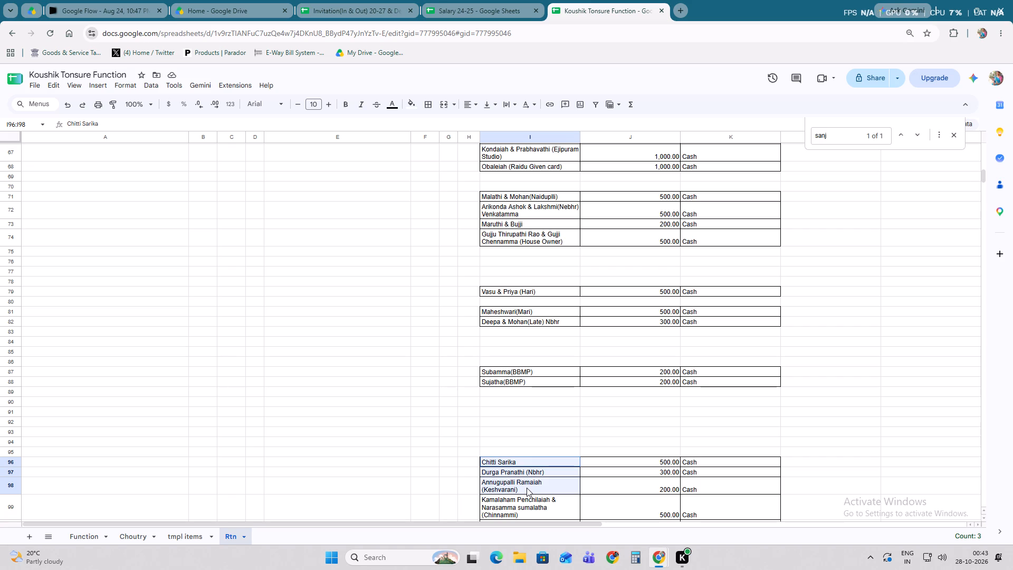
{"action": "left_click_drag", "start_coordinate": [527, 488], "coordinate": [650, 488]}
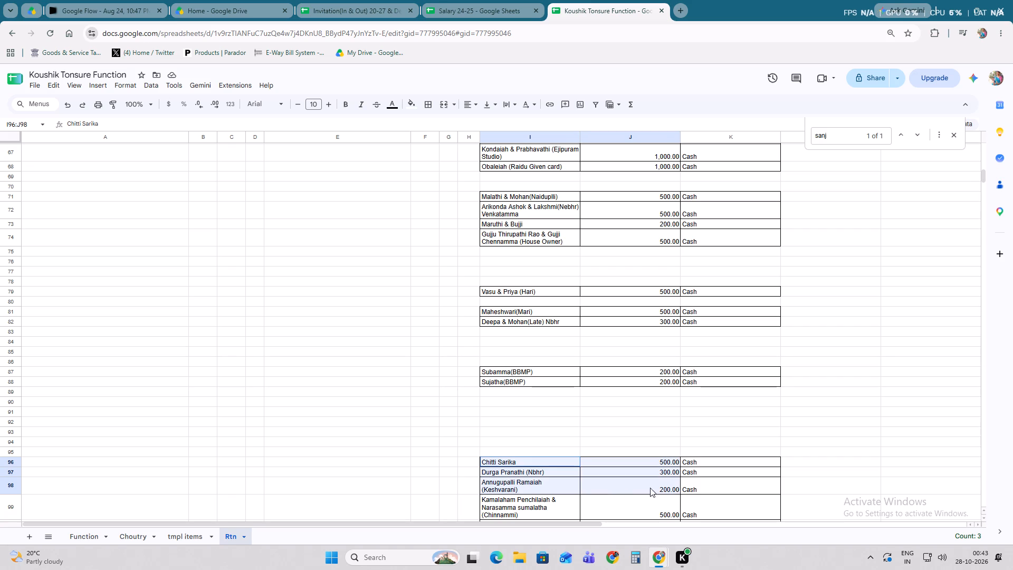
{"action": "left_click_drag", "start_coordinate": [650, 488], "coordinate": [703, 489]}
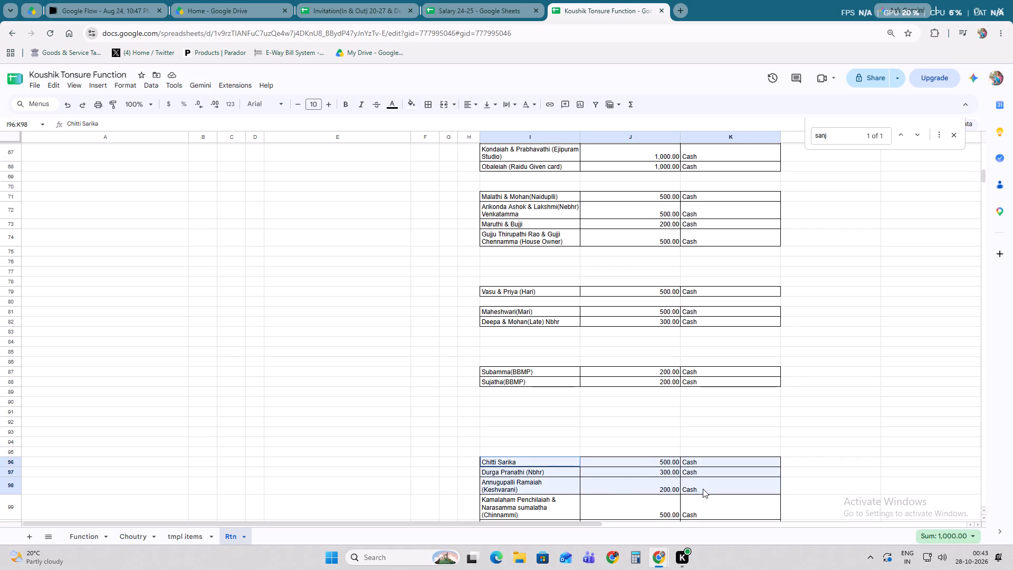
{"action": "left_click_drag", "start_coordinate": [703, 489], "coordinate": [703, 489]}
{"action": "left_click_drag", "start_coordinate": [636, 458], "coordinate": [635, 395]}
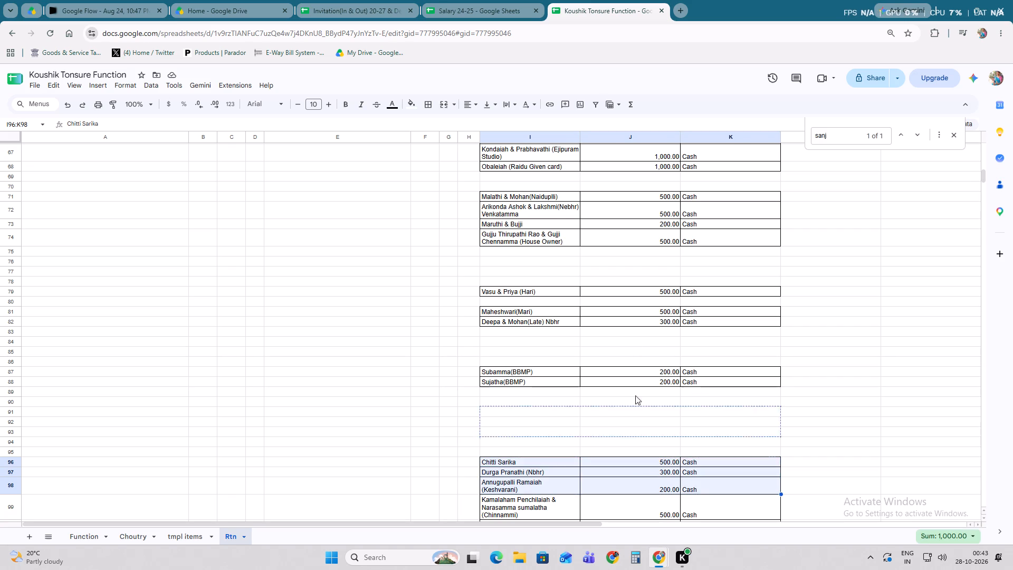
{"action": "left_click_drag", "start_coordinate": [635, 395], "coordinate": [655, 181]}
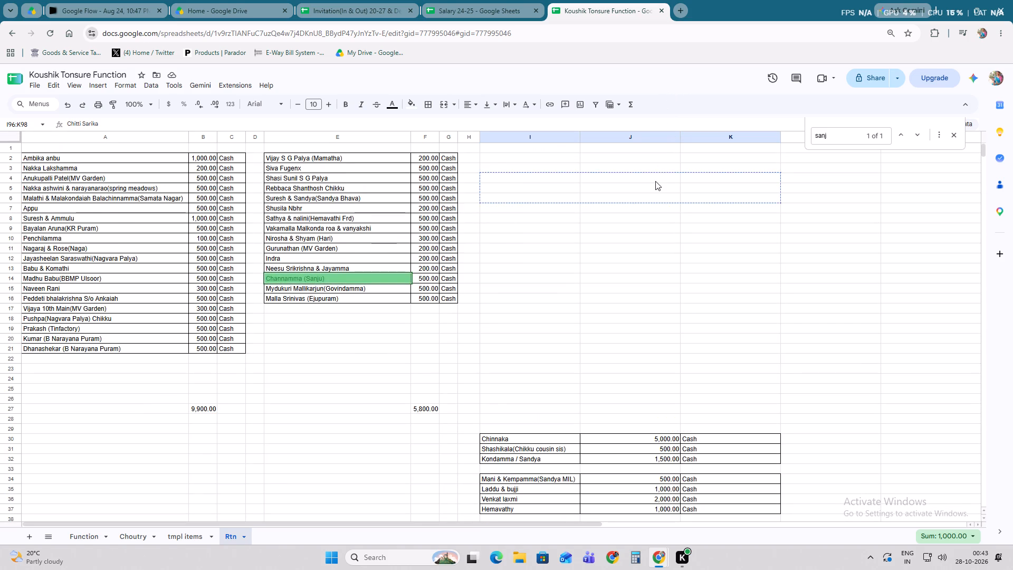
{"action": "left_click_drag", "start_coordinate": [655, 181], "coordinate": [655, 158]}
Move the Keshvarani guest entry from I4:K4 down to I5:K5, leaving row 4 of the third group free.
{"action": "left_click_drag", "start_coordinate": [542, 179], "coordinate": [651, 179]}
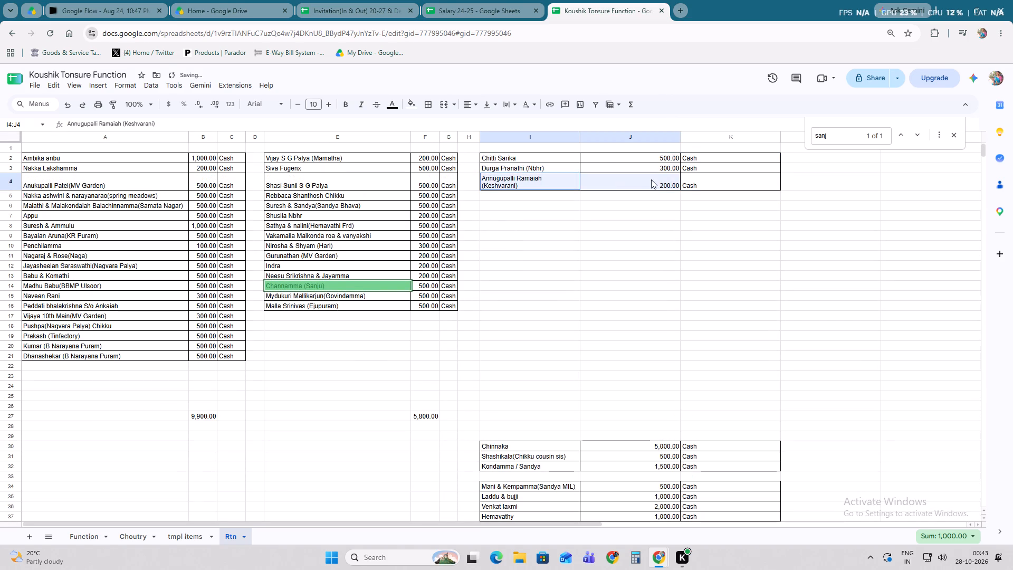
{"action": "left_click_drag", "start_coordinate": [651, 179], "coordinate": [711, 190]}
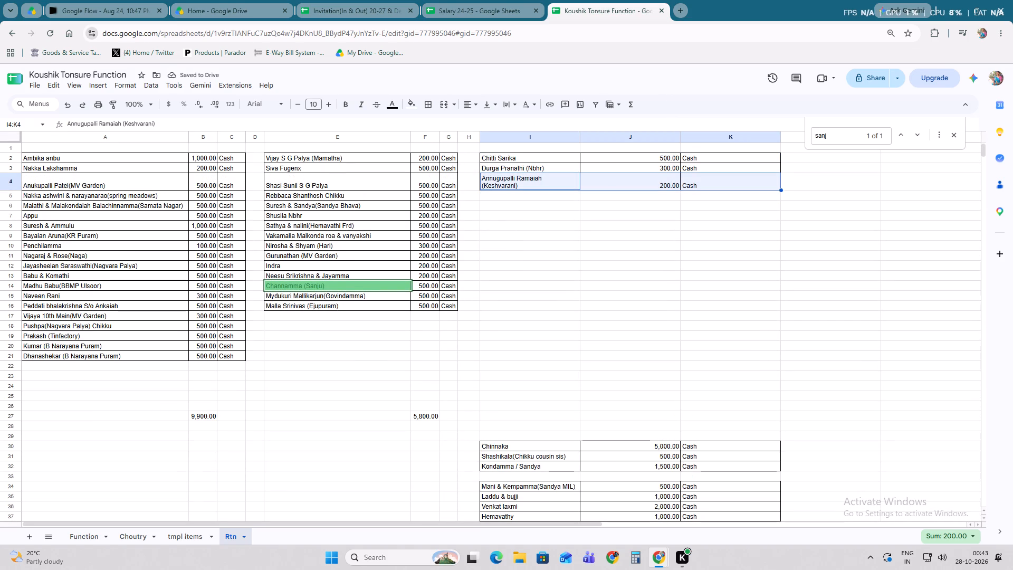
{"action": "left_click_drag", "start_coordinate": [711, 190], "coordinate": [711, 200]}
Move the Channama guest entry from I41:K41 to I4:K4 as the third group's third row.
{"action": "scroll", "coordinate": [711, 289], "scroll_direction": "down", "scroll_amount": 3}
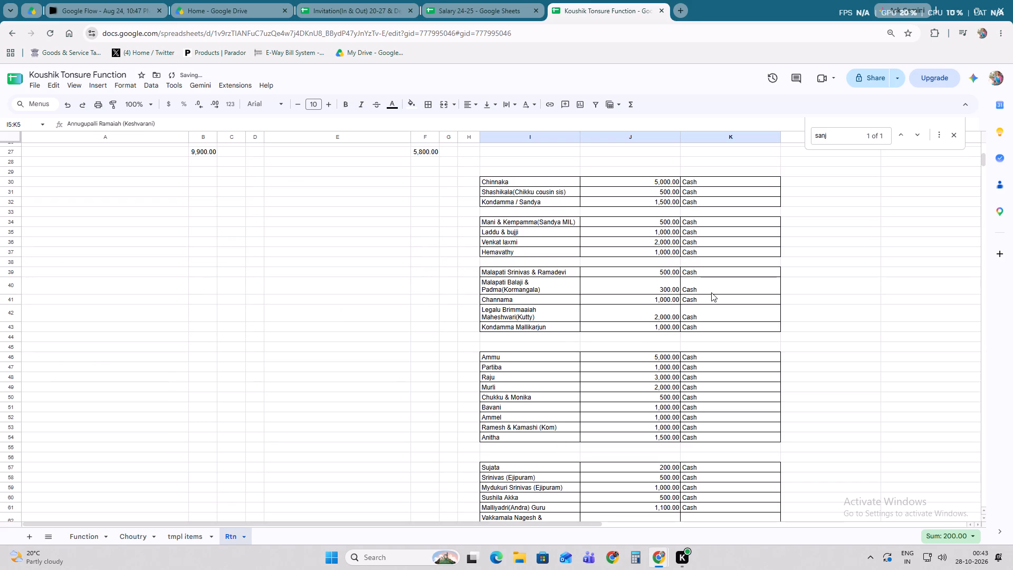
{"action": "left_click_drag", "start_coordinate": [562, 299], "coordinate": [666, 299]}
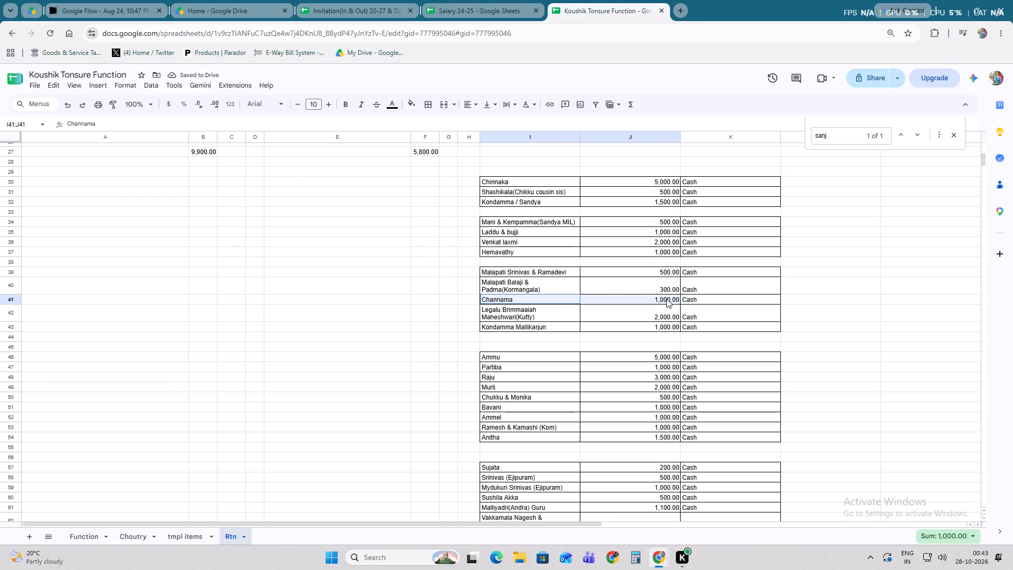
{"action": "left_click_drag", "start_coordinate": [666, 299], "coordinate": [717, 299]}
{"action": "left_click_drag", "start_coordinate": [704, 294], "coordinate": [704, 102]}
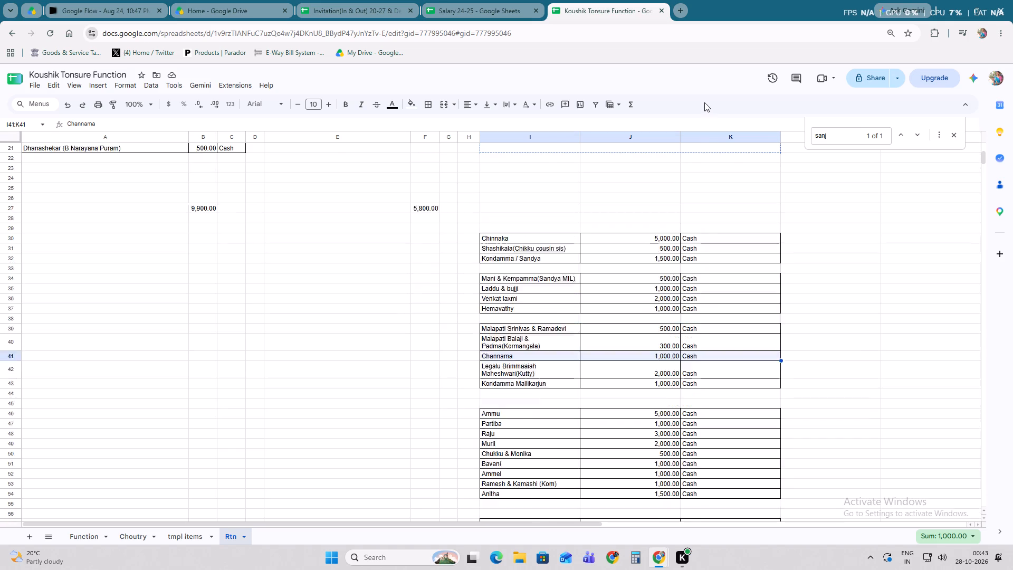
{"action": "left_click_drag", "start_coordinate": [704, 102], "coordinate": [704, 181]}
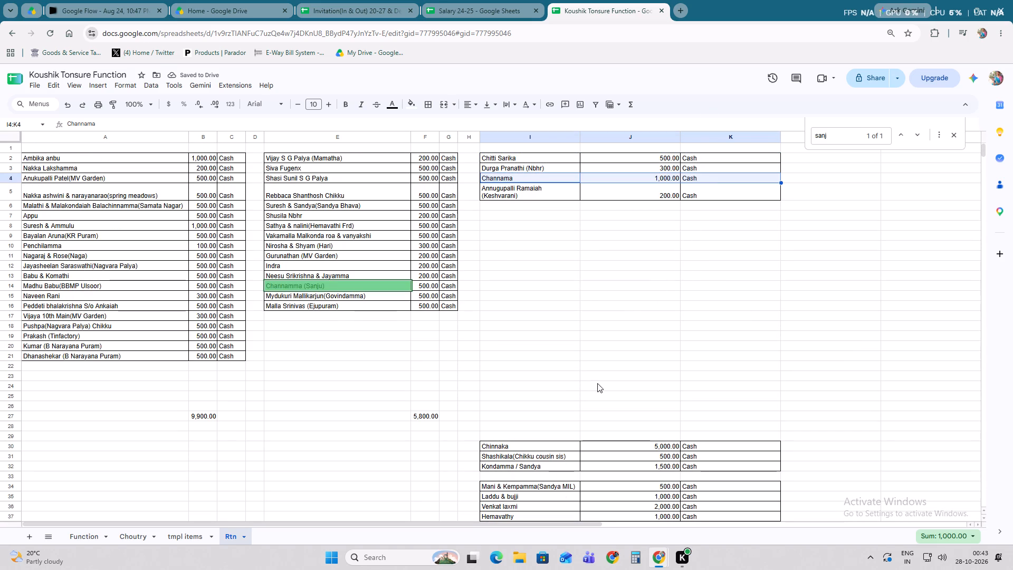
Move the Medras guest entry from I62:K62 to I6:K6, directly below the Keshvarani entry in the third group.
{"action": "scroll", "coordinate": [595, 386], "scroll_direction": "down", "scroll_amount": 2}
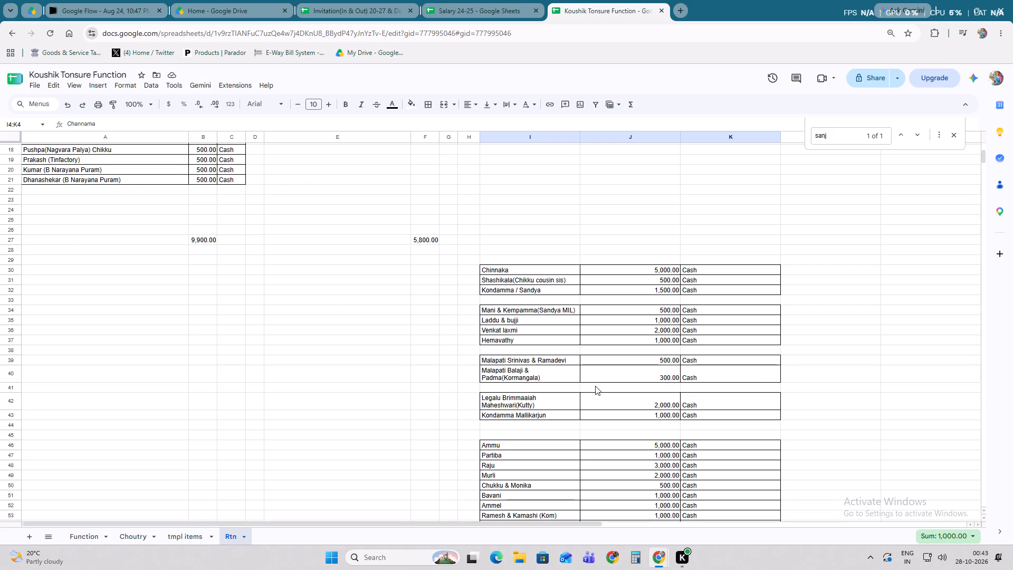
{"action": "scroll", "coordinate": [595, 386], "scroll_direction": "down", "scroll_amount": 3}
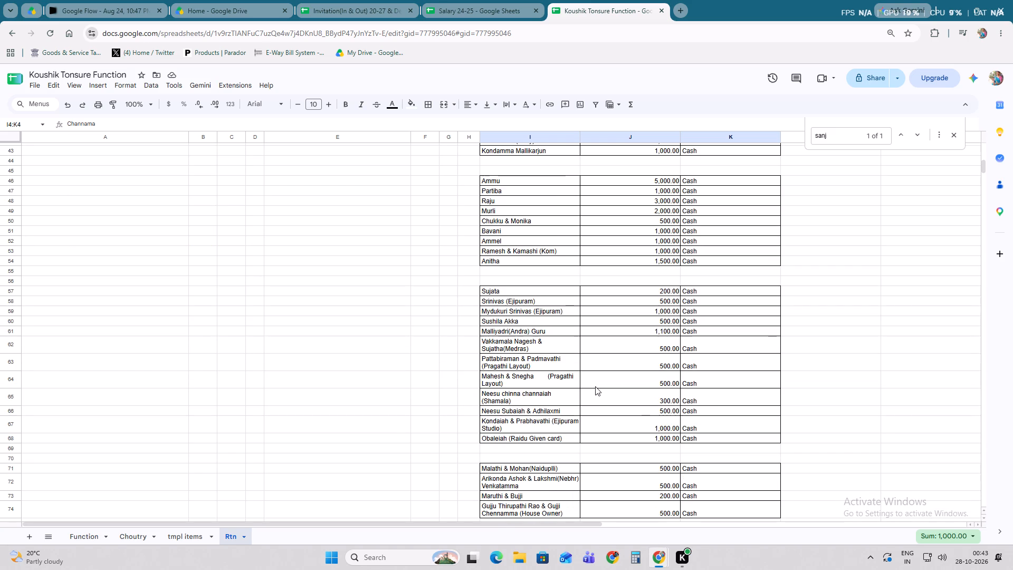
{"action": "left_click_drag", "start_coordinate": [522, 343], "coordinate": [658, 346]}
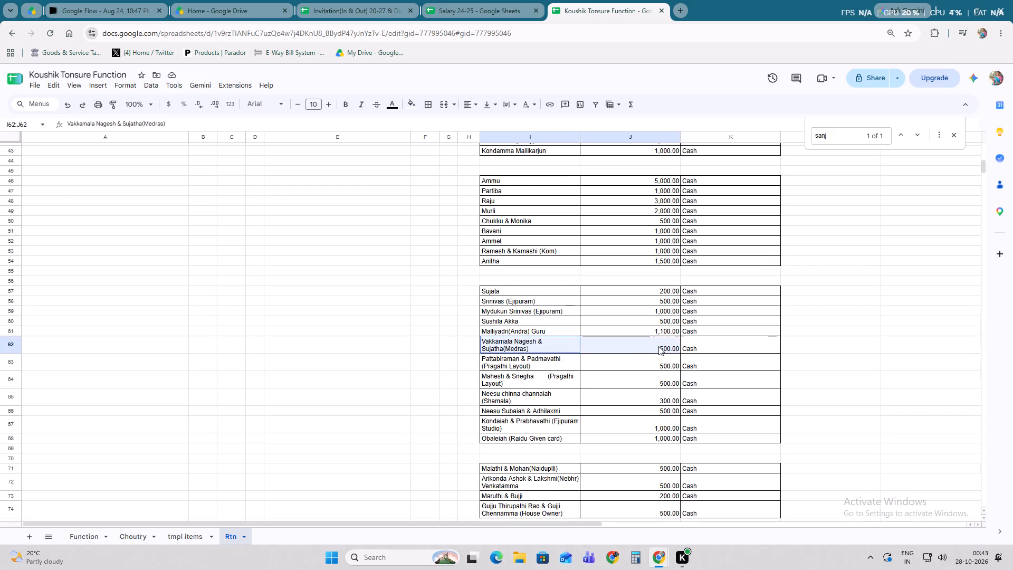
{"action": "left_click_drag", "start_coordinate": [658, 346], "coordinate": [708, 345]}
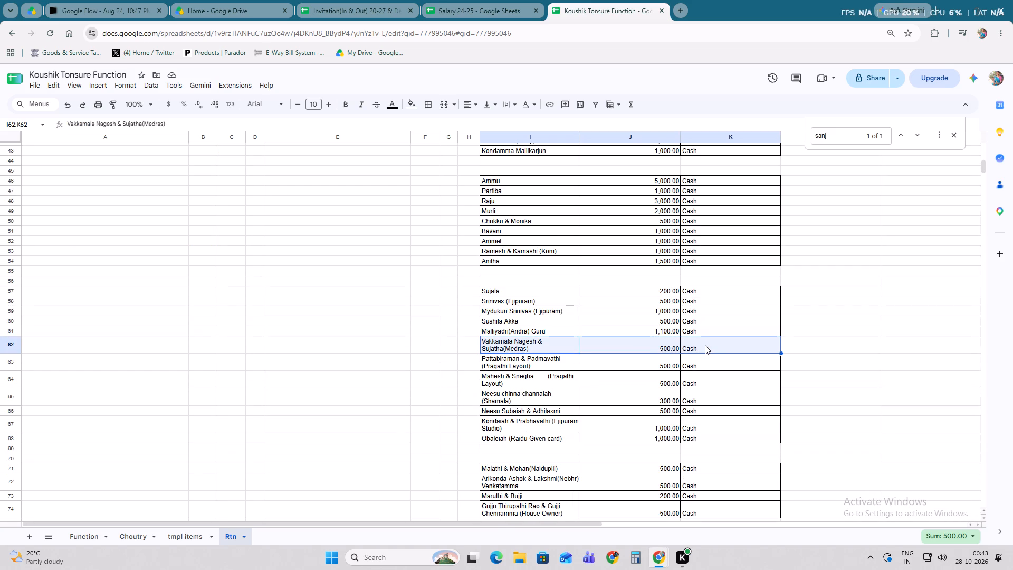
{"action": "left_click_drag", "start_coordinate": [624, 335], "coordinate": [625, 137]}
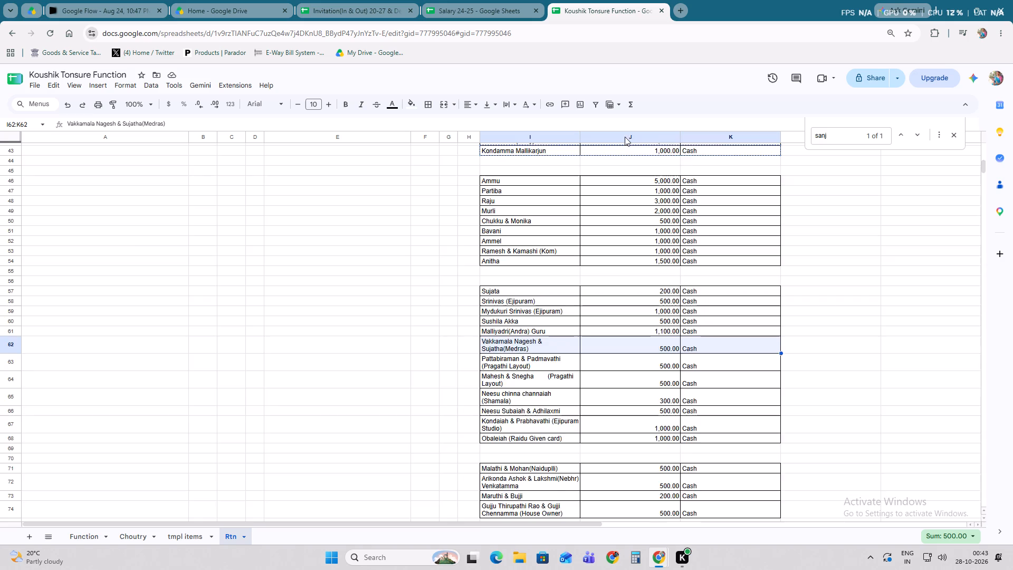
{"action": "left_click_drag", "start_coordinate": [625, 137], "coordinate": [629, 127]}
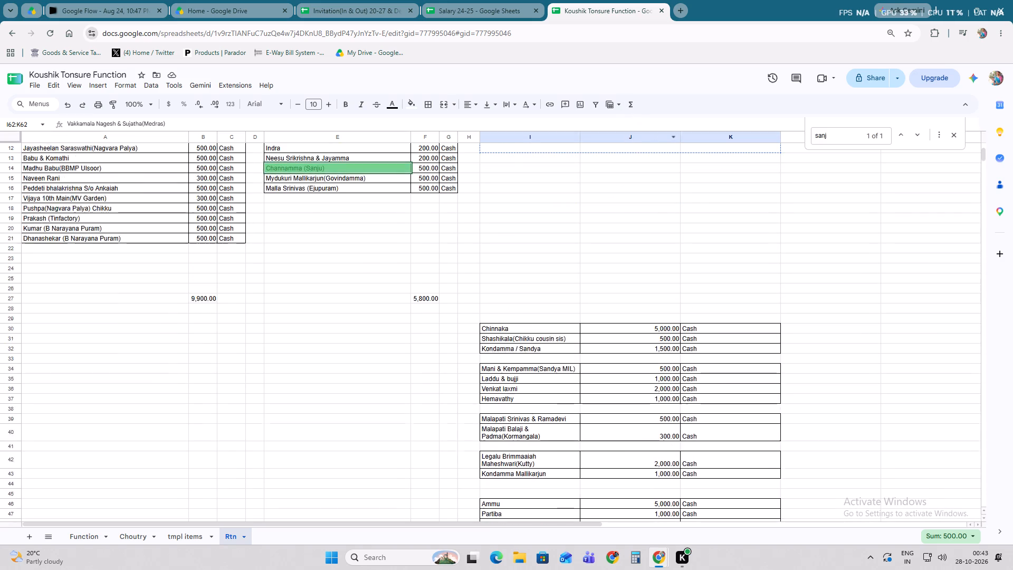
{"action": "left_click_drag", "start_coordinate": [629, 127], "coordinate": [628, 196]}
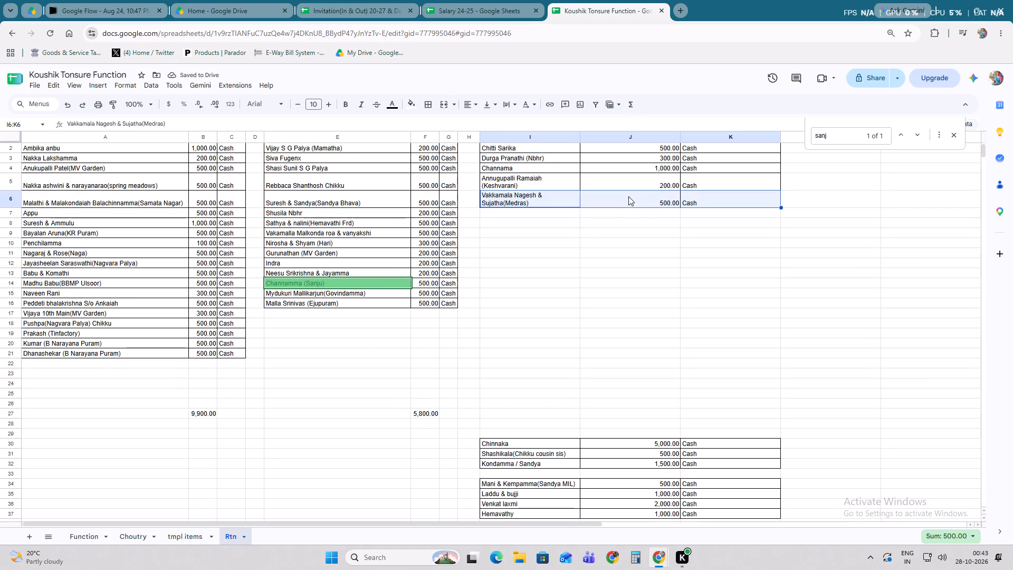
Move the Chinnammi guest entry from I99:K99 to I7:K7 as the third group's sixth row.
{"action": "scroll", "coordinate": [648, 370], "scroll_direction": "down", "scroll_amount": 3}
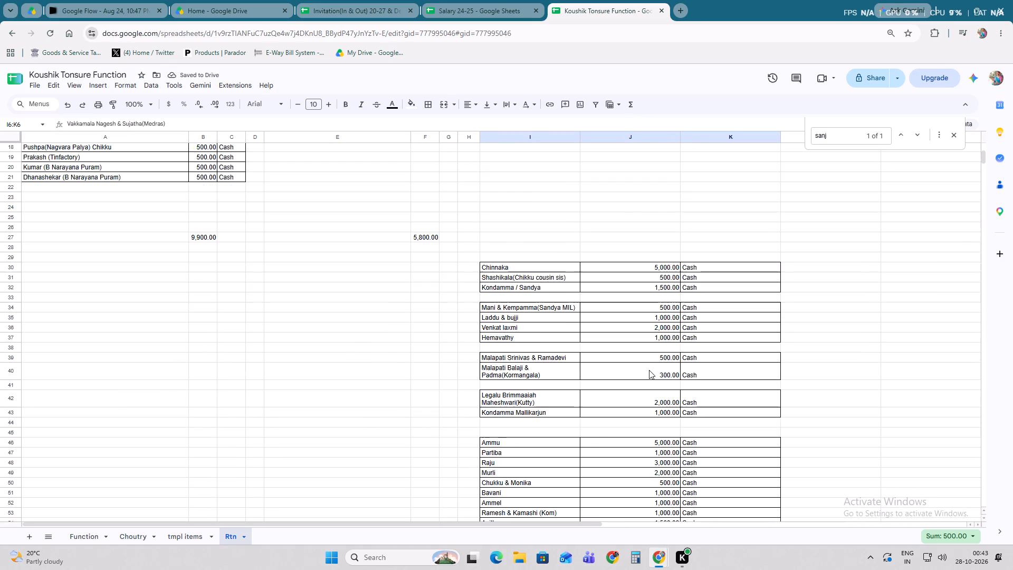
{"action": "scroll", "coordinate": [649, 370], "scroll_direction": "down", "scroll_amount": 2}
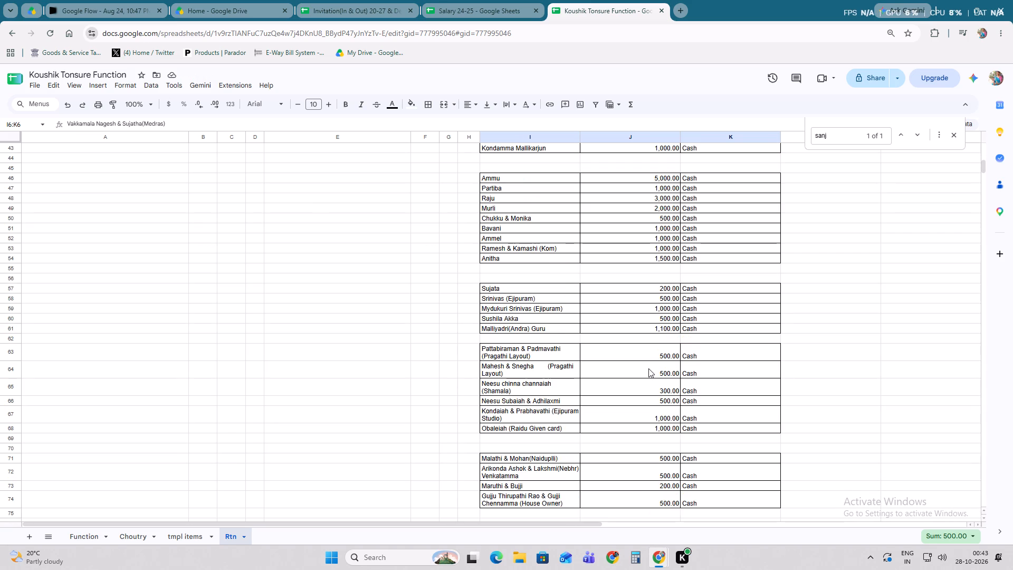
{"action": "scroll", "coordinate": [648, 368], "scroll_direction": "down", "scroll_amount": 2}
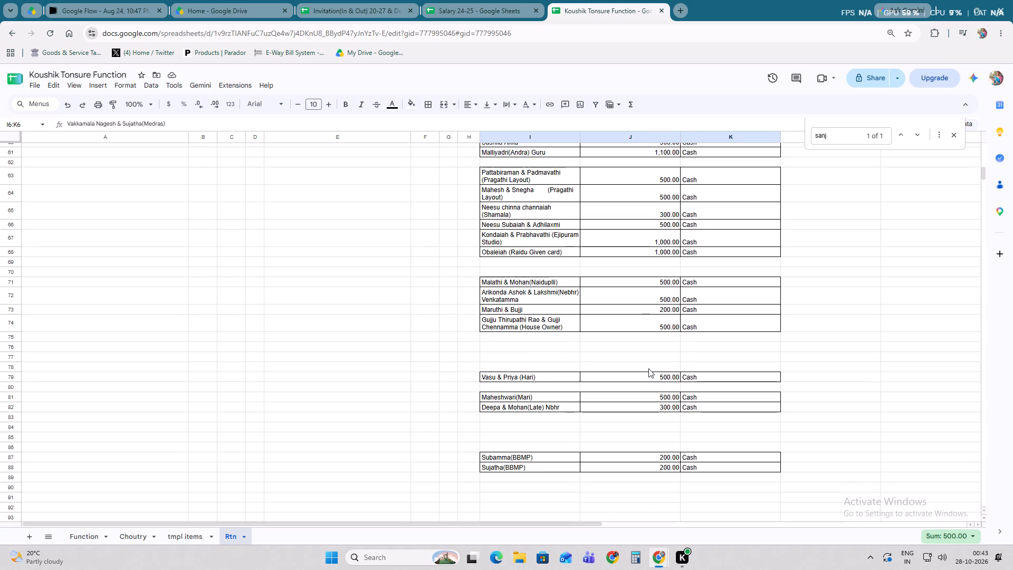
{"action": "scroll", "coordinate": [648, 368], "scroll_direction": "down", "scroll_amount": 2}
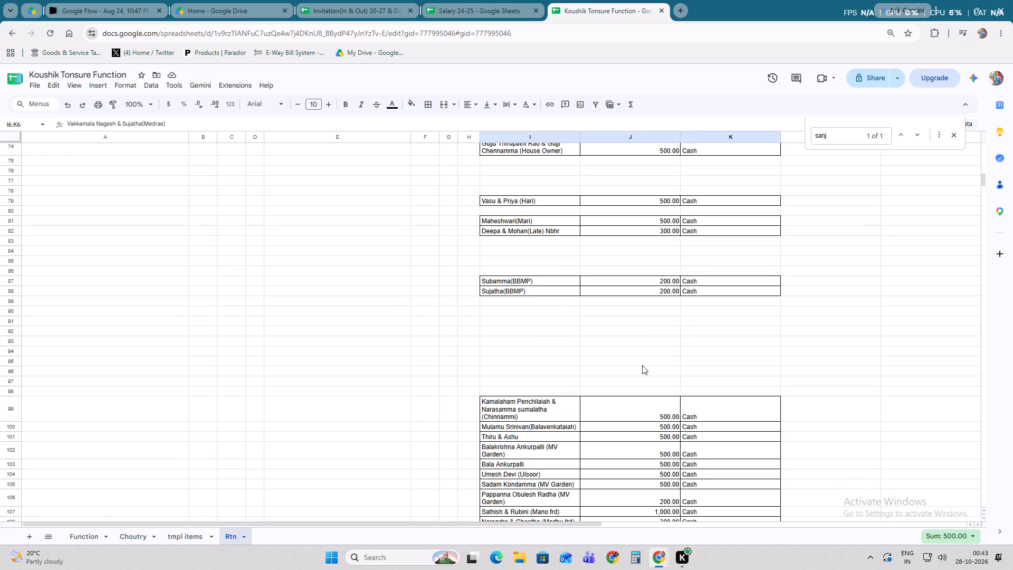
{"action": "left_click_drag", "start_coordinate": [560, 413], "coordinate": [711, 413]}
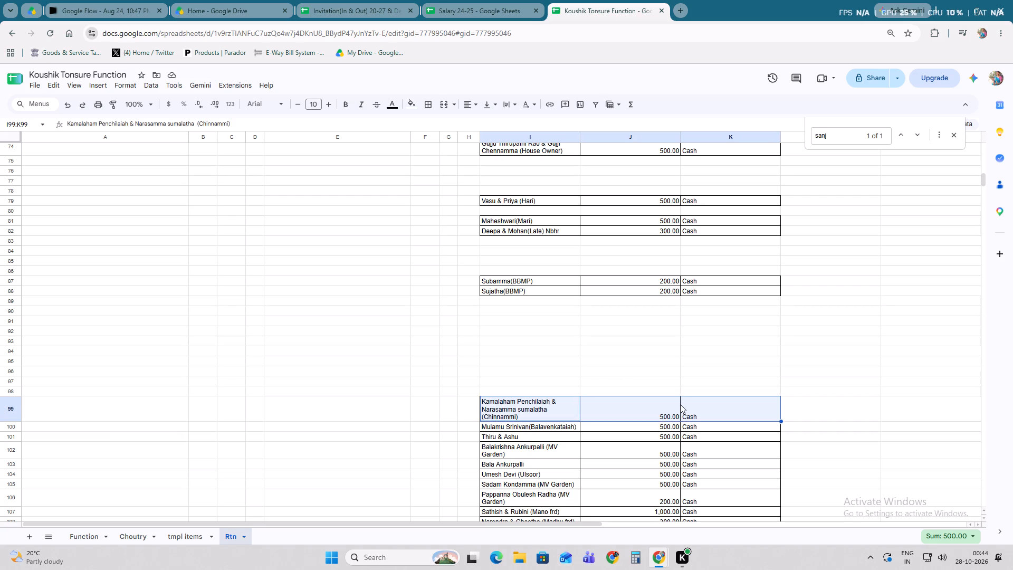
{"action": "left_click_drag", "start_coordinate": [664, 397], "coordinate": [667, 143]}
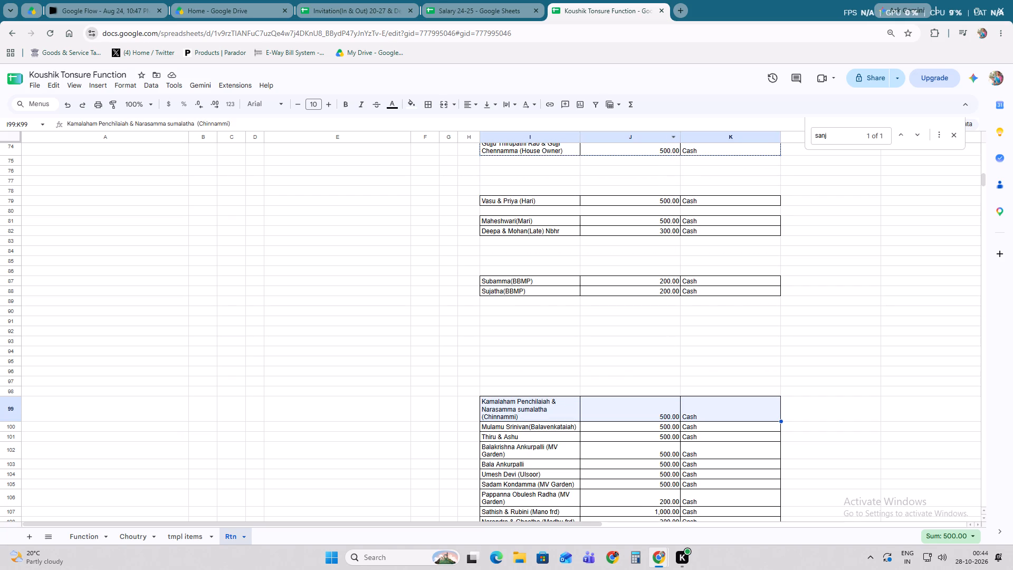
{"action": "left_click_drag", "start_coordinate": [667, 143], "coordinate": [667, 132]}
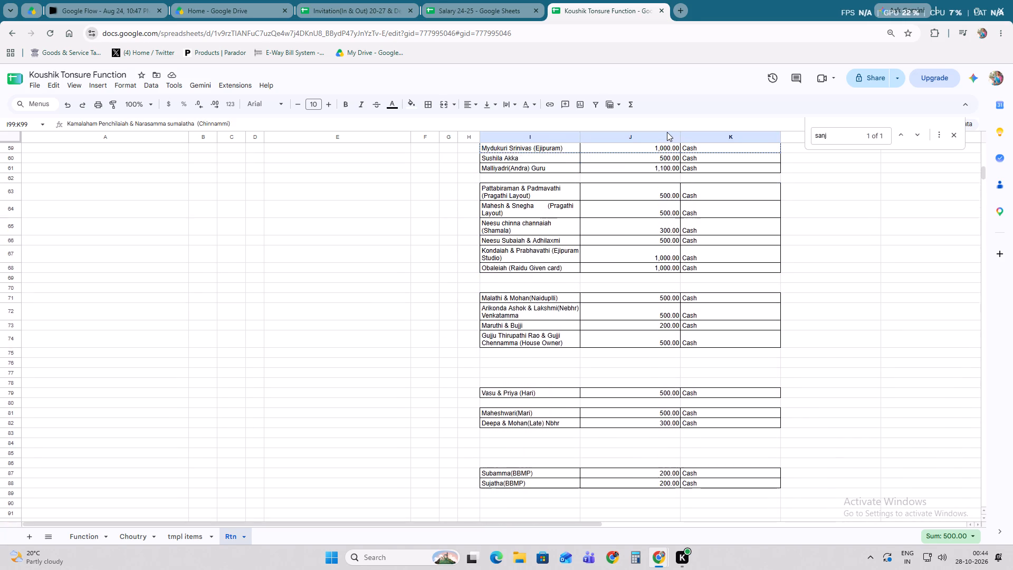
{"action": "left_click_drag", "start_coordinate": [667, 132], "coordinate": [665, 116]}
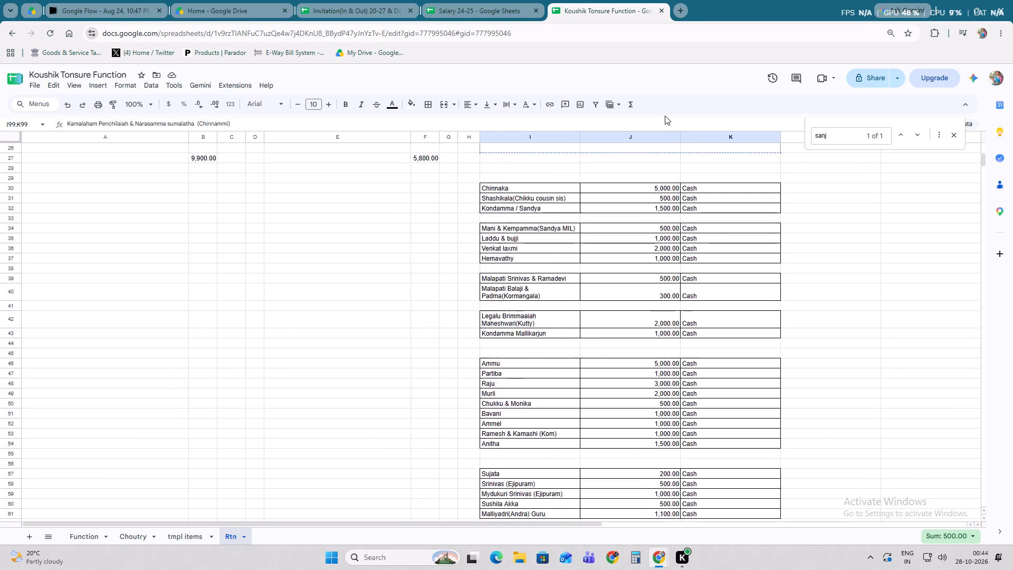
{"action": "left_click_drag", "start_coordinate": [665, 116], "coordinate": [664, 226]}
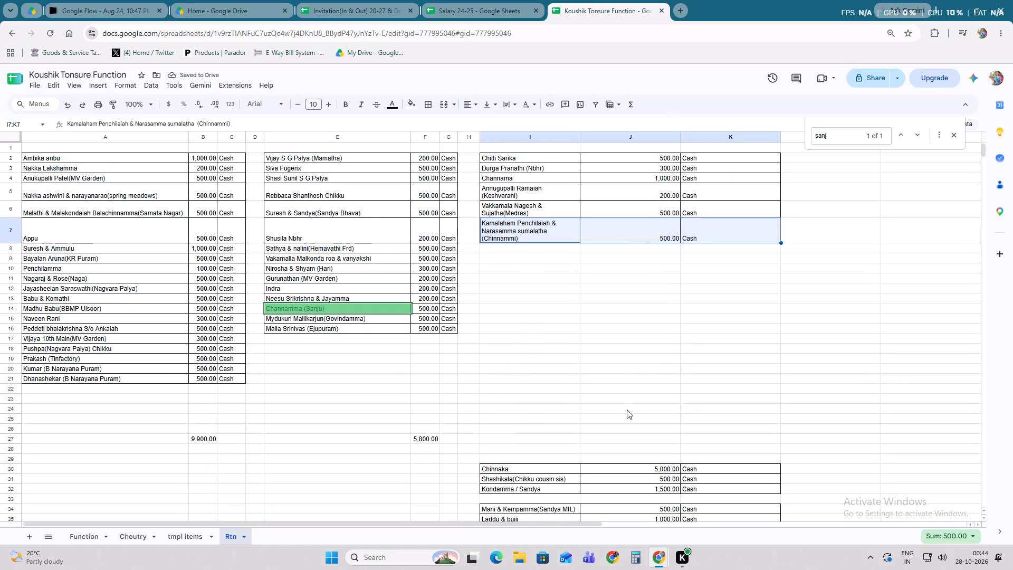
Move the Balavenkataiah guest entry from I100:K100 to I8:K8 in the third group.
{"action": "scroll", "coordinate": [623, 416], "scroll_direction": "down", "scroll_amount": 2}
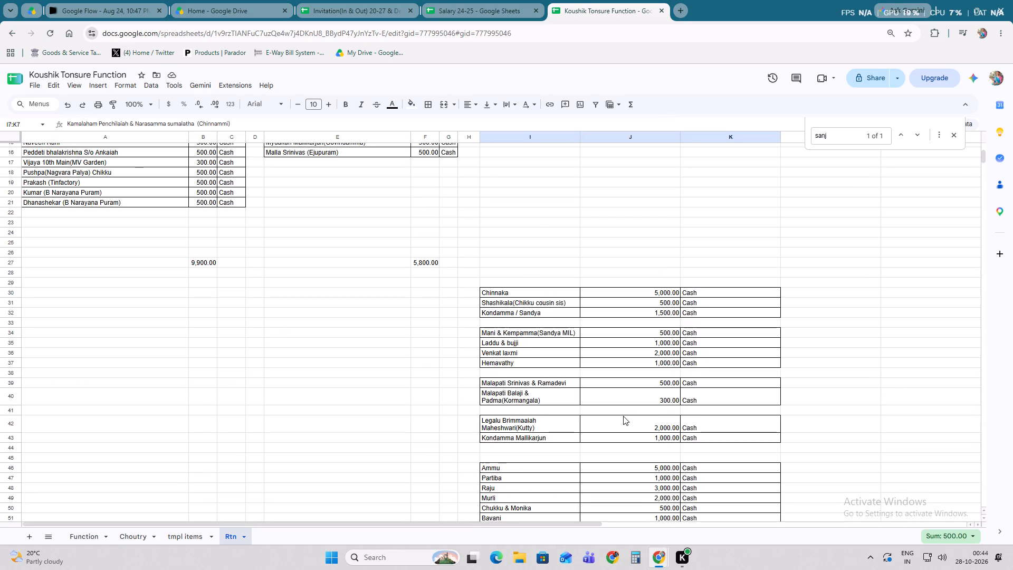
{"action": "scroll", "coordinate": [623, 416], "scroll_direction": "down", "scroll_amount": 2}
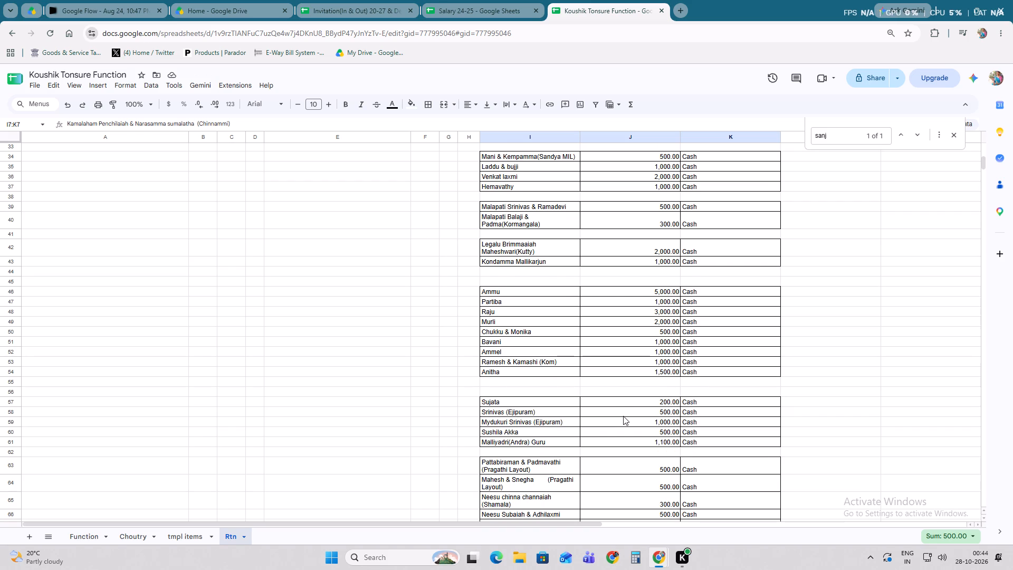
{"action": "scroll", "coordinate": [623, 416], "scroll_direction": "down", "scroll_amount": 5}
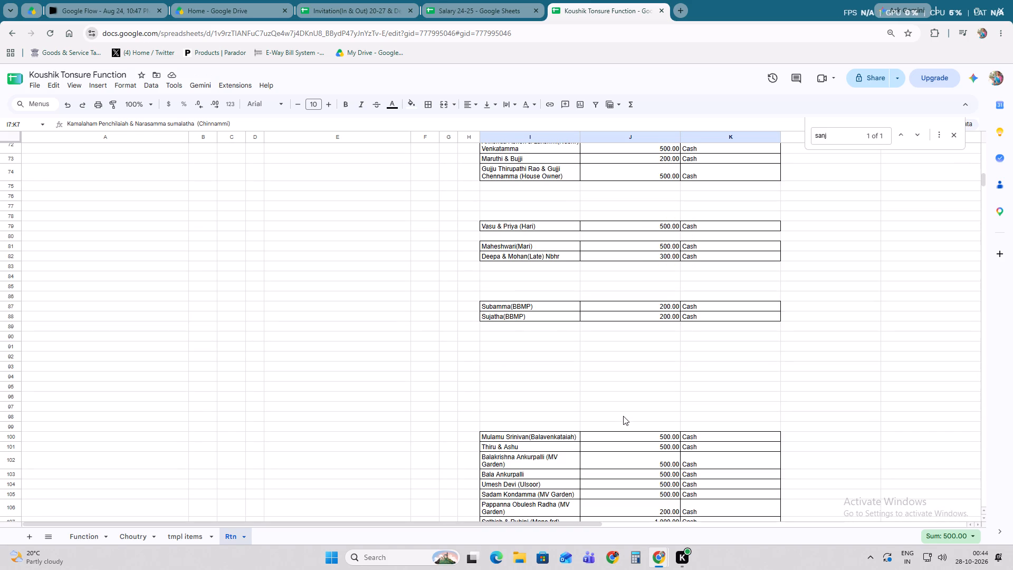
{"action": "left_click_drag", "start_coordinate": [537, 436], "coordinate": [702, 441]}
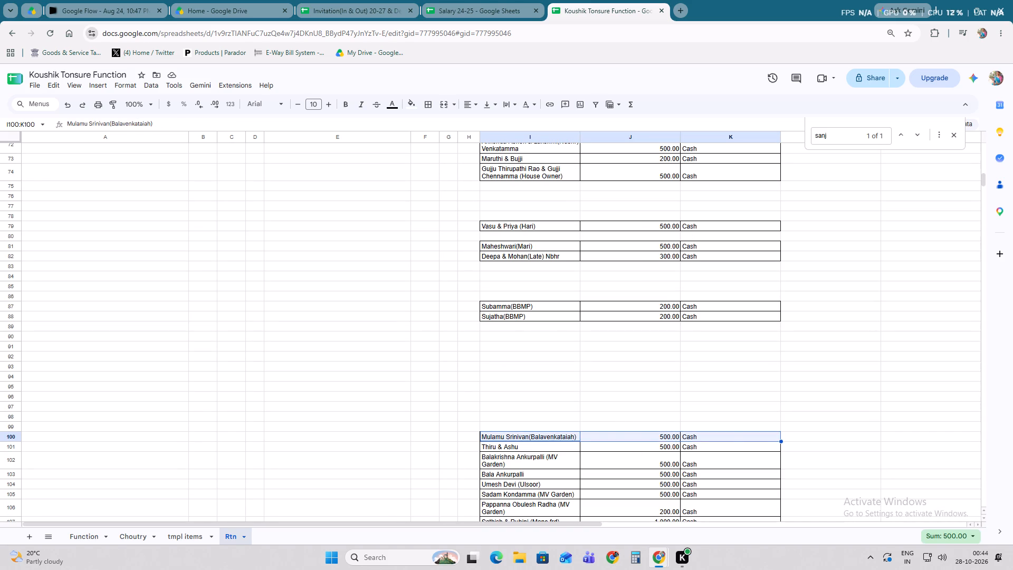
{"action": "left_click_drag", "start_coordinate": [665, 431], "coordinate": [662, 94]}
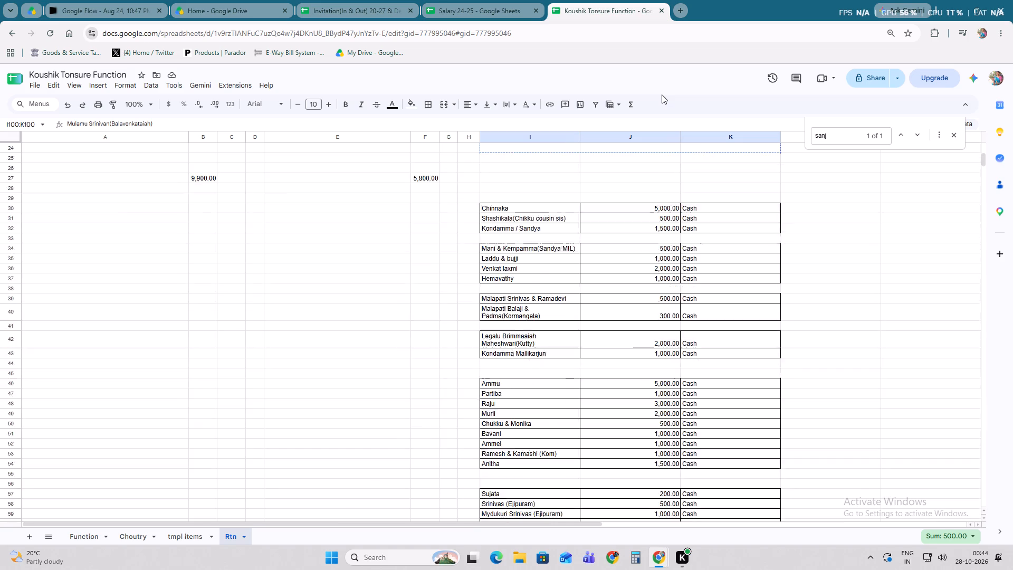
{"action": "left_click_drag", "start_coordinate": [662, 94], "coordinate": [662, 253]}
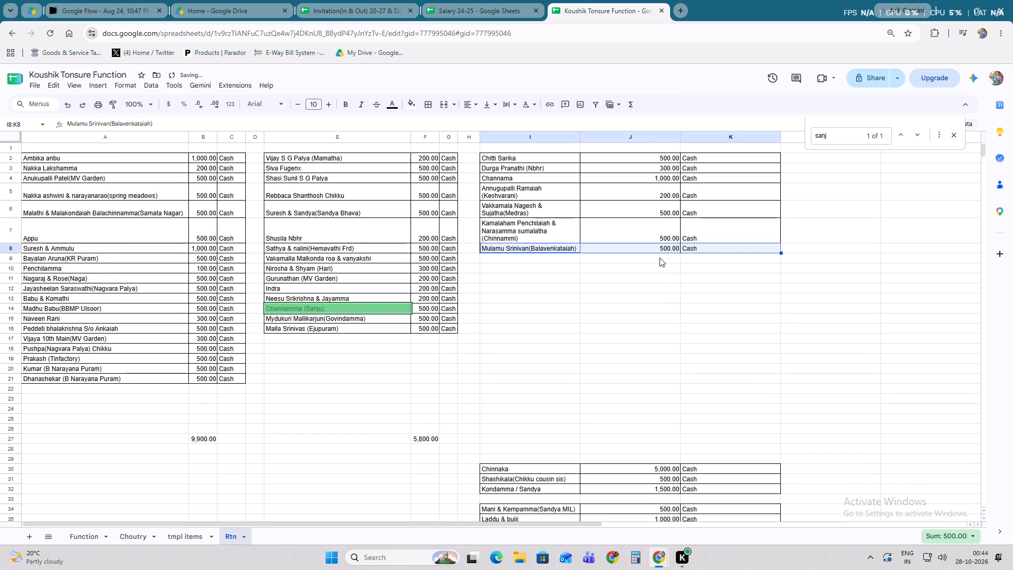
Move the Thiru & Ashu entry from I101:K101 to I10:K10, leaving row 9 of the third group free.
{"action": "scroll", "coordinate": [597, 406], "scroll_direction": "down", "scroll_amount": 3}
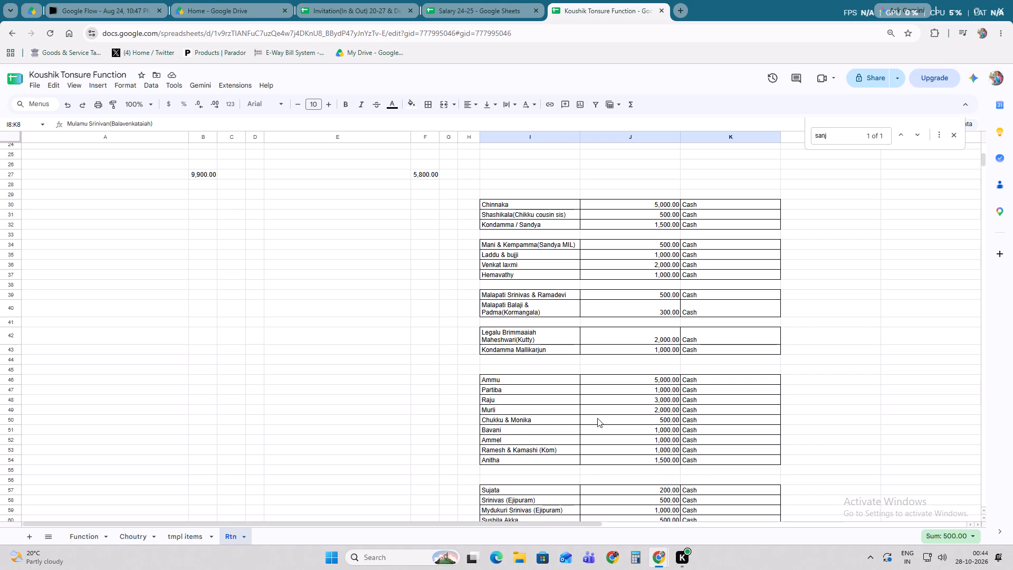
{"action": "scroll", "coordinate": [605, 462], "scroll_direction": "down", "scroll_amount": 2}
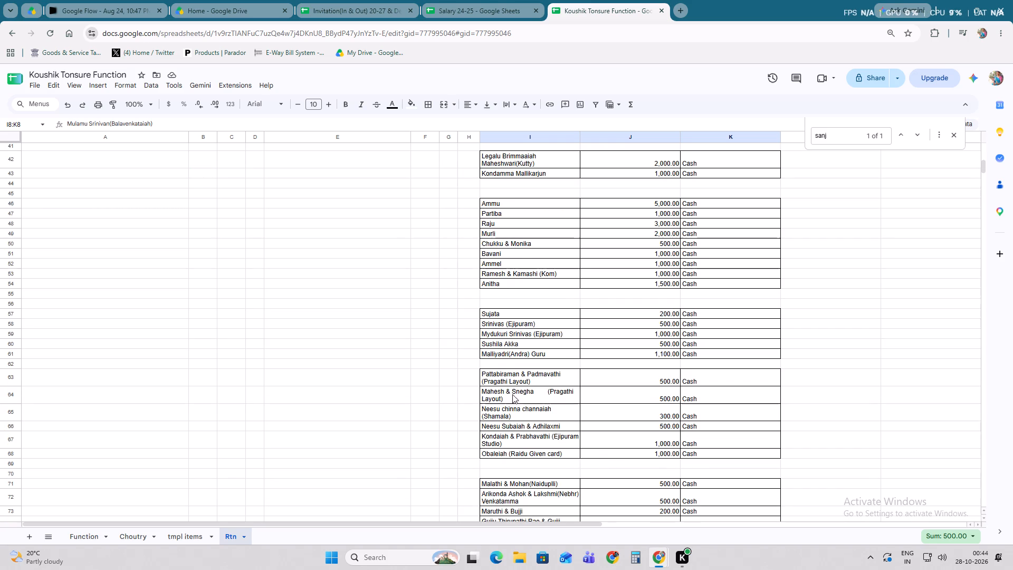
{"action": "scroll", "coordinate": [582, 450], "scroll_direction": "down", "scroll_amount": 5}
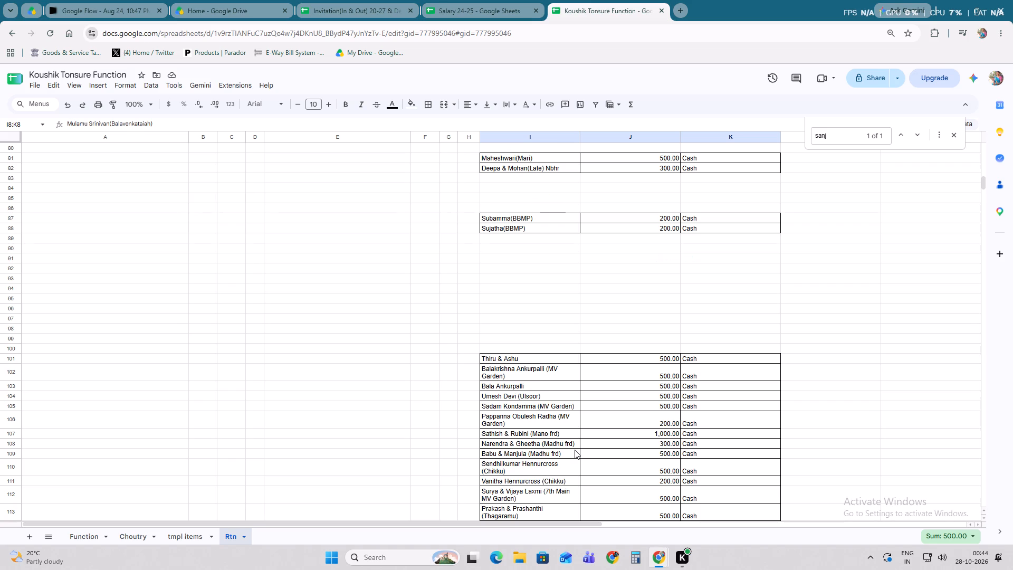
{"action": "scroll", "coordinate": [575, 450], "scroll_direction": "down", "scroll_amount": 2}
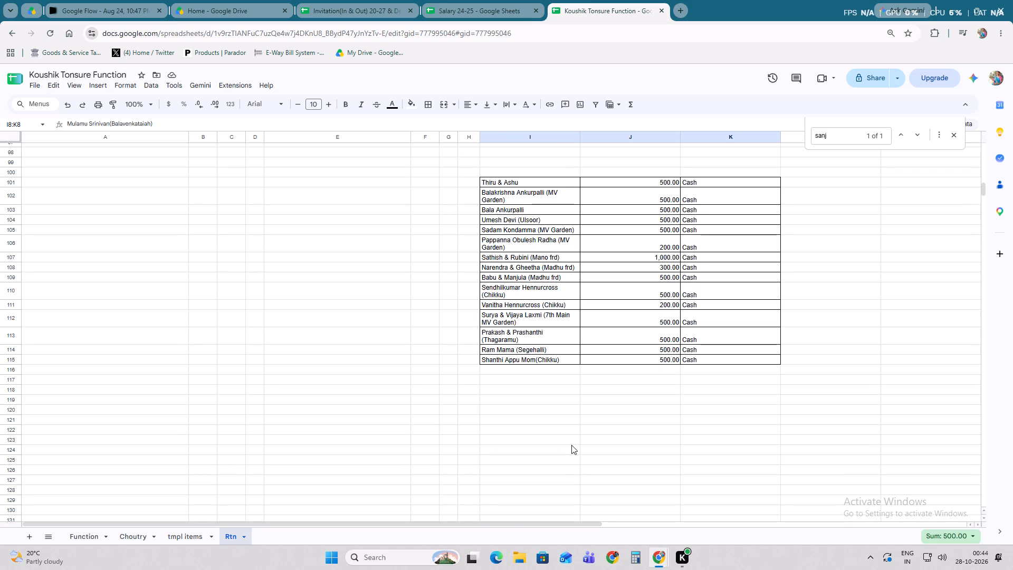
{"action": "left_click_drag", "start_coordinate": [542, 181], "coordinate": [698, 184]}
{"action": "left_click_drag", "start_coordinate": [660, 178], "coordinate": [648, 100]}
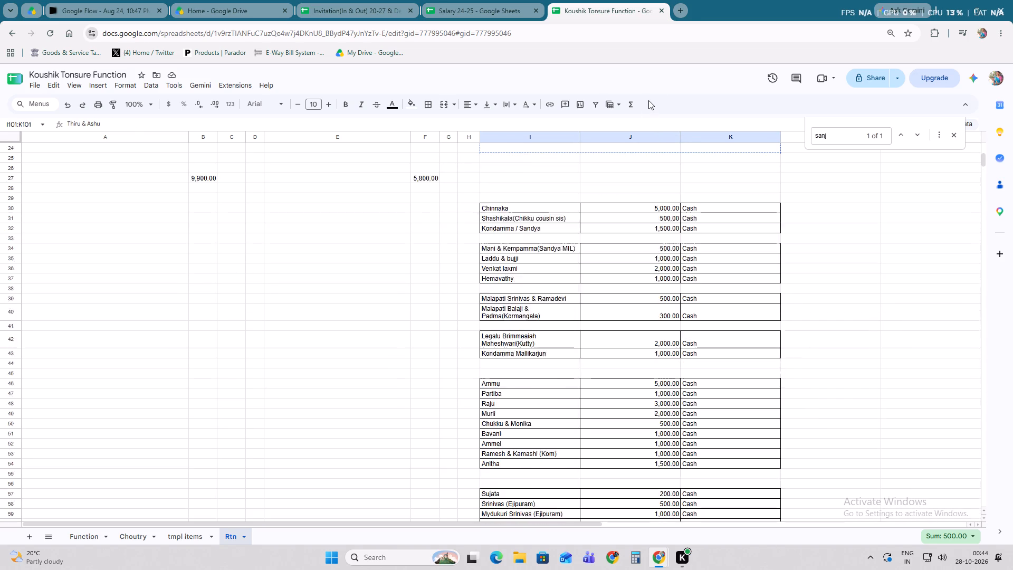
{"action": "left_click_drag", "start_coordinate": [648, 100], "coordinate": [651, 171]}
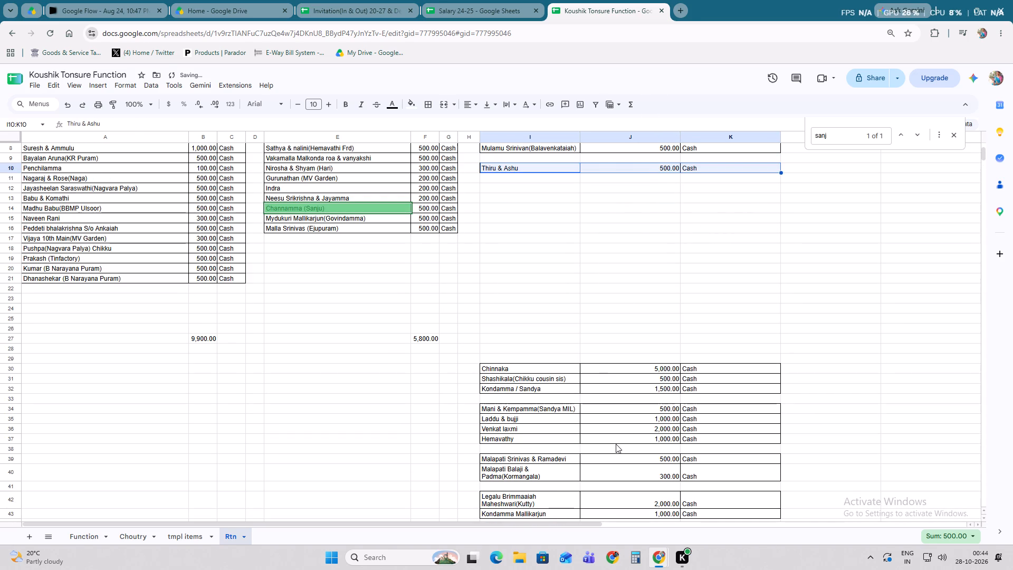
Move the Maruthi & Bujji entry from I73:K73 into the free row I9:K9 of the third group.
{"action": "scroll", "coordinate": [616, 444], "scroll_direction": "down", "scroll_amount": 1}
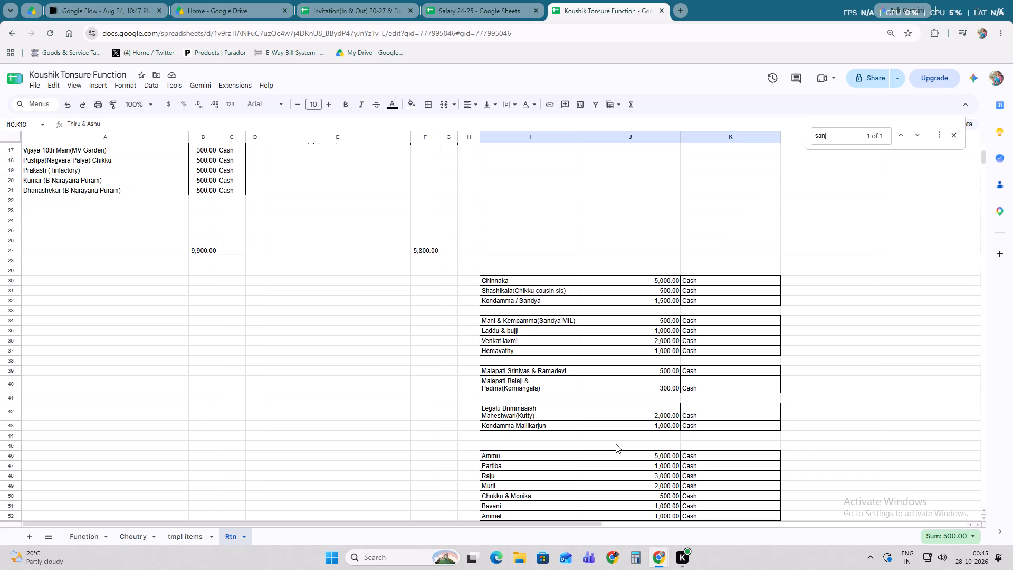
{"action": "scroll", "coordinate": [616, 444], "scroll_direction": "down", "scroll_amount": 2}
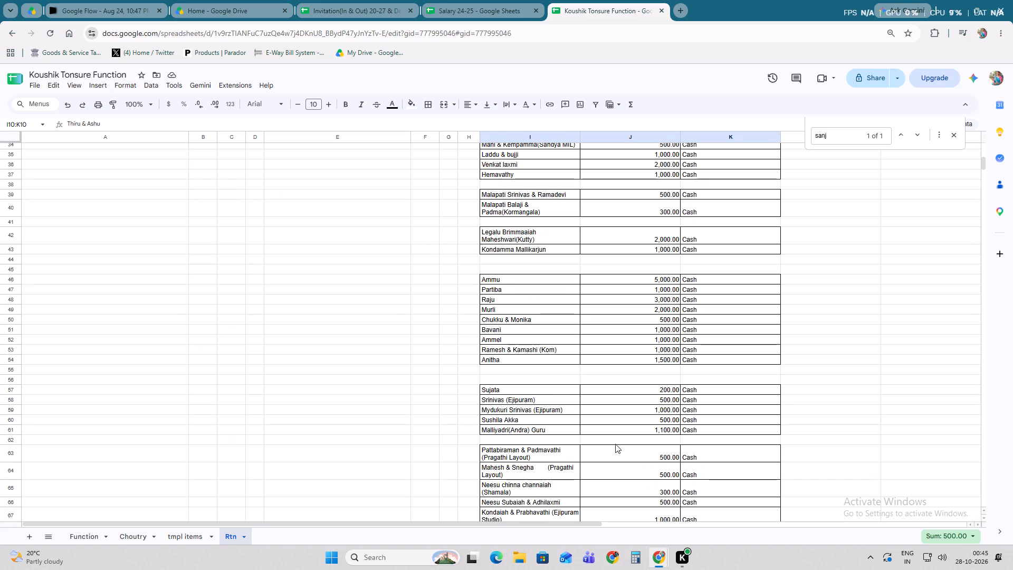
{"action": "scroll", "coordinate": [615, 444], "scroll_direction": "down", "scroll_amount": 1}
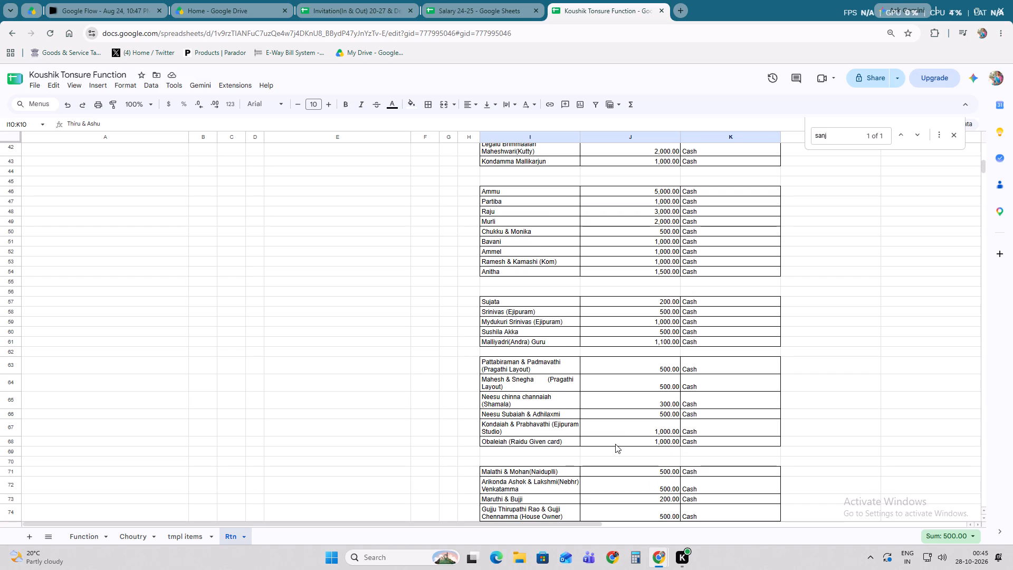
{"action": "left_click_drag", "start_coordinate": [546, 499], "coordinate": [686, 500]}
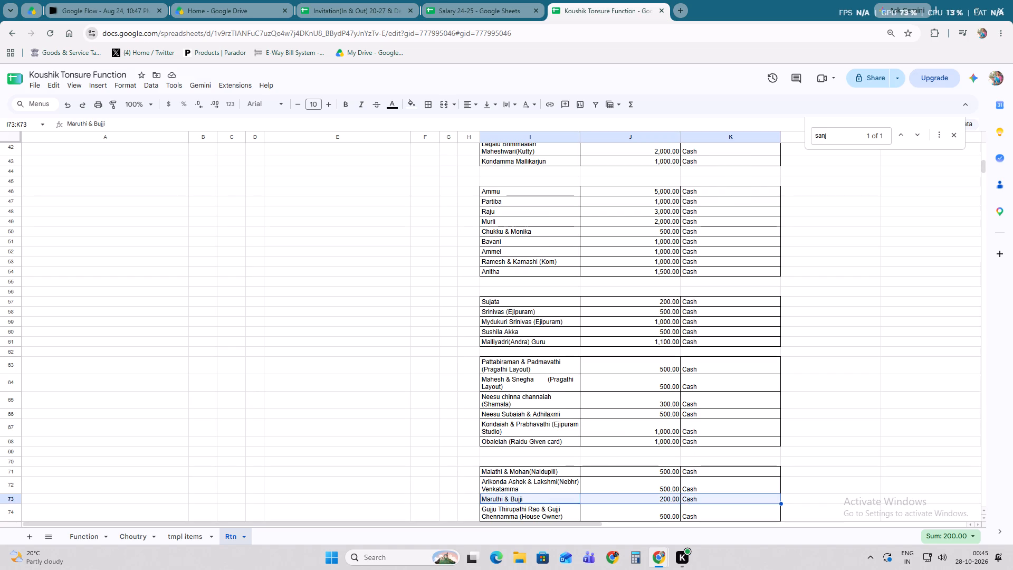
{"action": "left_click_drag", "start_coordinate": [661, 493], "coordinate": [663, 64]}
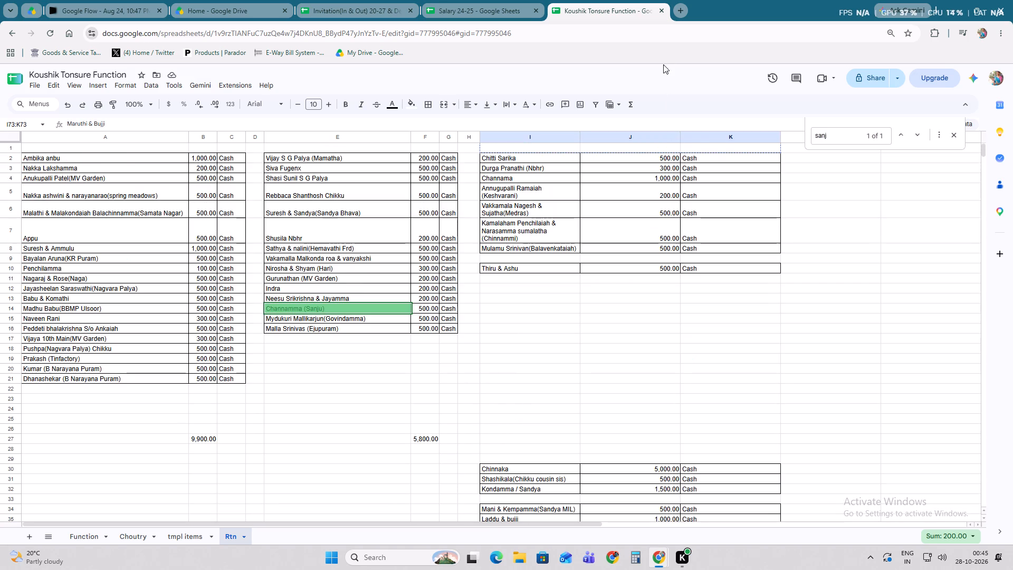
{"action": "left_click_drag", "start_coordinate": [663, 64], "coordinate": [635, 264]}
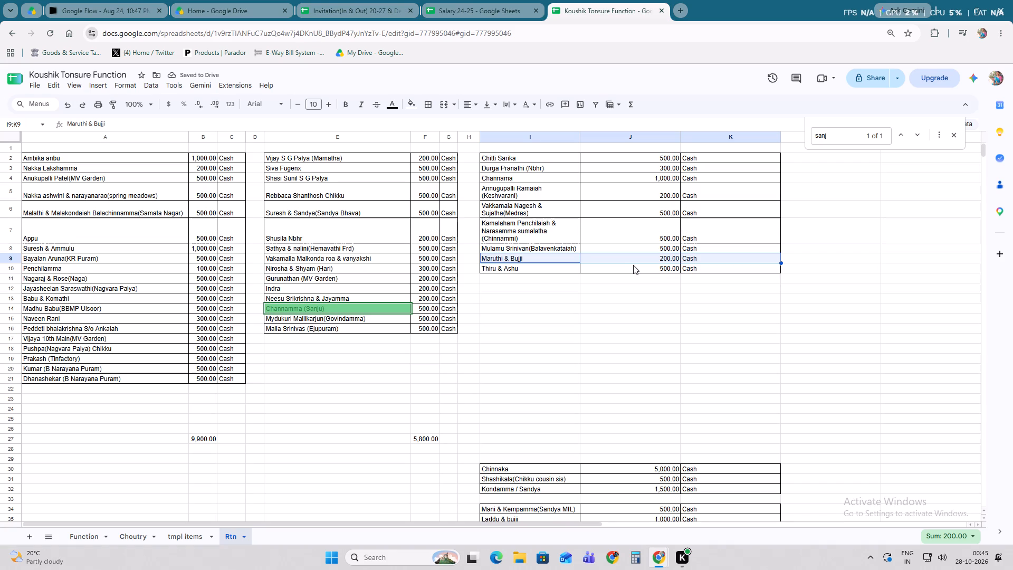
Move the Balakrishna (MV Garden) entry from I102:K102 to I11:K11, extending the third group.
{"action": "scroll", "coordinate": [654, 448], "scroll_direction": "down", "scroll_amount": 2}
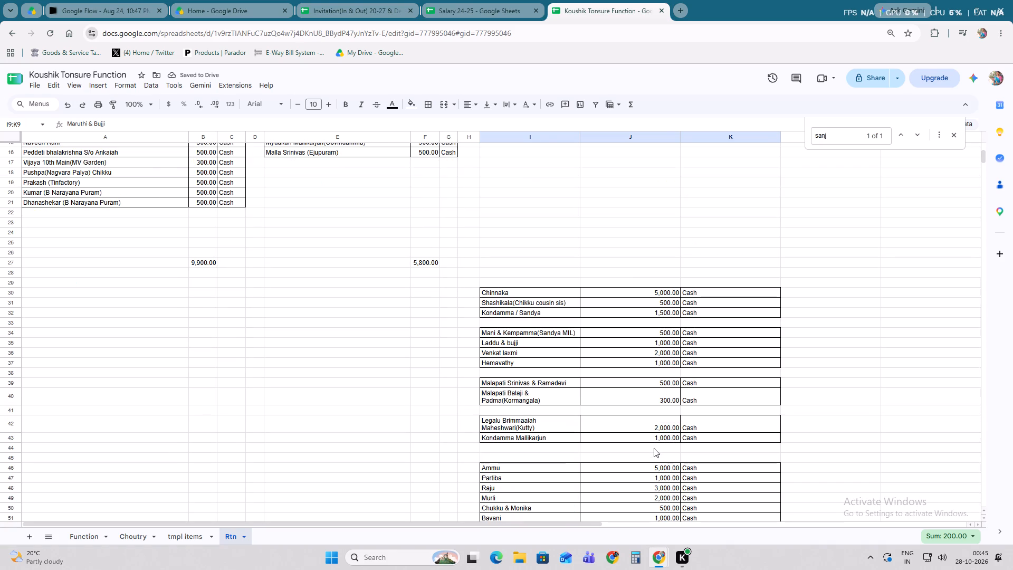
{"action": "scroll", "coordinate": [654, 449], "scroll_direction": "down", "scroll_amount": 2}
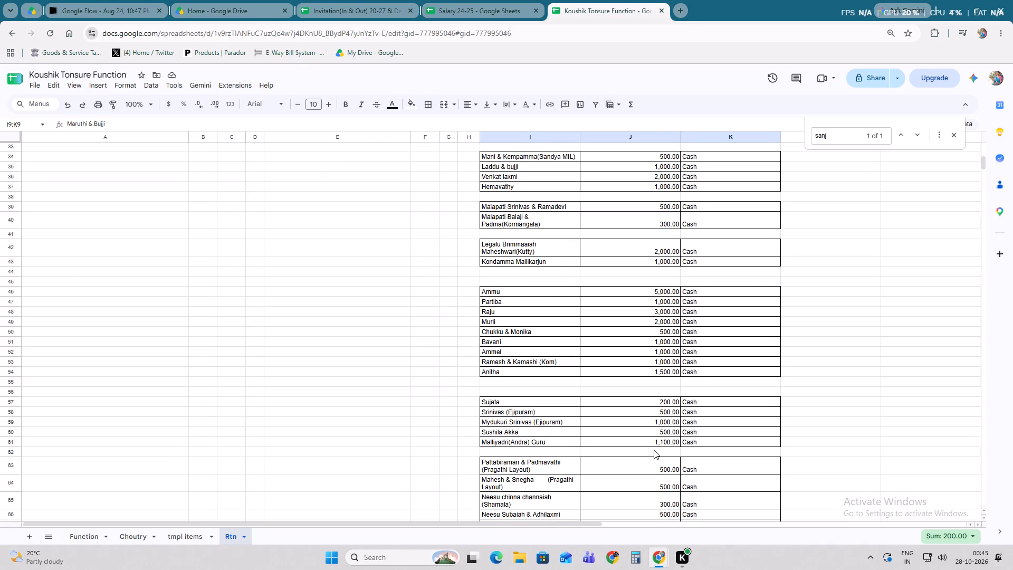
{"action": "scroll", "coordinate": [654, 450], "scroll_direction": "down", "scroll_amount": 2}
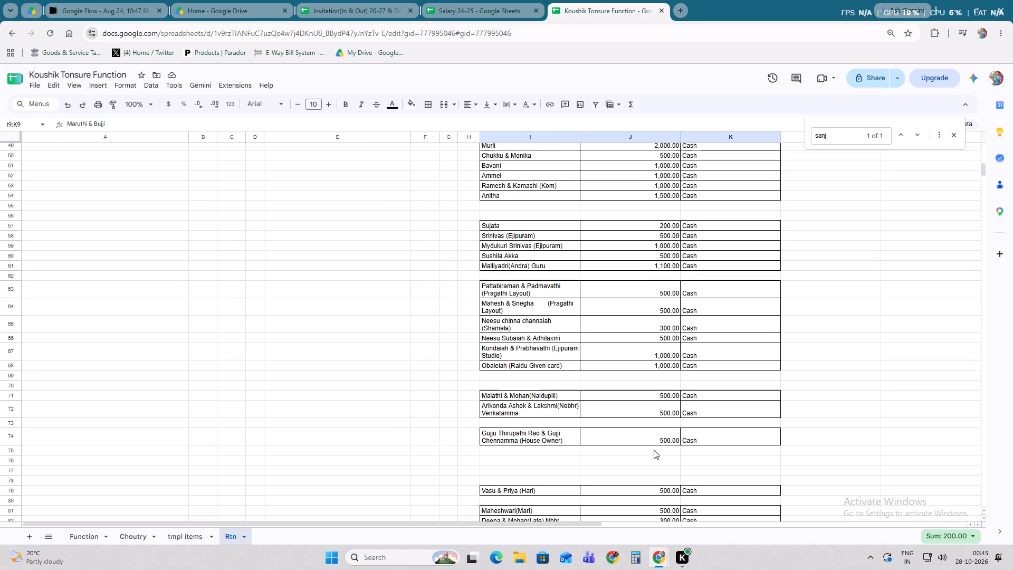
{"action": "scroll", "coordinate": [654, 450], "scroll_direction": "down", "scroll_amount": 3}
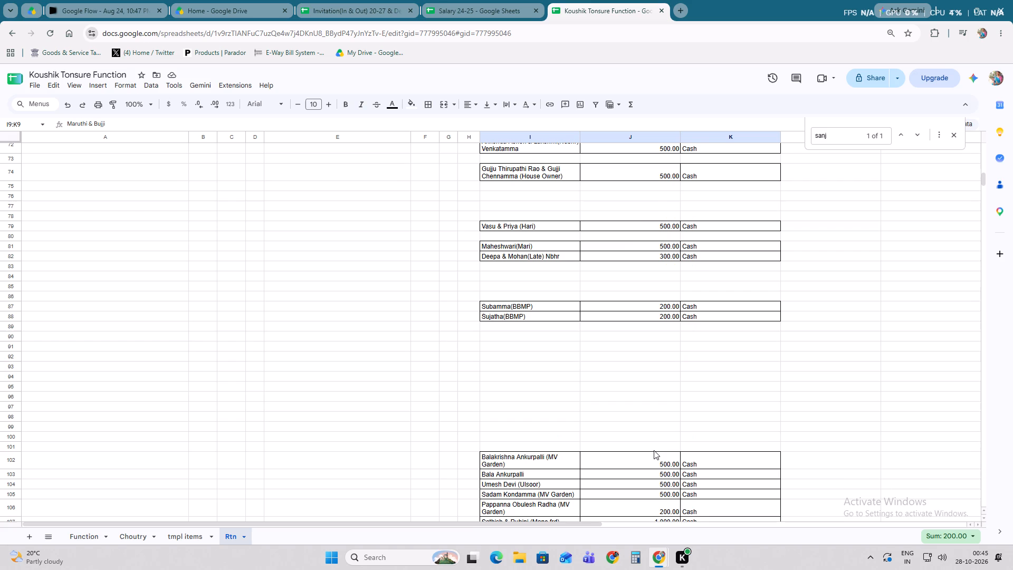
{"action": "left_click_drag", "start_coordinate": [549, 463], "coordinate": [702, 472]}
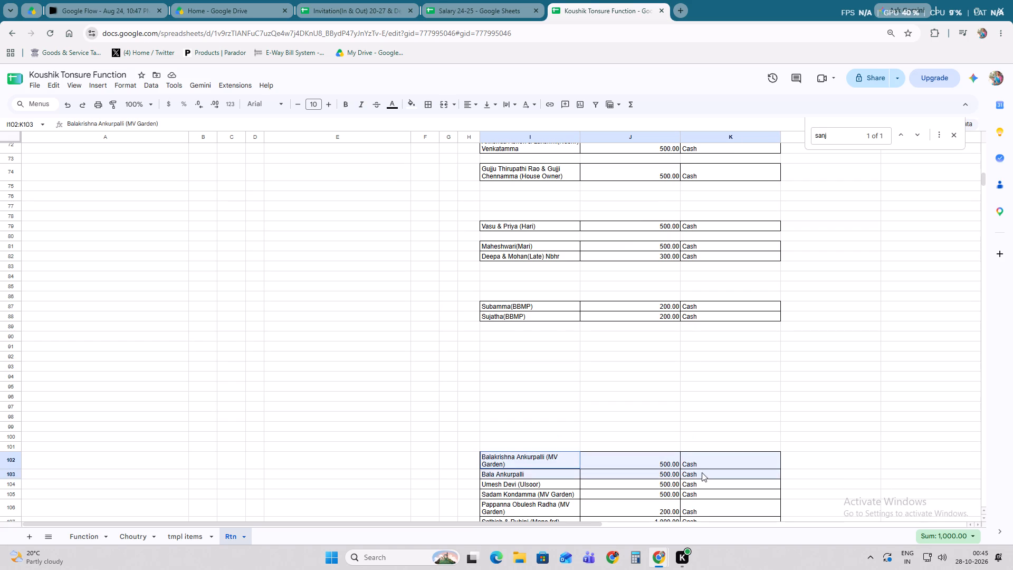
{"action": "left_click_drag", "start_coordinate": [702, 472], "coordinate": [711, 462]}
{"action": "left_click_drag", "start_coordinate": [662, 451], "coordinate": [667, 168]}
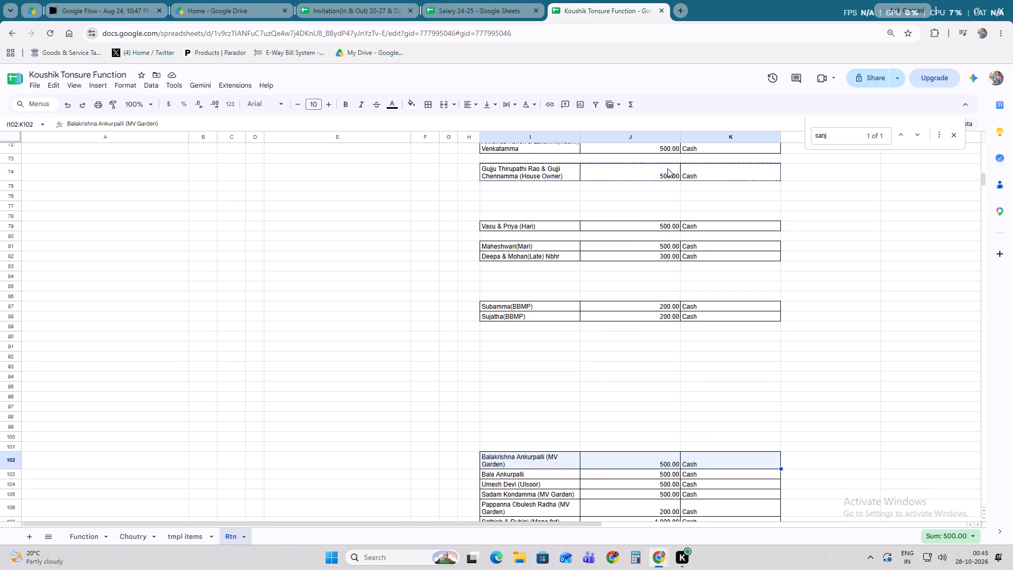
{"action": "left_click_drag", "start_coordinate": [667, 168], "coordinate": [671, 105]}
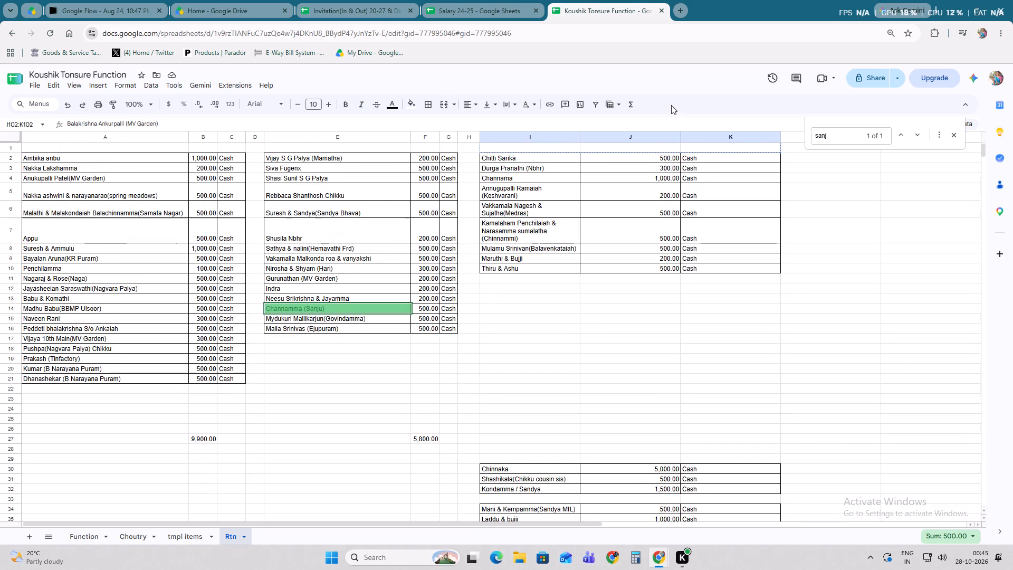
{"action": "left_click_drag", "start_coordinate": [671, 105], "coordinate": [658, 282]}
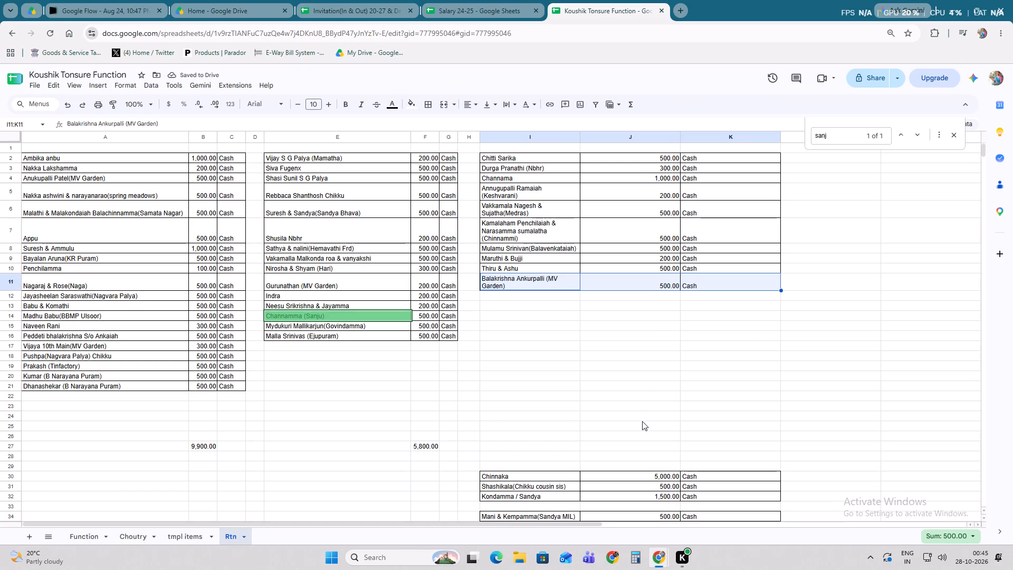
{"action": "scroll", "coordinate": [642, 422], "scroll_direction": "down", "scroll_amount": 2}
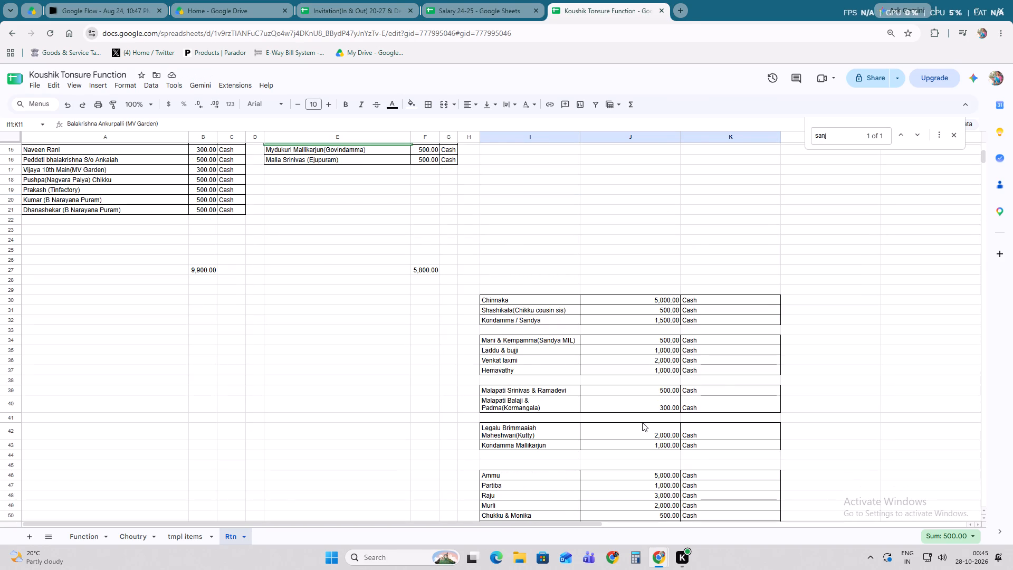
{"action": "scroll", "coordinate": [642, 422], "scroll_direction": "down", "scroll_amount": 8}
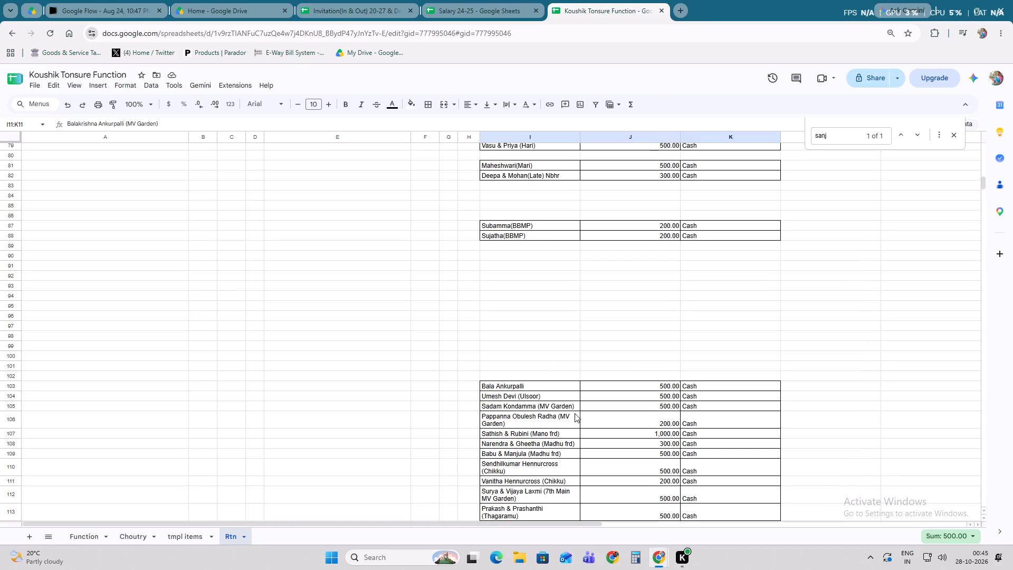
{"action": "left_click_drag", "start_coordinate": [542, 410], "coordinate": [701, 408]}
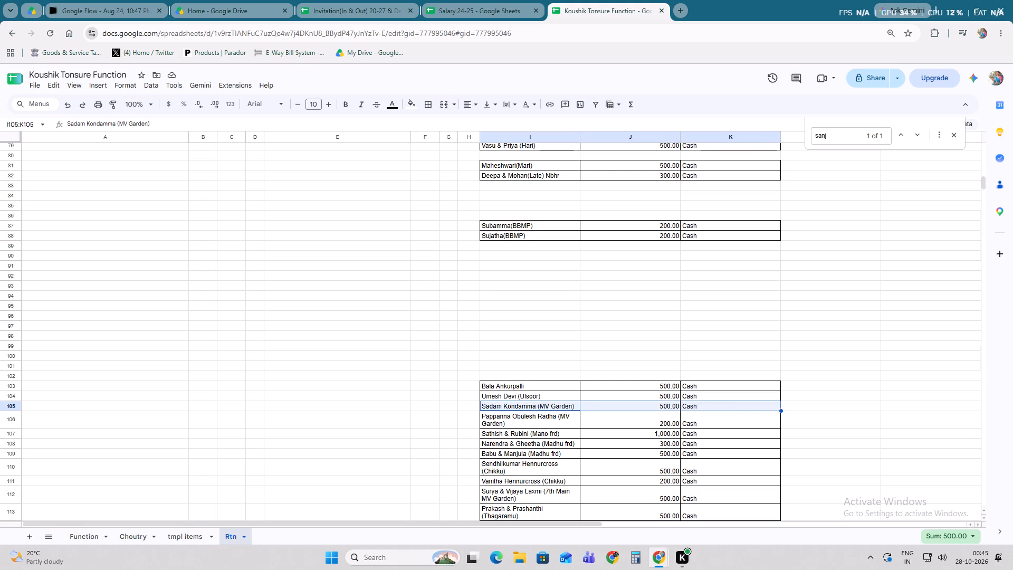
{"action": "left_click_drag", "start_coordinate": [646, 401], "coordinate": [654, 149]}
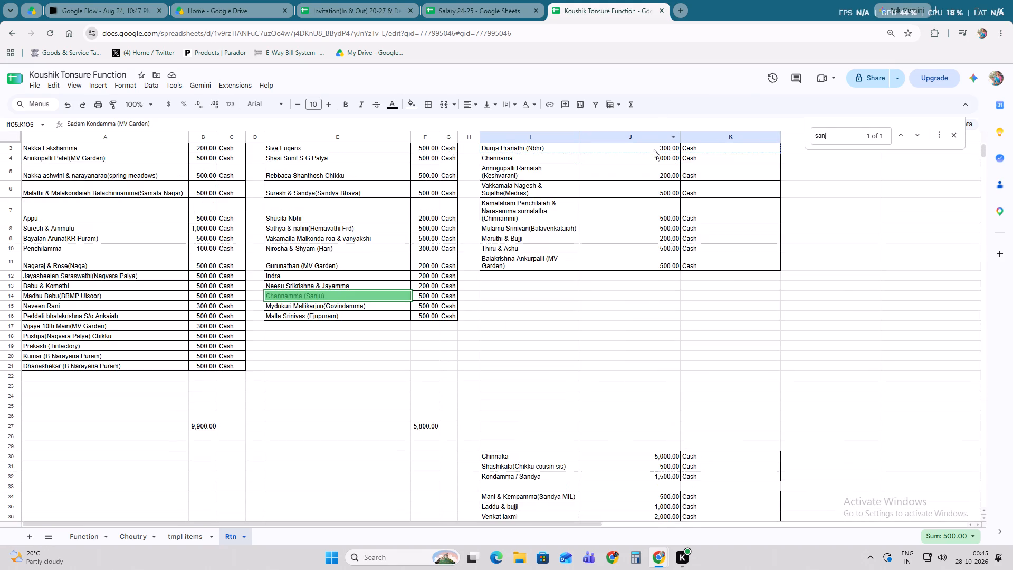
{"action": "left_click_drag", "start_coordinate": [654, 149], "coordinate": [654, 275]}
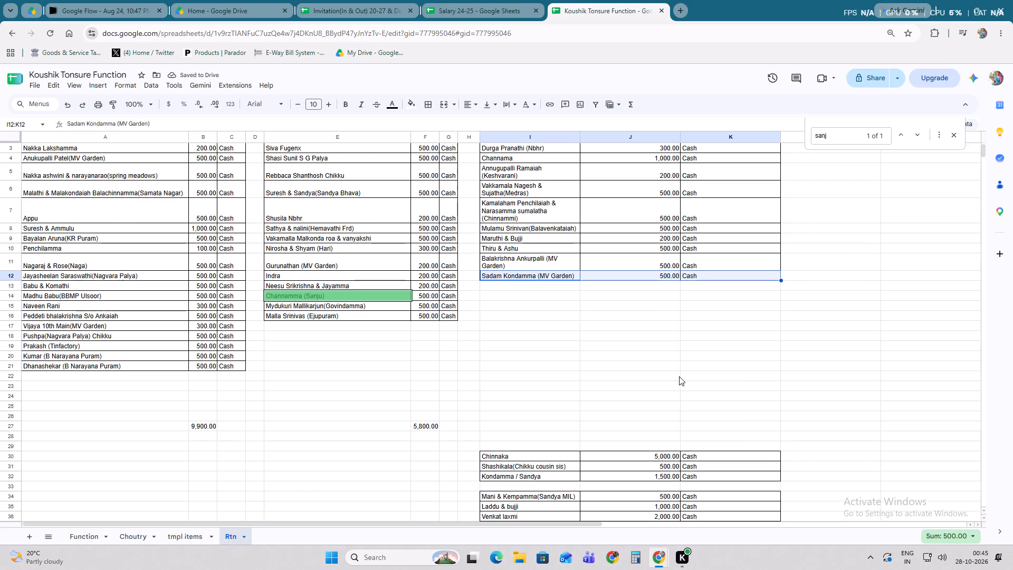
Review the ungrouped entries down to row 115 and the three top groups for further entries to move.
{"action": "scroll", "coordinate": [679, 376], "scroll_direction": "down", "scroll_amount": 4}
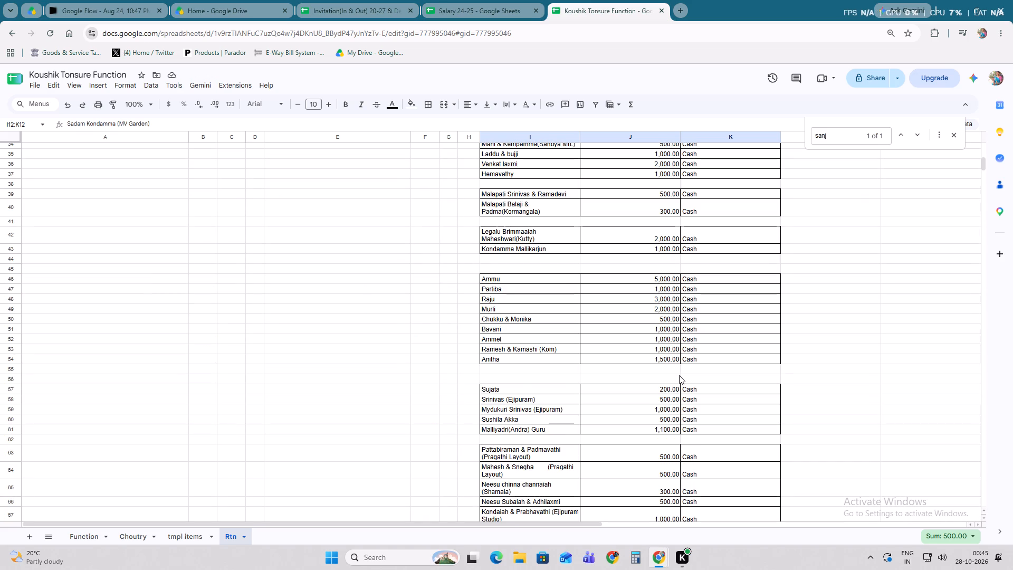
{"action": "scroll", "coordinate": [679, 375], "scroll_direction": "down", "scroll_amount": 3}
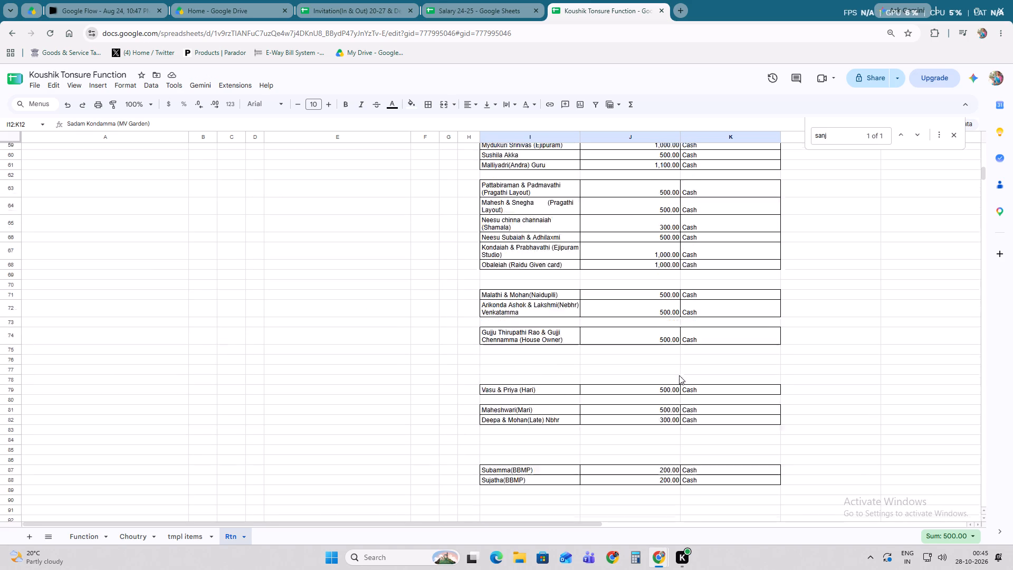
{"action": "scroll", "coordinate": [679, 375], "scroll_direction": "down", "scroll_amount": 4}
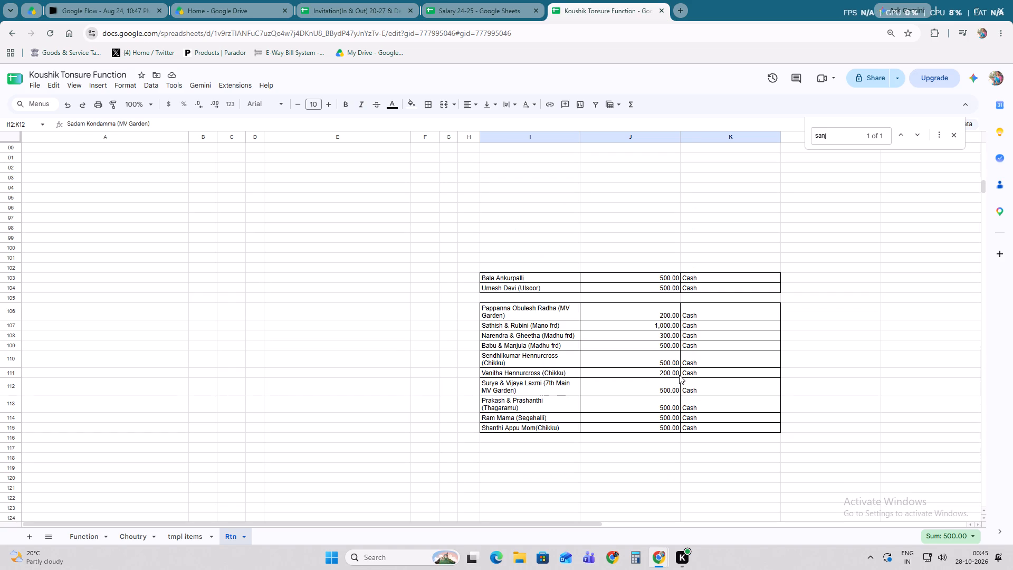
{"action": "scroll", "coordinate": [679, 375], "scroll_direction": "down", "scroll_amount": 2}
{"action": "scroll", "coordinate": [679, 375], "scroll_direction": "up", "scroll_amount": 2}
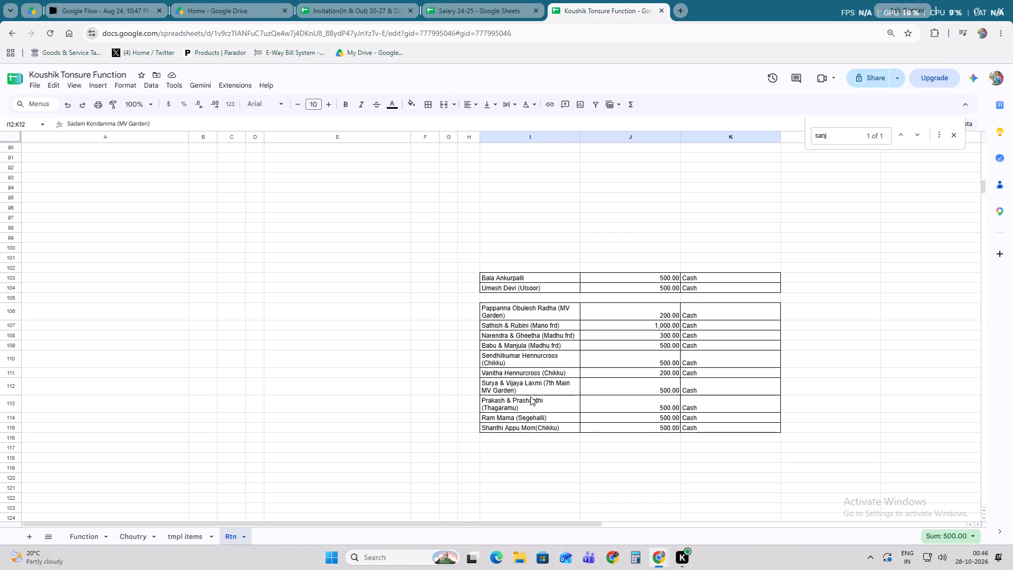
{"action": "left_click", "coordinate": [530, 308]}
{"action": "scroll", "coordinate": [574, 391], "scroll_direction": "down", "scroll_amount": 3}
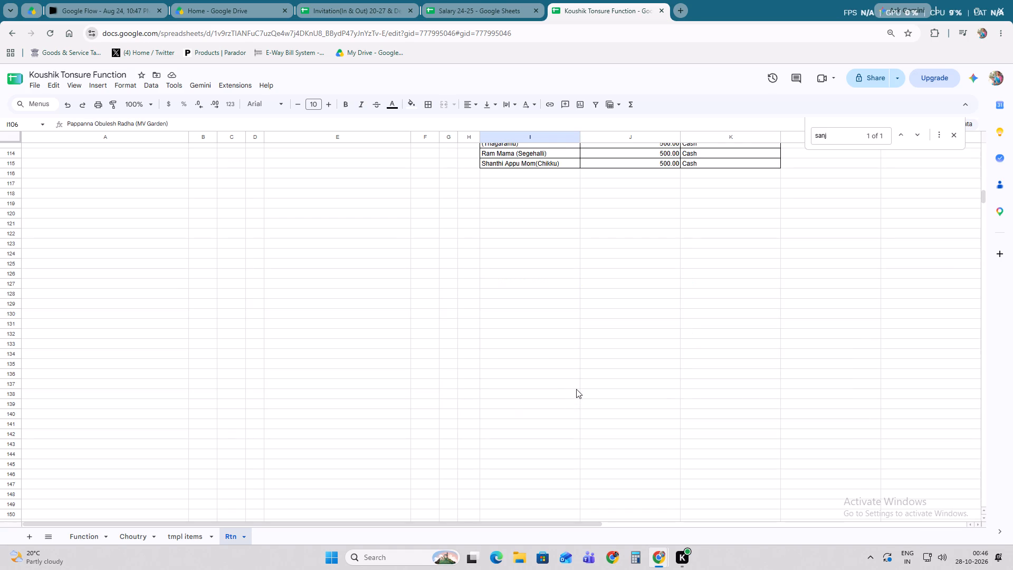
{"action": "scroll", "coordinate": [577, 388], "scroll_direction": "up", "scroll_amount": 6}
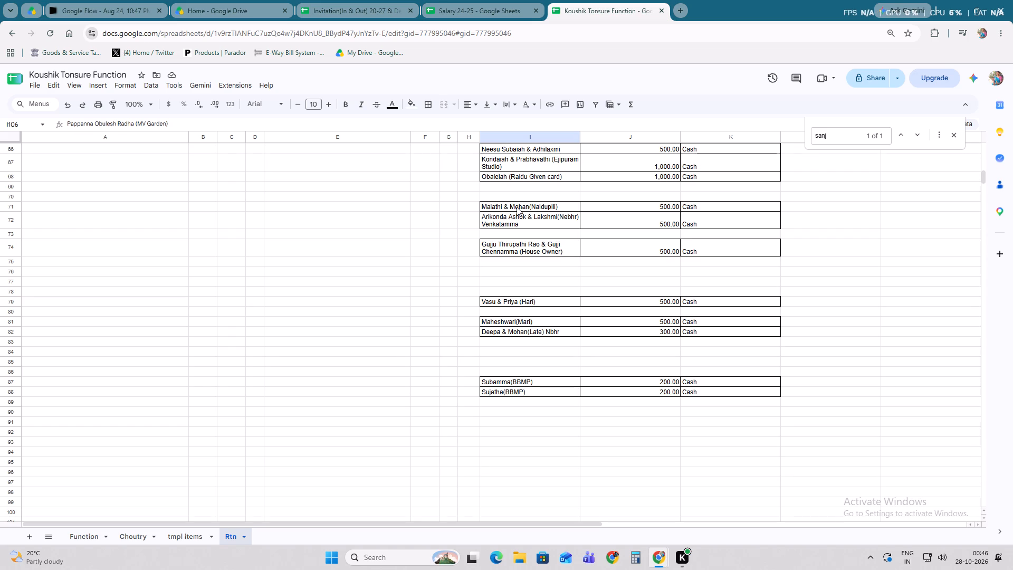
{"action": "scroll", "coordinate": [537, 325], "scroll_direction": "up", "scroll_amount": 3}
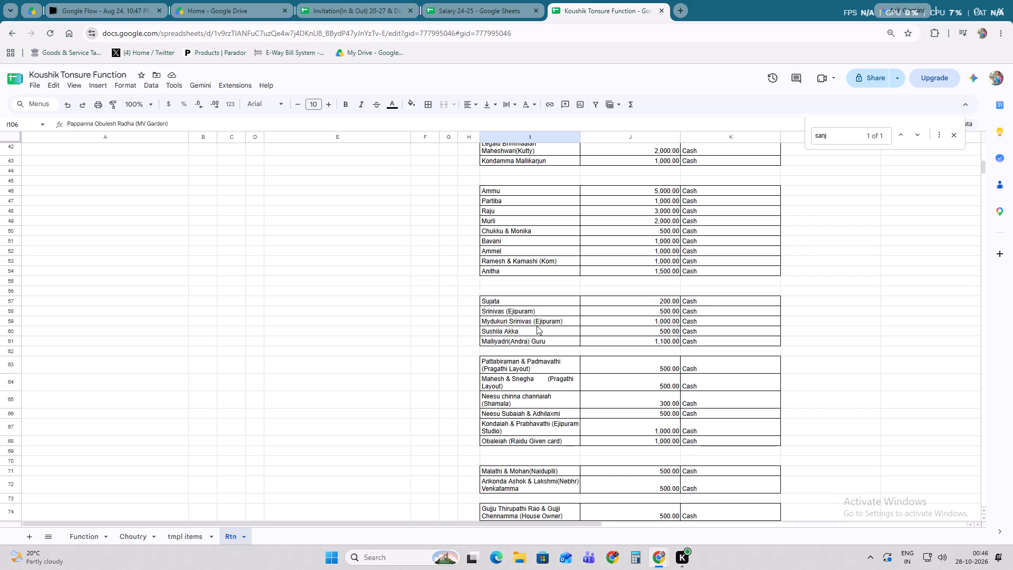
{"action": "scroll", "coordinate": [537, 326], "scroll_direction": "up", "scroll_amount": 4}
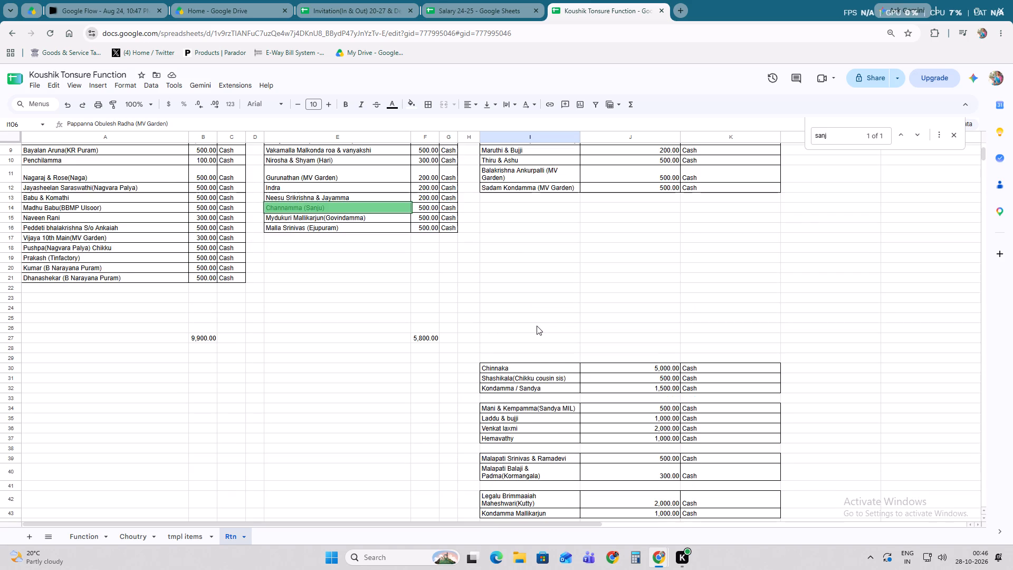
{"action": "scroll", "coordinate": [537, 326], "scroll_direction": "up", "scroll_amount": 2}
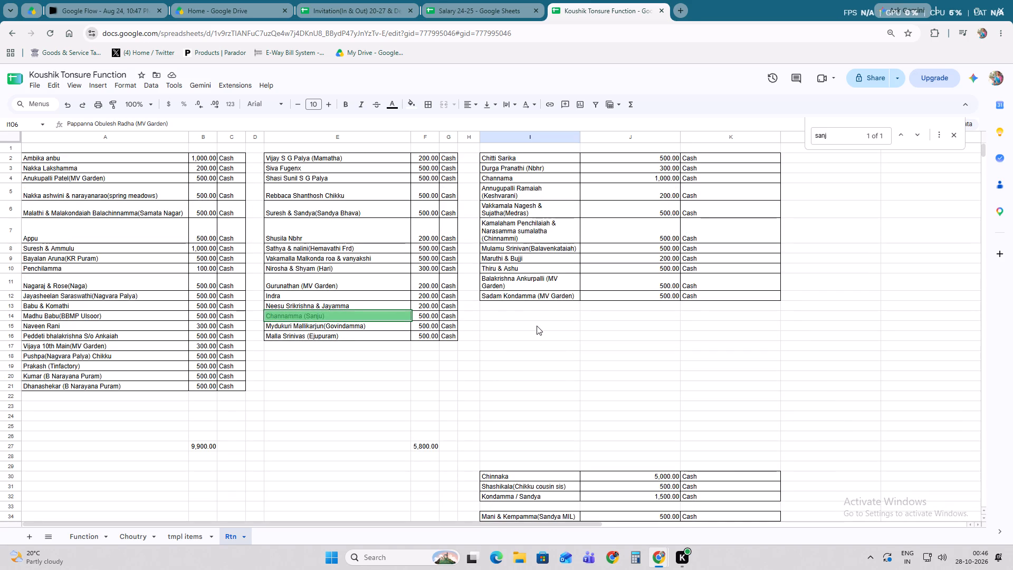
{"action": "scroll", "coordinate": [537, 326], "scroll_direction": "up", "scroll_amount": 2}
{"action": "left_click", "coordinate": [532, 256]}
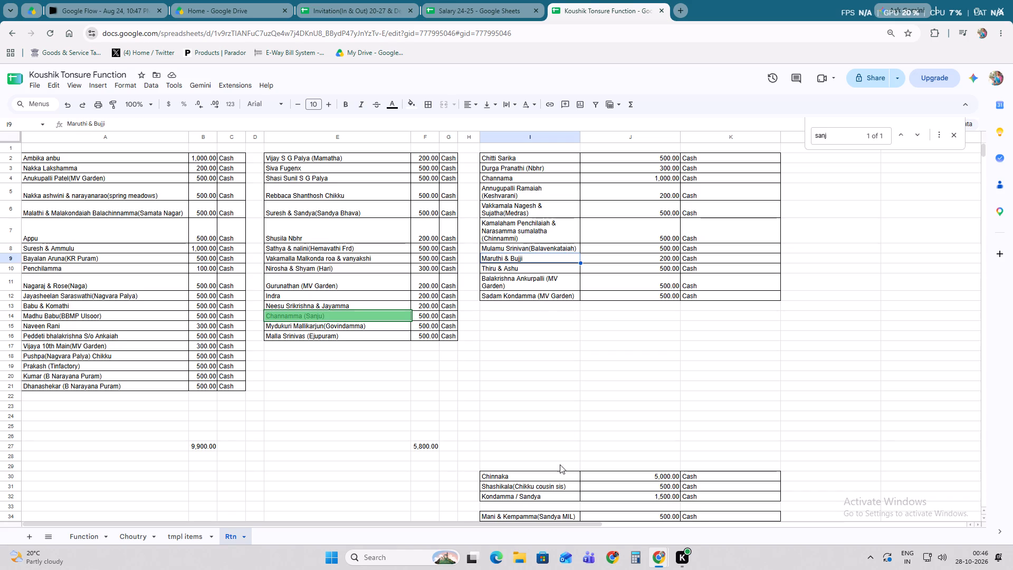
{"action": "scroll", "coordinate": [581, 456], "scroll_direction": "up", "scroll_amount": 3}
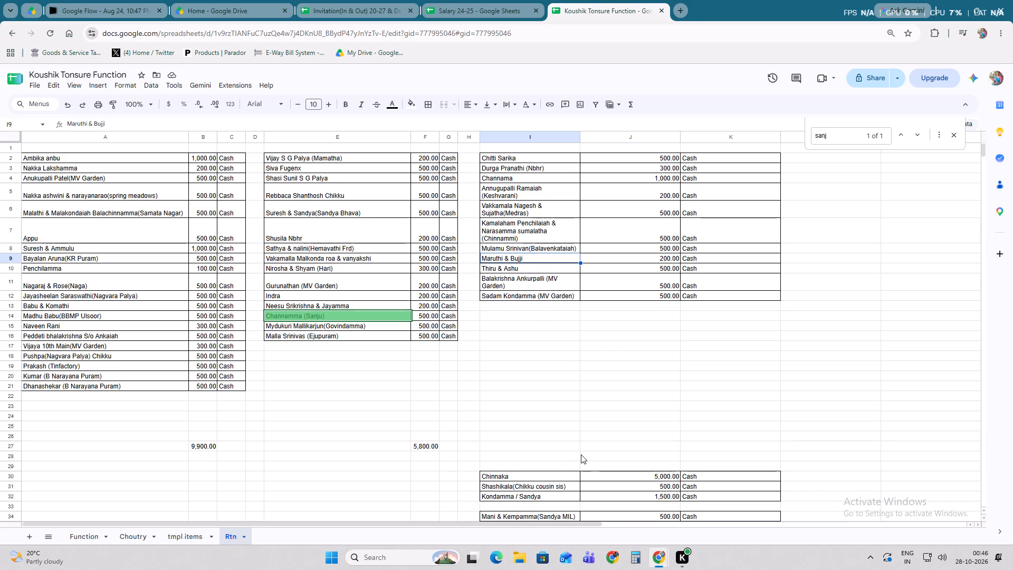
Move the Srinivas & Ramadevi entry from I39:K39 to I13:K13 in the third group.
{"action": "scroll", "coordinate": [581, 454], "scroll_direction": "down", "scroll_amount": 3}
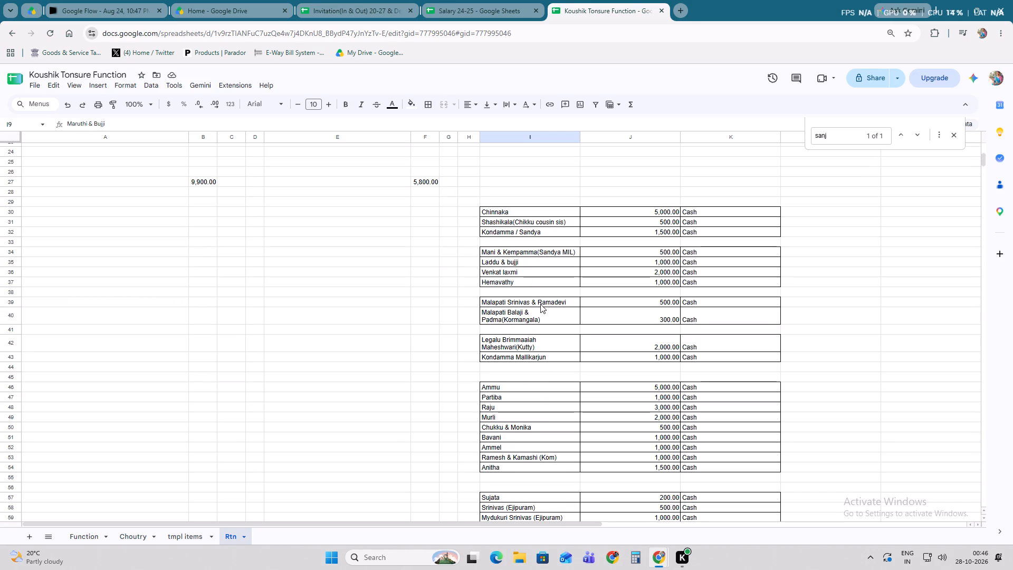
{"action": "left_click_drag", "start_coordinate": [540, 304], "coordinate": [714, 304]}
{"action": "left_click_drag", "start_coordinate": [645, 297], "coordinate": [624, 307]}
Copy the second group's total formula from F27 into J27 so it sums J1:J25 for the third group.
{"action": "left_click", "coordinate": [427, 446]}
{"action": "right_click", "coordinate": [427, 446]}
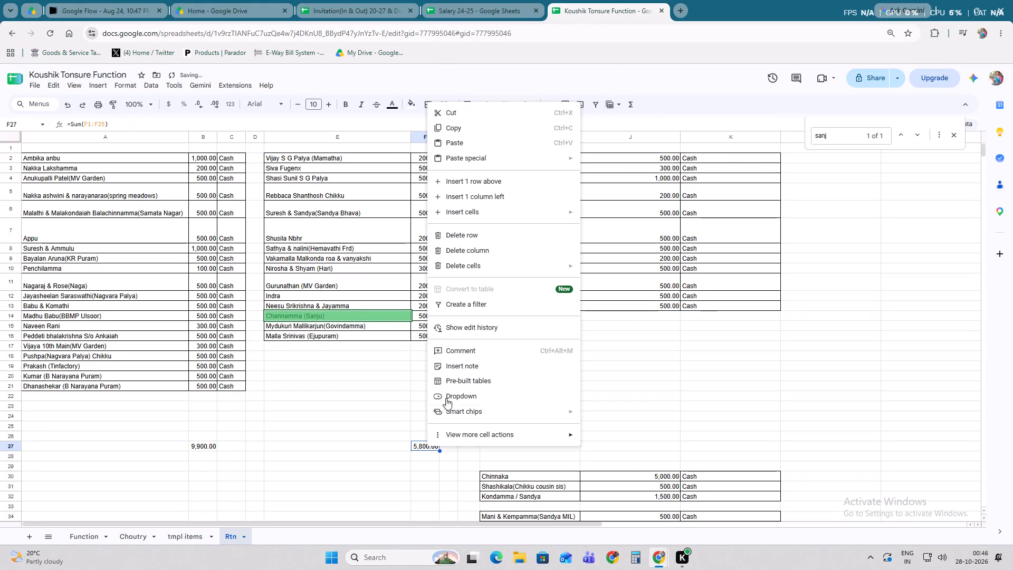
{"action": "left_click", "coordinate": [485, 121]}
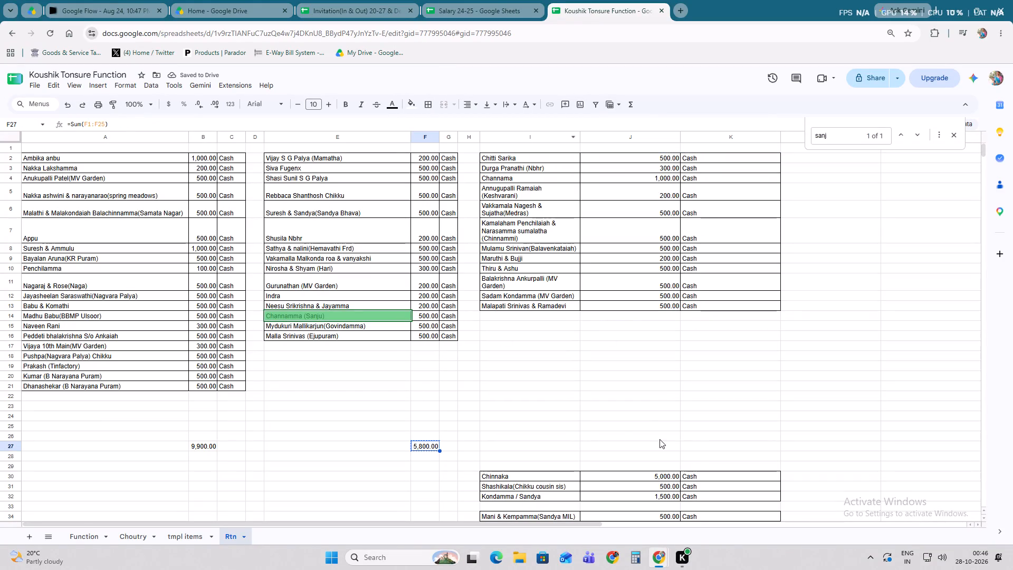
{"action": "left_click", "coordinate": [696, 444]}
{"action": "left_click", "coordinate": [663, 446]}
{"action": "right_click", "coordinate": [663, 446]}
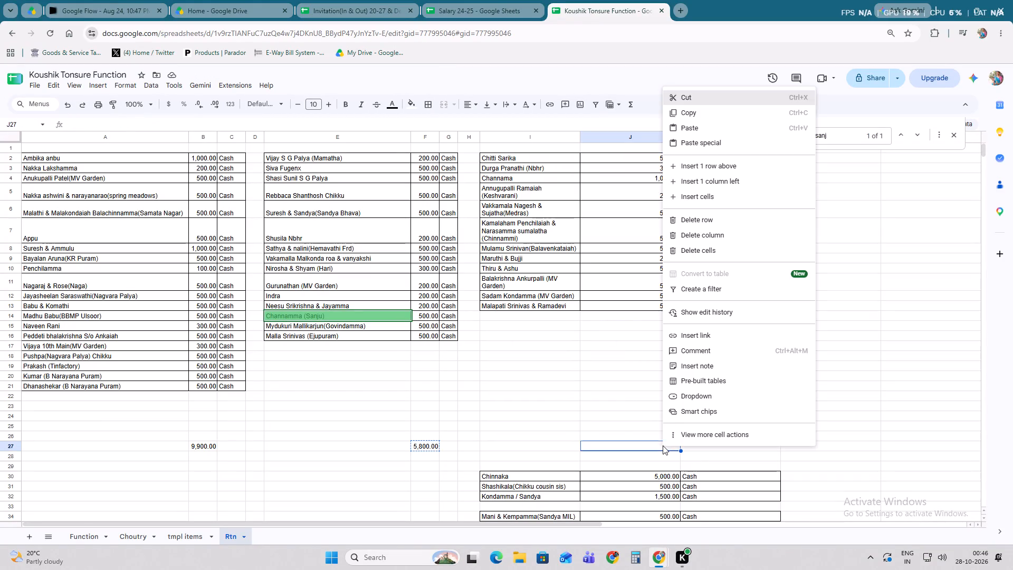
{"action": "left_click", "coordinate": [719, 125]}
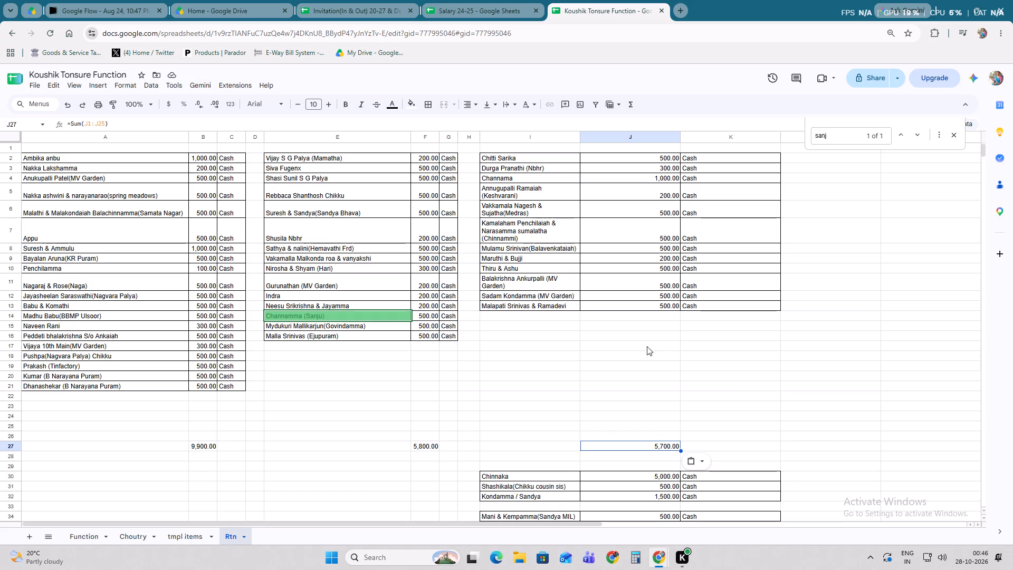
Move the Chukku & Monika entry from I50:K50 to I14:K14 in the third group.
{"action": "scroll", "coordinate": [588, 424], "scroll_direction": "down", "scroll_amount": 1}
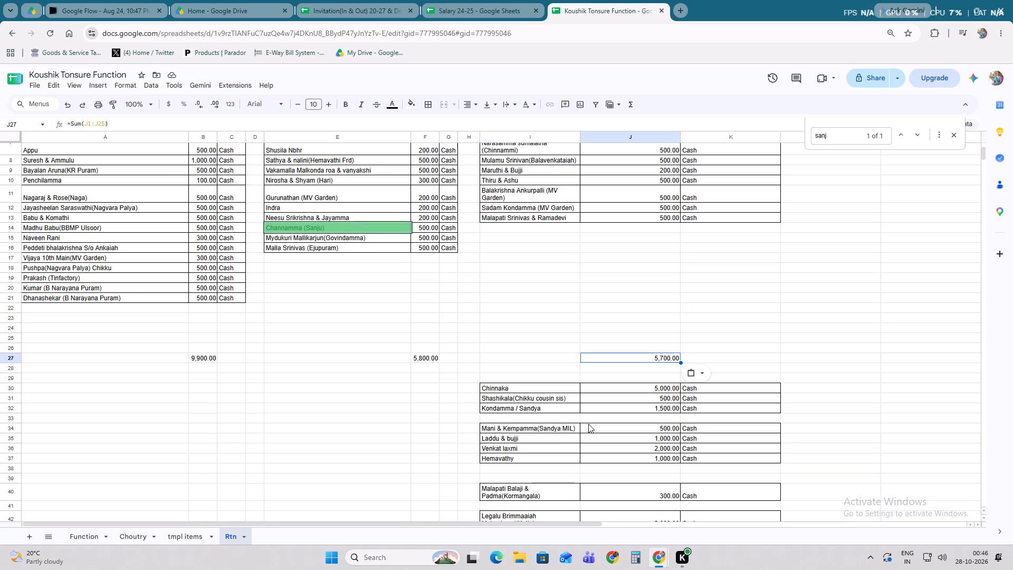
{"action": "scroll", "coordinate": [588, 424], "scroll_direction": "down", "scroll_amount": 2}
{"action": "left_click_drag", "start_coordinate": [509, 427], "coordinate": [580, 426]}
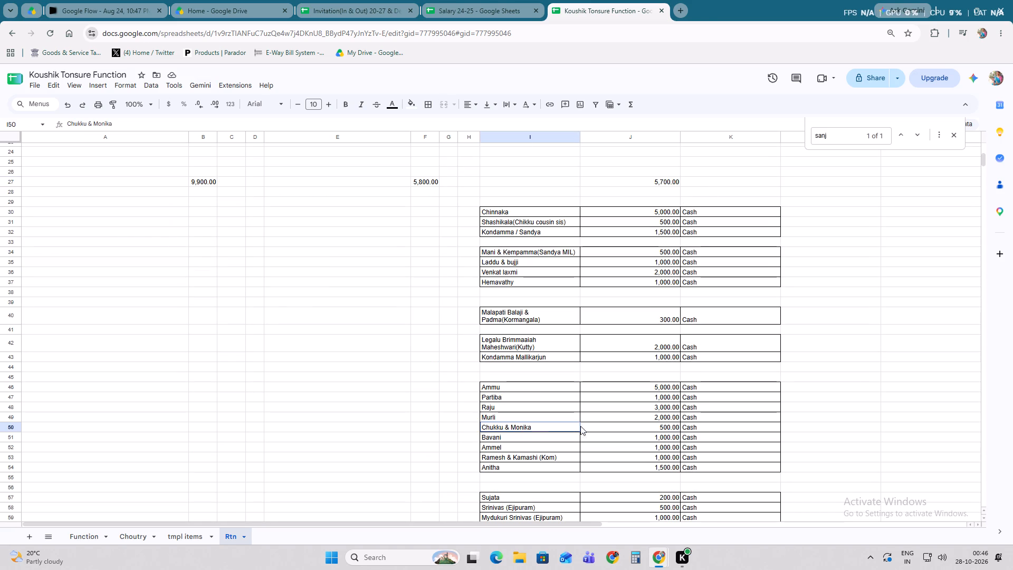
{"action": "left_click_drag", "start_coordinate": [580, 426], "coordinate": [697, 424]}
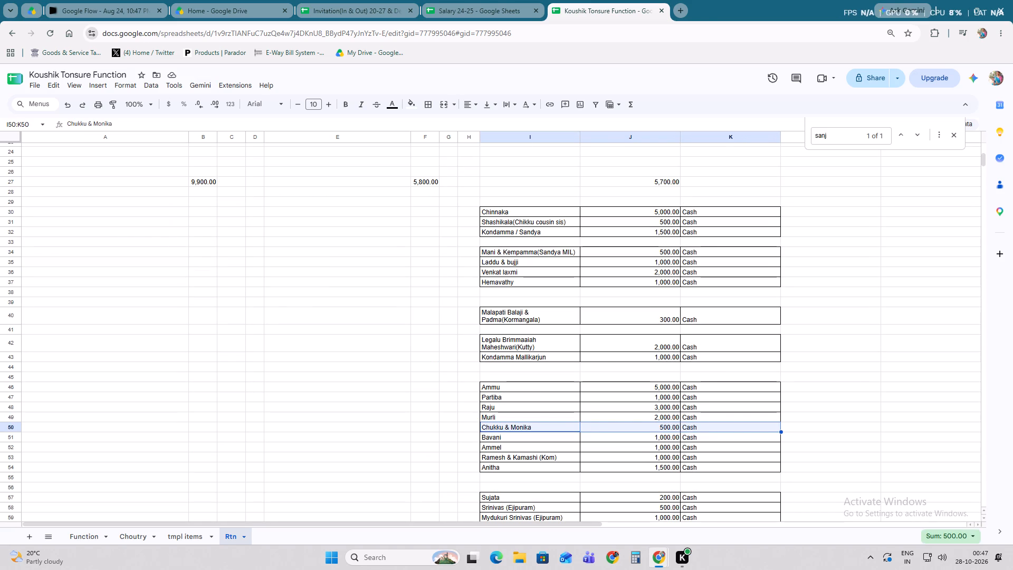
{"action": "left_click_drag", "start_coordinate": [594, 421], "coordinate": [603, 289]}
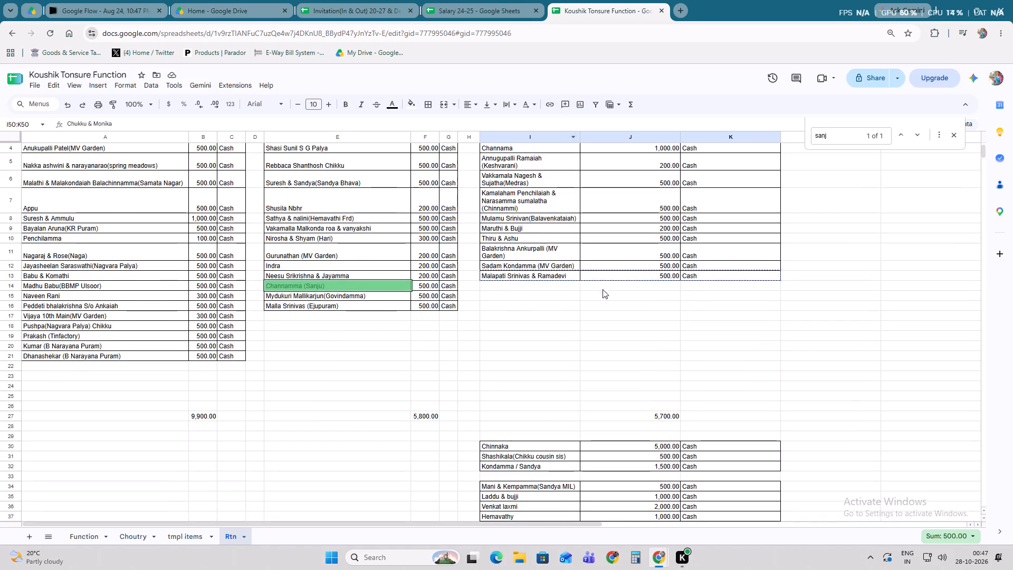
{"action": "left_click_drag", "start_coordinate": [603, 289], "coordinate": [604, 287]}
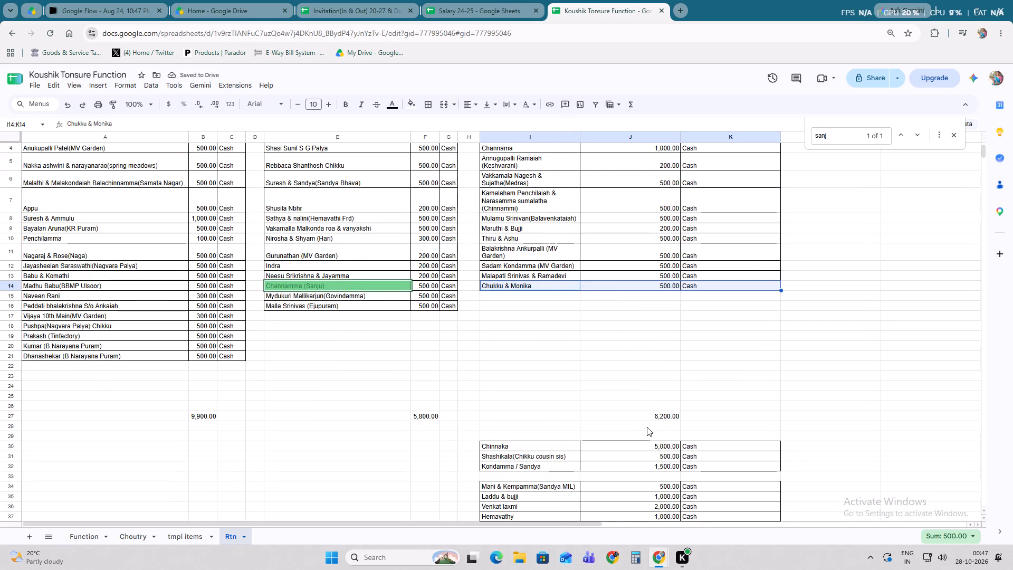
Move the Ashok & Lakshmi entry from I72:K72 to I15:K15 in the third group.
{"action": "scroll", "coordinate": [645, 425], "scroll_direction": "down", "scroll_amount": 3}
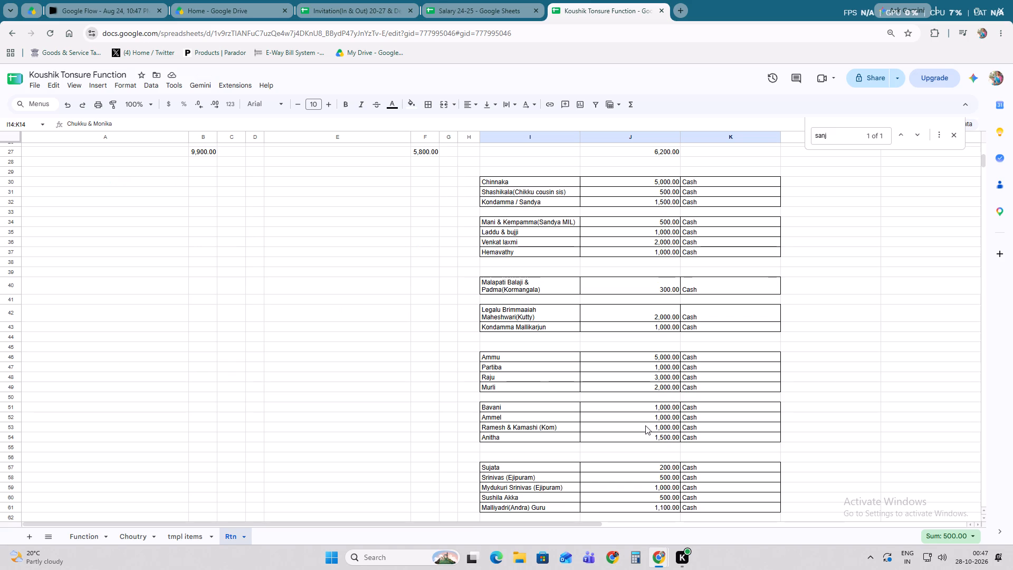
{"action": "scroll", "coordinate": [645, 425], "scroll_direction": "down", "scroll_amount": 2}
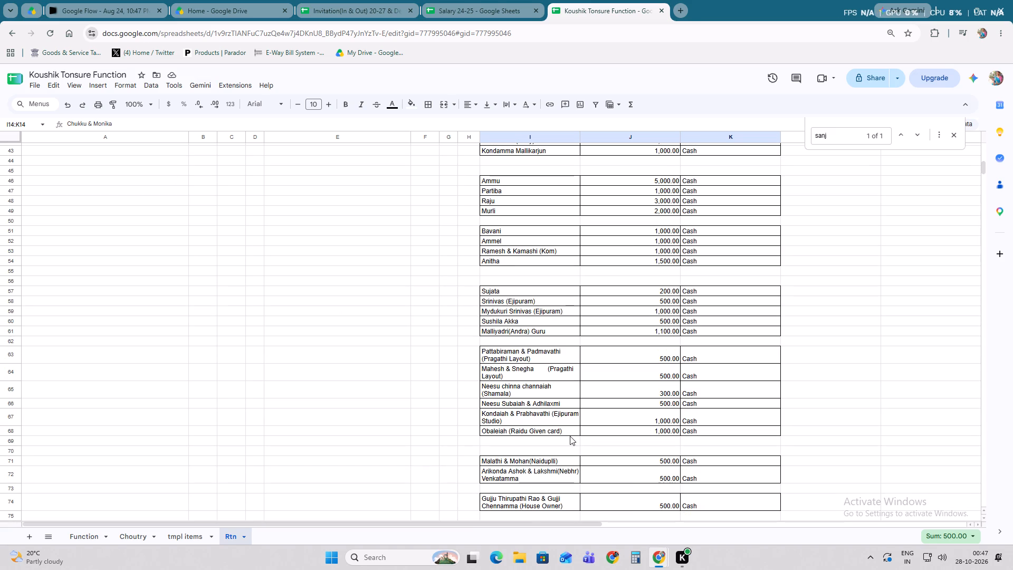
{"action": "left_click_drag", "start_coordinate": [527, 478], "coordinate": [705, 483]}
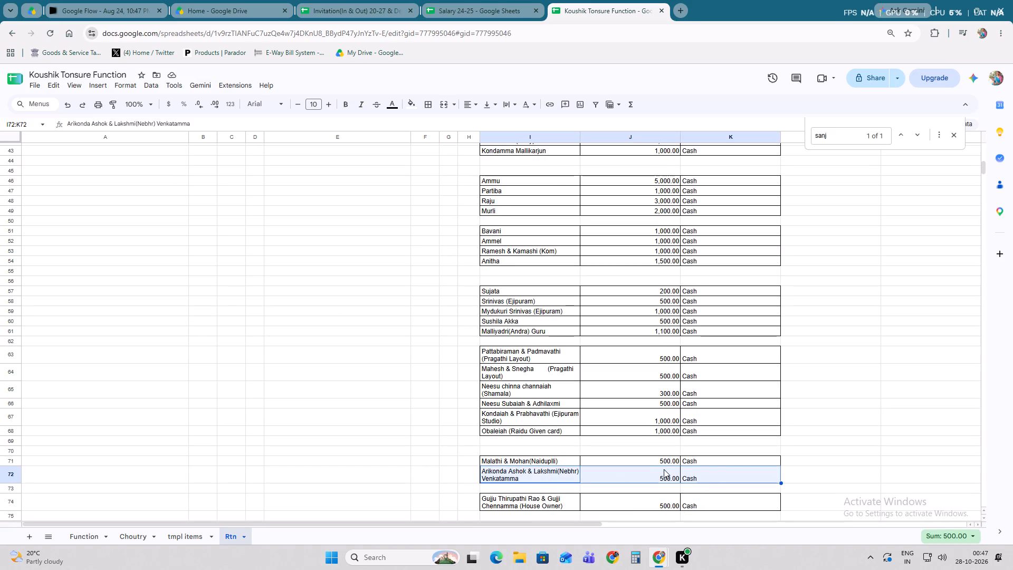
{"action": "left_click_drag", "start_coordinate": [653, 465], "coordinate": [630, 112]}
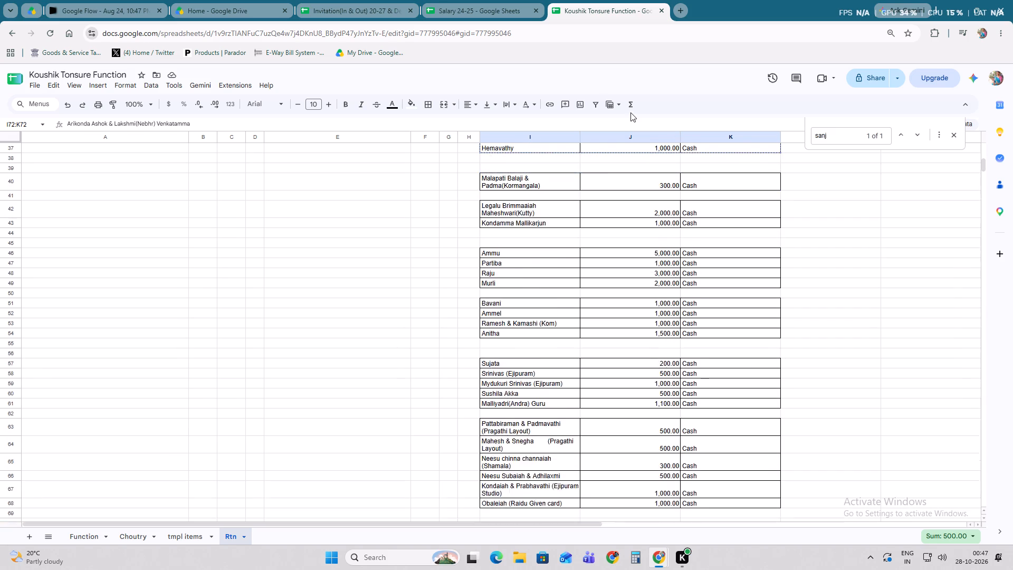
{"action": "left_click_drag", "start_coordinate": [630, 112], "coordinate": [644, 216]}
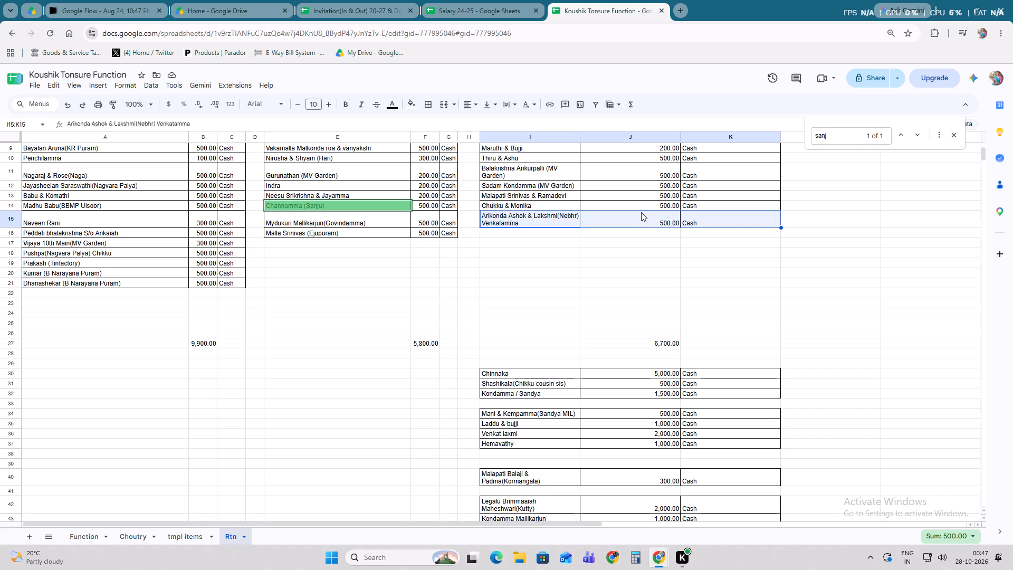
{"action": "left_click", "coordinate": [692, 216]}
Check the third group's amounts one by one in column J, from J2 down to J12.
{"action": "scroll", "coordinate": [690, 220], "scroll_direction": "up", "scroll_amount": 3}
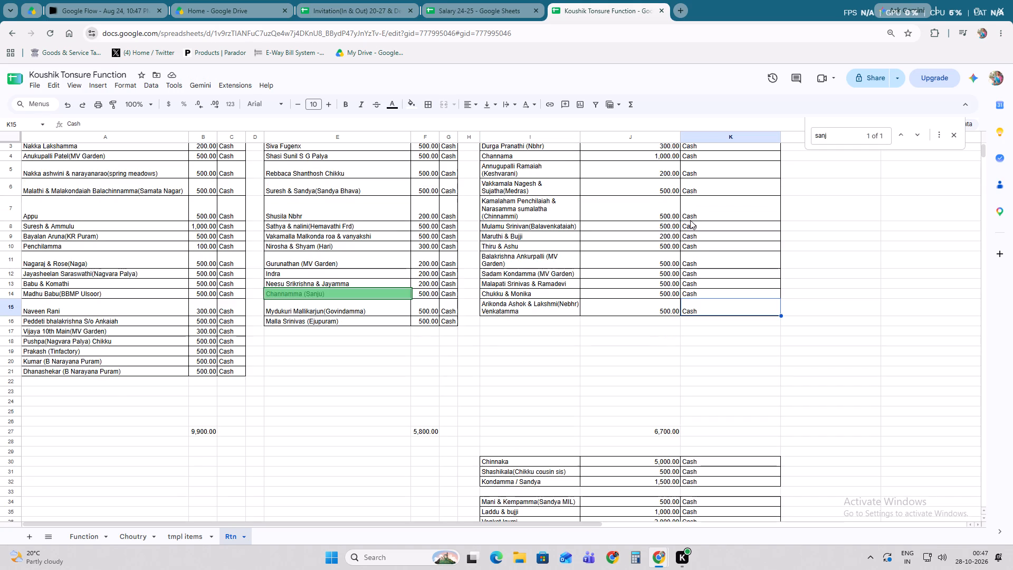
{"action": "scroll", "coordinate": [689, 187], "scroll_direction": "up", "scroll_amount": 2}
{"action": "left_click", "coordinate": [671, 157]}
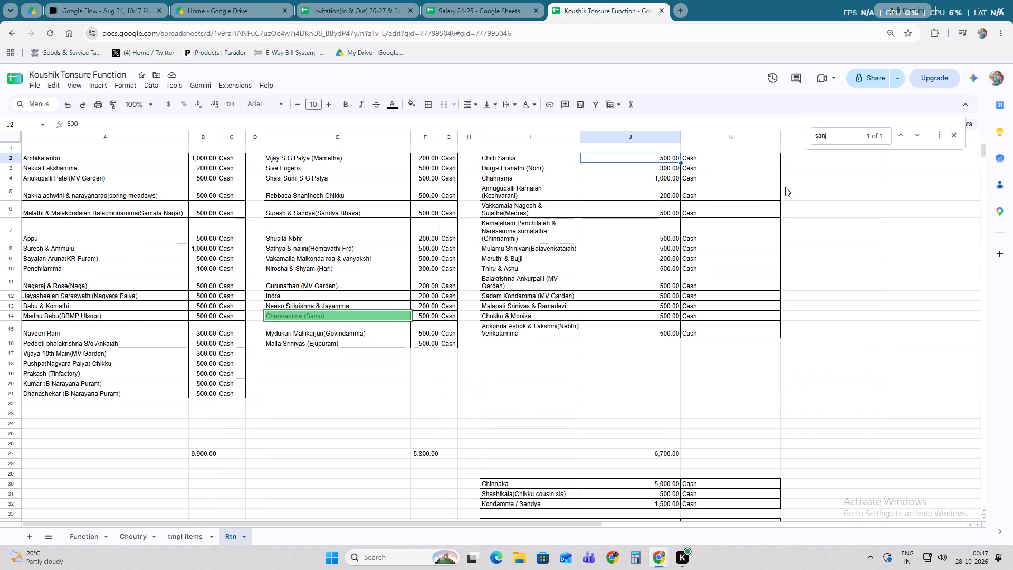
{"action": "key", "text": "Down"}
{"action": "key", "text": "Down"}
{"action": "key", "text": "Down"}
{"action": "key", "text": "Down"}
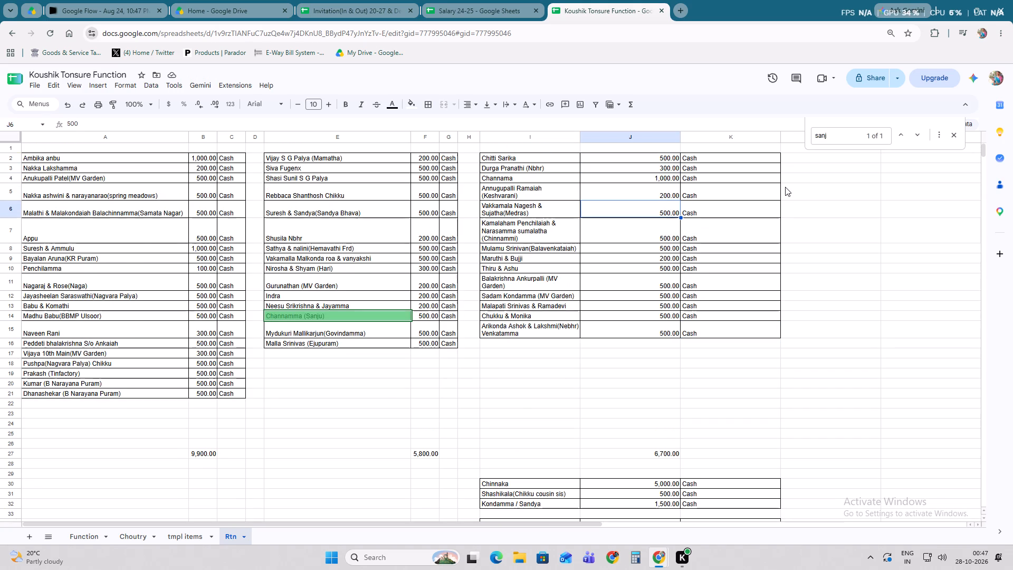
{"action": "key", "text": "Down"}
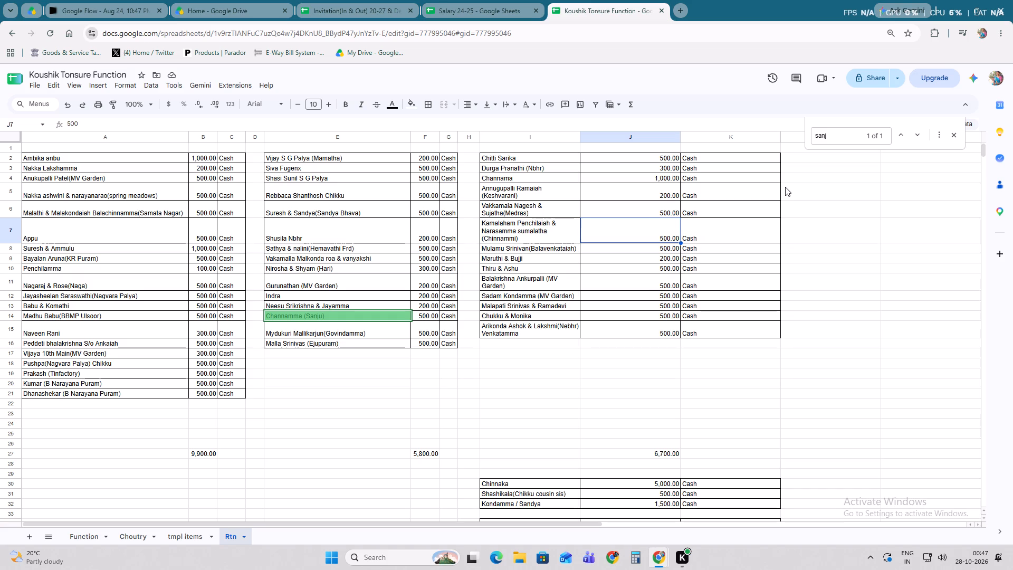
{"action": "key", "text": "Down"}
{"action": "key", "text": "Down"}
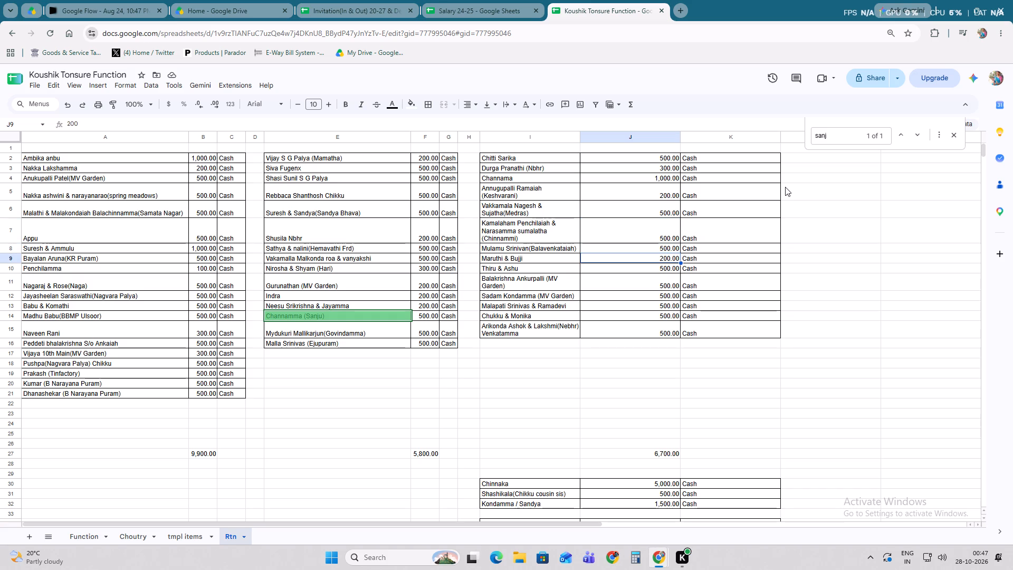
{"action": "key", "text": "Down"}
{"action": "key", "text": "Down"}
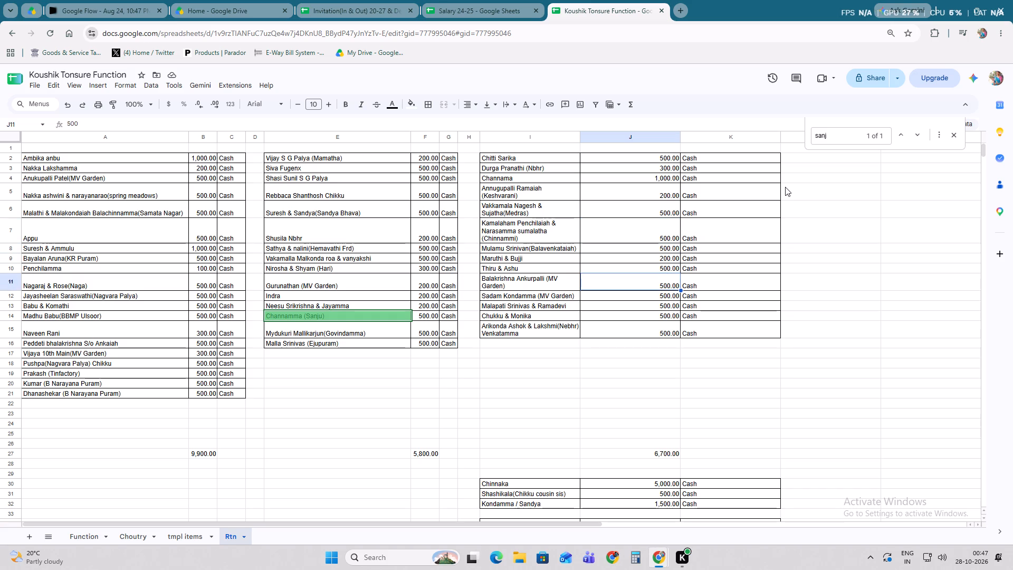
{"action": "key", "text": "Down"}
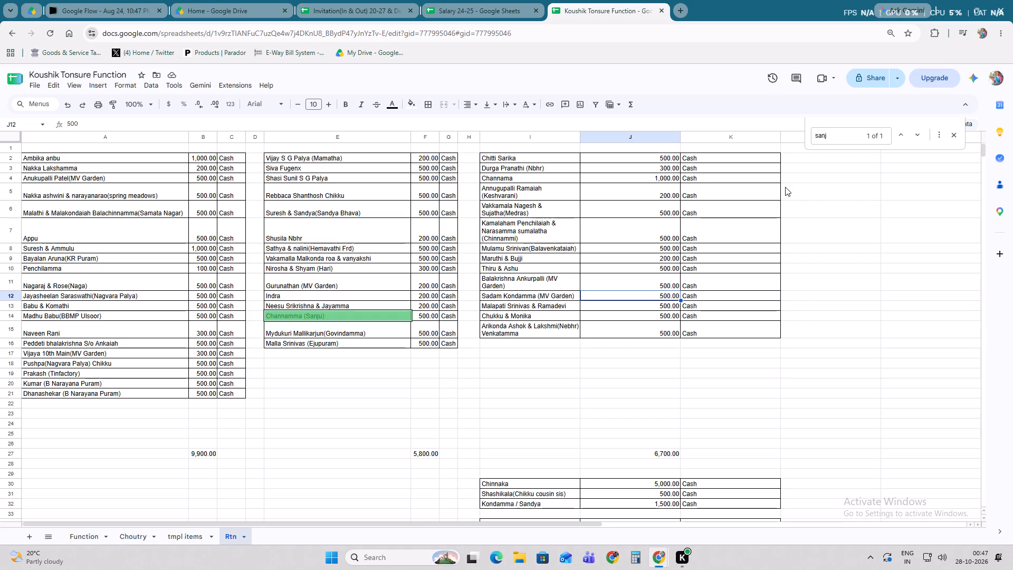
Shift the third group's last three entries from I13:K15 down one row to I14:K16, freeing row 13.
{"action": "left_click_drag", "start_coordinate": [547, 308], "coordinate": [704, 326]}
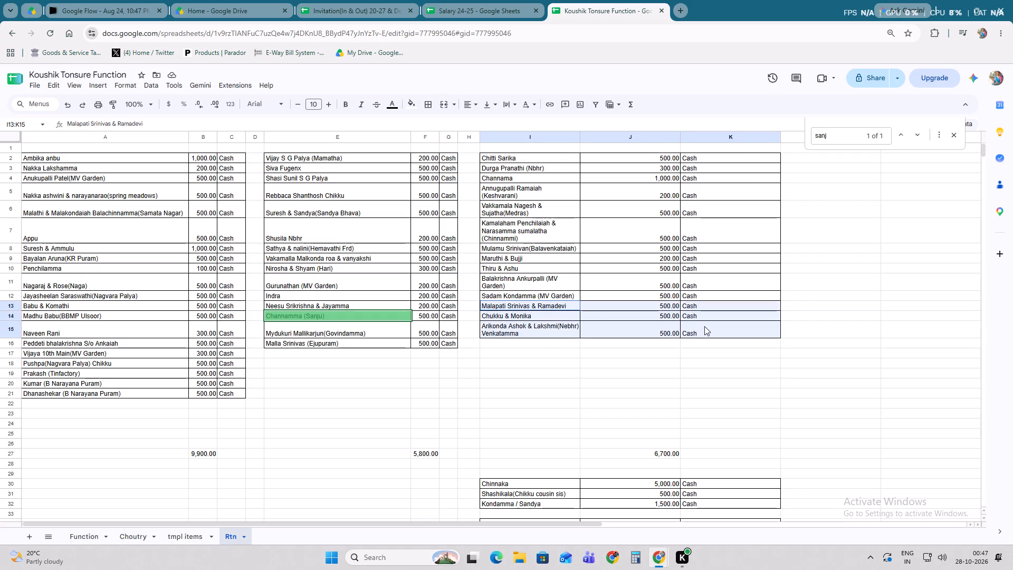
{"action": "left_click_drag", "start_coordinate": [704, 326], "coordinate": [703, 323]}
{"action": "left_click_drag", "start_coordinate": [665, 301], "coordinate": [666, 310]}
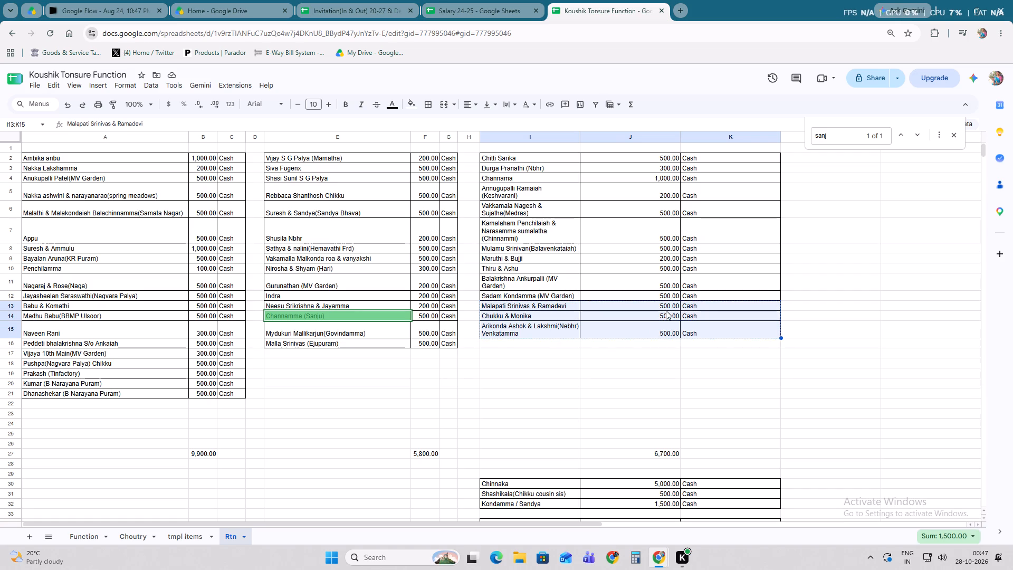
{"action": "left_click_drag", "start_coordinate": [666, 310], "coordinate": [667, 318]}
{"action": "left_click", "coordinate": [776, 468]}
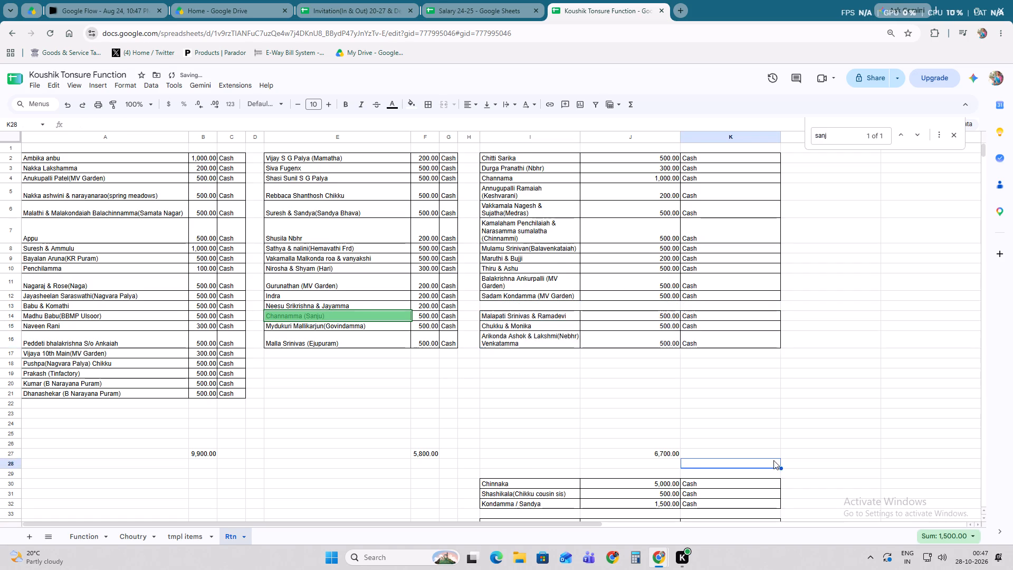
{"action": "scroll", "coordinate": [759, 448], "scroll_direction": "down", "scroll_amount": 3}
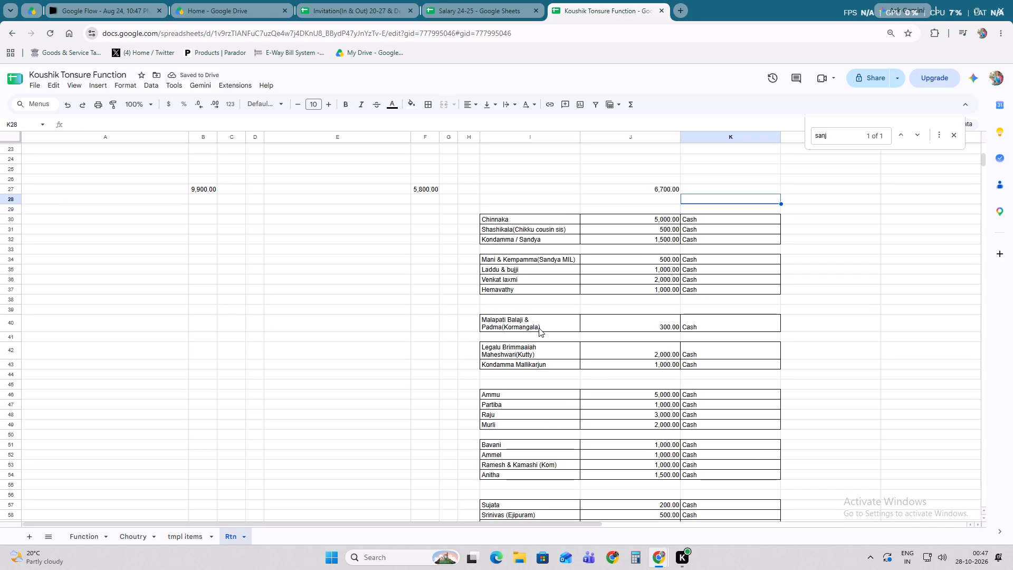
{"action": "left_click_drag", "start_coordinate": [538, 327], "coordinate": [726, 321]}
{"action": "left_click_drag", "start_coordinate": [647, 315], "coordinate": [647, 134]}
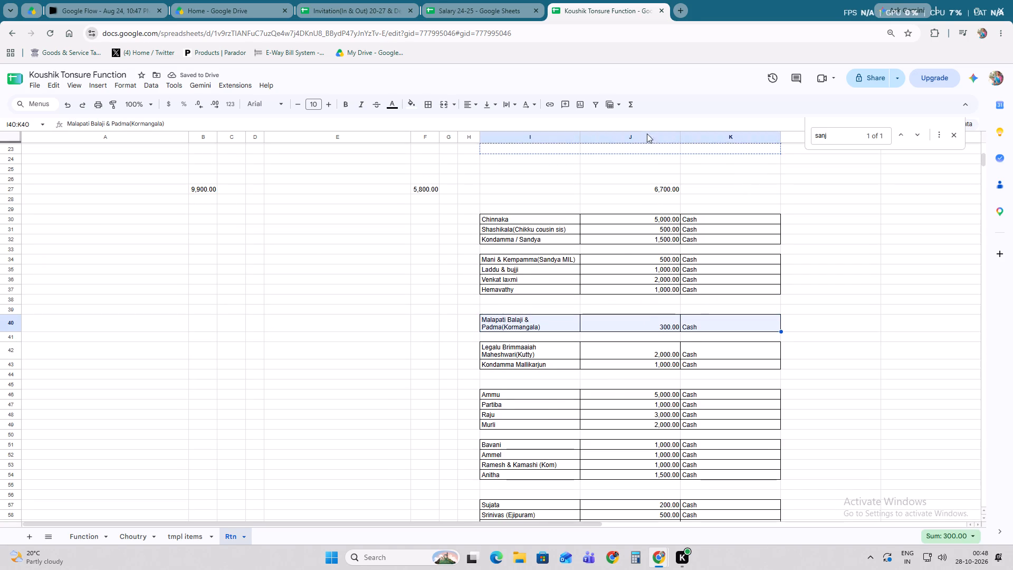
{"action": "left_click_drag", "start_coordinate": [647, 134], "coordinate": [661, 150]}
{"action": "left_click", "coordinate": [779, 270]}
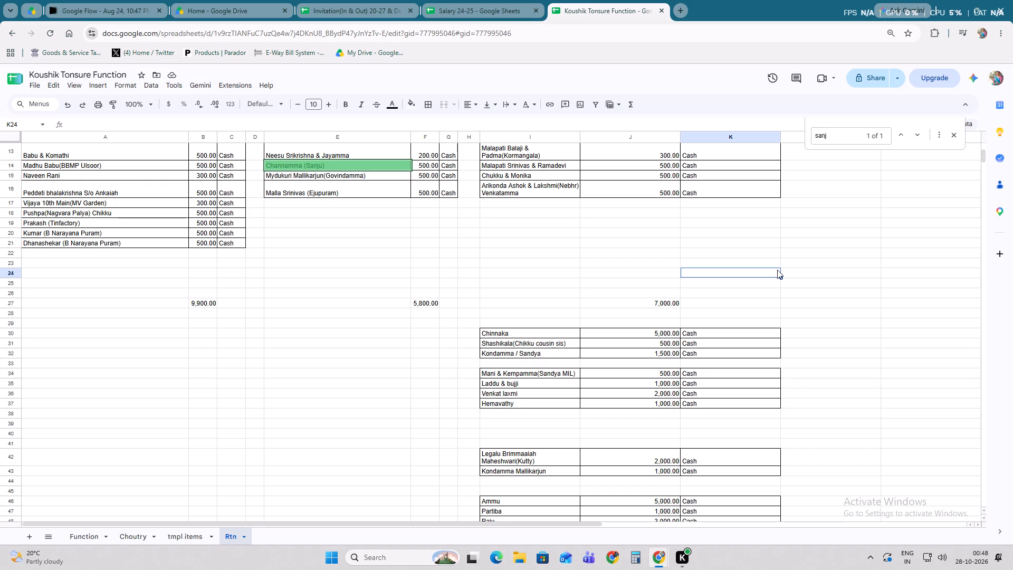
Move all remaining ungrouped entries from I30:K115 to M29:O114, beside the third group's columns.
{"action": "left_click_drag", "start_coordinate": [508, 330], "coordinate": [735, 383]}
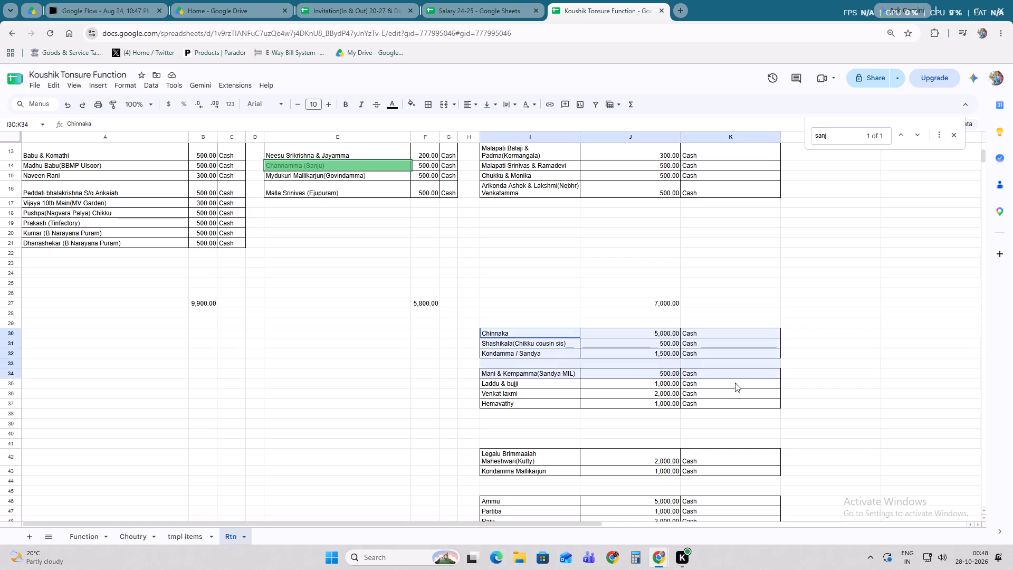
{"action": "left_click_drag", "start_coordinate": [735, 383], "coordinate": [706, 555]}
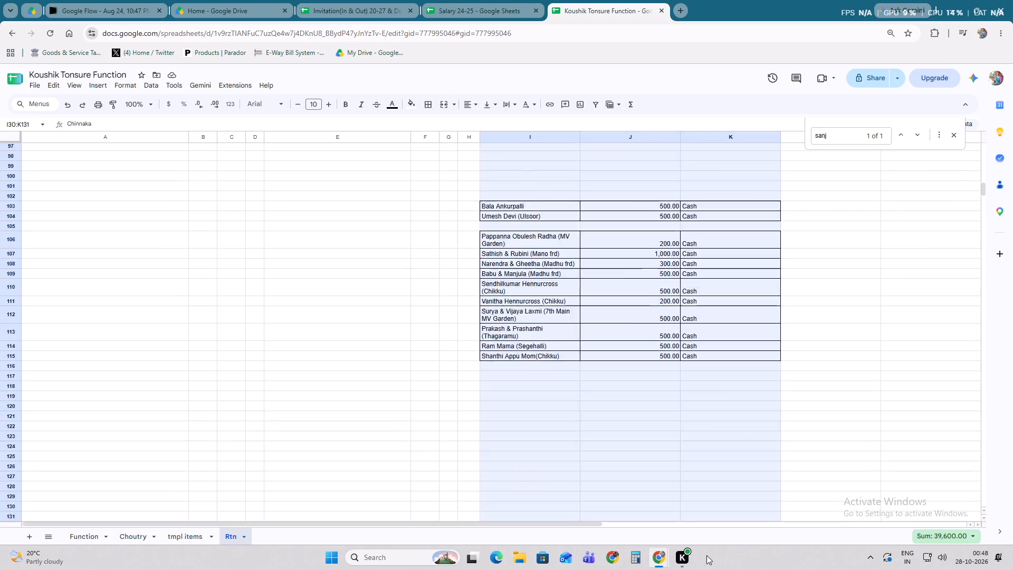
{"action": "left_click_drag", "start_coordinate": [706, 555], "coordinate": [728, 323]}
{"action": "scroll", "coordinate": [719, 453], "scroll_direction": "up", "scroll_amount": 12}
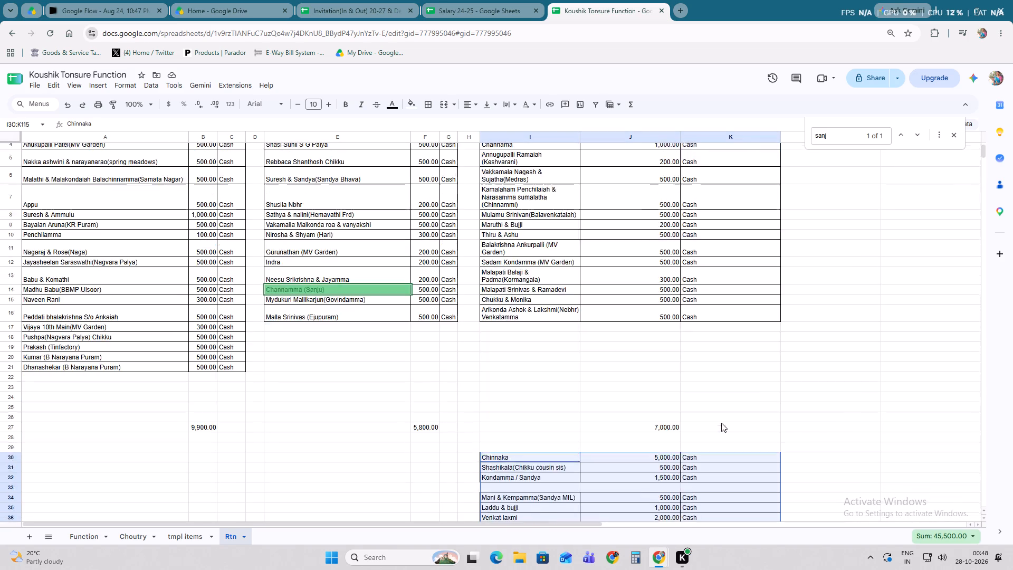
{"action": "scroll", "coordinate": [721, 423], "scroll_direction": "up", "scroll_amount": 3}
{"action": "left_click_drag", "start_coordinate": [782, 506], "coordinate": [806, 499]}
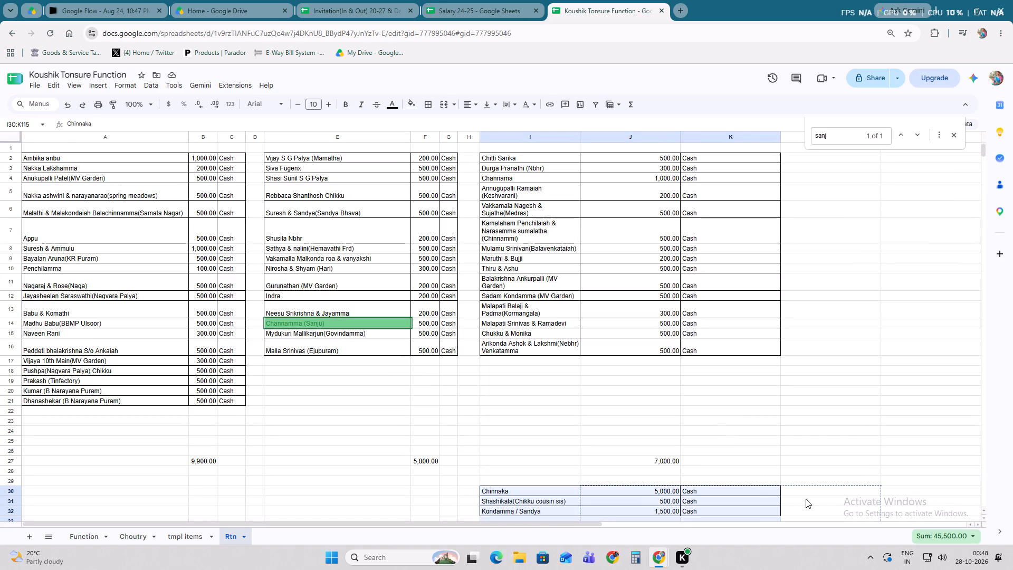
{"action": "left_click_drag", "start_coordinate": [806, 499], "coordinate": [743, 432]}
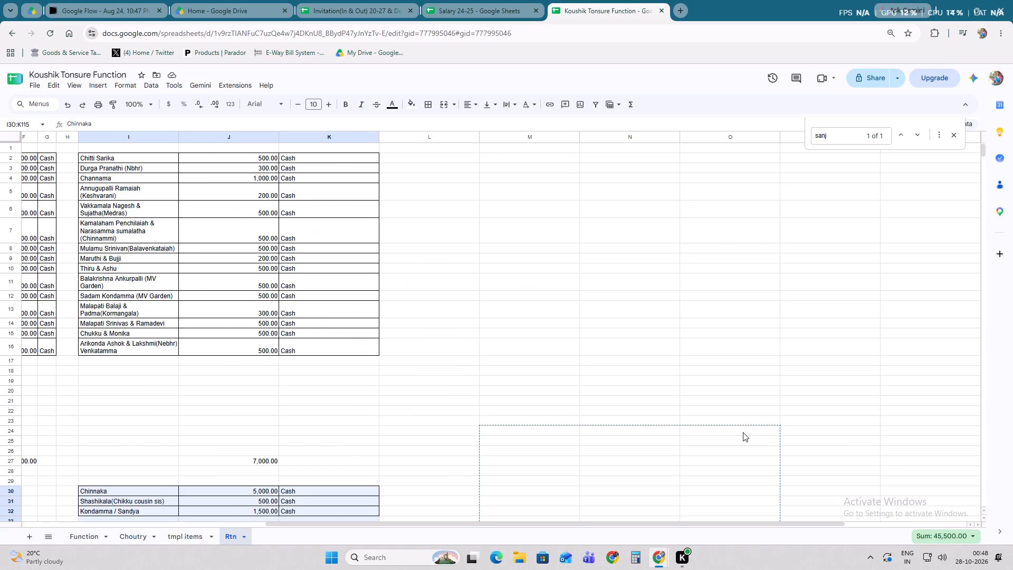
{"action": "left_click_drag", "start_coordinate": [743, 432], "coordinate": [730, 479]}
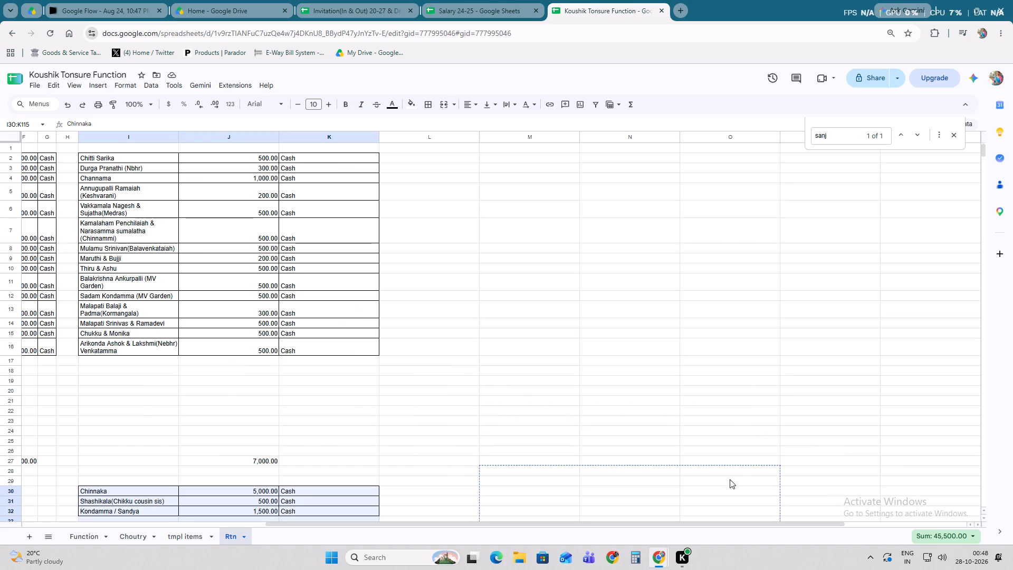
{"action": "left_click_drag", "start_coordinate": [730, 479], "coordinate": [730, 494]}
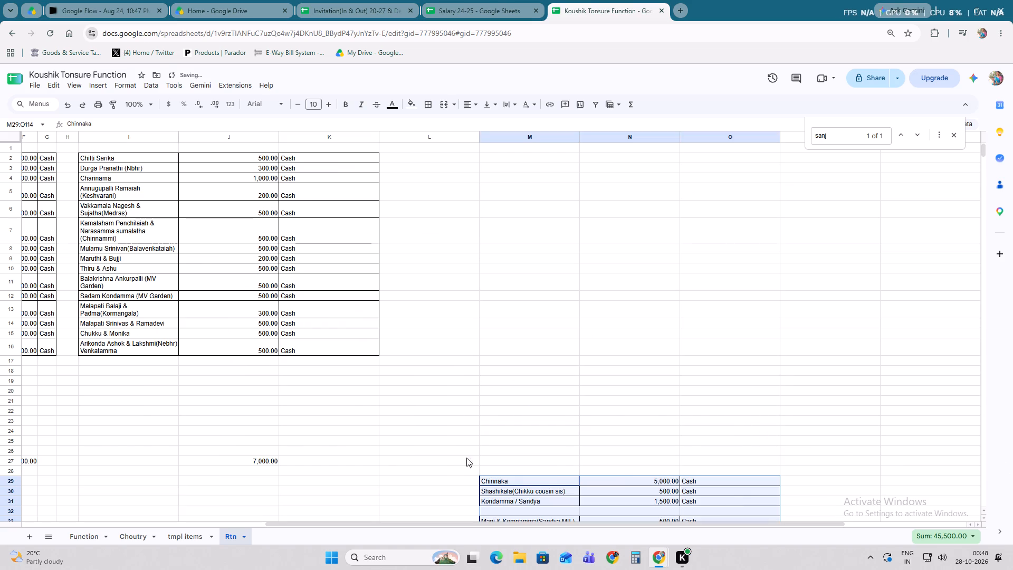
Fit columns J and K to their contents and narrow column L to a slim spacer.
{"action": "double_click", "coordinate": [278, 135]}
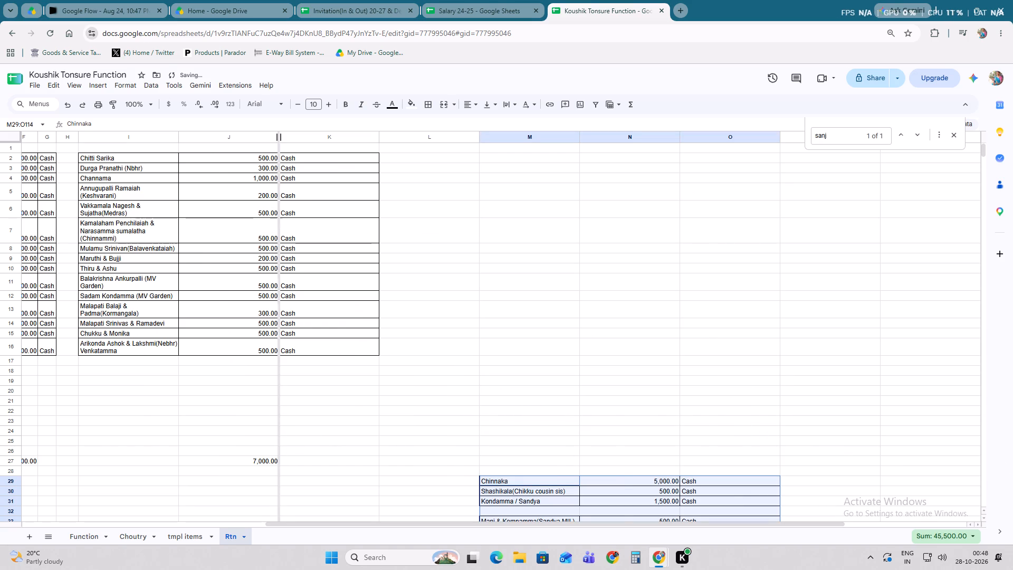
{"action": "double_click", "coordinate": [307, 135]}
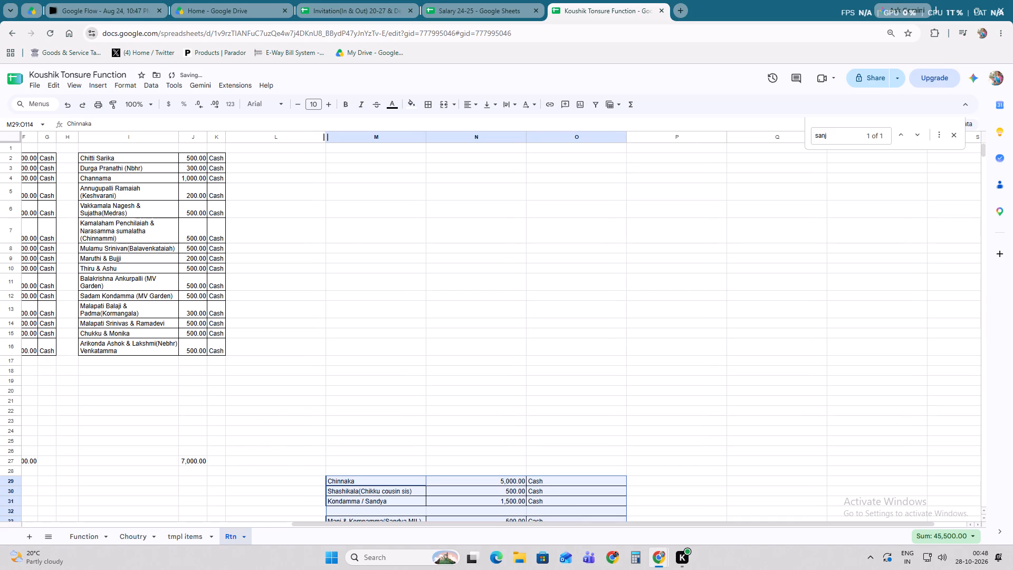
{"action": "left_click_drag", "start_coordinate": [325, 138], "coordinate": [244, 144]}
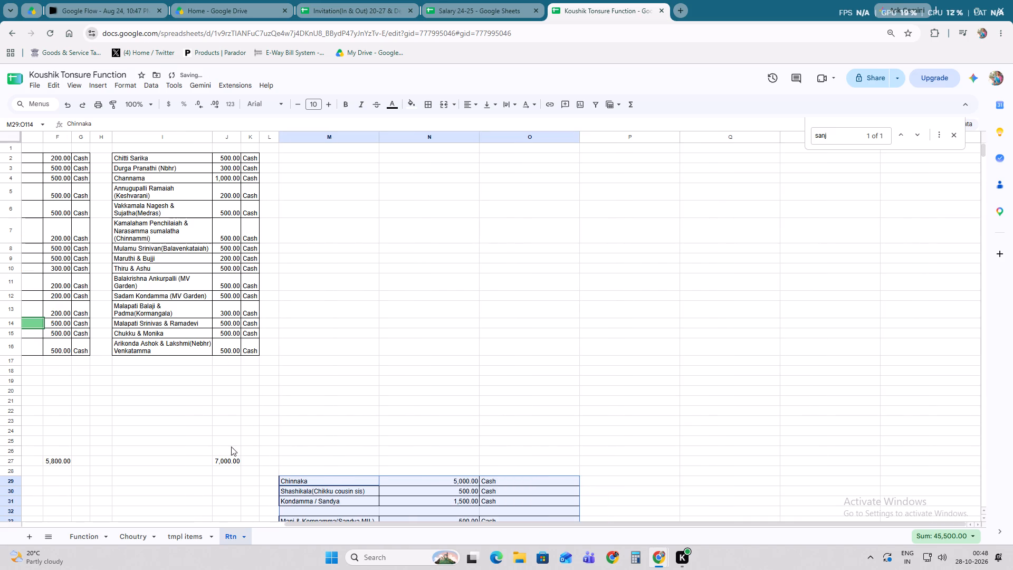
Copy the third group's total formula from J27 into N27 for a fourth group.
{"action": "right_click", "coordinate": [235, 461]}
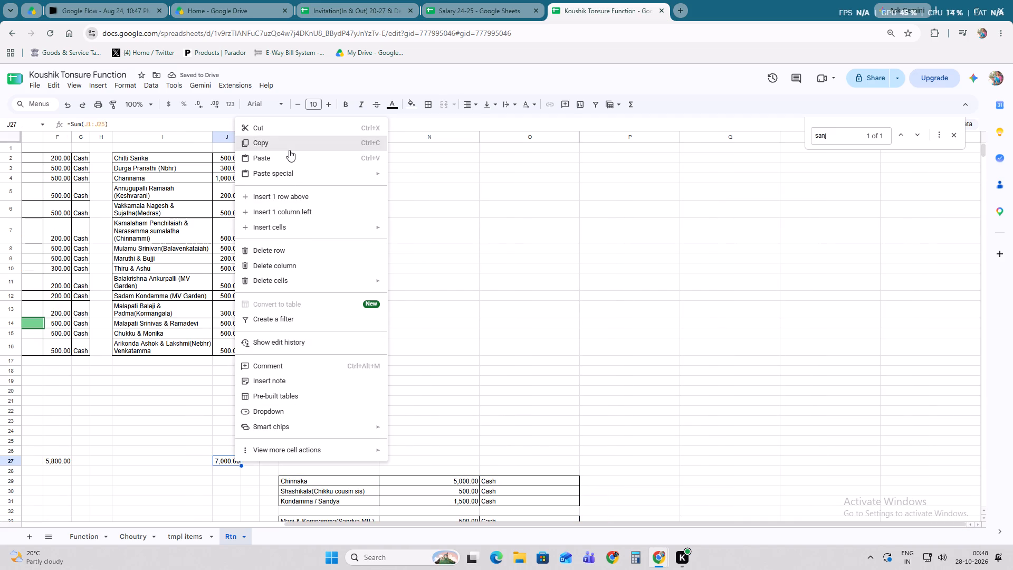
{"action": "left_click", "coordinate": [289, 150]}
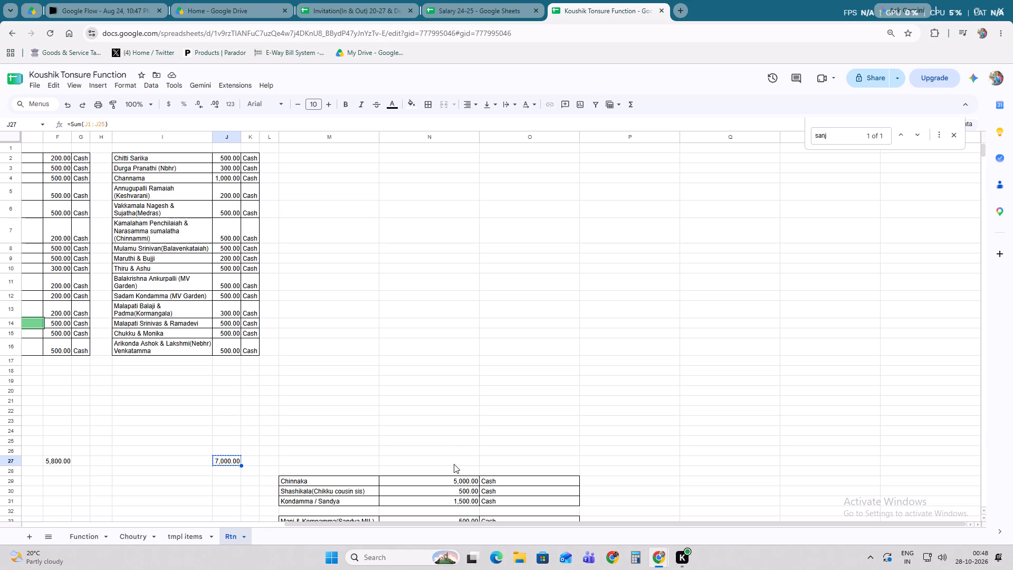
{"action": "left_click", "coordinate": [449, 460]}
{"action": "right_click", "coordinate": [449, 460]}
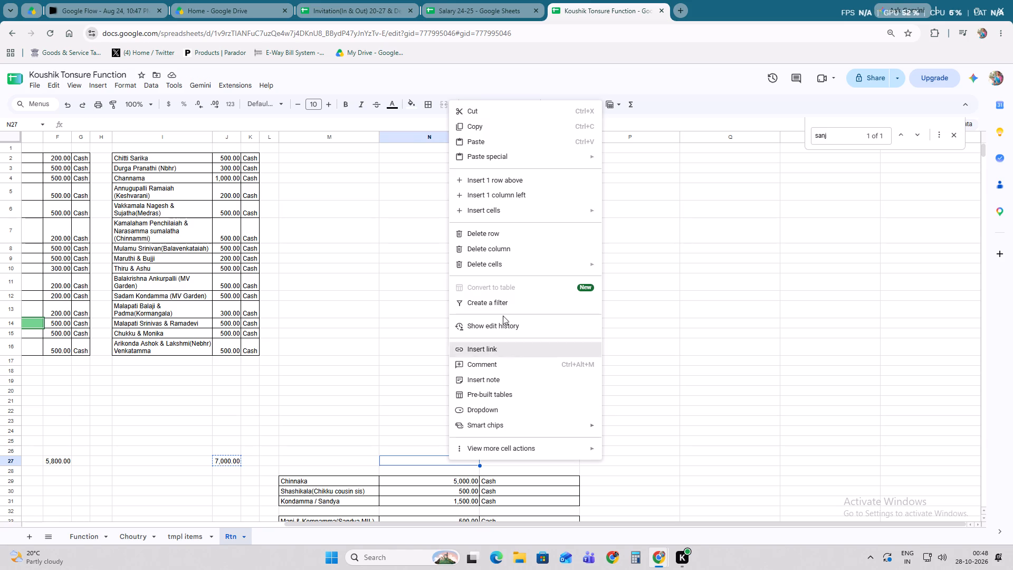
{"action": "left_click", "coordinate": [493, 144]}
{"action": "left_click", "coordinate": [555, 367]}
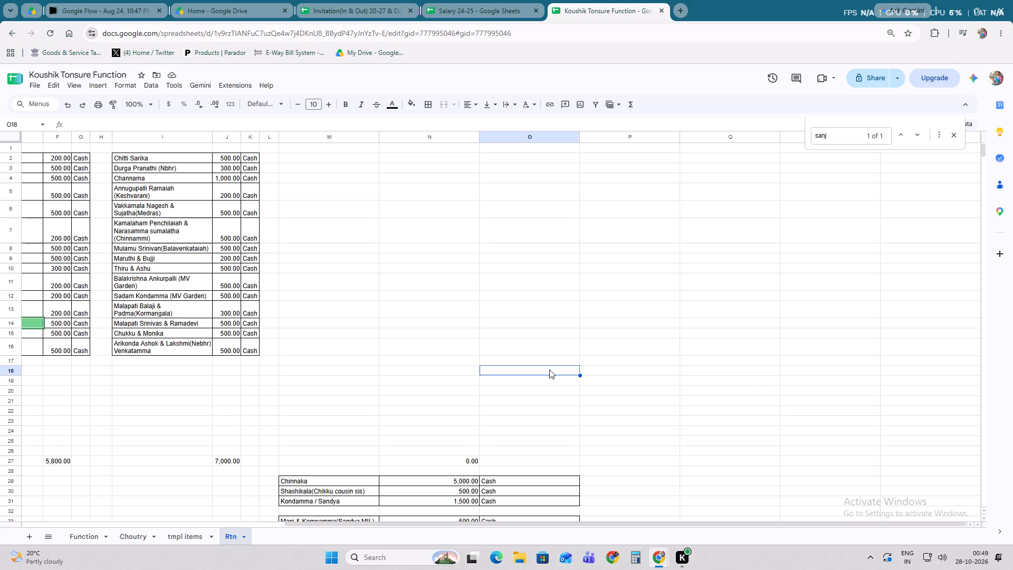
Move the Bavani entry from M50:O50 to M2:O2 as the first row of the fourth group.
{"action": "scroll", "coordinate": [477, 485], "scroll_direction": "down", "scroll_amount": 1}
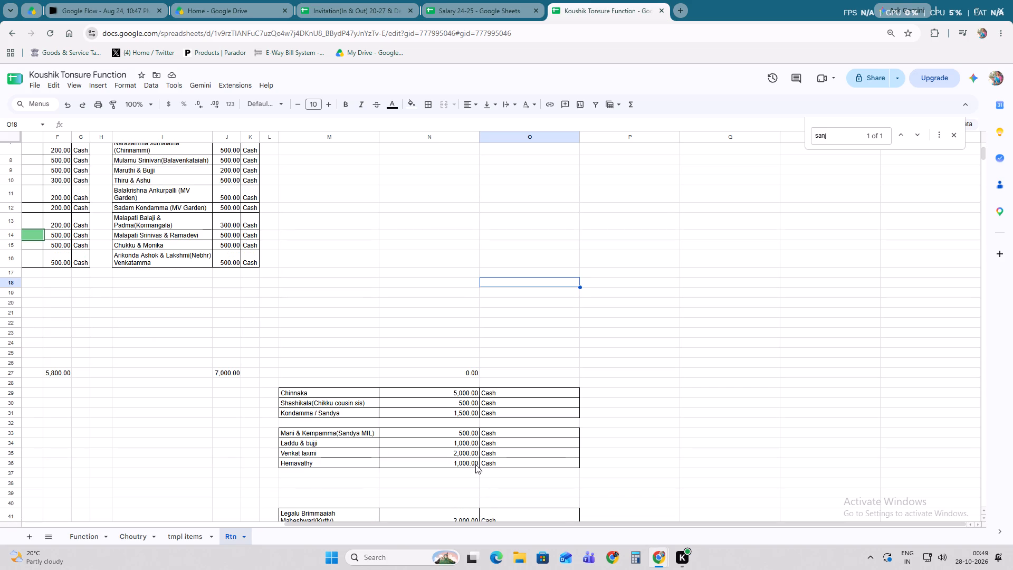
{"action": "scroll", "coordinate": [473, 460], "scroll_direction": "down", "scroll_amount": 2}
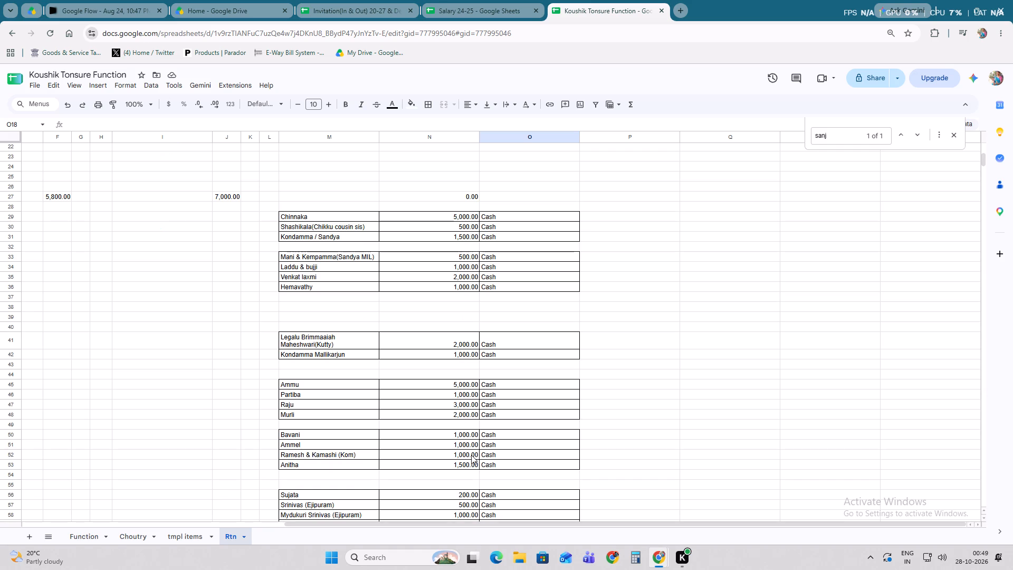
{"action": "left_click_drag", "start_coordinate": [315, 435], "coordinate": [506, 434]}
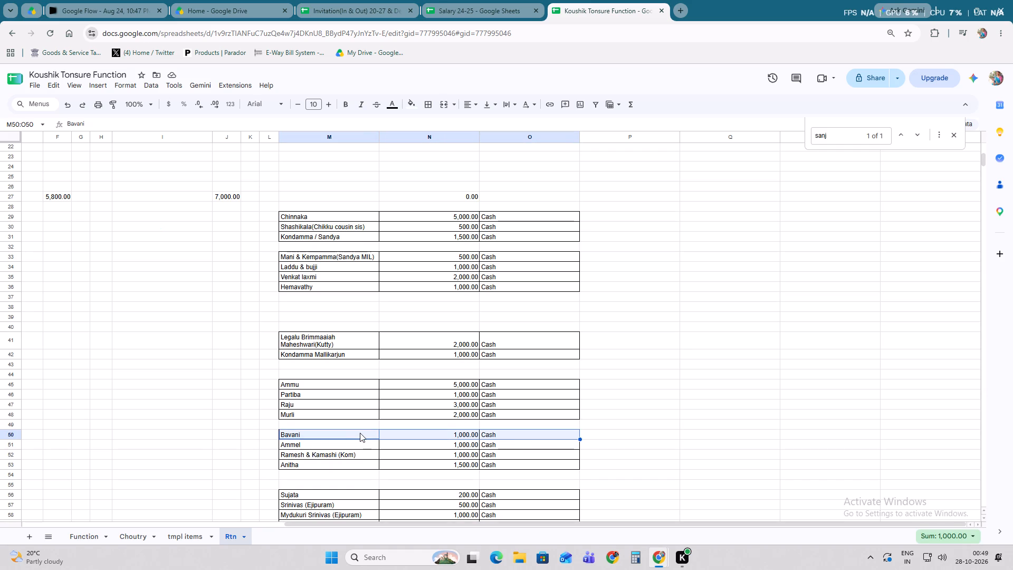
{"action": "left_click_drag", "start_coordinate": [362, 430], "coordinate": [365, 99]}
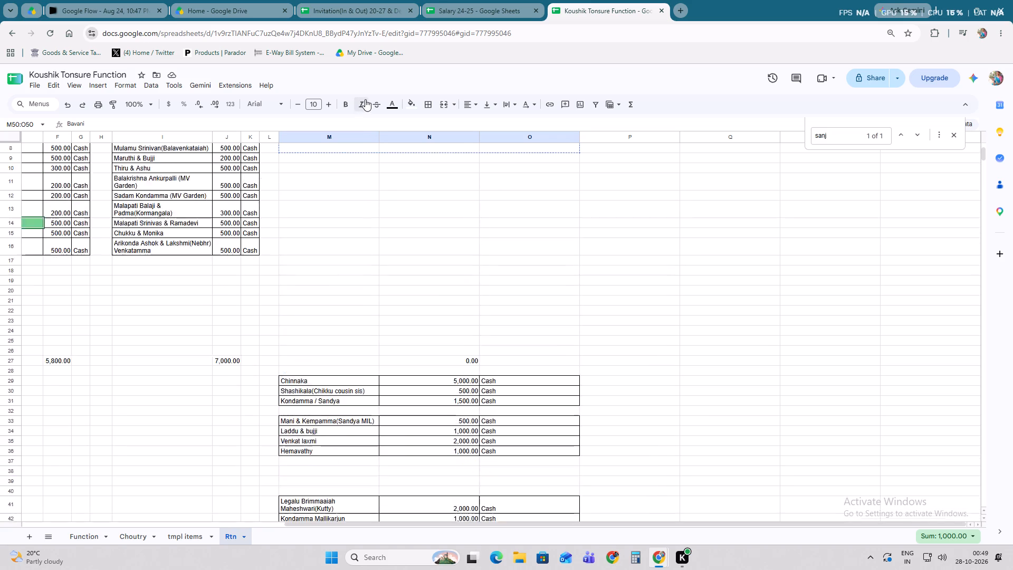
{"action": "left_click_drag", "start_coordinate": [365, 99], "coordinate": [365, 161]}
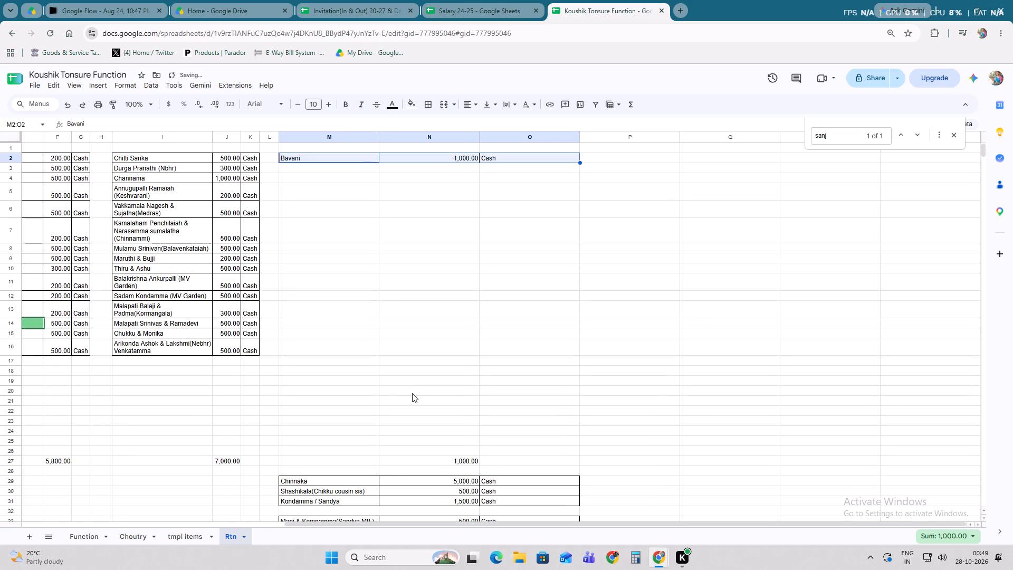
Move the Ramesh & Kamashi (Kom) entry from M52:O52 to M3:O3 in the fourth group.
{"action": "scroll", "coordinate": [412, 393], "scroll_direction": "down", "scroll_amount": 3}
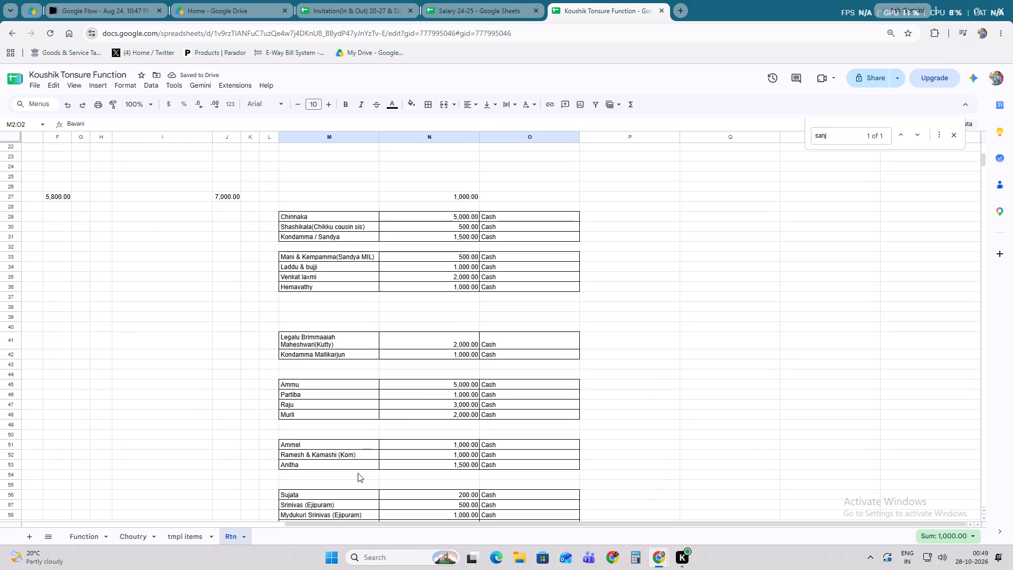
{"action": "left_click_drag", "start_coordinate": [326, 456], "coordinate": [503, 453]}
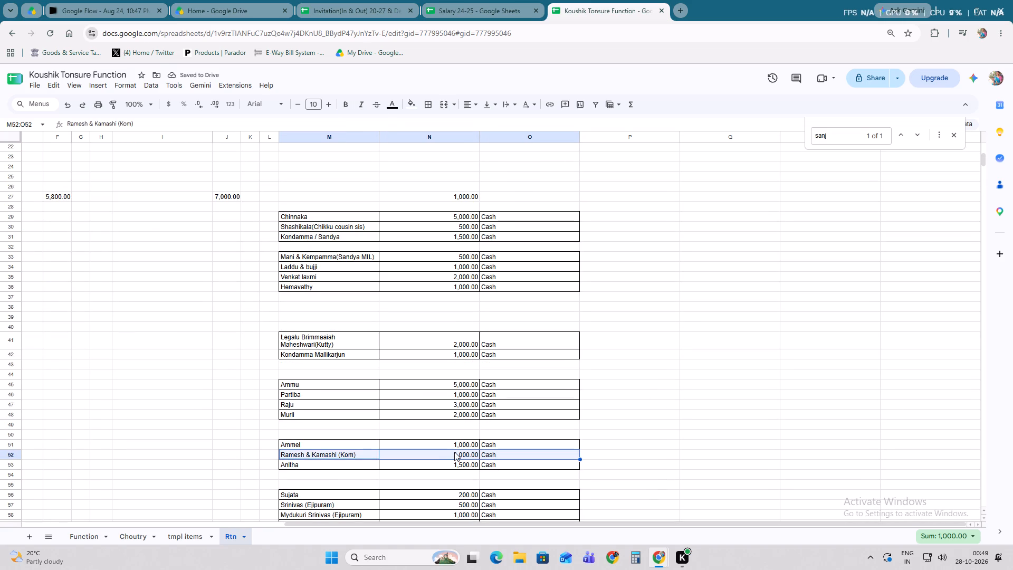
{"action": "left_click_drag", "start_coordinate": [453, 449], "coordinate": [453, 124]}
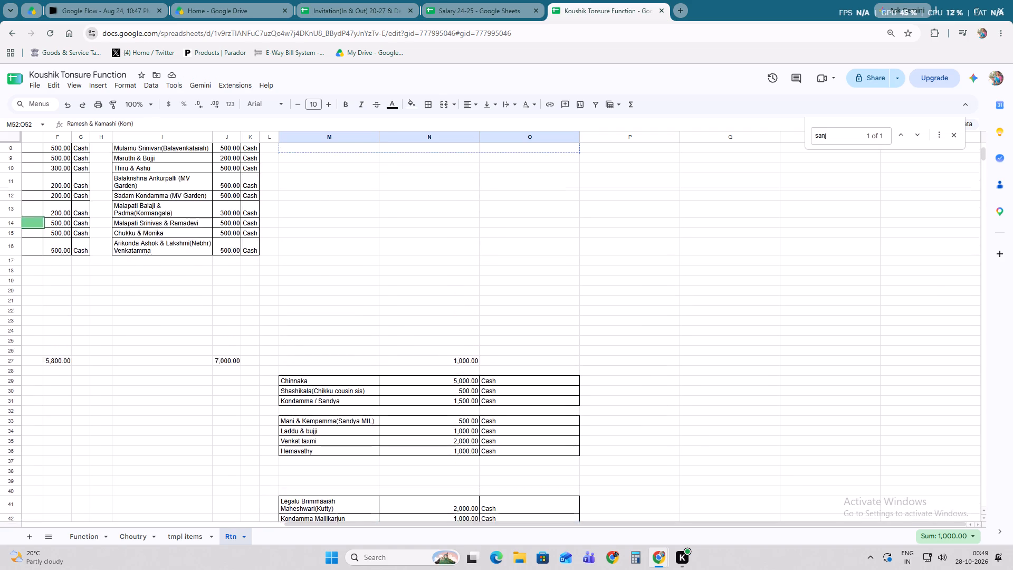
{"action": "left_click_drag", "start_coordinate": [453, 124], "coordinate": [449, 167]}
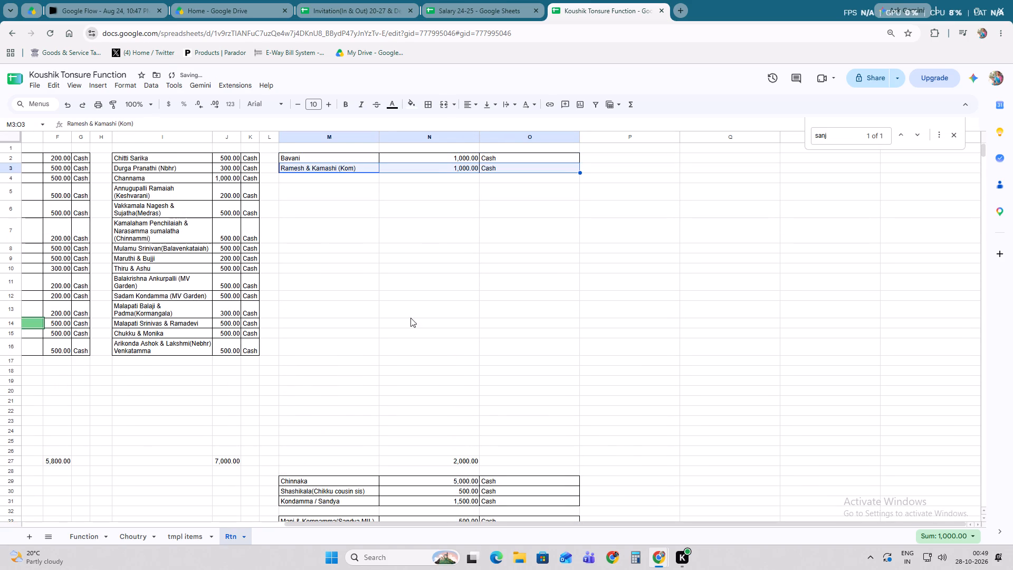
Move the Ammu entry from M45:O45 to M4:O4 in the fourth group.
{"action": "scroll", "coordinate": [384, 426], "scroll_direction": "down", "scroll_amount": 3}
{"action": "left_click_drag", "start_coordinate": [313, 385], "coordinate": [492, 385]}
{"action": "left_click_drag", "start_coordinate": [461, 381], "coordinate": [467, 164]}
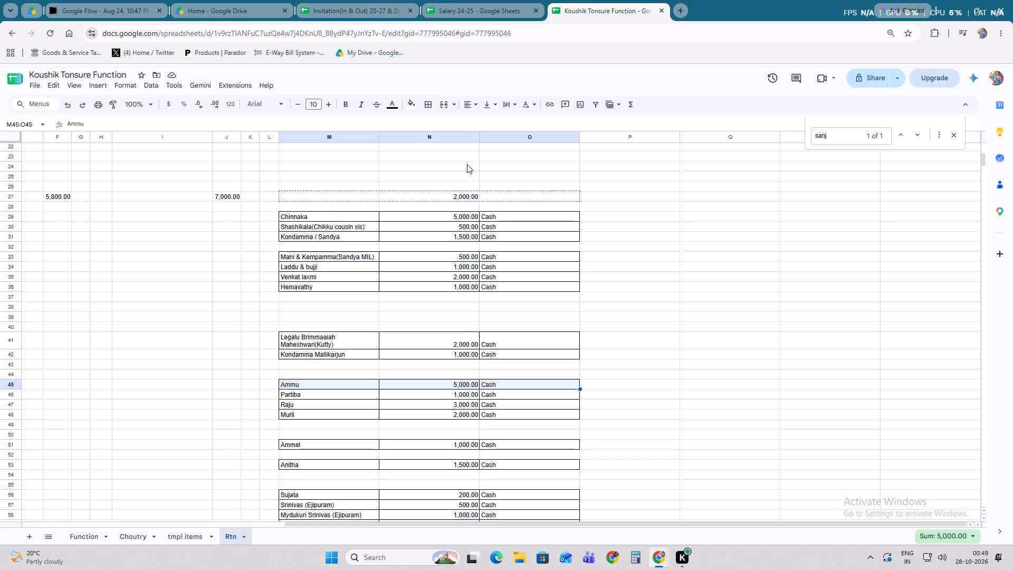
{"action": "left_click_drag", "start_coordinate": [467, 164], "coordinate": [468, 178]}
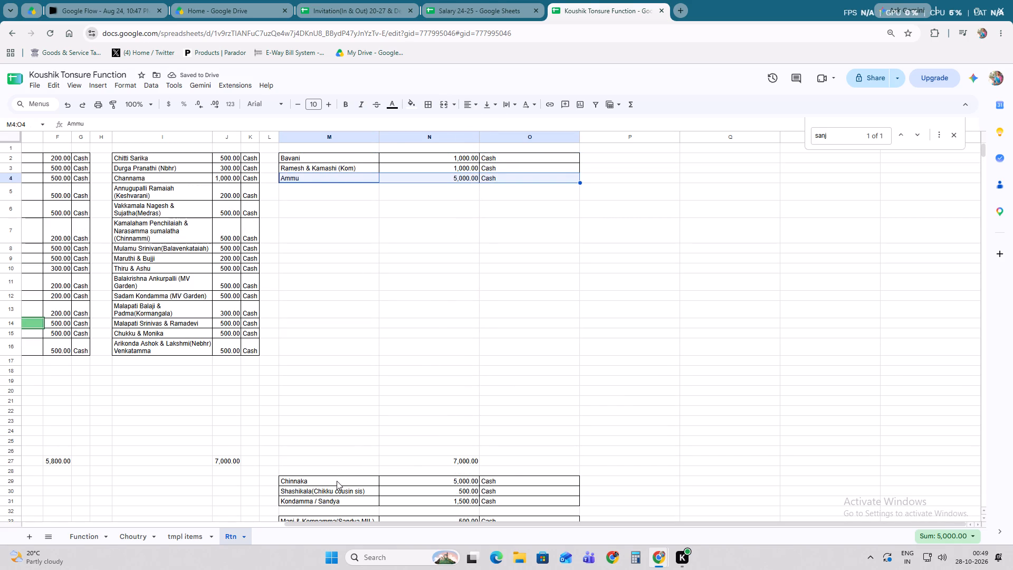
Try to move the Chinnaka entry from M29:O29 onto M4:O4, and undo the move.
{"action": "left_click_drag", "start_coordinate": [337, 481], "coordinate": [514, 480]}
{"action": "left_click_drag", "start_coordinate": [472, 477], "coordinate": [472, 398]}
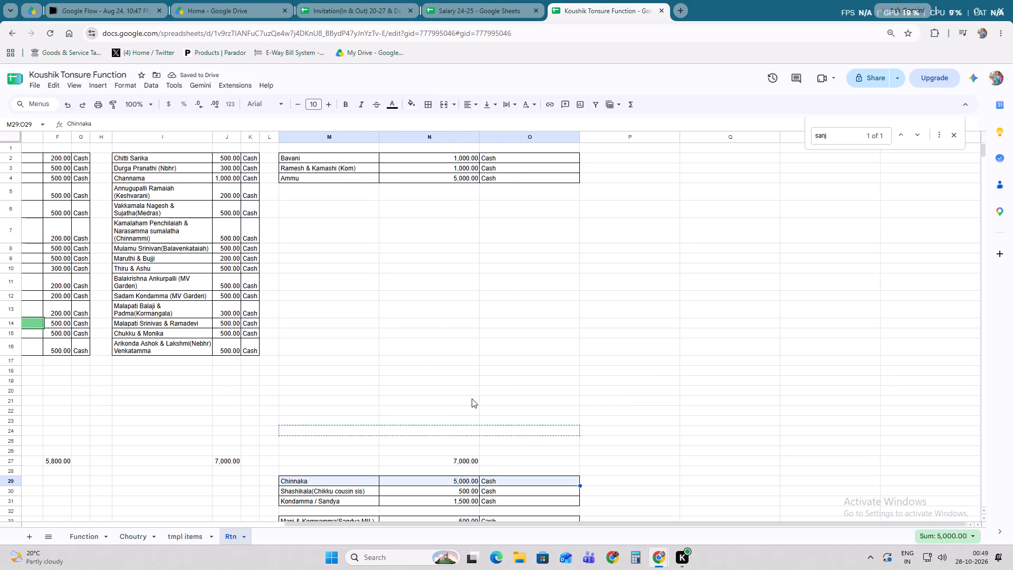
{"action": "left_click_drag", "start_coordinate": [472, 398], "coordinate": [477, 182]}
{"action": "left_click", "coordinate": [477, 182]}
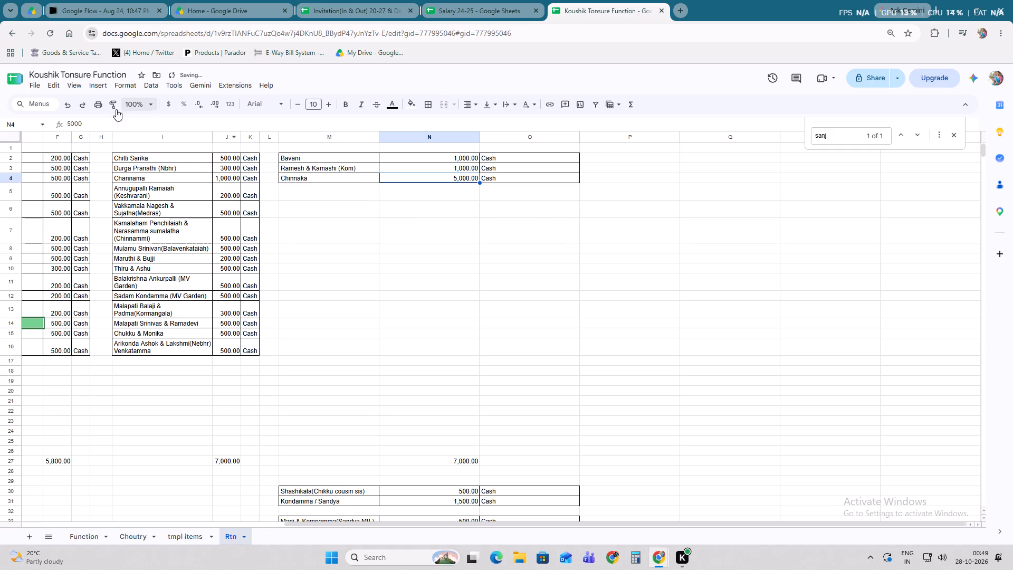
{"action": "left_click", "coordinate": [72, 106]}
Move the Chinnaka entry from M29:O29 to the free row M5:O5 below Ammu.
{"action": "left_click_drag", "start_coordinate": [353, 479], "coordinate": [524, 480]}
{"action": "left_click_drag", "start_coordinate": [507, 476], "coordinate": [509, 218]}
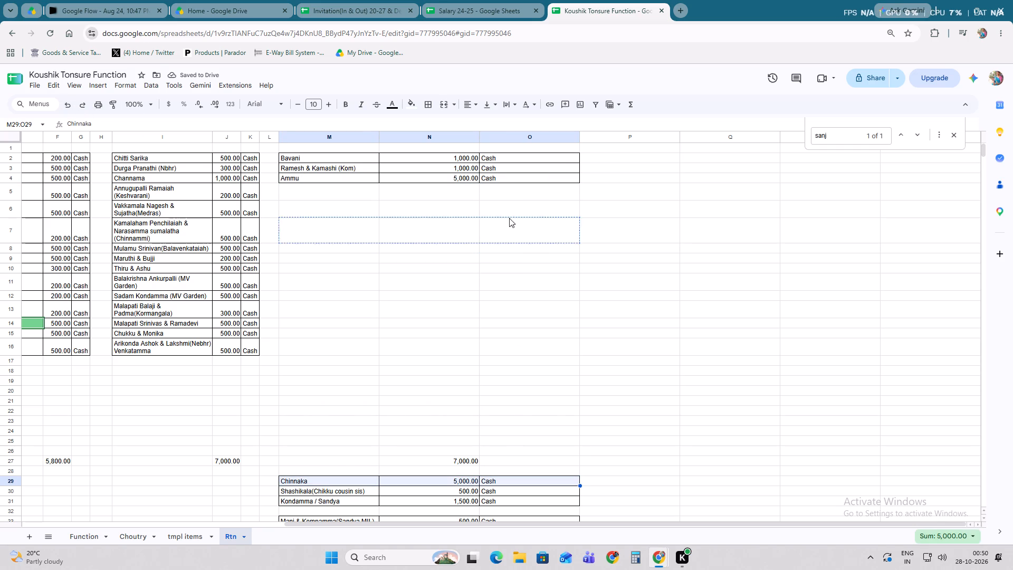
{"action": "left_click_drag", "start_coordinate": [509, 218], "coordinate": [509, 186]}
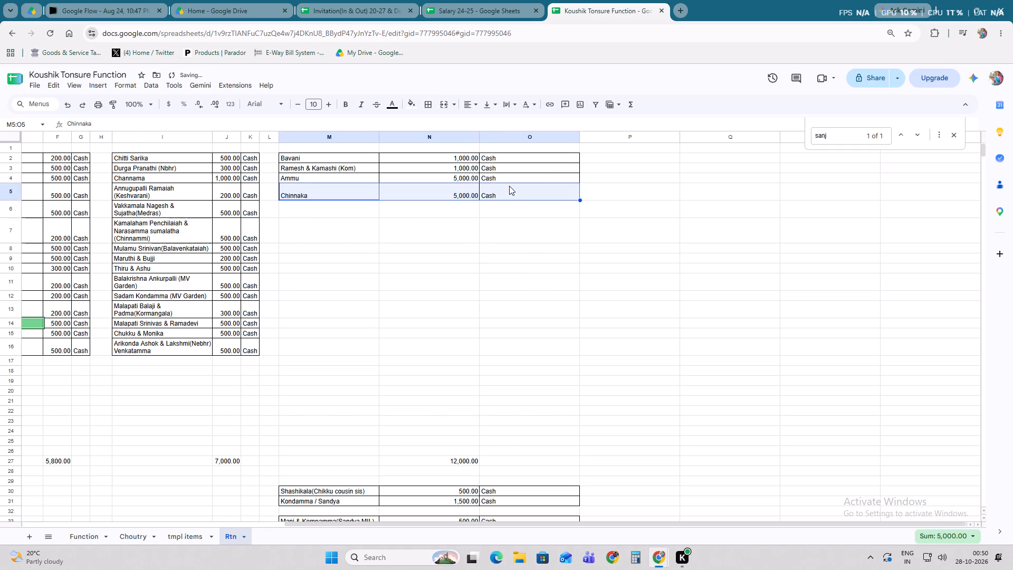
Move the Maheshwari (Kutty) entry from M41:O41 to M6:O6 in the fourth group.
{"action": "scroll", "coordinate": [394, 494], "scroll_direction": "down", "scroll_amount": 1}
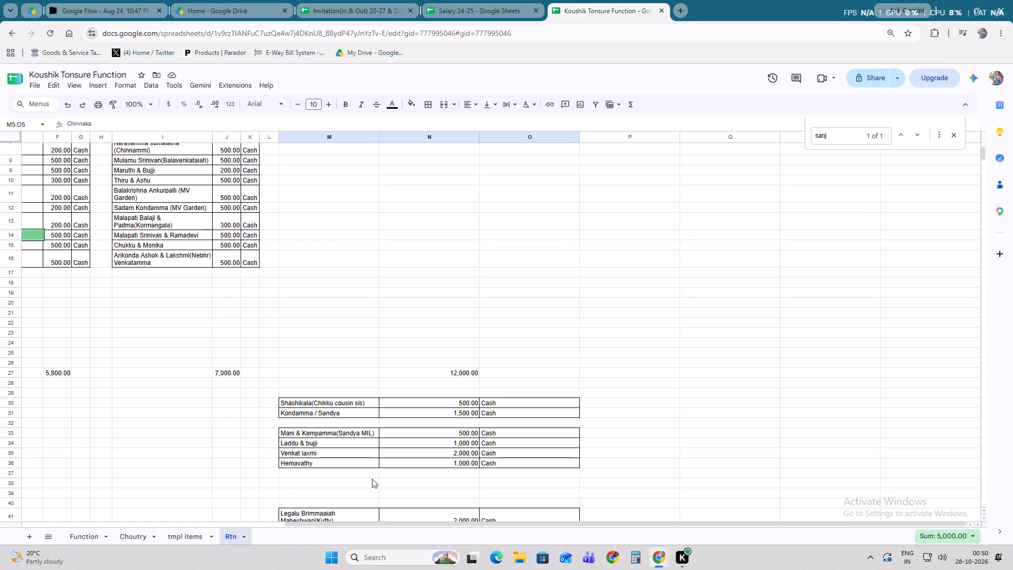
{"action": "scroll", "coordinate": [351, 499], "scroll_direction": "down", "scroll_amount": 1}
{"action": "left_click_drag", "start_coordinate": [334, 427], "coordinate": [508, 429]}
{"action": "left_click_drag", "start_coordinate": [466, 420], "coordinate": [466, 128]}
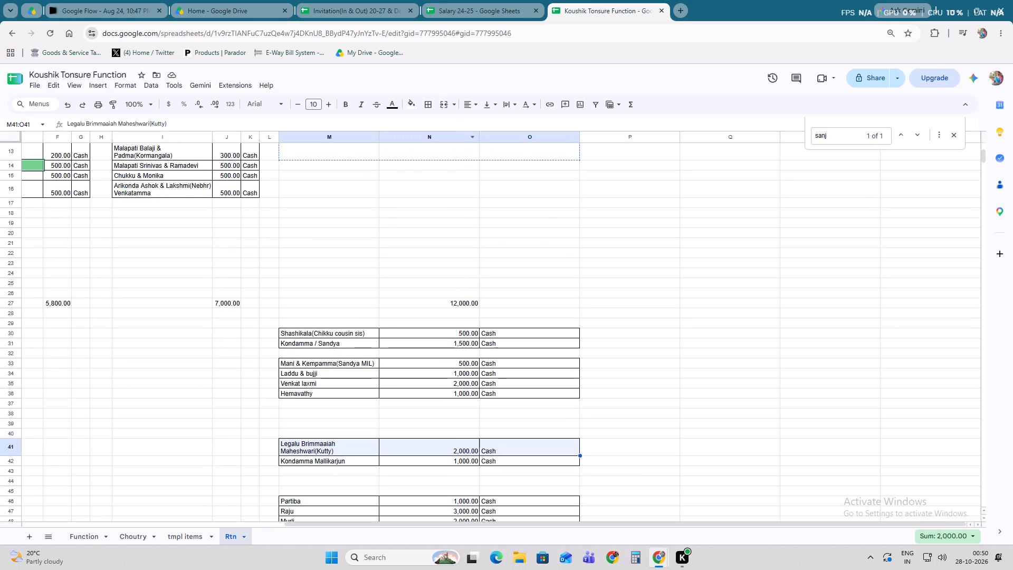
{"action": "left_click_drag", "start_coordinate": [466, 128], "coordinate": [466, 186]}
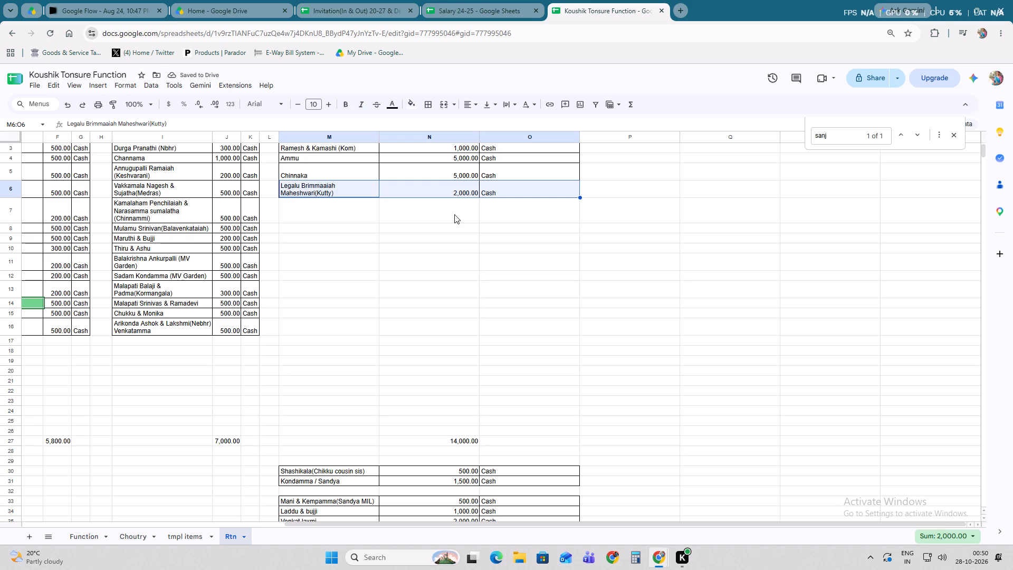
Move the Radha (MV Garden) entry from M105:O105 up to the fourth group at the top of columns M to O.
{"action": "scroll", "coordinate": [449, 476], "scroll_direction": "down", "scroll_amount": 2}
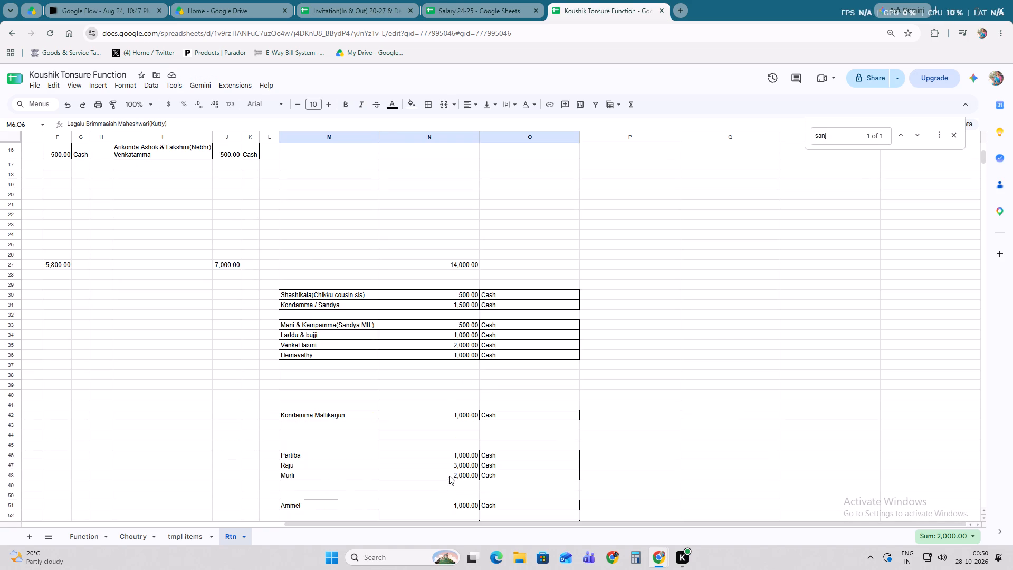
{"action": "scroll", "coordinate": [449, 476], "scroll_direction": "down", "scroll_amount": 2}
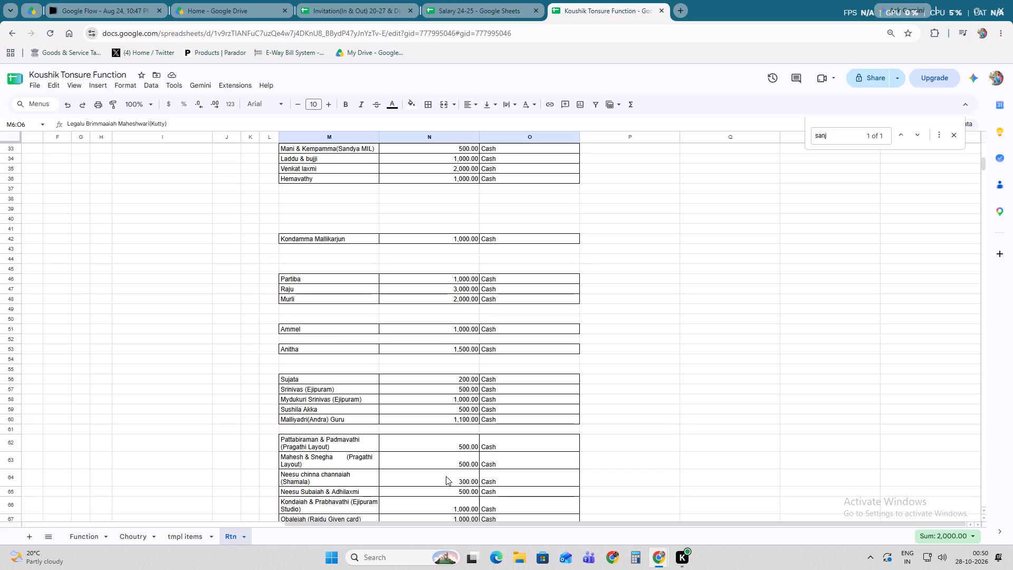
{"action": "scroll", "coordinate": [446, 476], "scroll_direction": "down", "scroll_amount": 2}
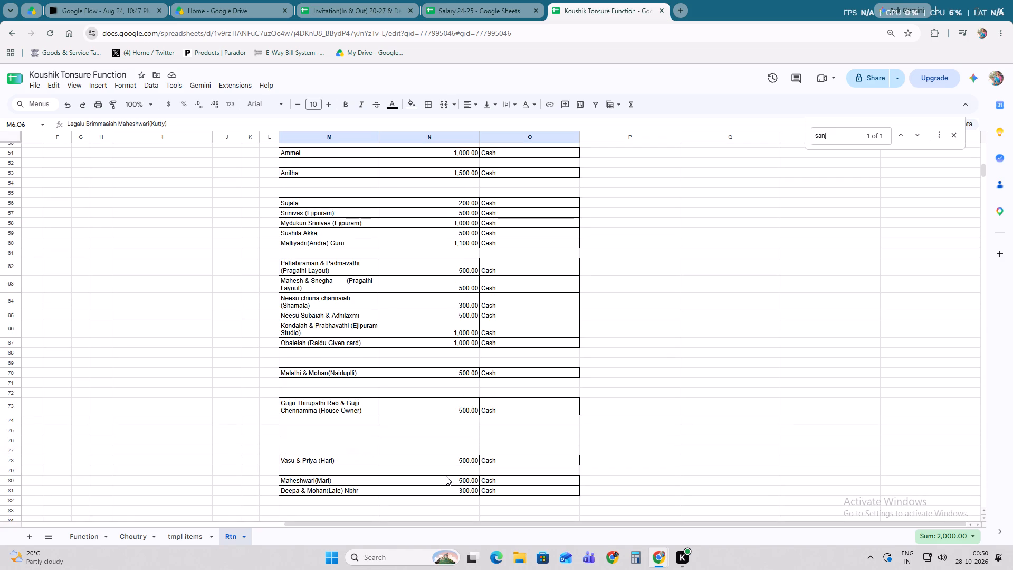
{"action": "scroll", "coordinate": [445, 476], "scroll_direction": "down", "scroll_amount": 3}
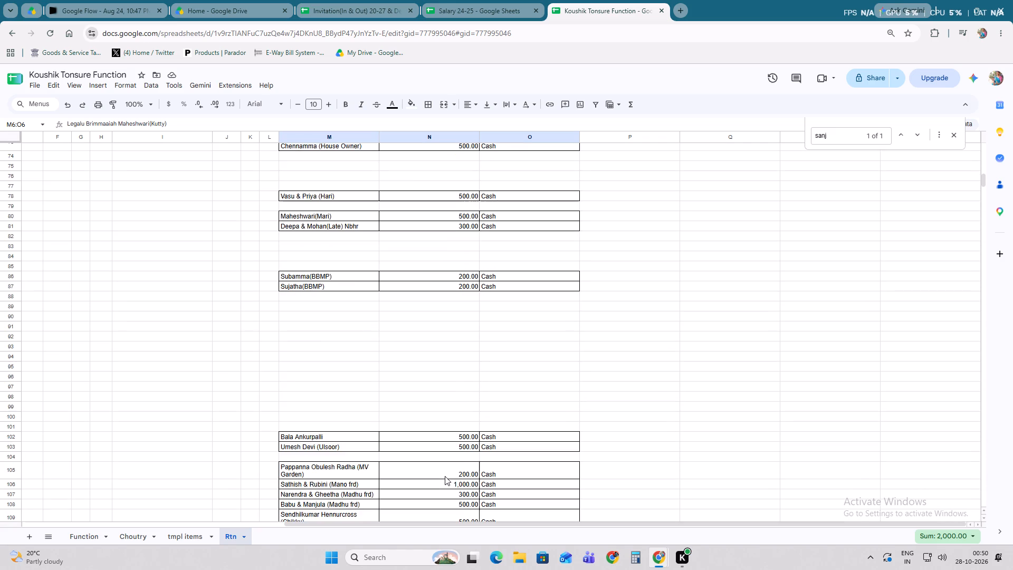
{"action": "scroll", "coordinate": [445, 476], "scroll_direction": "down", "scroll_amount": 1}
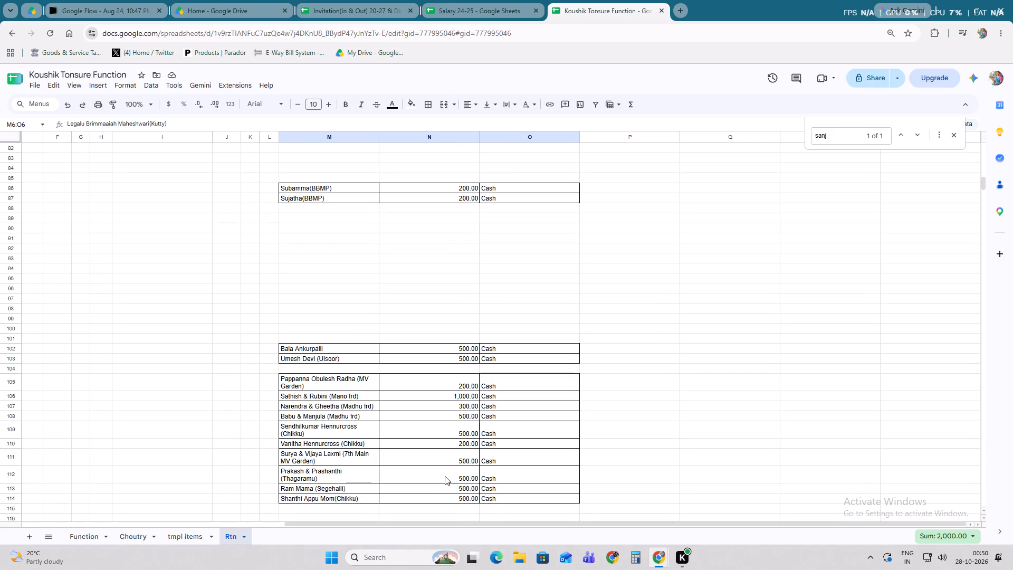
{"action": "left_click_drag", "start_coordinate": [337, 382], "coordinate": [495, 385]}
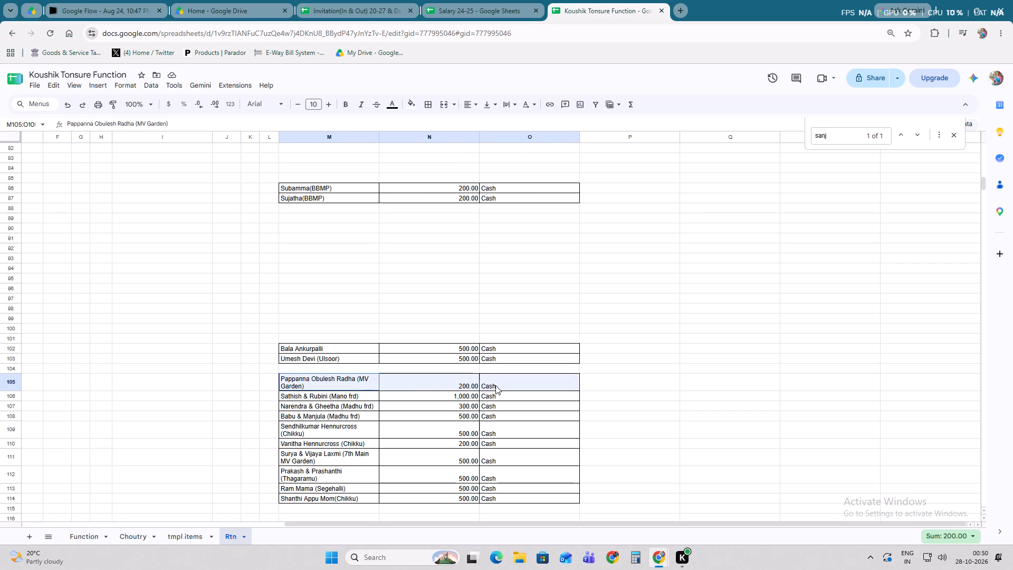
{"action": "left_click_drag", "start_coordinate": [495, 385], "coordinate": [499, 385]}
{"action": "left_click_drag", "start_coordinate": [450, 375], "coordinate": [452, 123]}
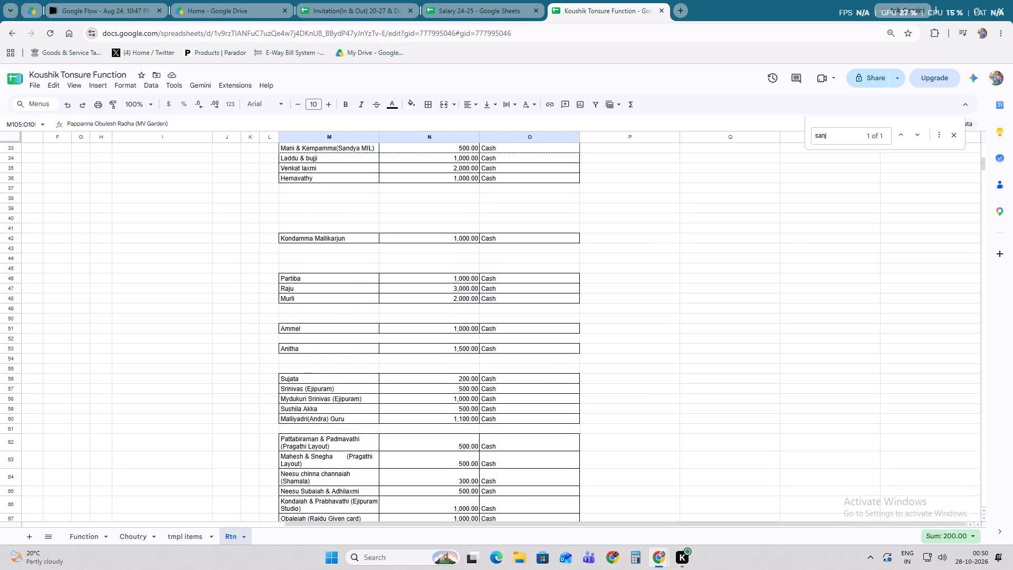
Move the 200.00 cash entry from M105:O105 to row 7 of the top list, M7:O7.
{"action": "left_click_drag", "start_coordinate": [452, 123], "coordinate": [456, 226]}
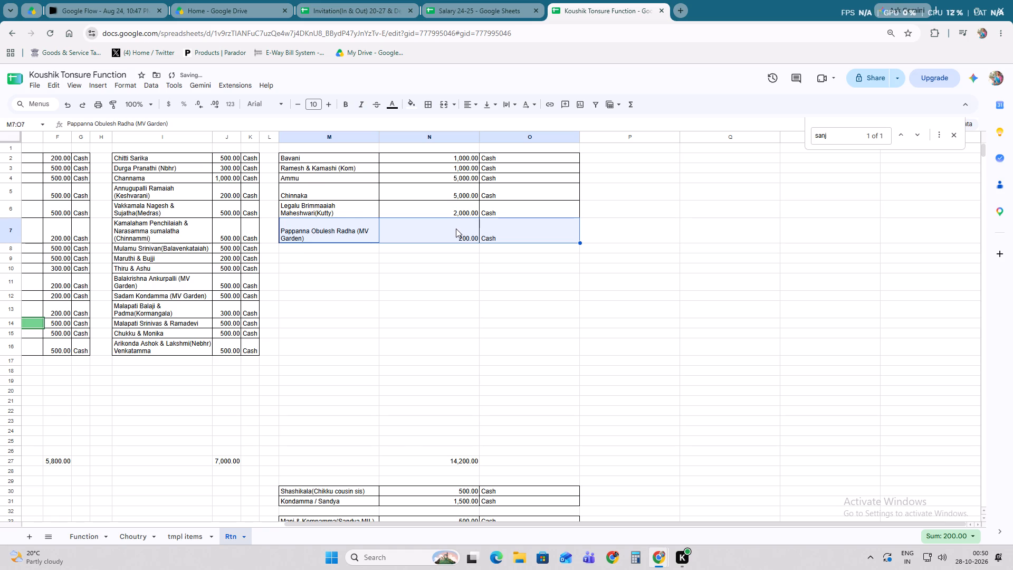
Move the Anitha 1,500.00 cash entry from M53:O53 to row 8 of the top list, M8:O8.
{"action": "scroll", "coordinate": [445, 388], "scroll_direction": "down", "scroll_amount": 4}
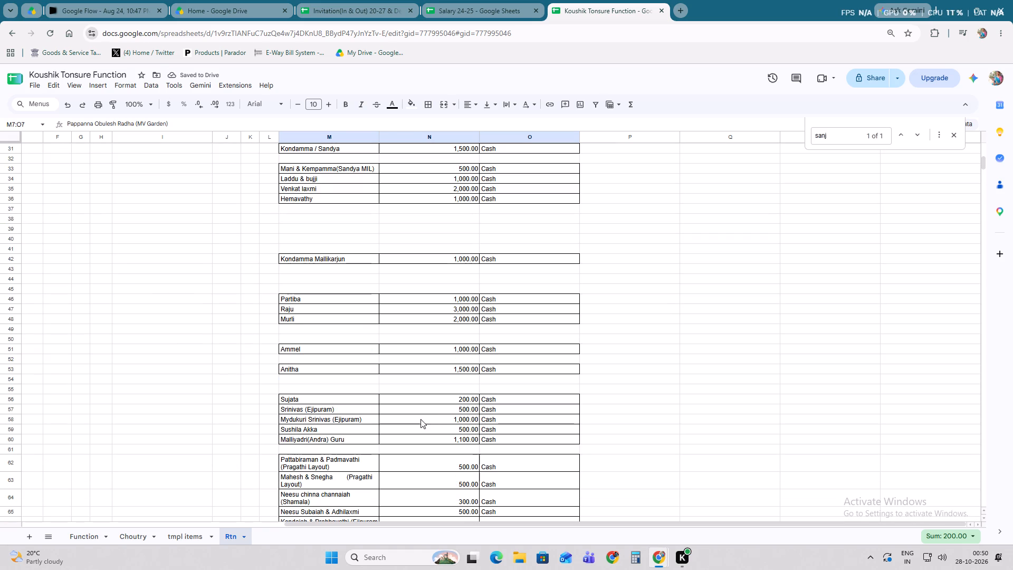
{"action": "left_click_drag", "start_coordinate": [323, 370], "coordinate": [508, 370]}
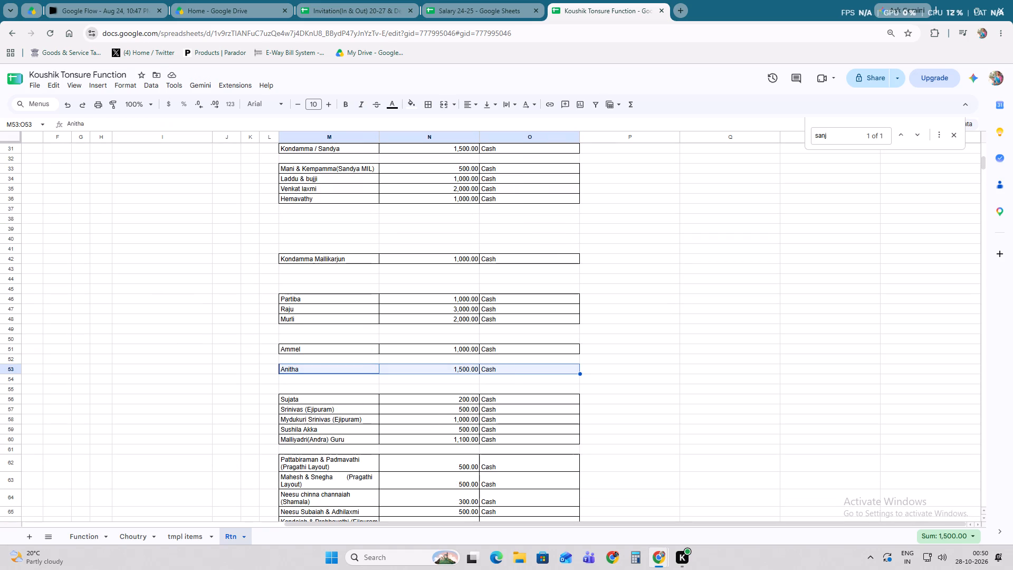
{"action": "left_click_drag", "start_coordinate": [498, 365], "coordinate": [491, 248]}
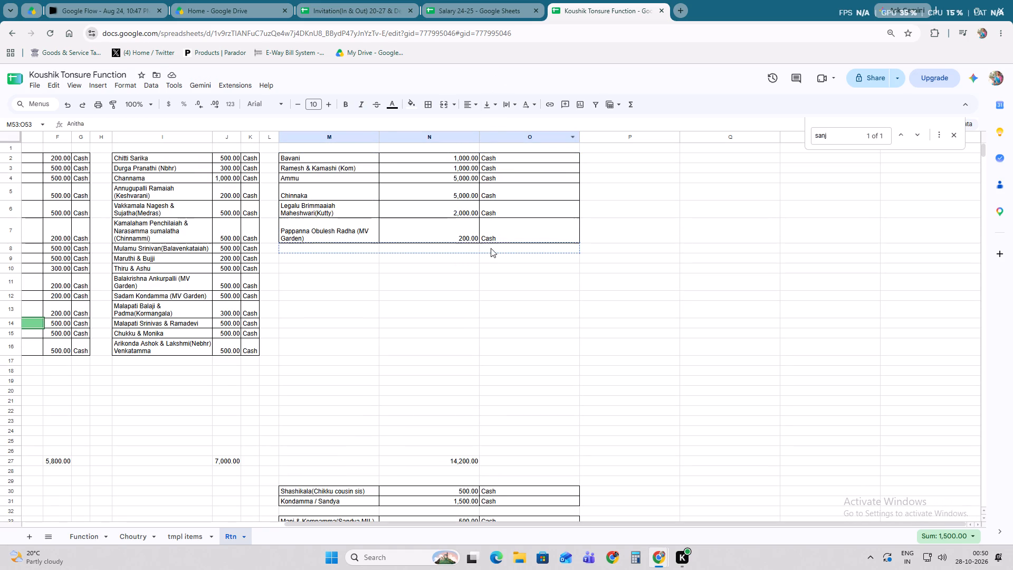
{"action": "left_click_drag", "start_coordinate": [491, 248], "coordinate": [489, 254]}
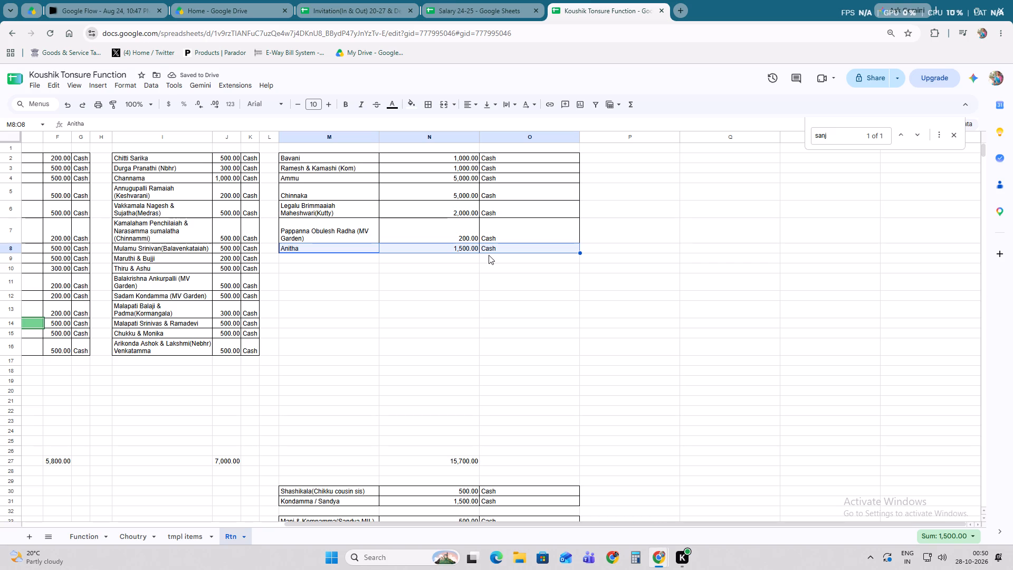
Move the Kondamma / Sandya 1,500.00 cash entry from M31:O31 to row 9, M9:O9.
{"action": "scroll", "coordinate": [445, 401], "scroll_direction": "down", "scroll_amount": 2}
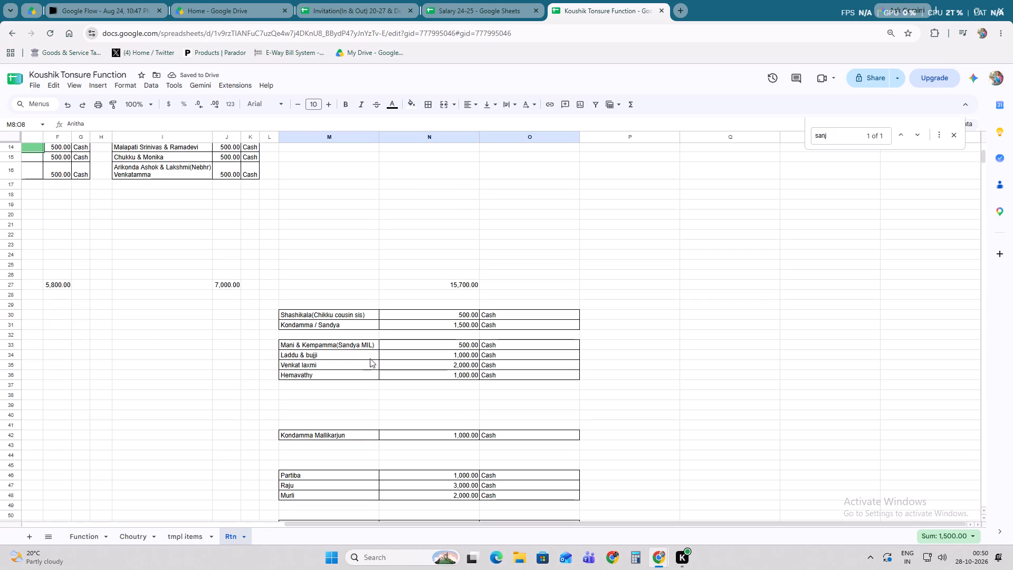
{"action": "left_click_drag", "start_coordinate": [336, 324], "coordinate": [524, 323]}
{"action": "left_click_drag", "start_coordinate": [504, 319], "coordinate": [503, 282]}
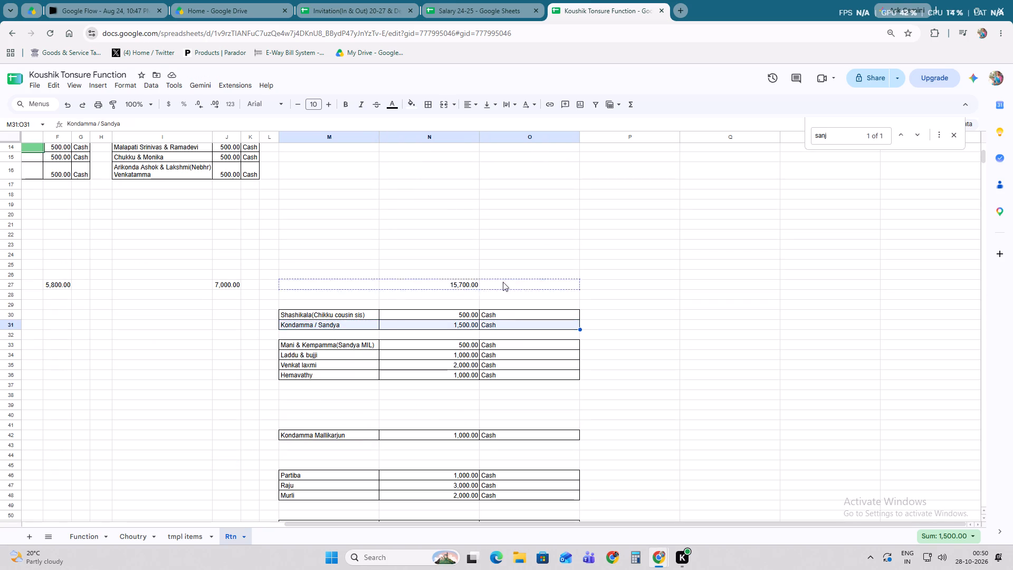
{"action": "left_click_drag", "start_coordinate": [503, 282], "coordinate": [500, 222]}
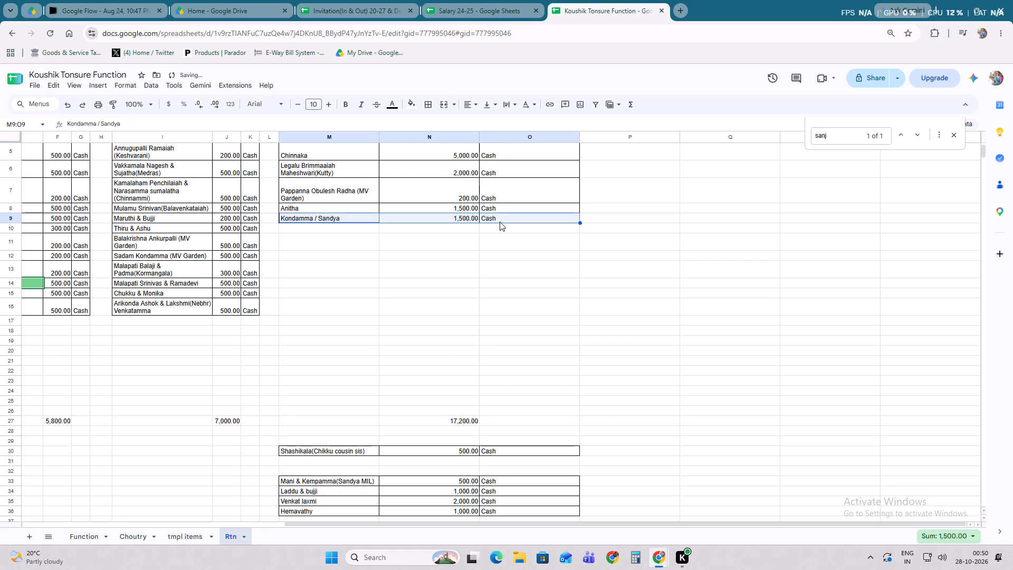
Move the Raju 3,000.00 cash entry from M47:O47 to row 10, M10:O10.
{"action": "scroll", "coordinate": [499, 503], "scroll_direction": "down", "scroll_amount": 2}
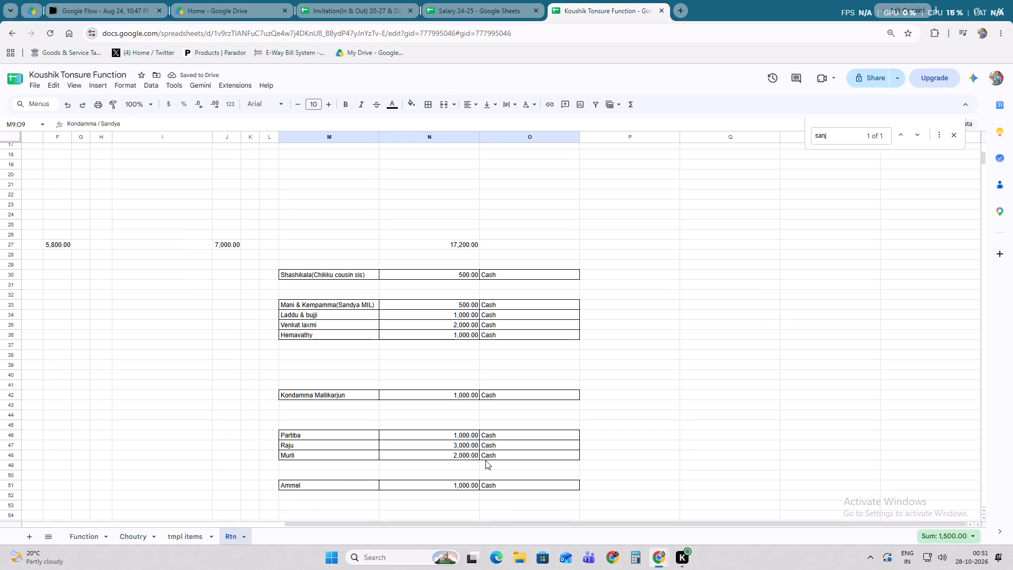
{"action": "left_click_drag", "start_coordinate": [340, 446], "coordinate": [517, 446]}
{"action": "left_click_drag", "start_coordinate": [514, 440], "coordinate": [508, 176]}
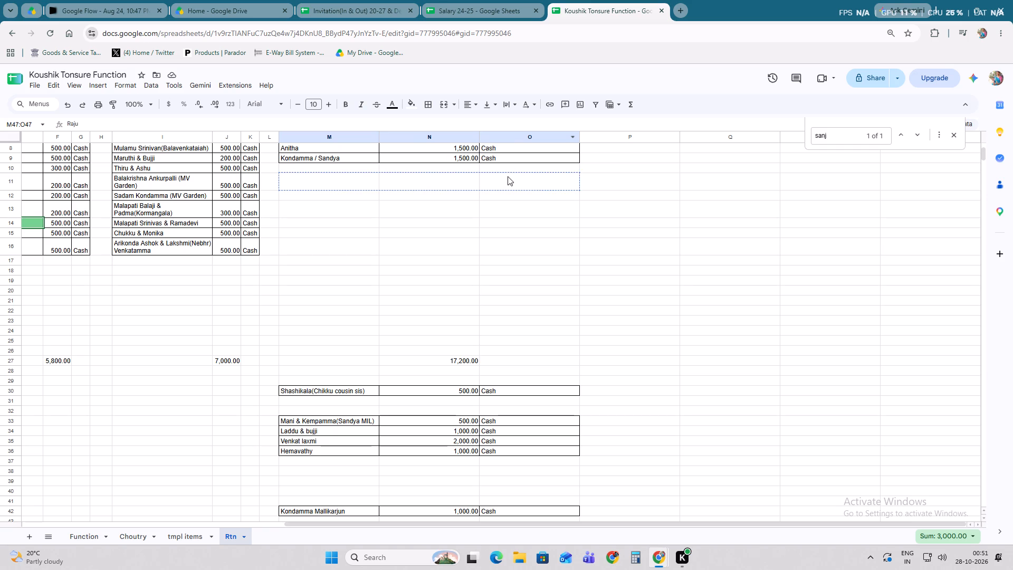
{"action": "left_click_drag", "start_coordinate": [508, 176], "coordinate": [509, 170]}
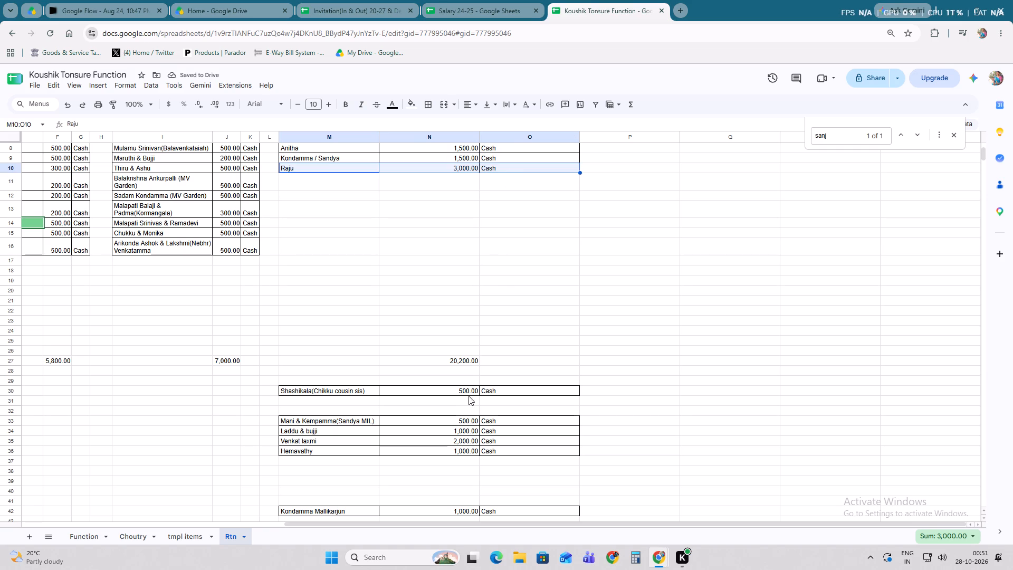
Move the Hemavathy 1,000.00 cash entry from M36:O36 to row 11, M11:O11.
{"action": "scroll", "coordinate": [421, 440], "scroll_direction": "down", "scroll_amount": 2}
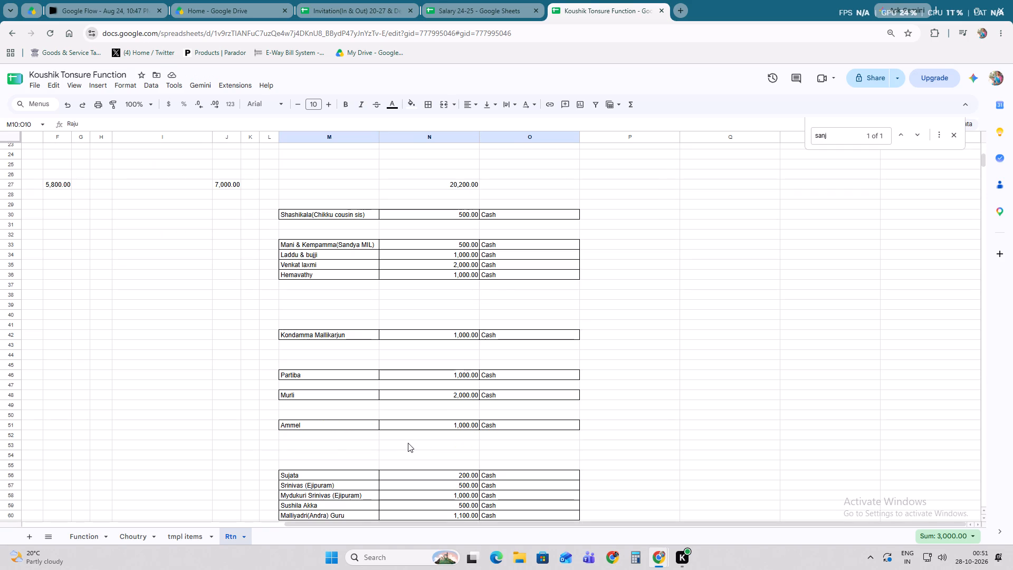
{"action": "left_click_drag", "start_coordinate": [374, 275], "coordinate": [523, 273]}
{"action": "left_click_drag", "start_coordinate": [509, 269], "coordinate": [509, 128]}
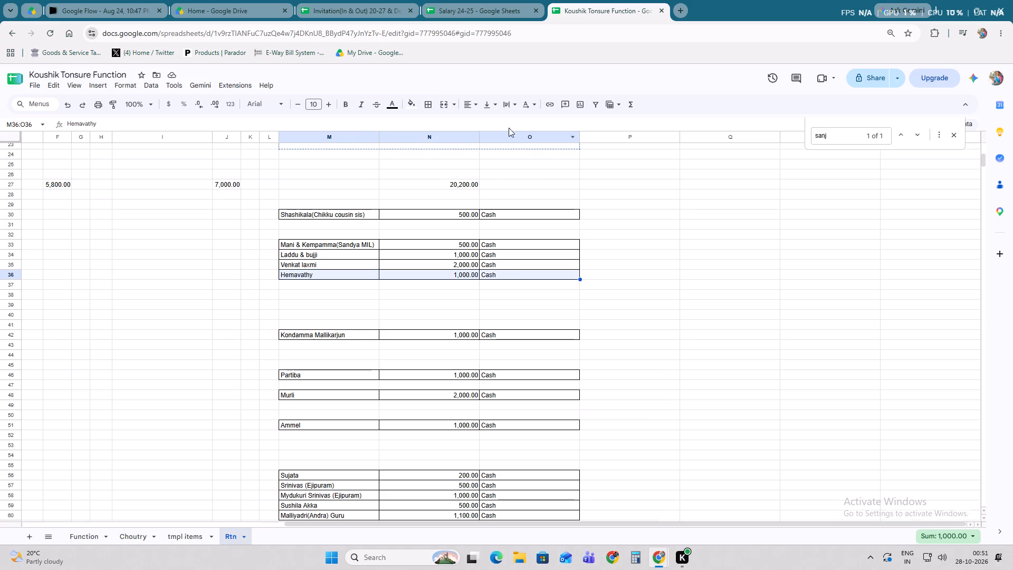
{"action": "left_click_drag", "start_coordinate": [509, 128], "coordinate": [489, 277]}
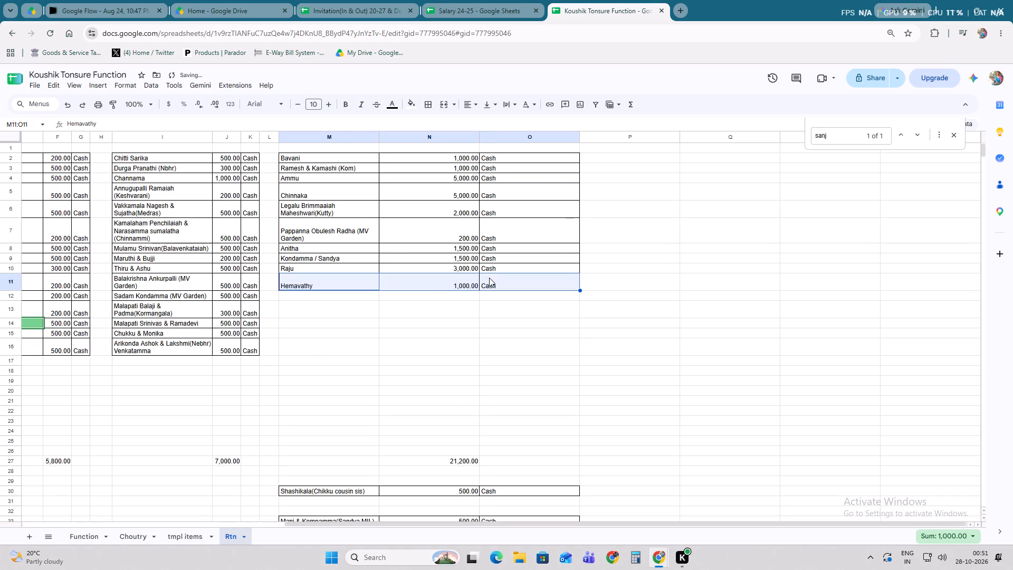
Move the Partiba 1,000.00 cash entry from M46:O46 to row 12, M12:O12.
{"action": "scroll", "coordinate": [385, 505], "scroll_direction": "down", "scroll_amount": 2}
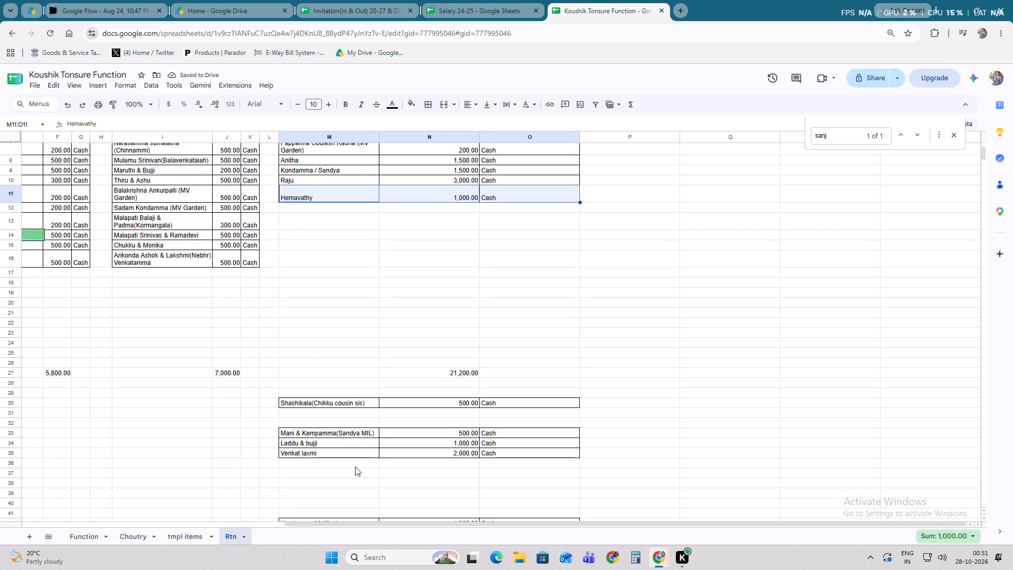
{"action": "left_click_drag", "start_coordinate": [305, 473], "coordinate": [514, 475]}
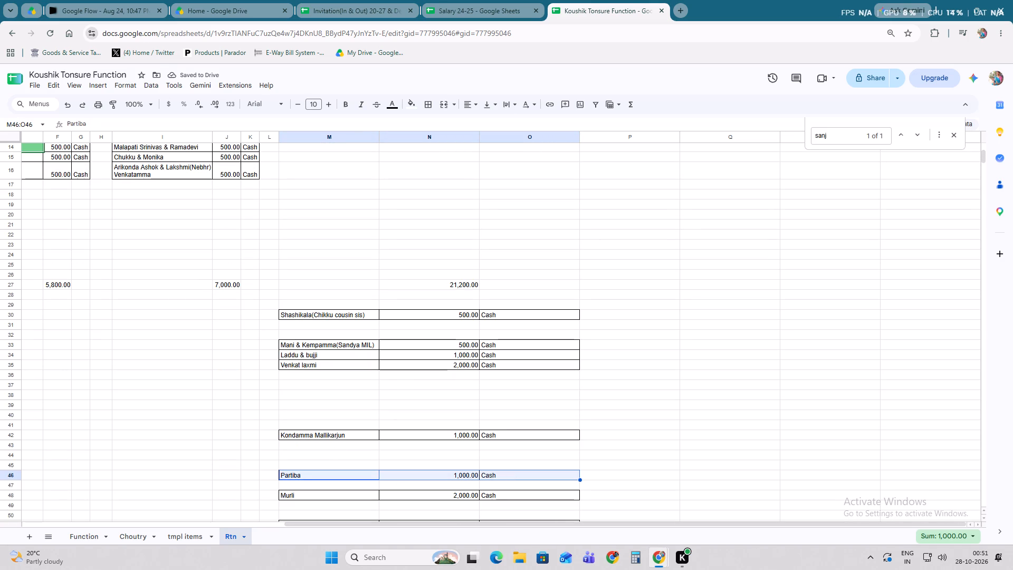
{"action": "left_click_drag", "start_coordinate": [508, 470], "coordinate": [481, 295]}
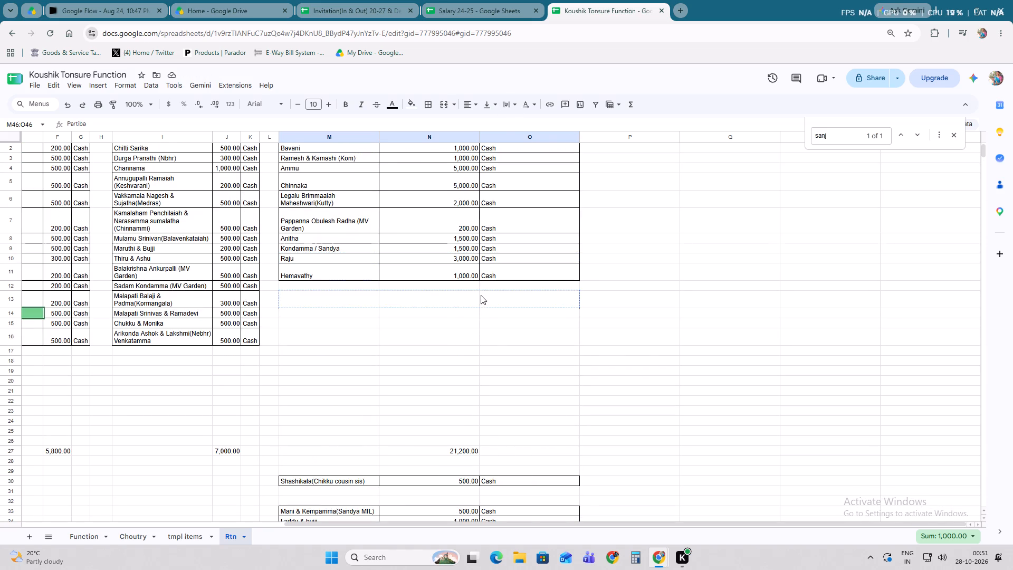
{"action": "left_click_drag", "start_coordinate": [481, 295], "coordinate": [481, 289]}
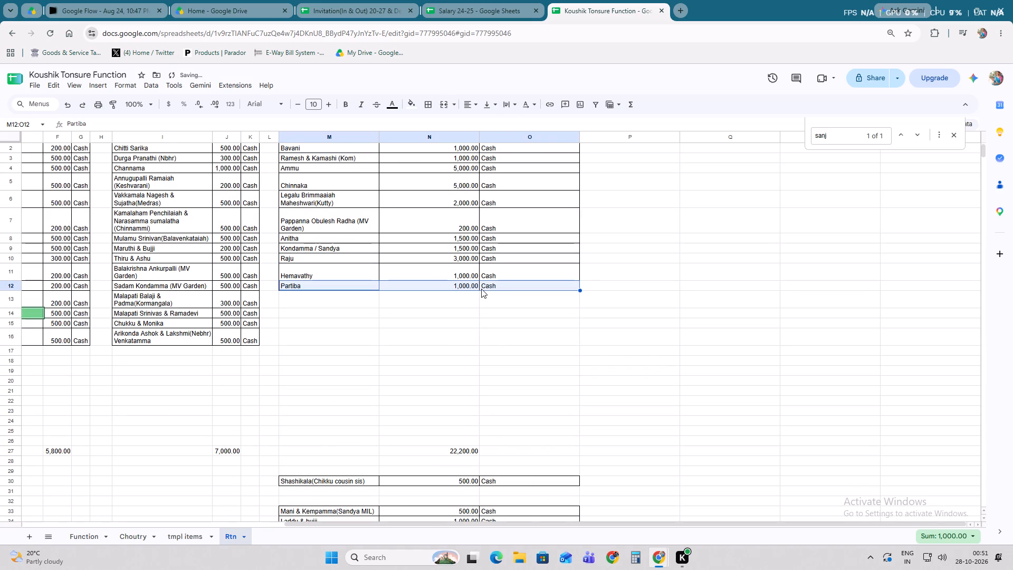
Move the Sathish & Rubini 1,000.00 cash entry from M106:O106 to row 13, M13:O13.
{"action": "scroll", "coordinate": [489, 425], "scroll_direction": "down", "scroll_amount": 1}
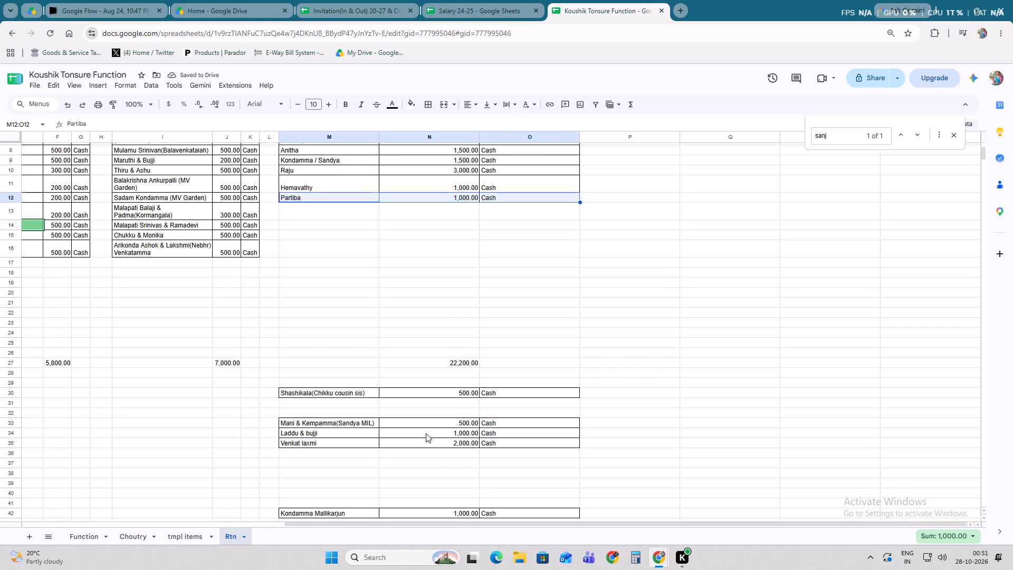
{"action": "scroll", "coordinate": [412, 434], "scroll_direction": "down", "scroll_amount": 3}
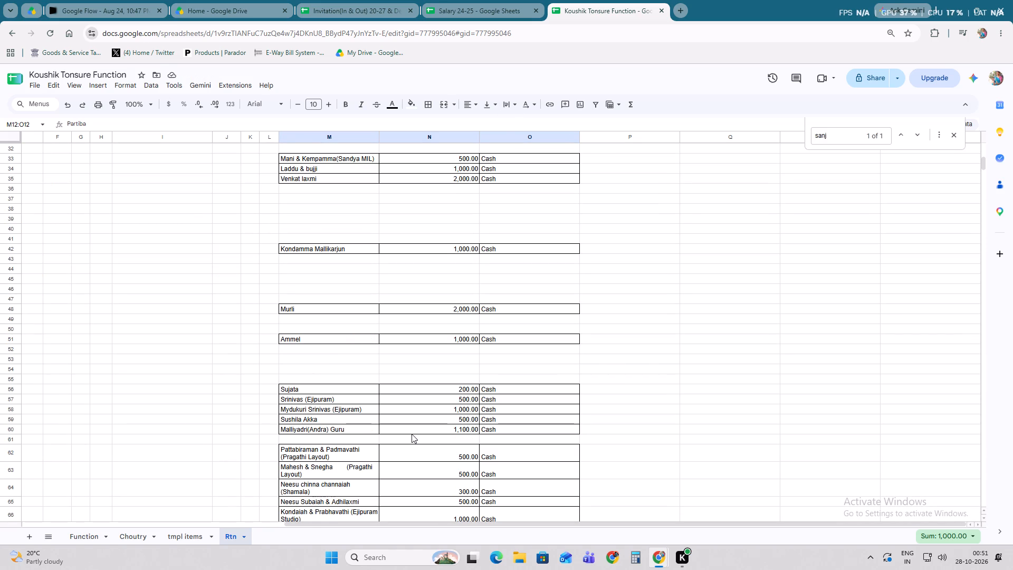
{"action": "scroll", "coordinate": [412, 434], "scroll_direction": "down", "scroll_amount": 2}
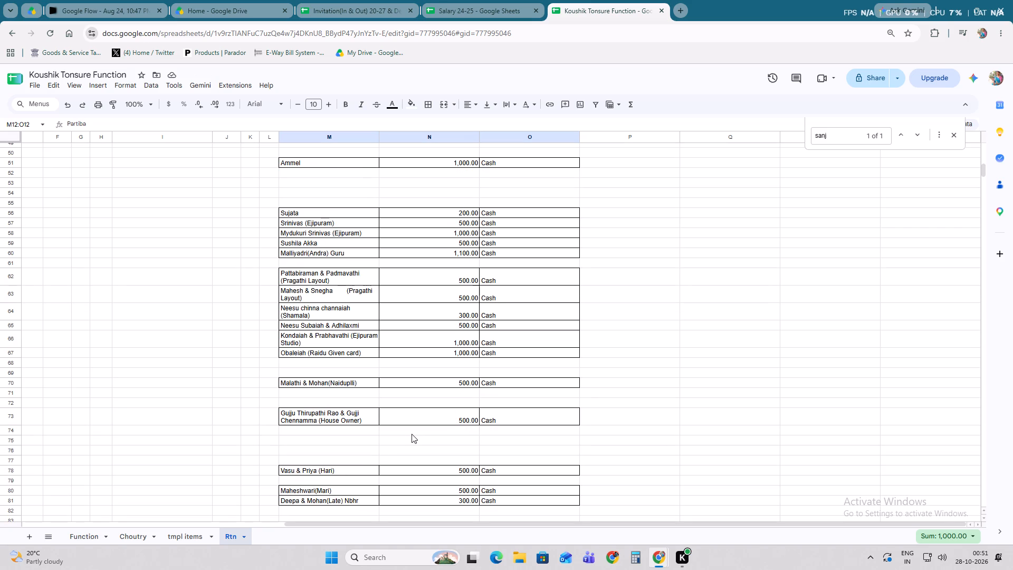
{"action": "scroll", "coordinate": [412, 434], "scroll_direction": "down", "scroll_amount": 2}
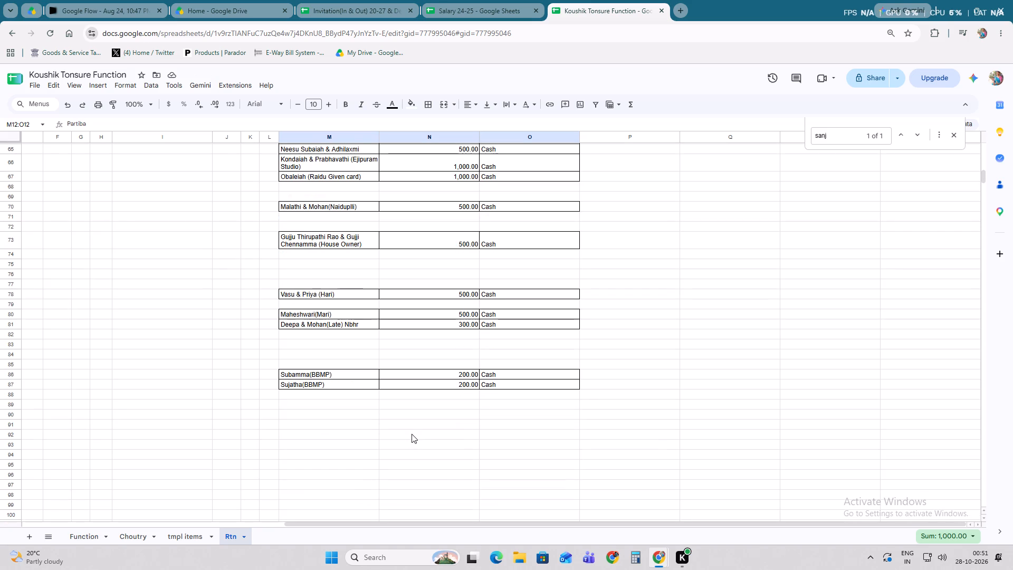
{"action": "scroll", "coordinate": [436, 389], "scroll_direction": "down", "scroll_amount": 2}
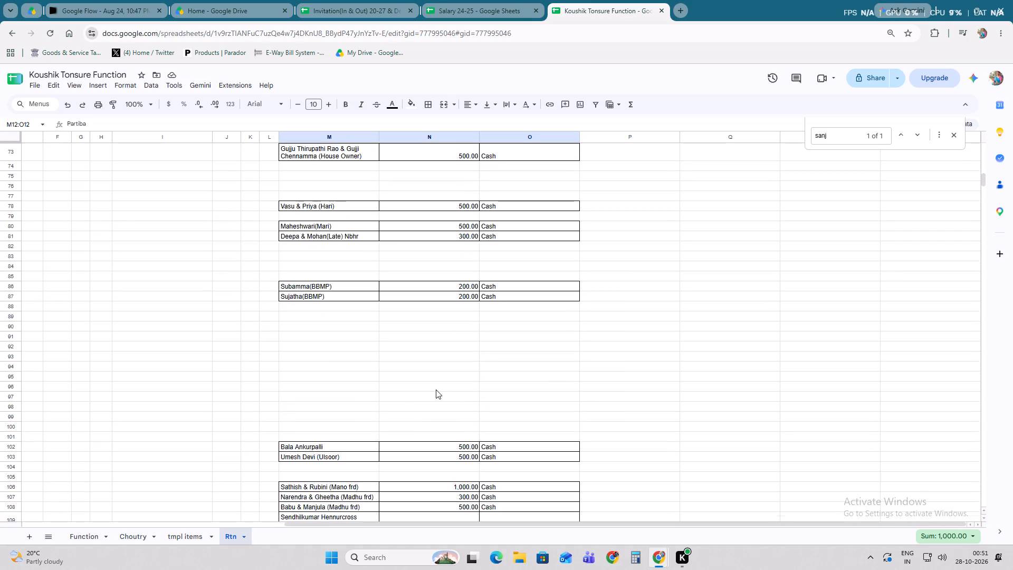
{"action": "scroll", "coordinate": [436, 389], "scroll_direction": "down", "scroll_amount": 2}
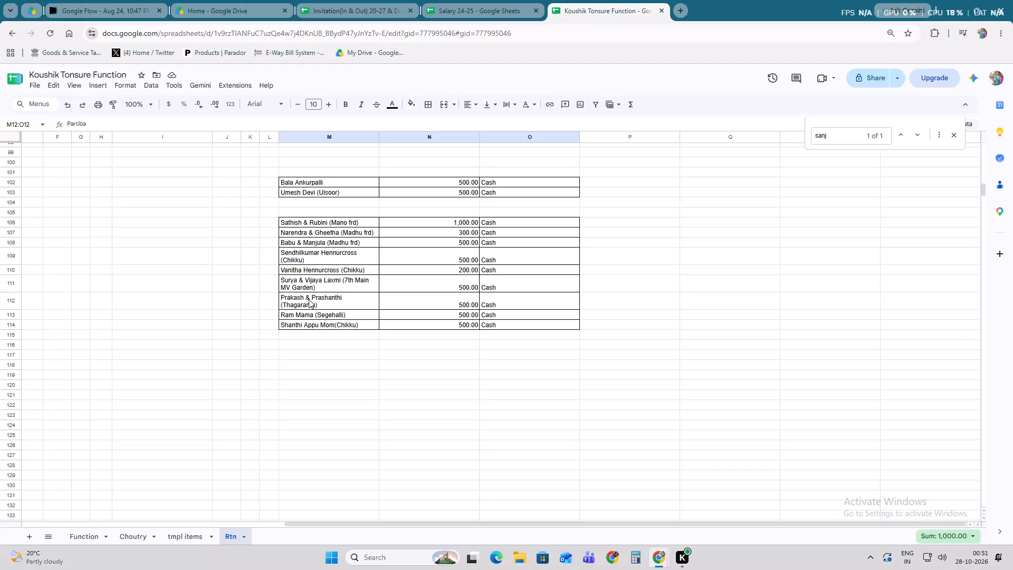
{"action": "left_click_drag", "start_coordinate": [340, 223], "coordinate": [494, 223]}
{"action": "left_click_drag", "start_coordinate": [453, 216], "coordinate": [453, 108]}
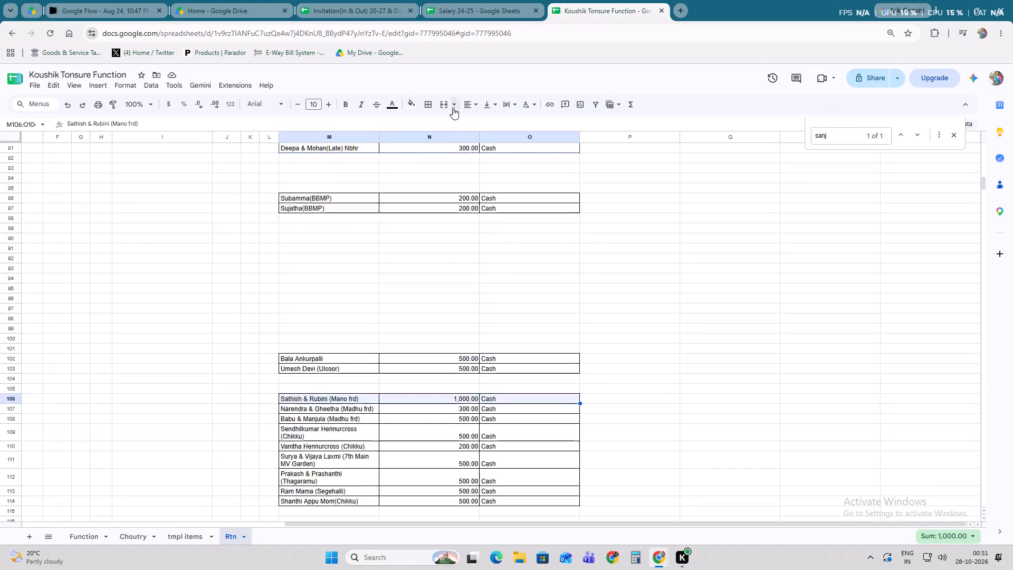
{"action": "left_click_drag", "start_coordinate": [453, 108], "coordinate": [451, 118]}
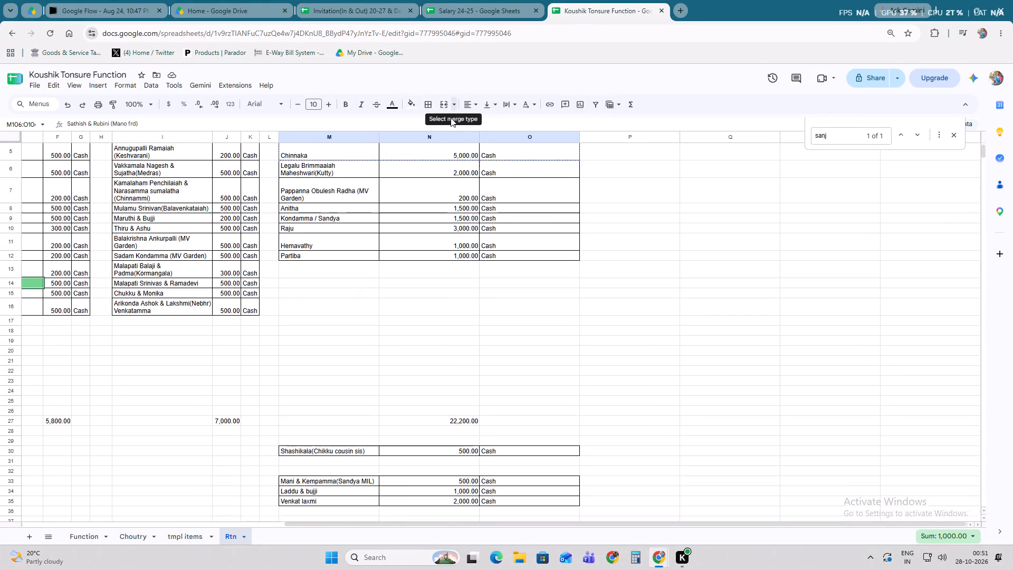
{"action": "left_click_drag", "start_coordinate": [451, 118], "coordinate": [471, 278]}
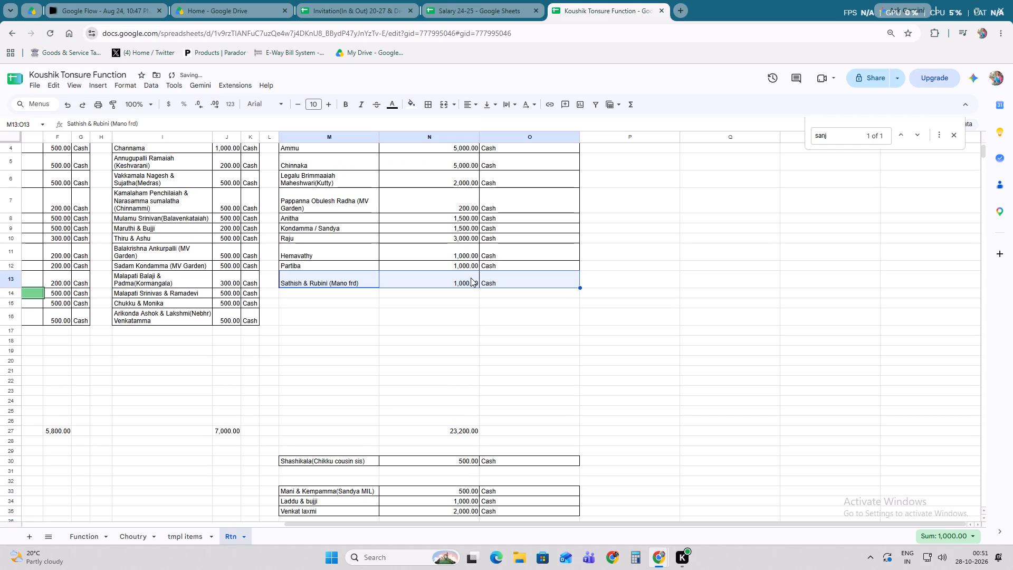
Move the Narendra & Gheetha 300.00 cash entry from M107:O107 to row 14, M14:O14.
{"action": "scroll", "coordinate": [539, 407], "scroll_direction": "down", "scroll_amount": 1}
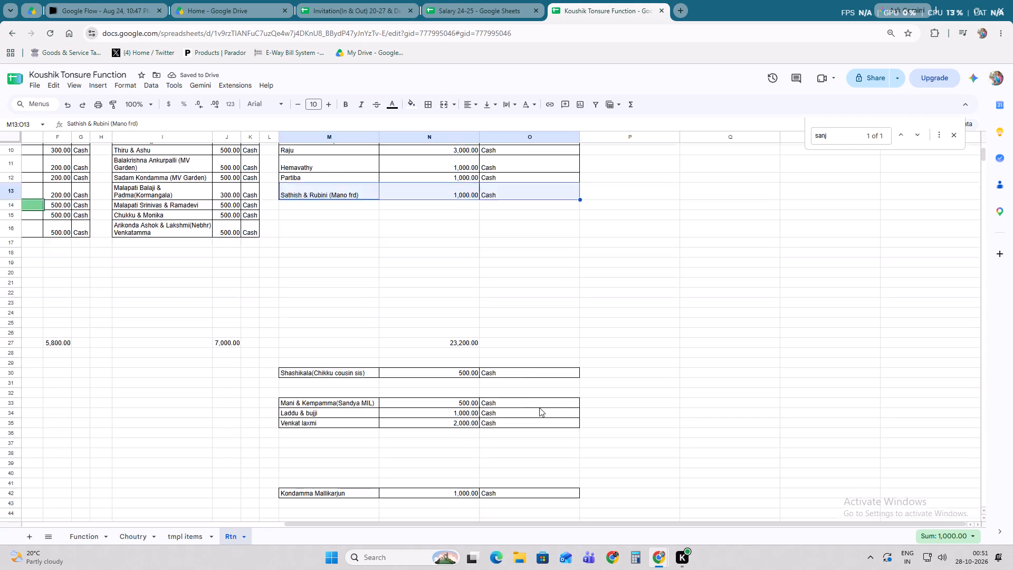
{"action": "scroll", "coordinate": [539, 407], "scroll_direction": "down", "scroll_amount": 5}
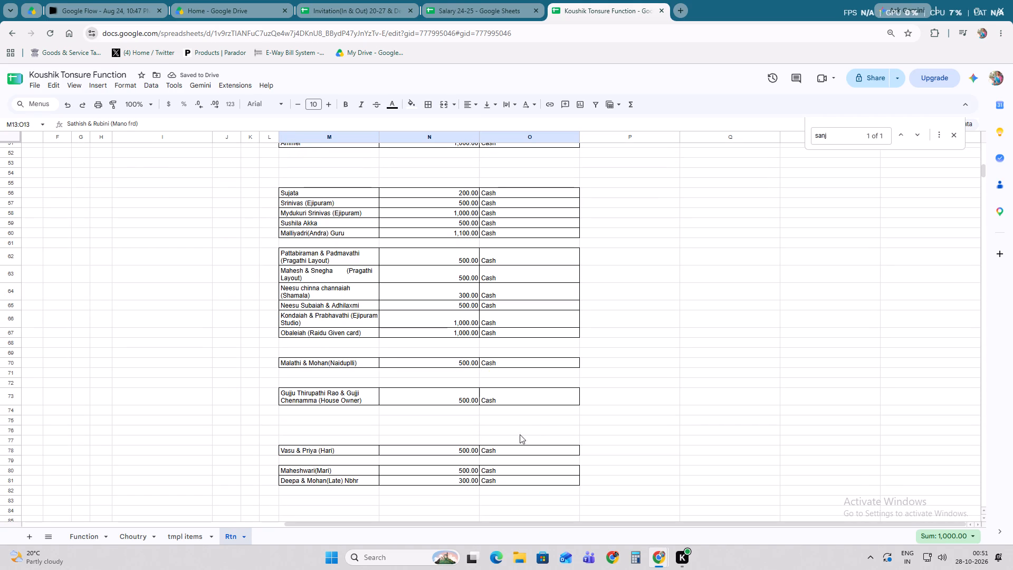
{"action": "scroll", "coordinate": [506, 482], "scroll_direction": "down", "scroll_amount": 3}
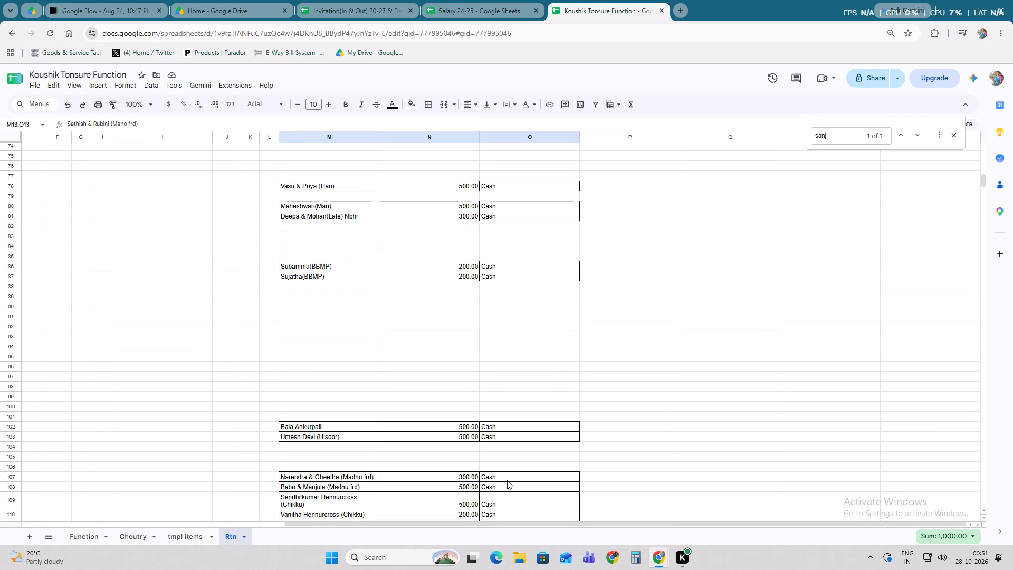
{"action": "left_click_drag", "start_coordinate": [347, 477], "coordinate": [519, 479]}
{"action": "left_click_drag", "start_coordinate": [498, 472], "coordinate": [505, 204]}
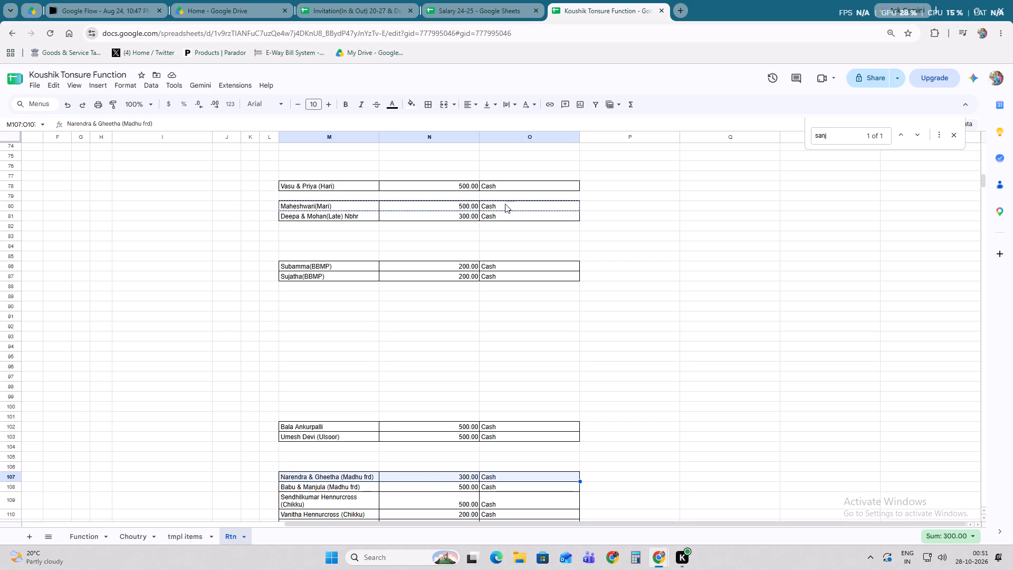
{"action": "left_click_drag", "start_coordinate": [505, 204], "coordinate": [514, 119]}
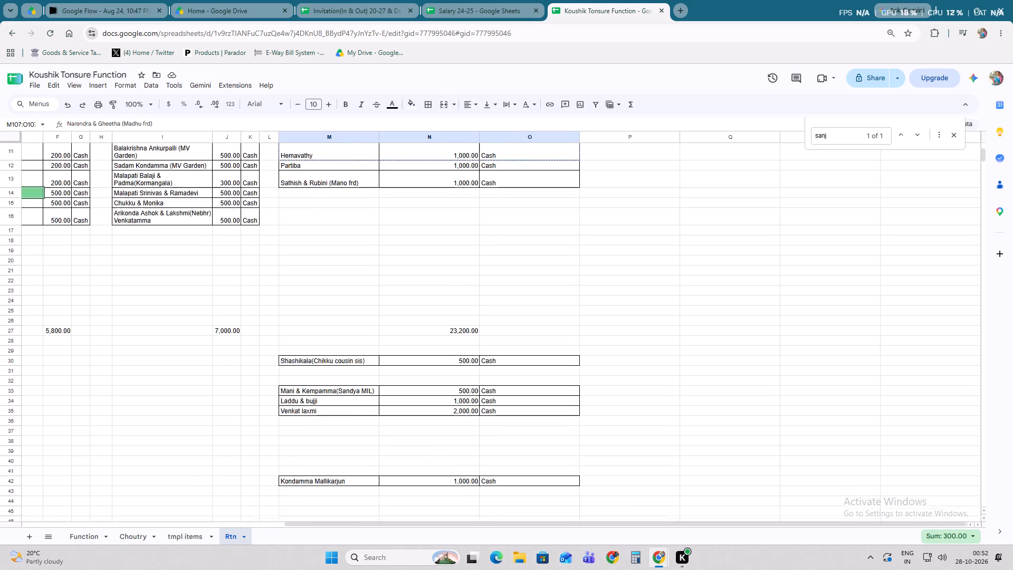
{"action": "left_click_drag", "start_coordinate": [514, 119], "coordinate": [483, 301]}
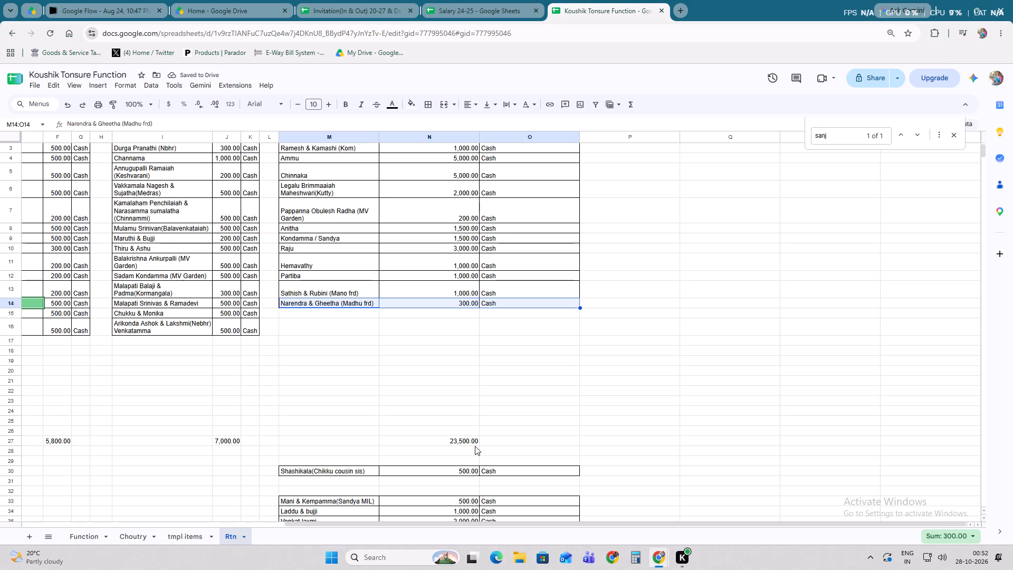
Move the Mahesh & Snegha 500.00 cash entry from M63:O63 to row 15, M15:O15.
{"action": "scroll", "coordinate": [446, 464], "scroll_direction": "down", "scroll_amount": 4}
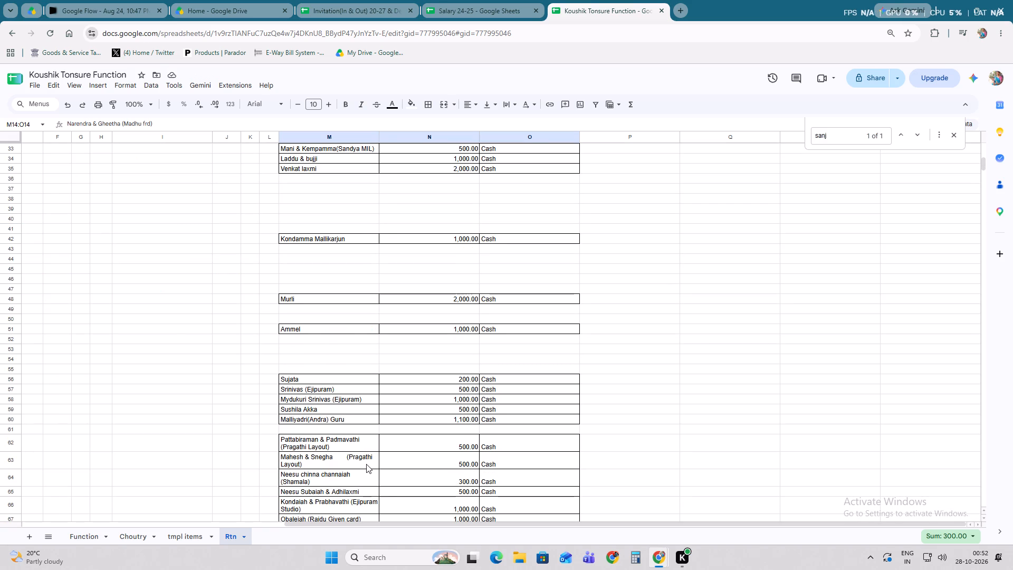
{"action": "left_click_drag", "start_coordinate": [362, 463], "coordinate": [528, 462]}
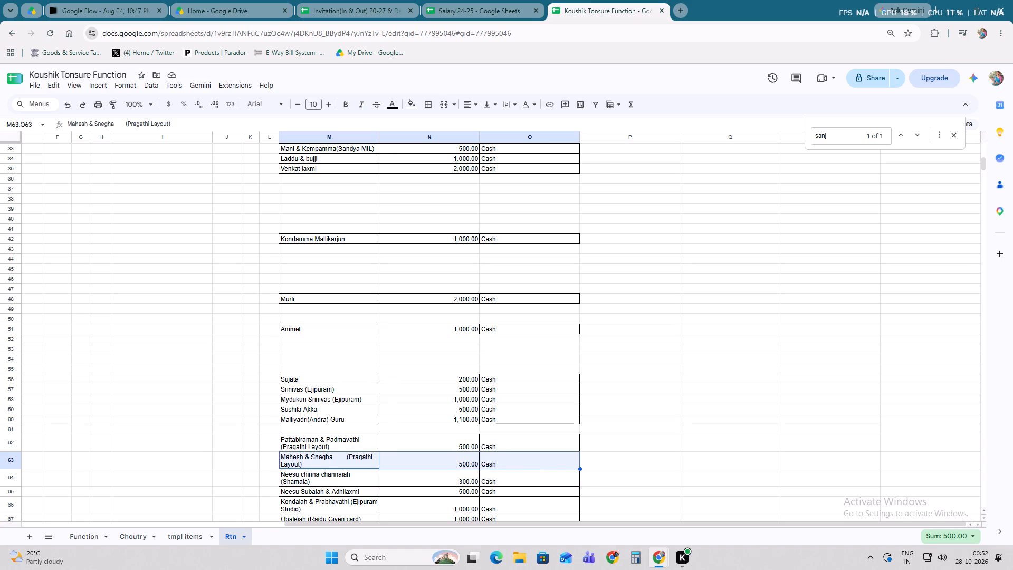
{"action": "left_click_drag", "start_coordinate": [501, 452], "coordinate": [505, 130]}
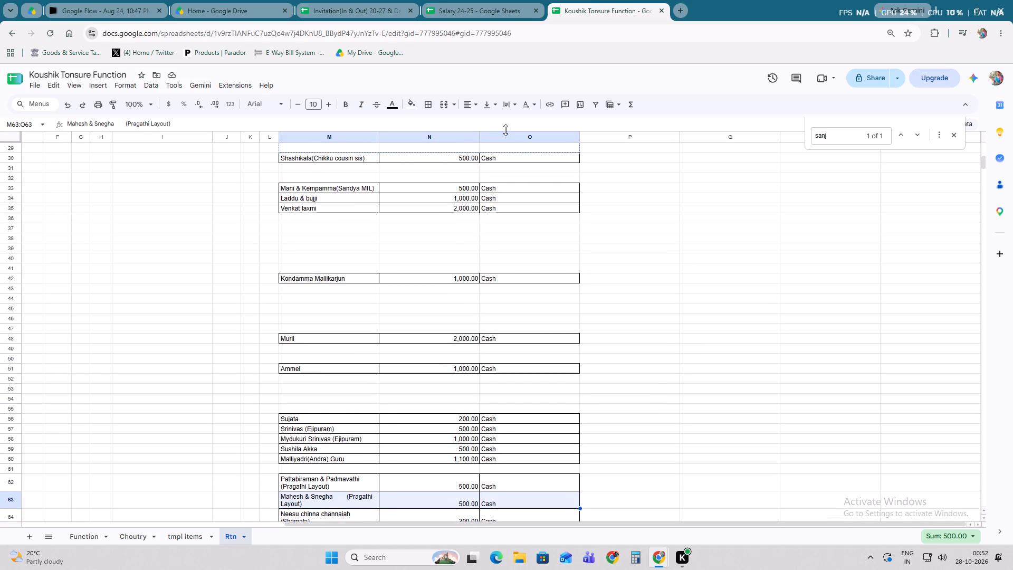
{"action": "left_click_drag", "start_coordinate": [505, 130], "coordinate": [505, 295]}
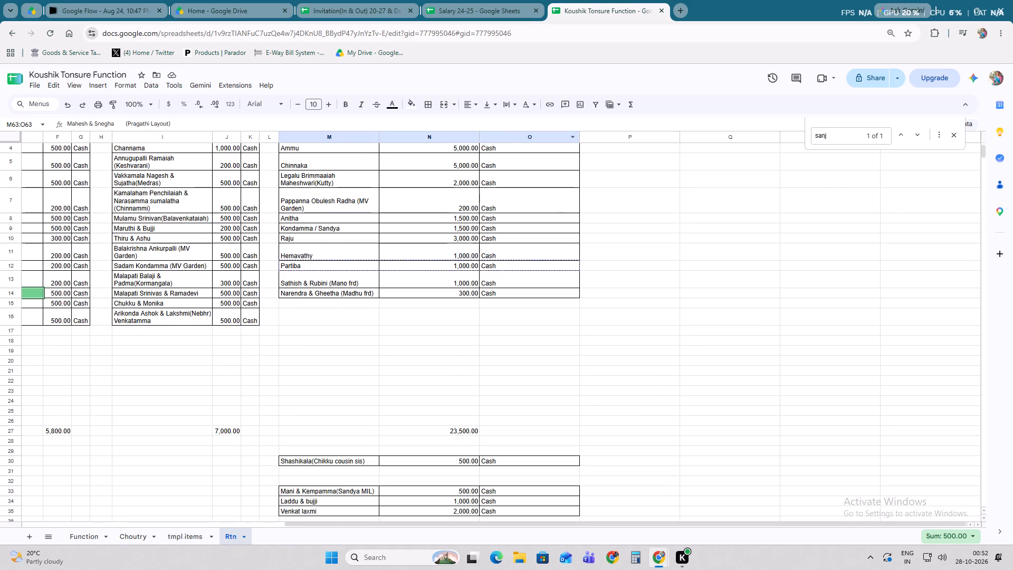
{"action": "left_click_drag", "start_coordinate": [505, 295], "coordinate": [511, 304]}
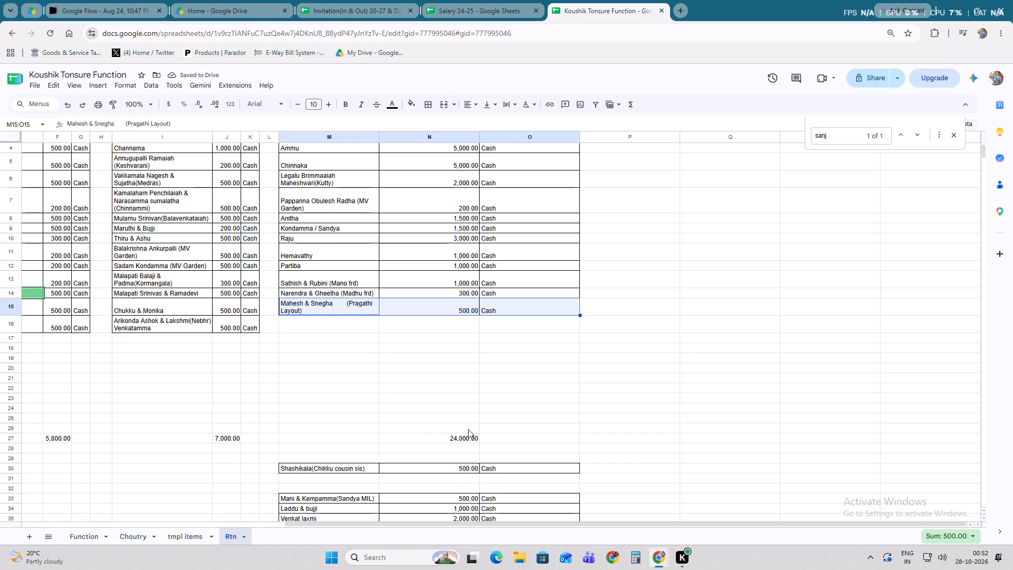
Move the 500.00 cash entry in M65:O65 to row 16, M16:O16, directly below the Mahesh & Snegha entry.
{"action": "scroll", "coordinate": [468, 429], "scroll_direction": "down", "scroll_amount": 3}
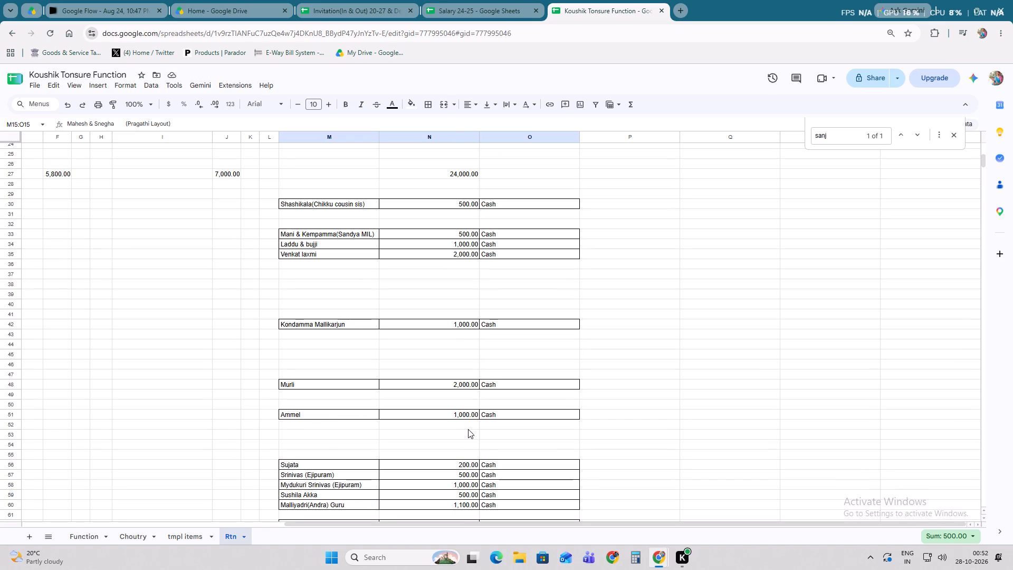
{"action": "scroll", "coordinate": [468, 429], "scroll_direction": "down", "scroll_amount": 2}
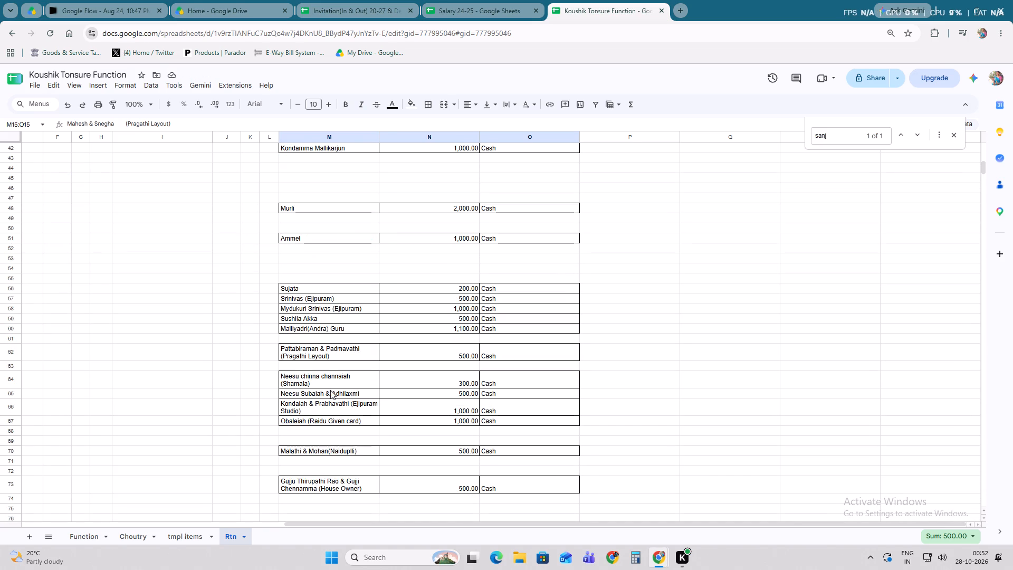
{"action": "left_click_drag", "start_coordinate": [337, 394], "coordinate": [486, 394]}
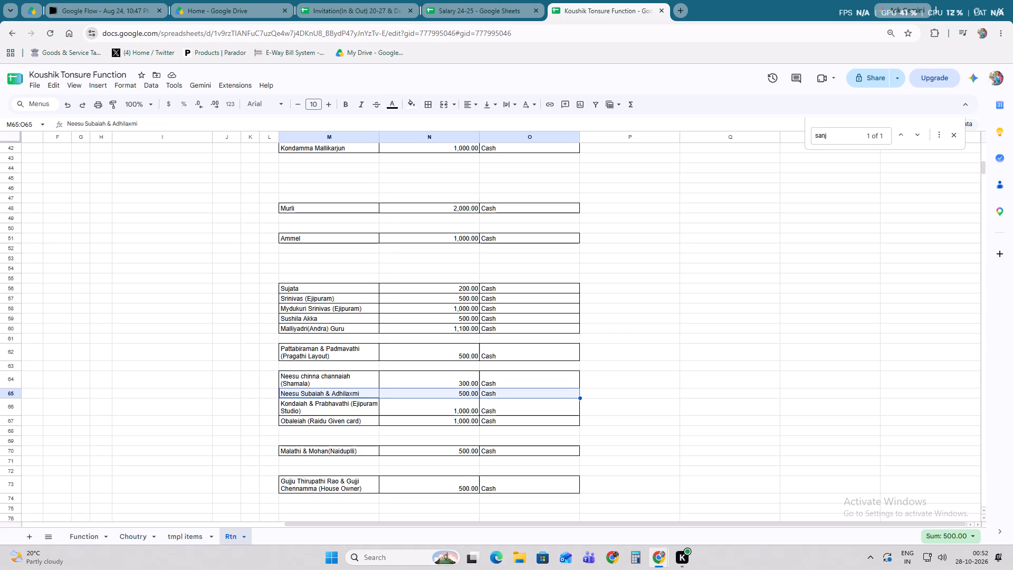
{"action": "left_click_drag", "start_coordinate": [481, 389], "coordinate": [520, 140]}
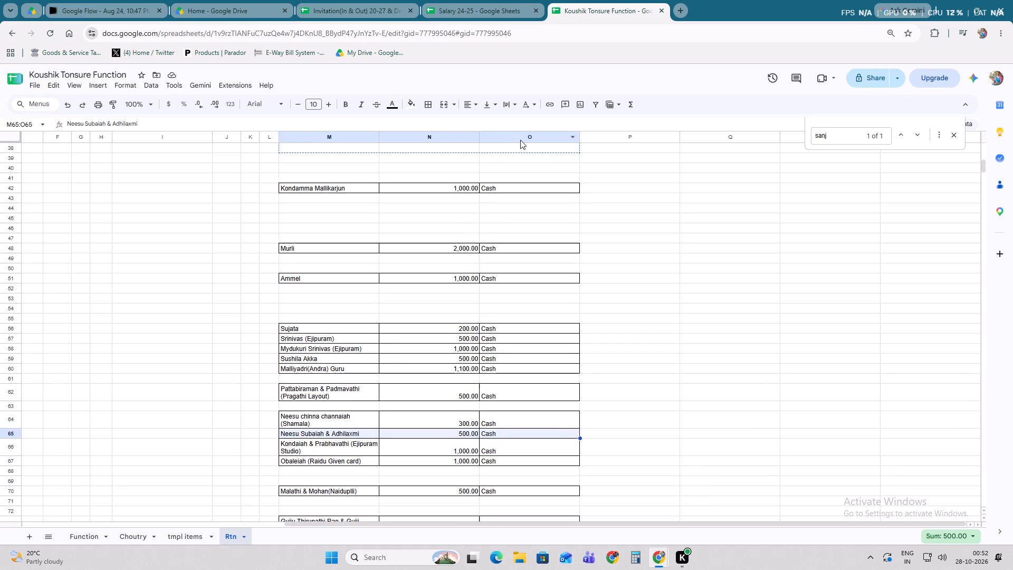
{"action": "left_click_drag", "start_coordinate": [520, 140], "coordinate": [513, 121]}
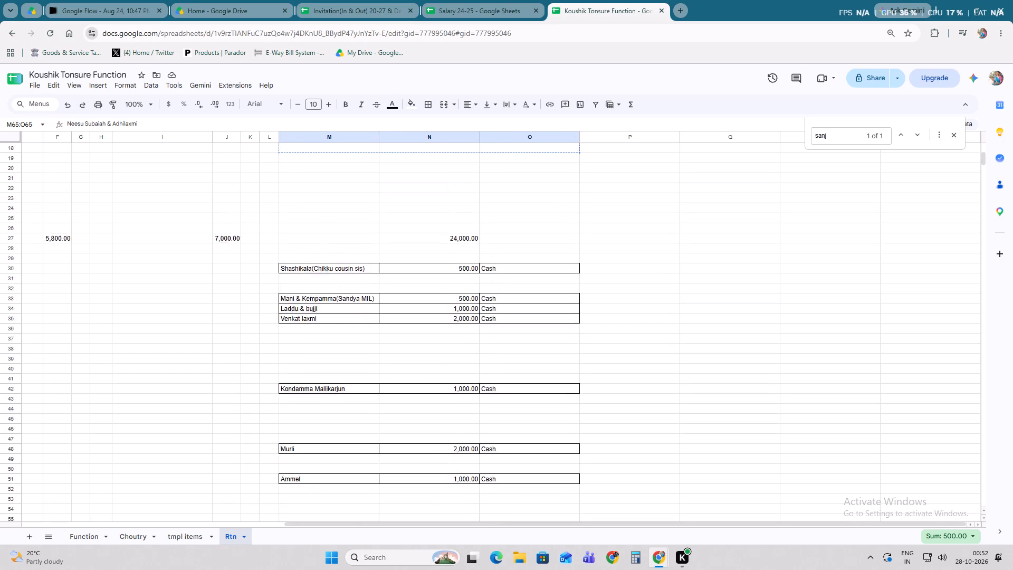
{"action": "left_click_drag", "start_coordinate": [513, 121], "coordinate": [507, 263]}
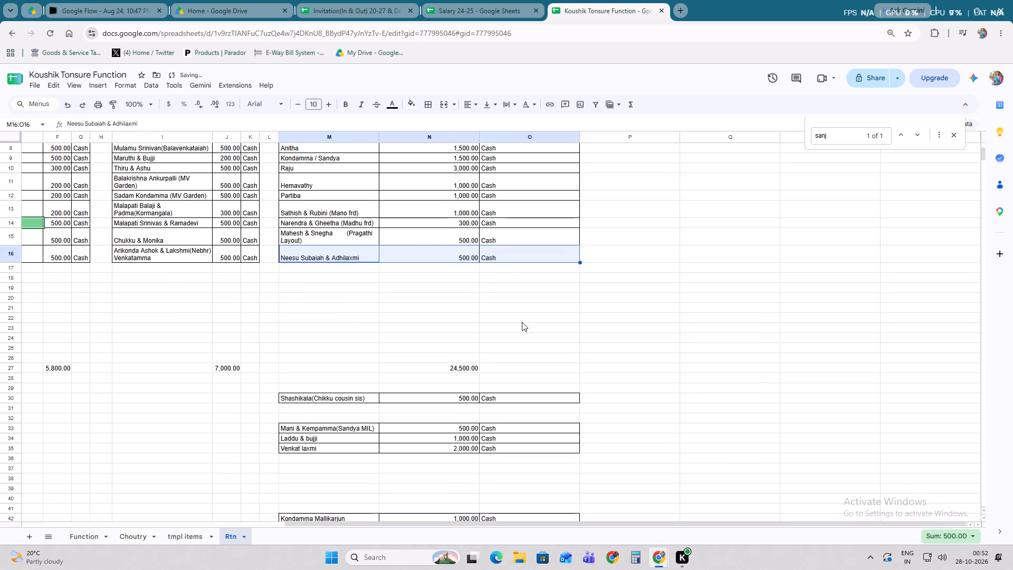
{"action": "left_click", "coordinate": [556, 335]}
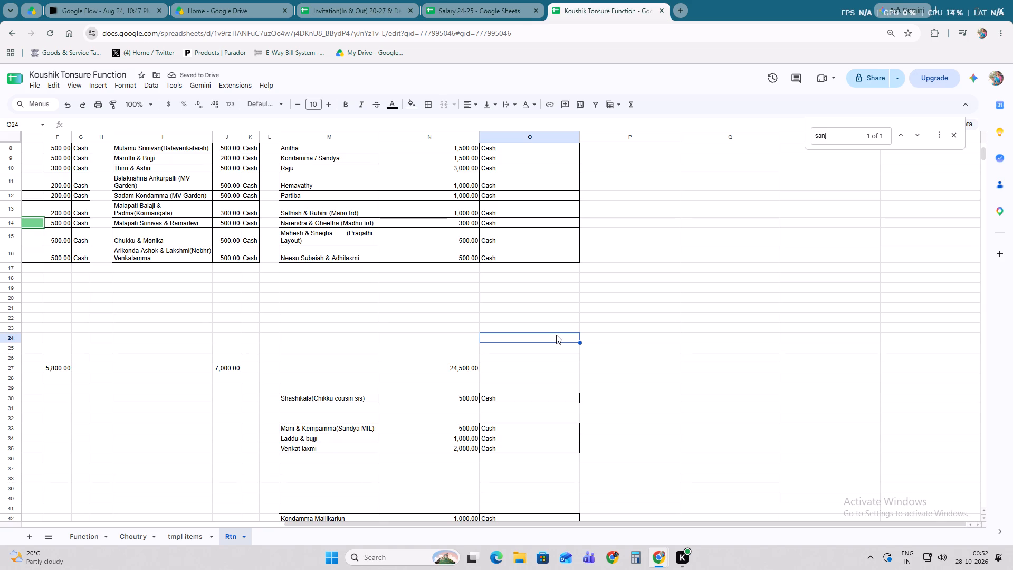
Review the amounts in column N and set the Partiba amount in N12 to 1500.
{"action": "scroll", "coordinate": [518, 321], "scroll_direction": "up", "scroll_amount": 3}
{"action": "left_click", "coordinate": [467, 163]}
{"action": "left_click", "coordinate": [467, 167]}
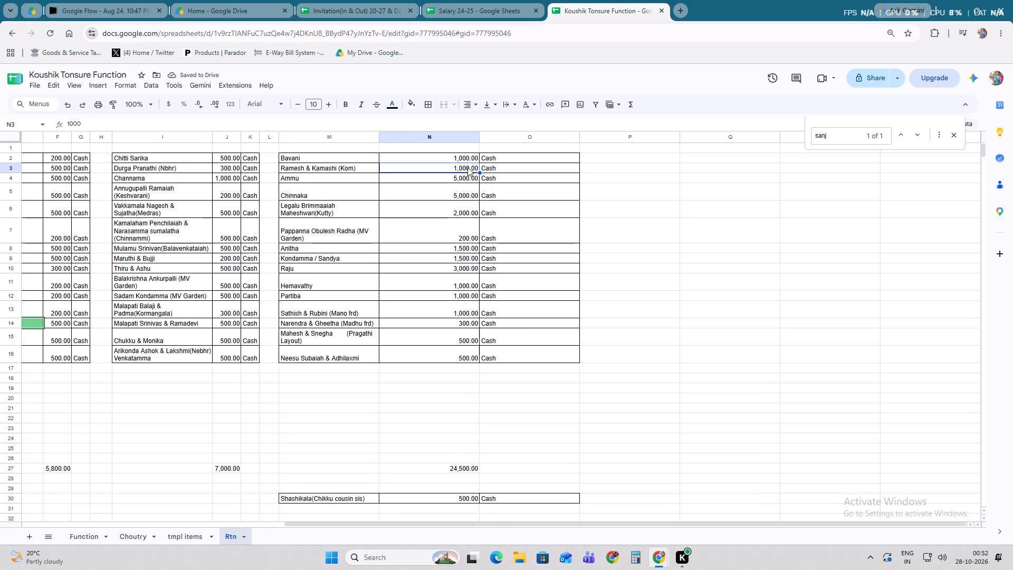
{"action": "key", "text": "Down"}
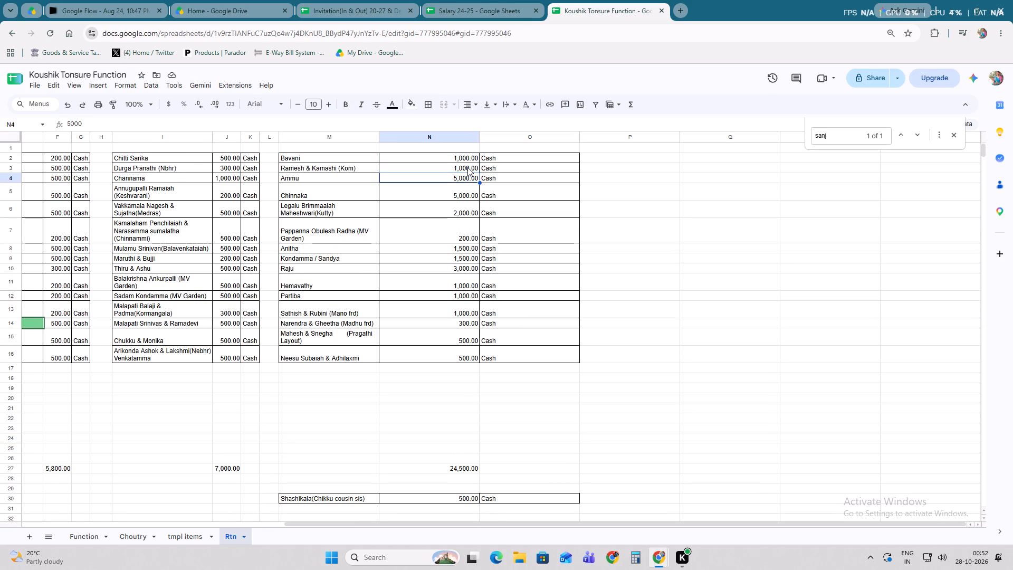
{"action": "key", "text": "Down"}
{"action": "key", "text": "Down"}
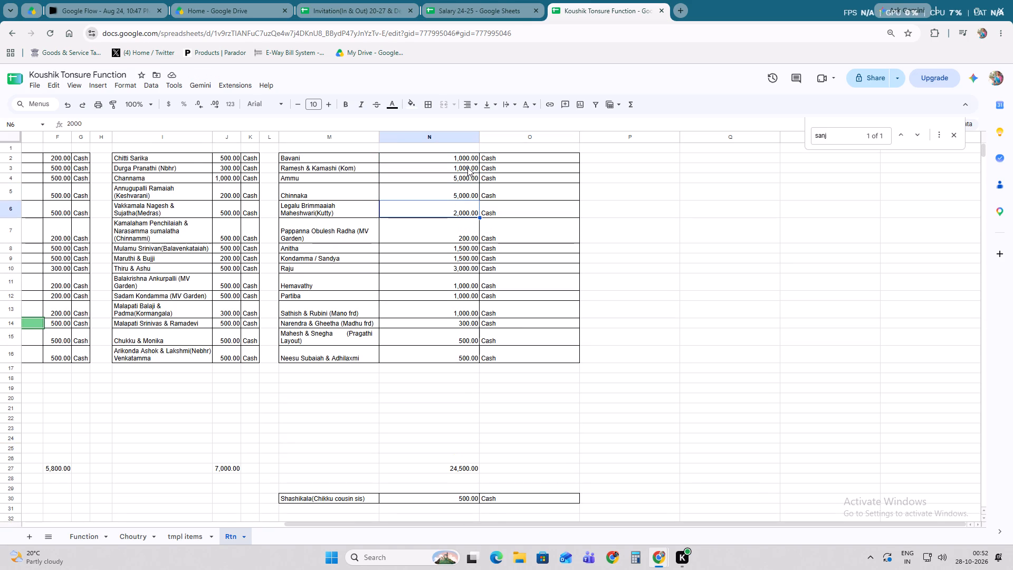
{"action": "key", "text": "Down"}
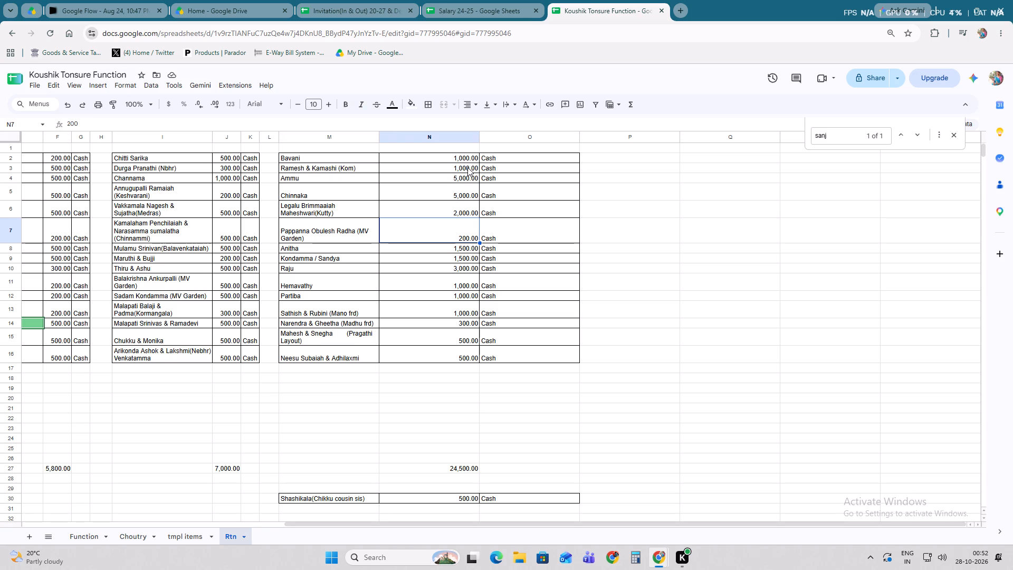
{"action": "key", "text": "Down"}
{"action": "key", "text": "Down"}
{"action": "key", "text": "Down"}
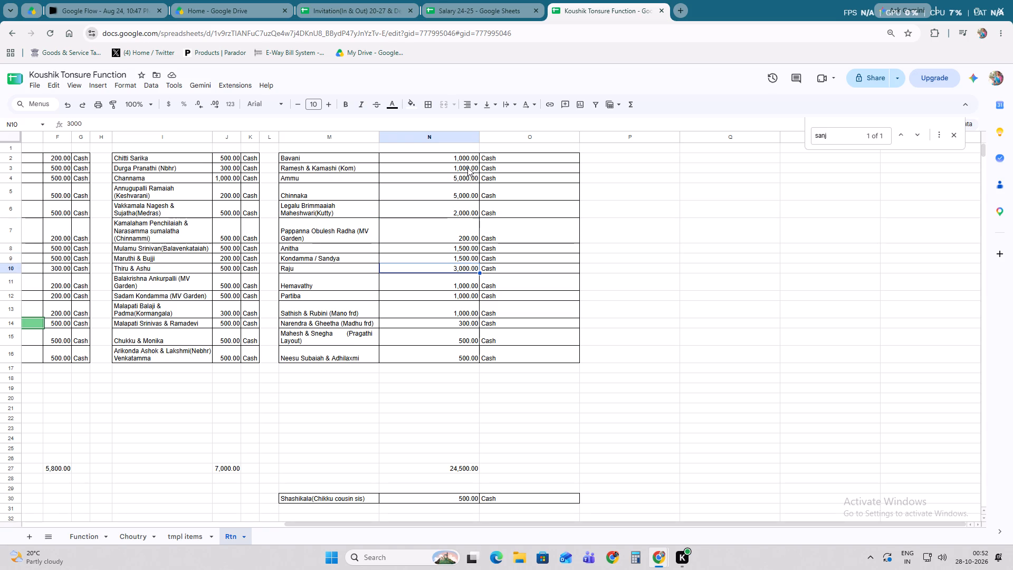
{"action": "key", "text": "Down"}
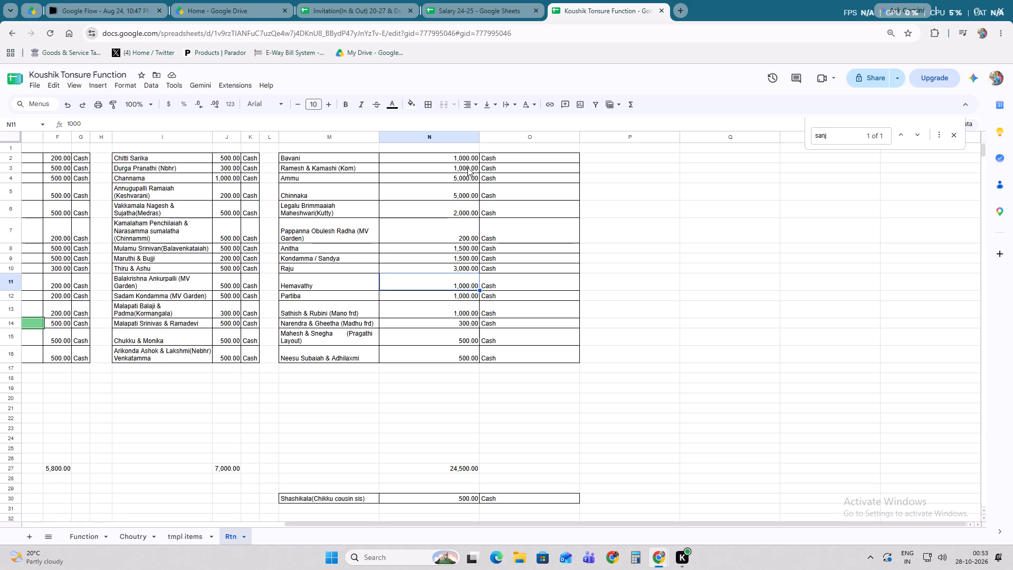
{"action": "key", "text": "Down"}
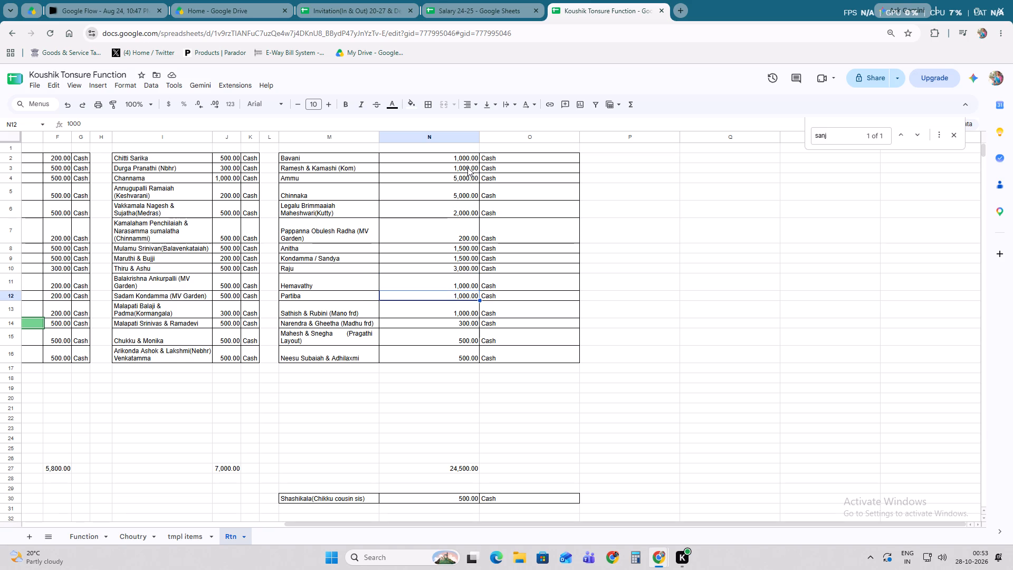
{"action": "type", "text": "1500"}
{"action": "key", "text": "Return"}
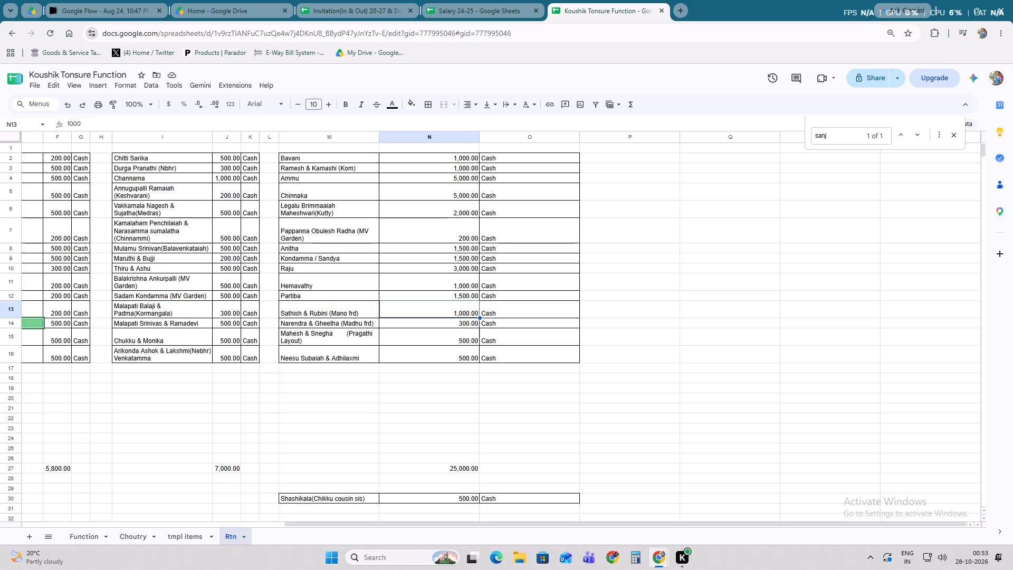
Move the block of remaining cash entries from M29:O115 across to columns Q to S, Q29:S115.
{"action": "scroll", "coordinate": [367, 432], "scroll_direction": "down", "scroll_amount": 1}
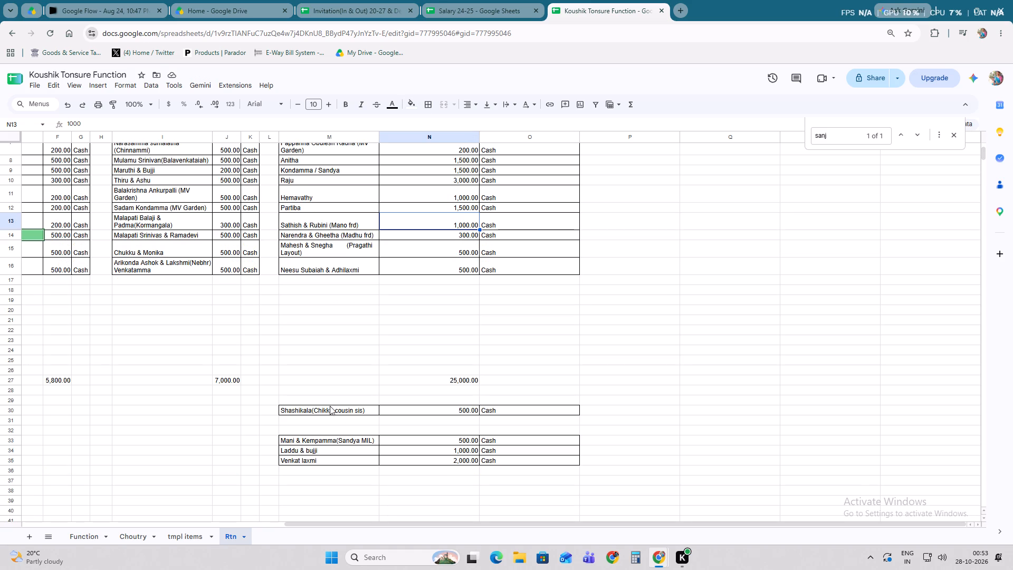
{"action": "left_click_drag", "start_coordinate": [328, 401], "coordinate": [546, 569]}
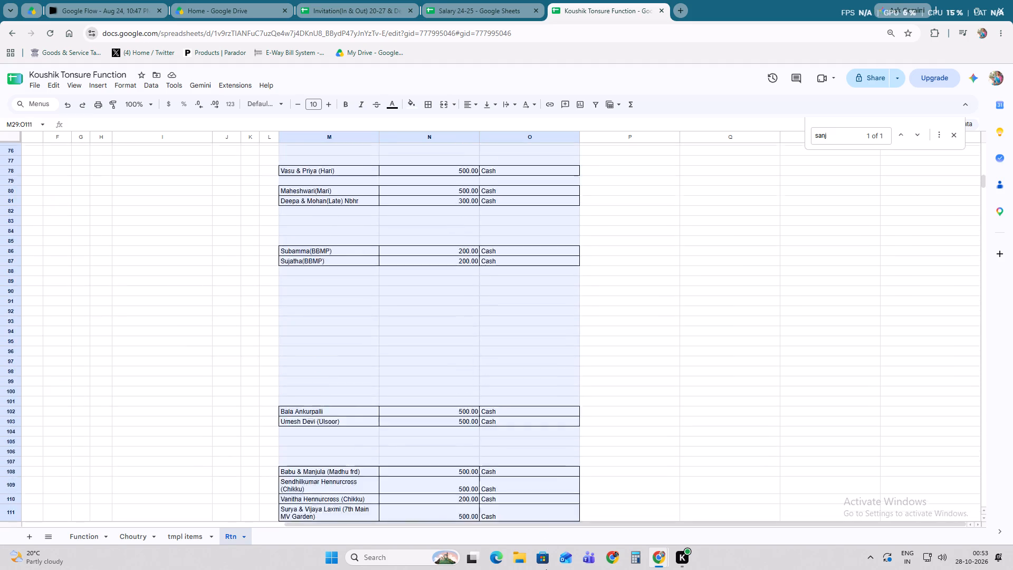
{"action": "left_click_drag", "start_coordinate": [546, 569], "coordinate": [556, 239]}
{"action": "scroll", "coordinate": [517, 415], "scroll_direction": "up", "scroll_amount": 2}
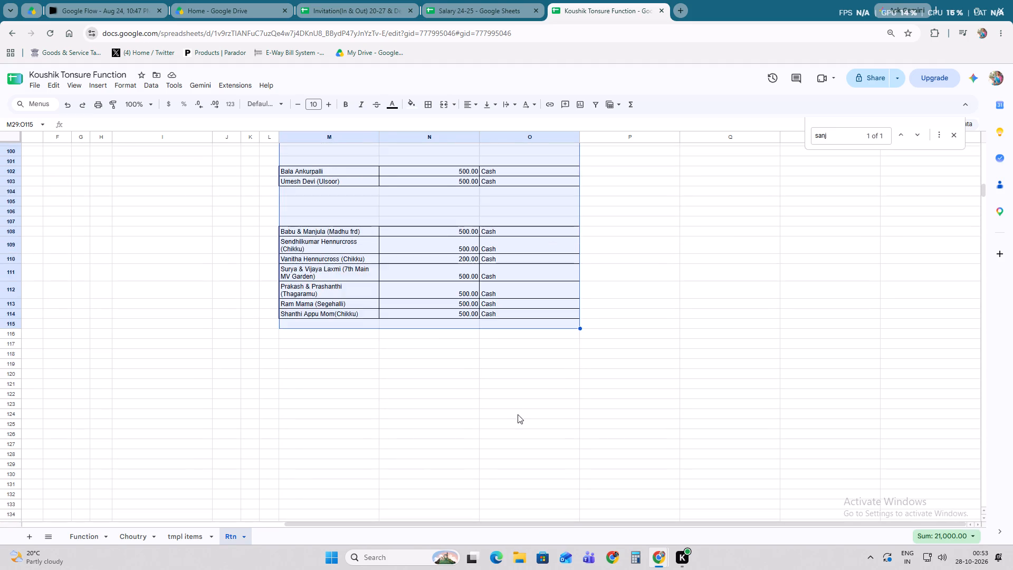
{"action": "scroll", "coordinate": [518, 414], "scroll_direction": "up", "scroll_amount": 12}
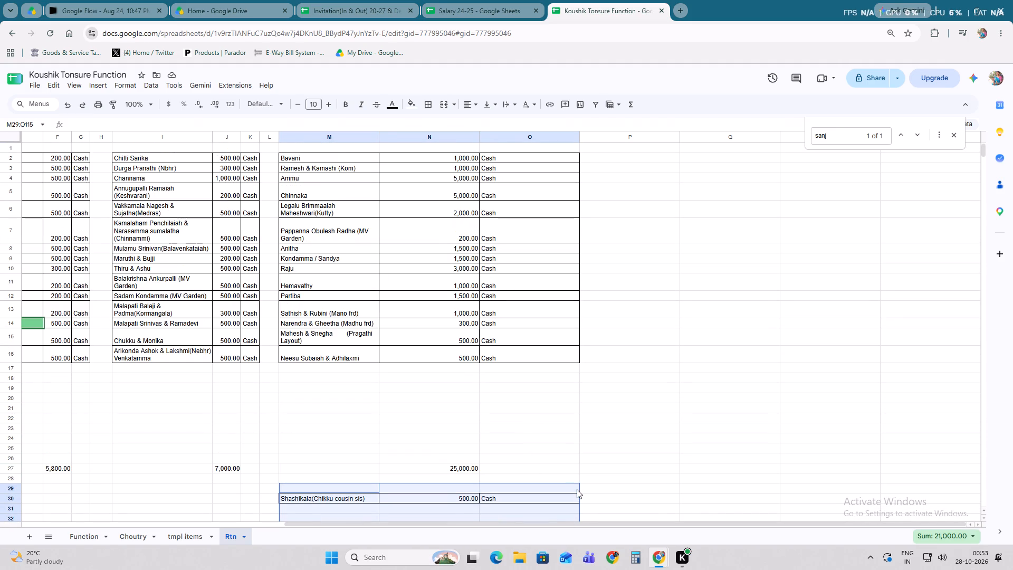
{"action": "left_click_drag", "start_coordinate": [579, 491], "coordinate": [665, 491]}
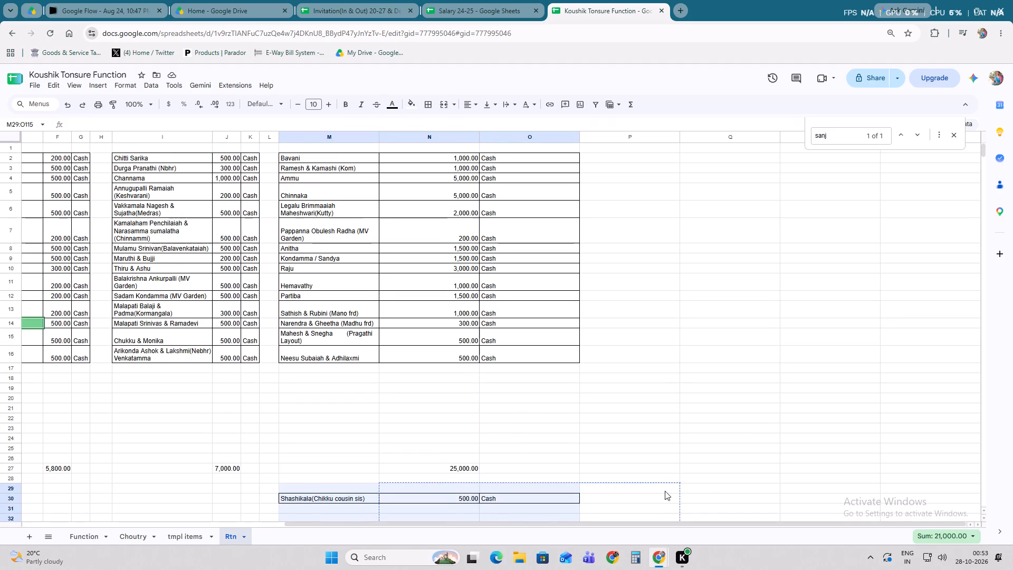
{"action": "left_click_drag", "start_coordinate": [665, 491], "coordinate": [894, 494]}
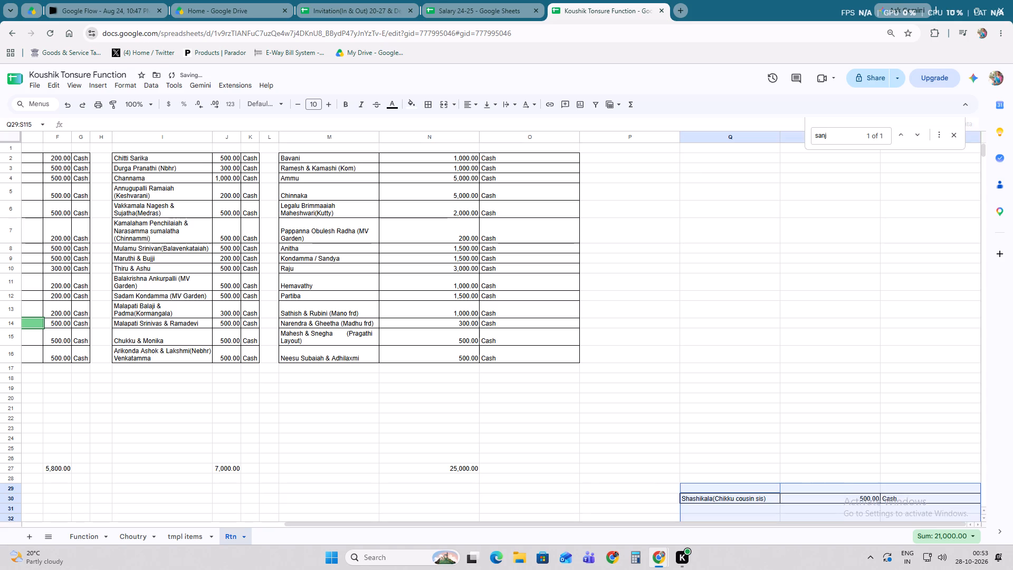
Fit columns N and O to their contents and narrow the empty spacer column P.
{"action": "double_click", "coordinate": [479, 136]}
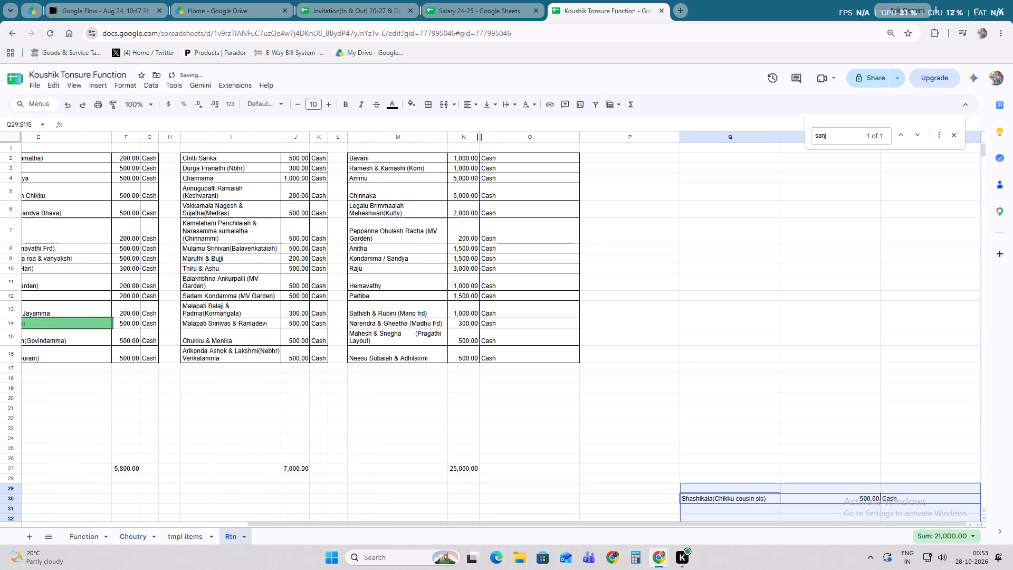
{"action": "double_click", "coordinate": [579, 138]}
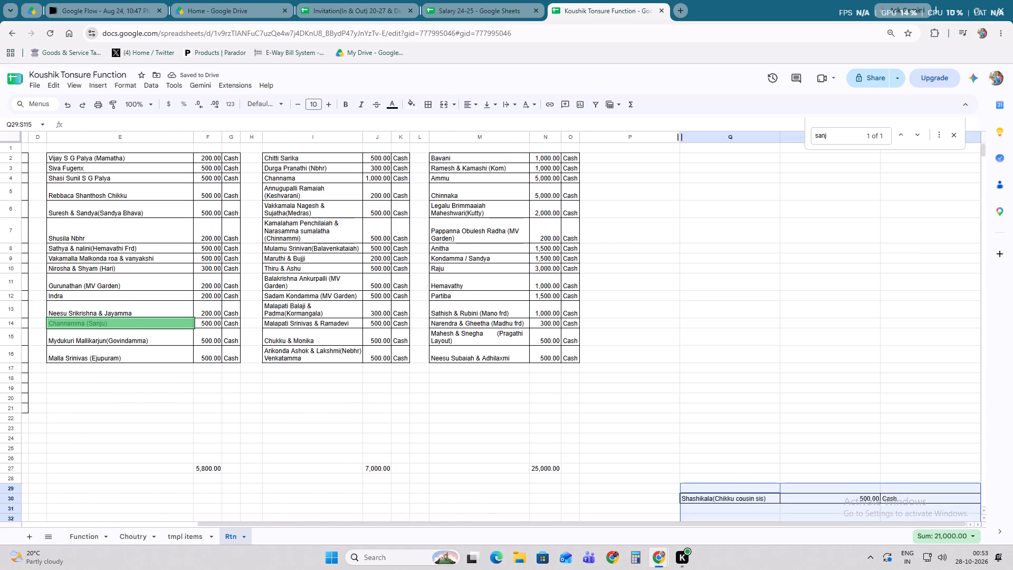
{"action": "left_click_drag", "start_coordinate": [681, 136], "coordinate": [611, 141]}
Close the find bar and insert three blank columns to the right of column S.
{"action": "left_click_drag", "start_coordinate": [579, 521], "coordinate": [656, 534]}
{"action": "triple_click", "coordinate": [980, 525]}
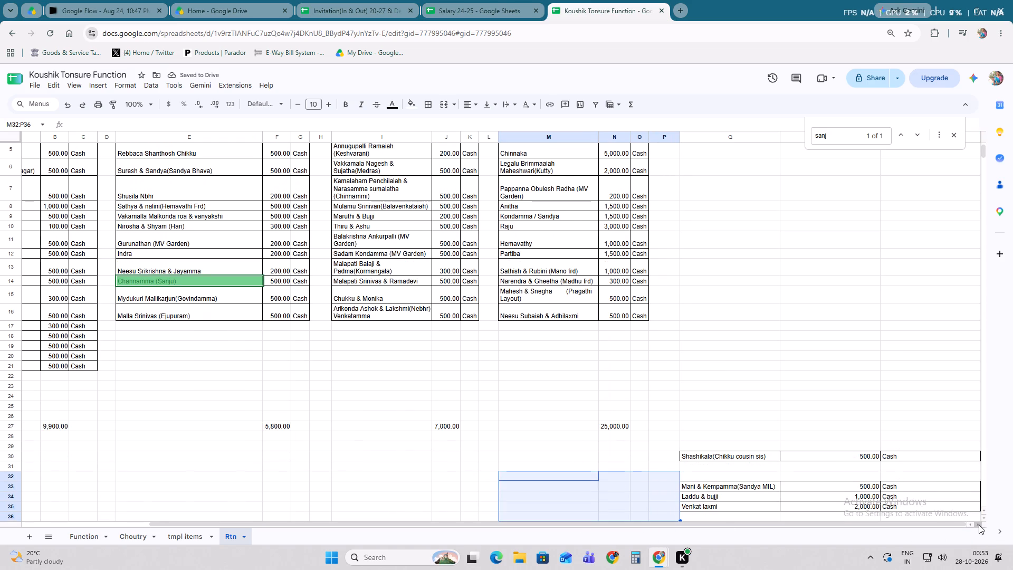
{"action": "left_click", "coordinate": [716, 200]}
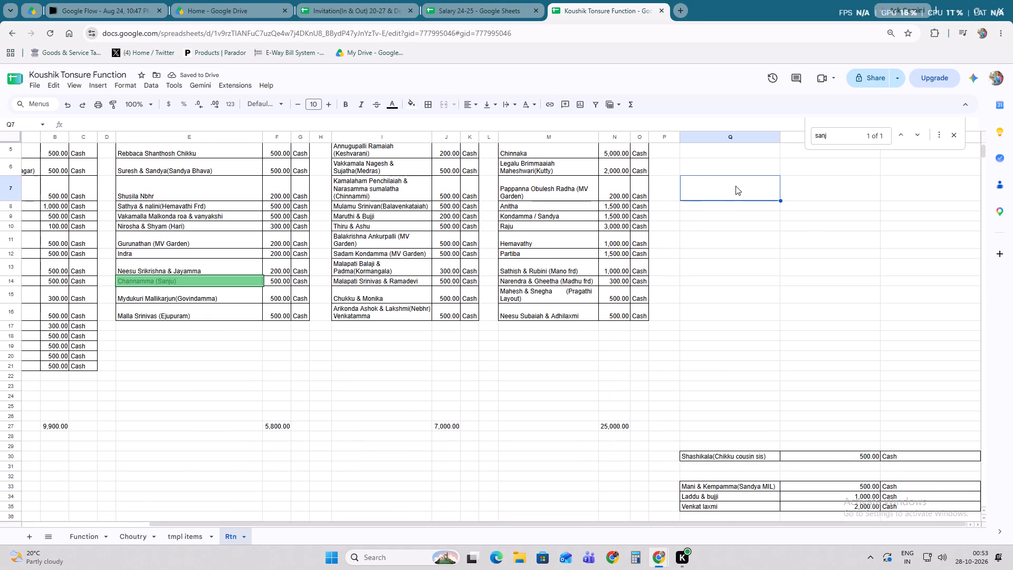
{"action": "left_click", "coordinate": [955, 135]}
{"action": "right_click", "coordinate": [948, 135]}
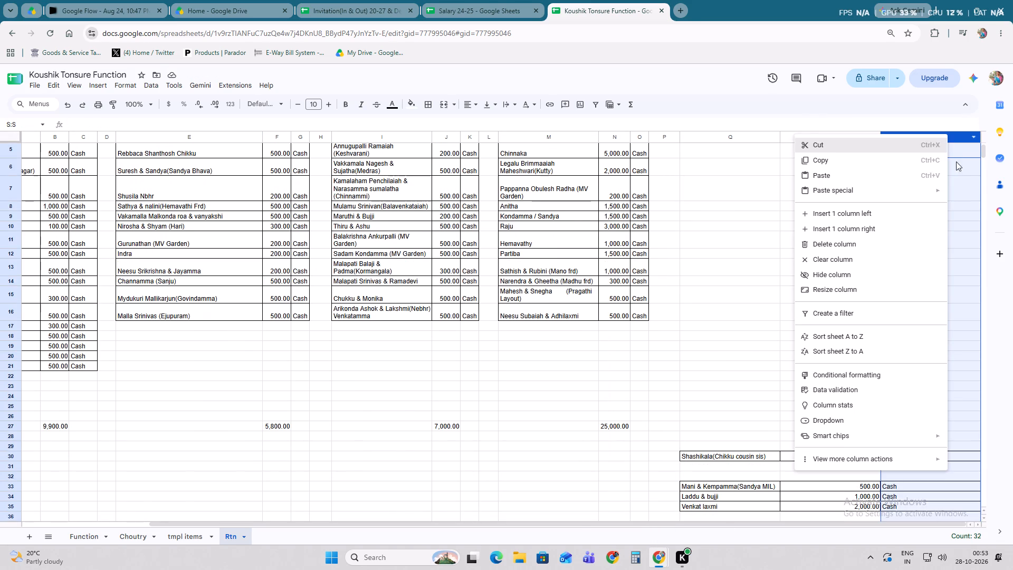
{"action": "left_click", "coordinate": [916, 229]}
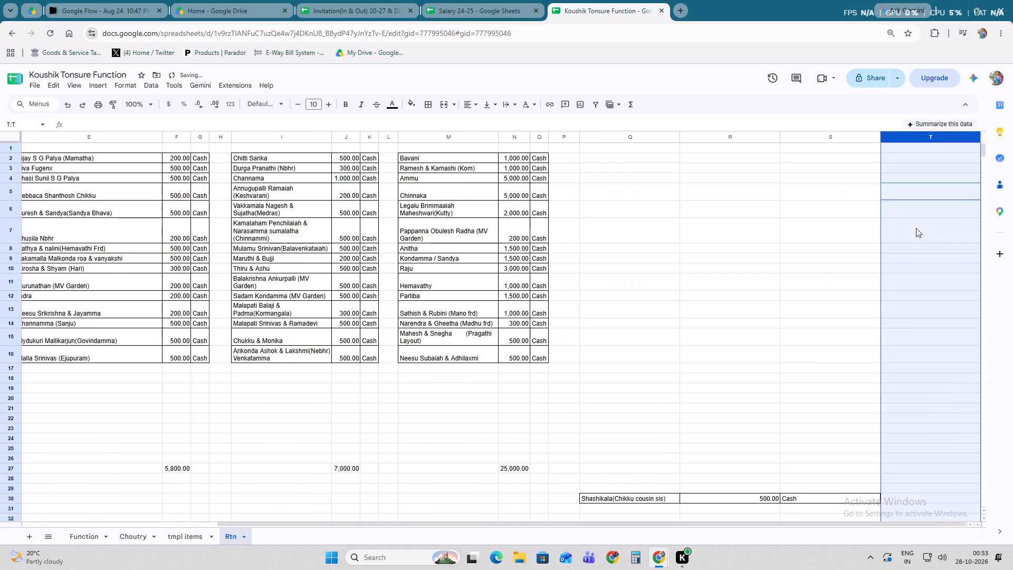
{"action": "key", "text": "F4"}
{"action": "key", "text": "F4"}
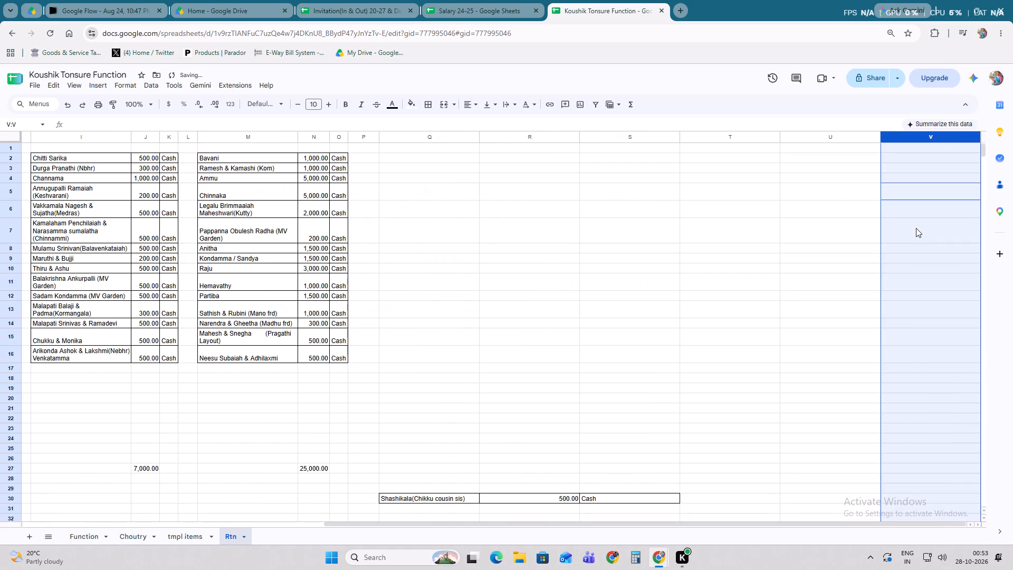
Copy the column N total formula from N27 into R27 to total column R.
{"action": "left_click", "coordinate": [316, 467]}
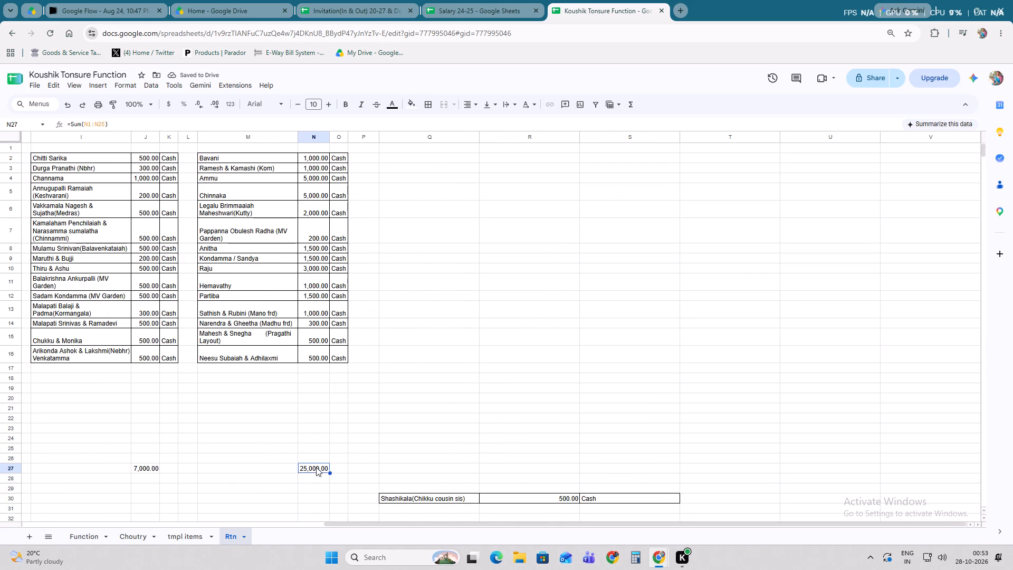
{"action": "right_click", "coordinate": [316, 467]}
{"action": "left_click", "coordinate": [356, 150]}
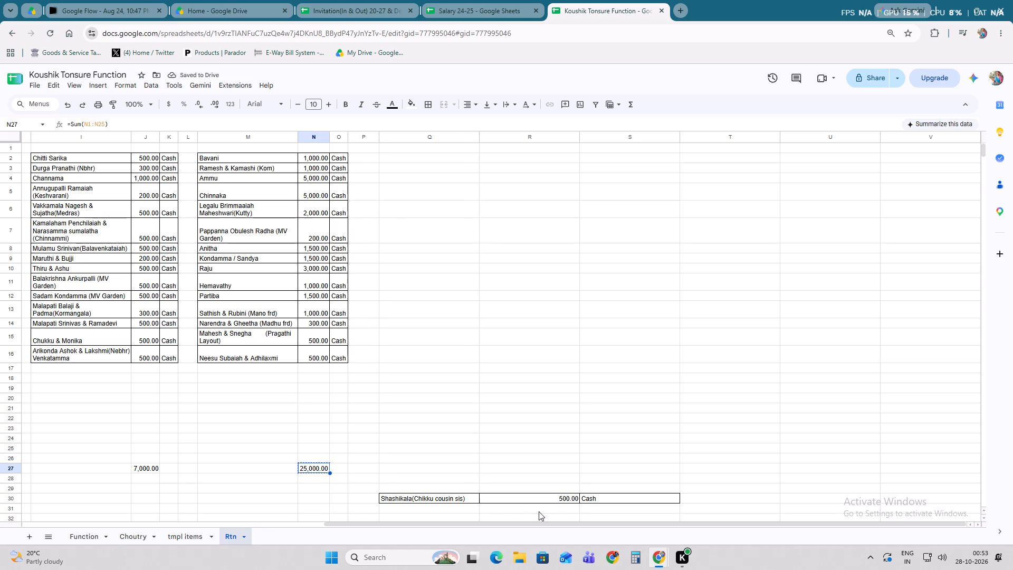
{"action": "left_click", "coordinate": [553, 461]}
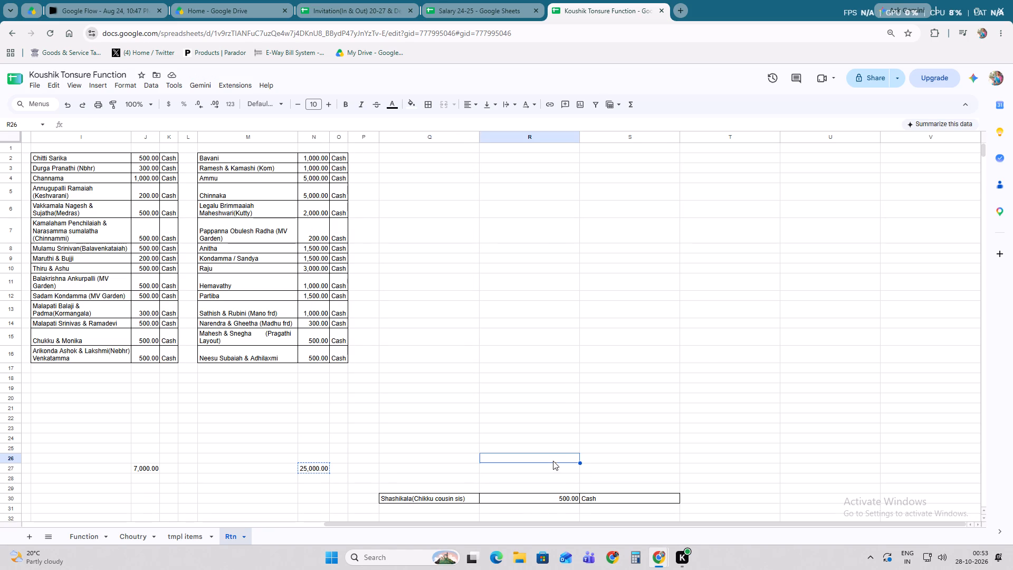
{"action": "right_click", "coordinate": [551, 461]}
{"action": "left_click", "coordinate": [550, 473]}
{"action": "right_click", "coordinate": [551, 471]}
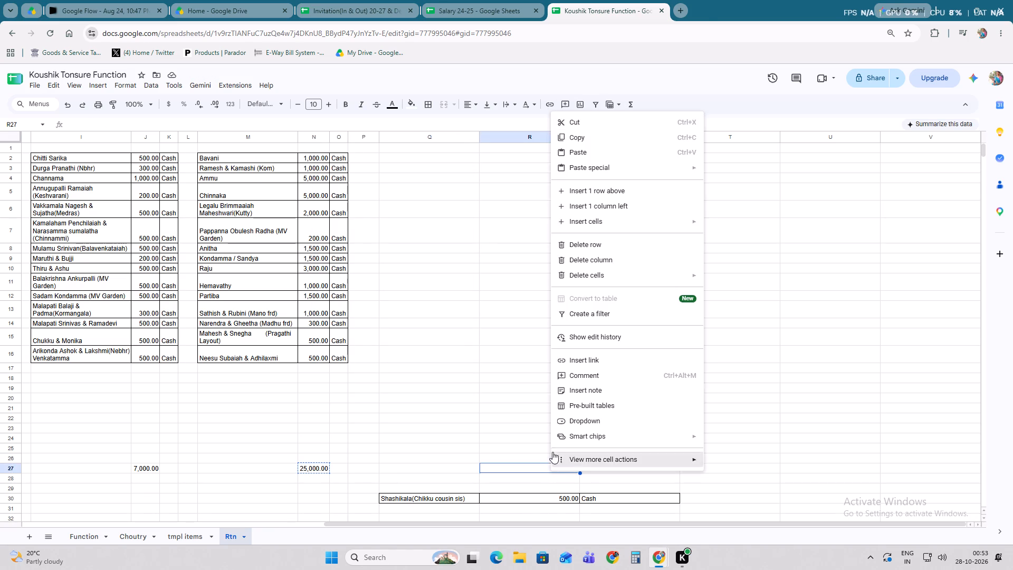
{"action": "left_click", "coordinate": [578, 150]}
{"action": "left_click", "coordinate": [577, 312]}
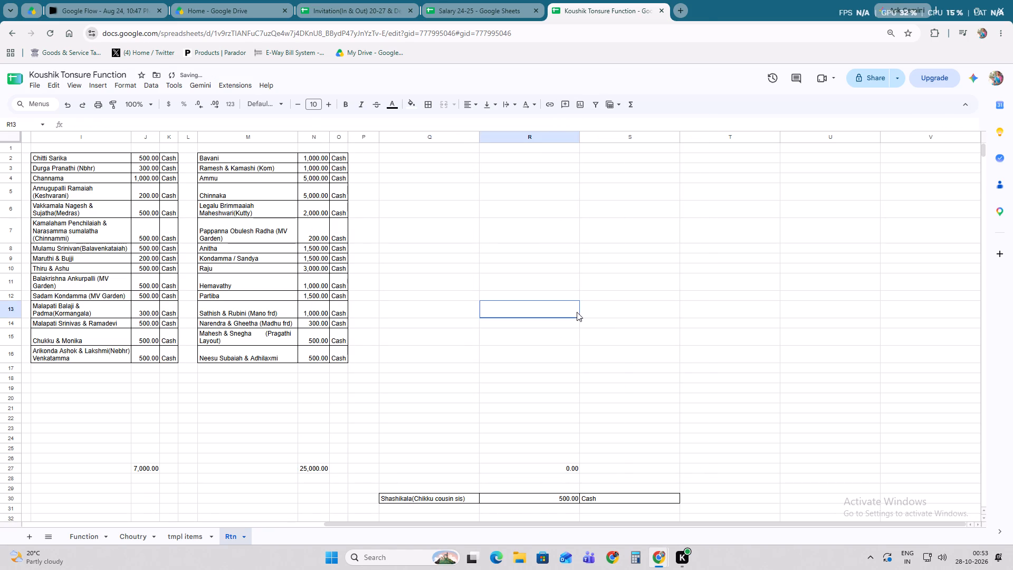
Move the Deepa & Mohan cash entry from Q81:S81 up to Q2:S2.
{"action": "scroll", "coordinate": [543, 384], "scroll_direction": "down", "scroll_amount": 2}
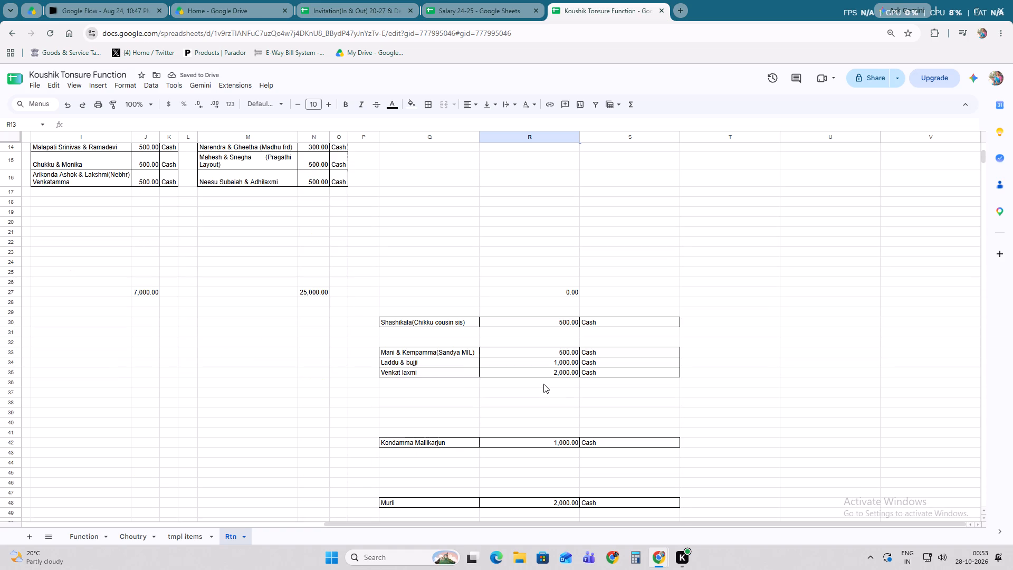
{"action": "scroll", "coordinate": [559, 455], "scroll_direction": "down", "scroll_amount": 2}
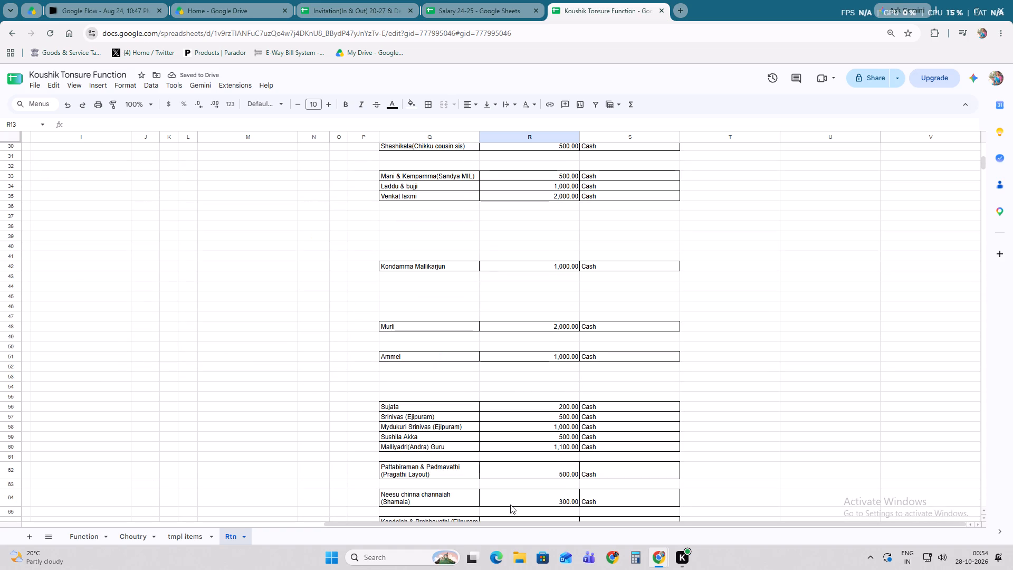
{"action": "scroll", "coordinate": [508, 499], "scroll_direction": "down", "scroll_amount": 1}
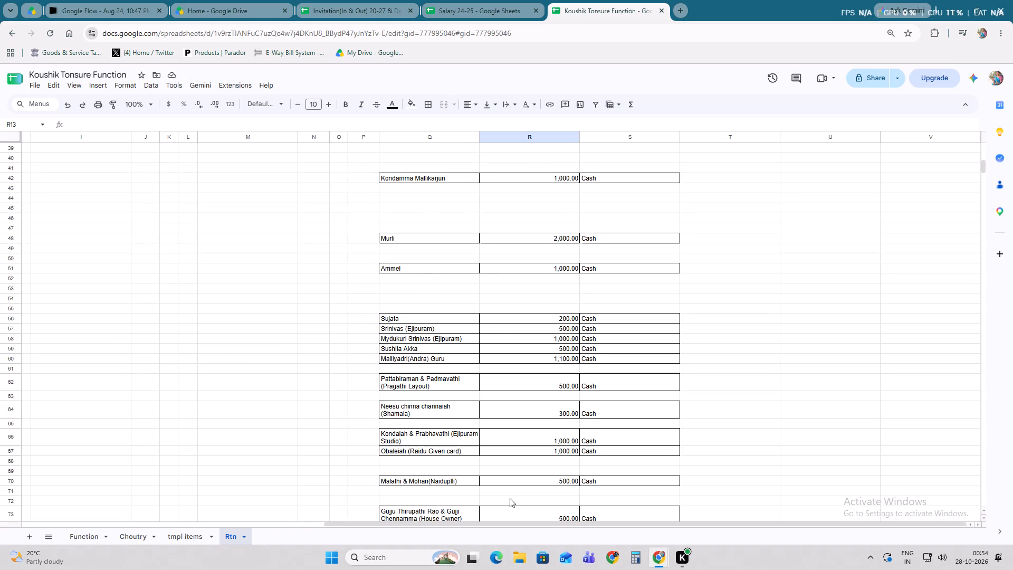
{"action": "scroll", "coordinate": [510, 498], "scroll_direction": "down", "scroll_amount": 2}
{"action": "left_click_drag", "start_coordinate": [445, 423], "coordinate": [445, 423]}
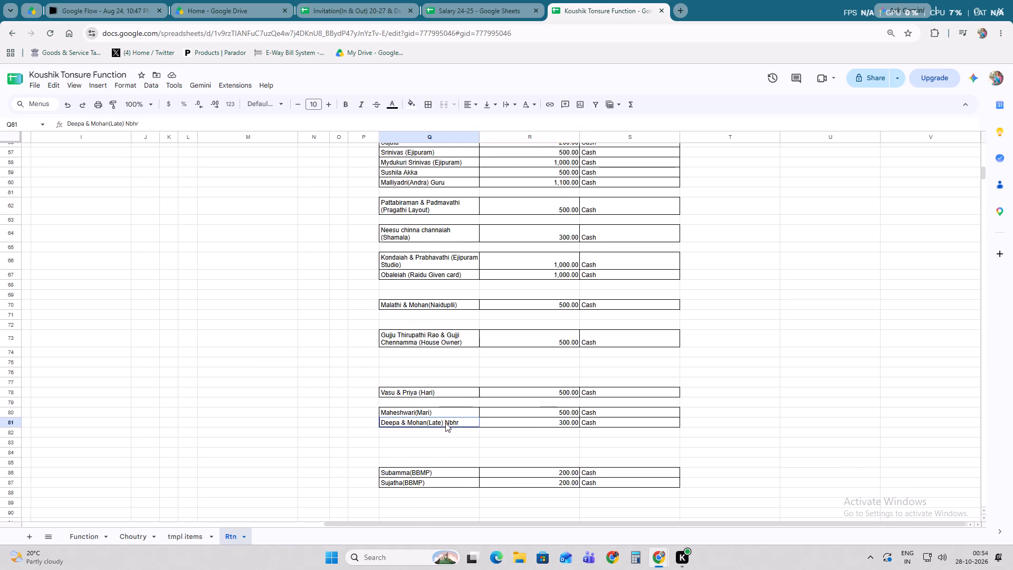
{"action": "left_click_drag", "start_coordinate": [445, 423], "coordinate": [644, 422]}
{"action": "left_click_drag", "start_coordinate": [601, 418], "coordinate": [601, 154]}
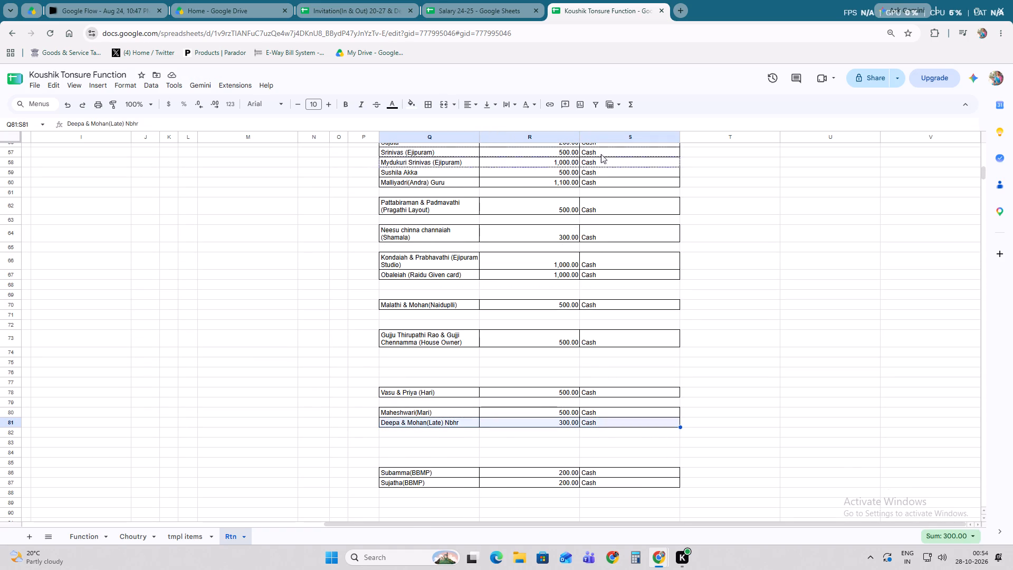
{"action": "left_click_drag", "start_coordinate": [601, 154], "coordinate": [605, 89]}
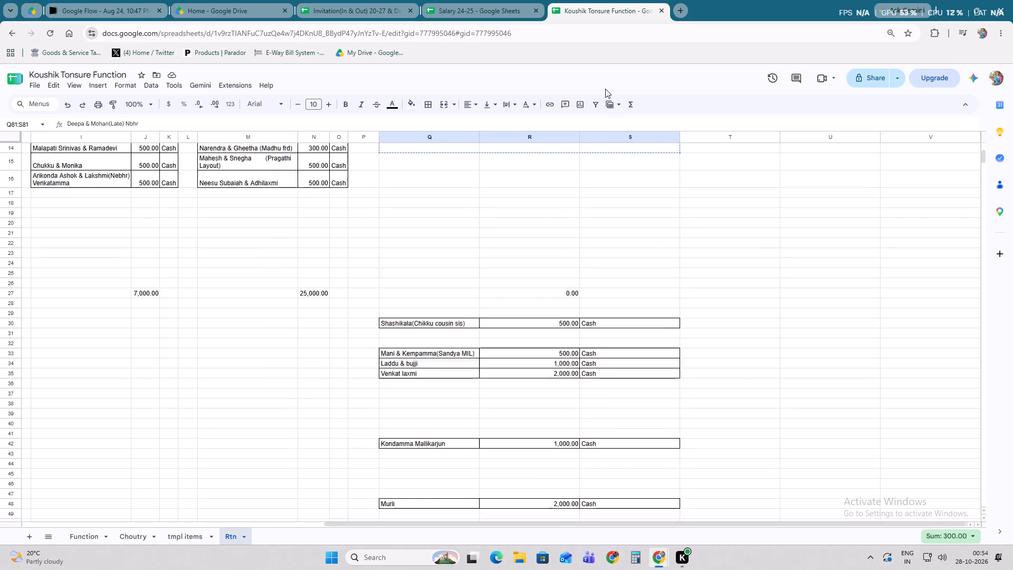
{"action": "left_click_drag", "start_coordinate": [605, 89], "coordinate": [604, 163]}
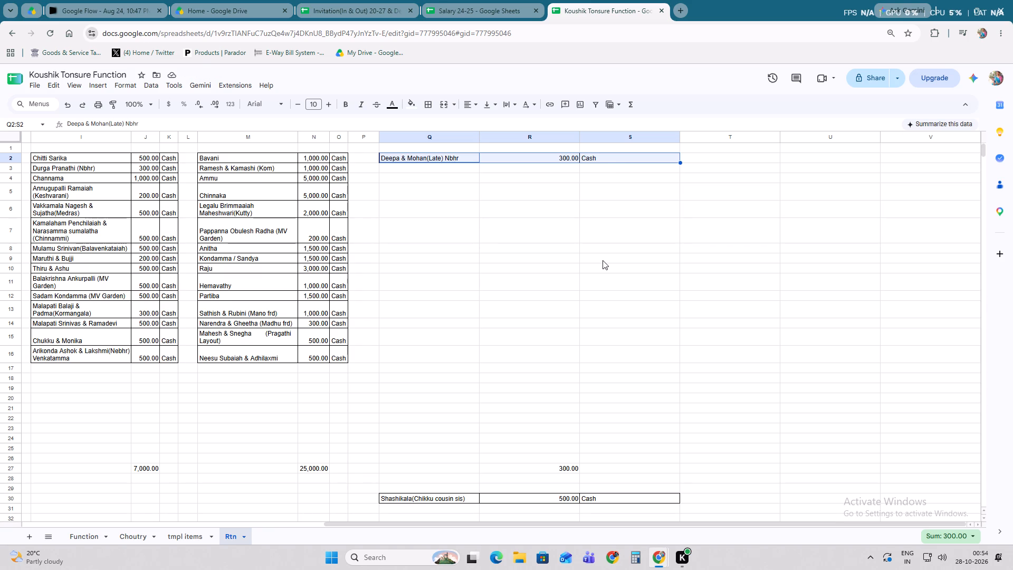
Move the Babu & Manjula cash entry from Q108:S108 up to Q3:S3.
{"action": "scroll", "coordinate": [557, 436], "scroll_direction": "down", "scroll_amount": 3}
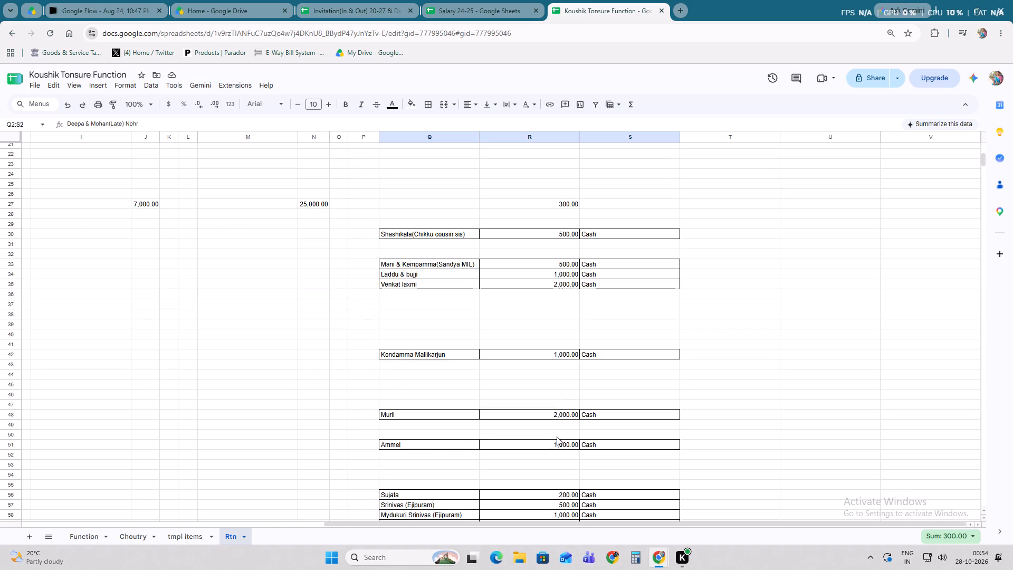
{"action": "scroll", "coordinate": [557, 436], "scroll_direction": "down", "scroll_amount": 3}
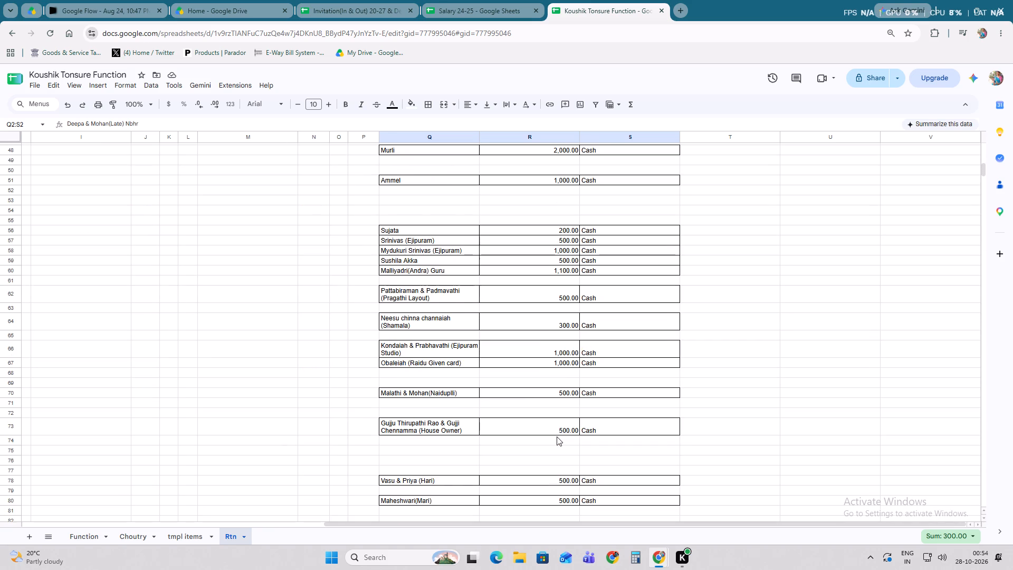
{"action": "scroll", "coordinate": [557, 436], "scroll_direction": "down", "scroll_amount": 5}
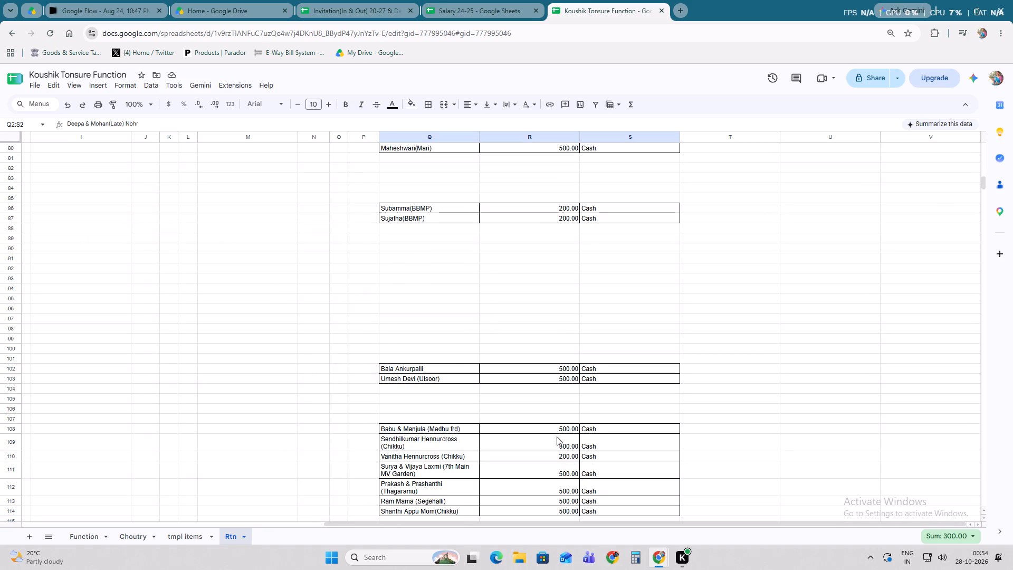
{"action": "left_click_drag", "start_coordinate": [429, 338], "coordinate": [616, 343]}
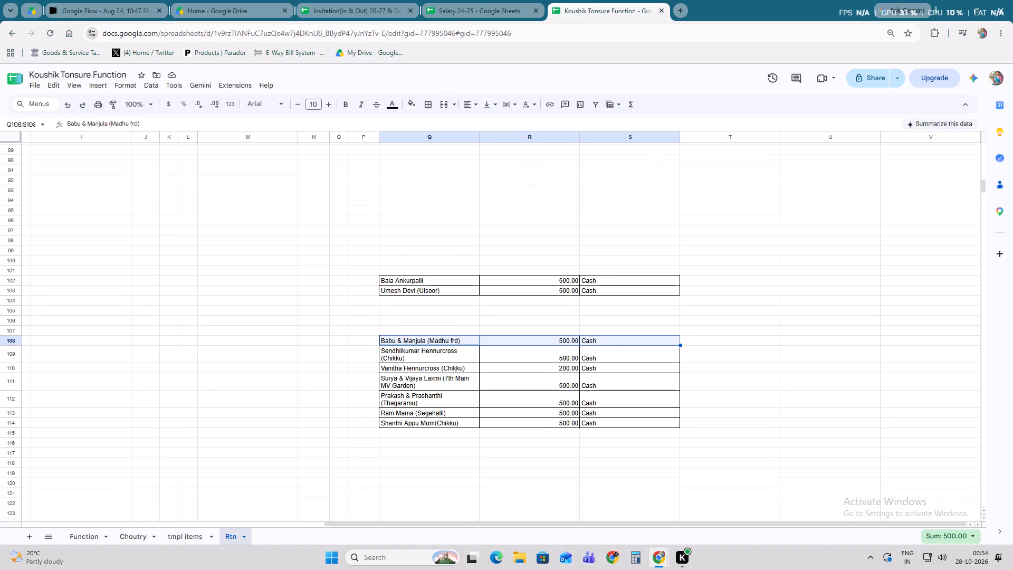
{"action": "left_click_drag", "start_coordinate": [581, 337], "coordinate": [586, 116]}
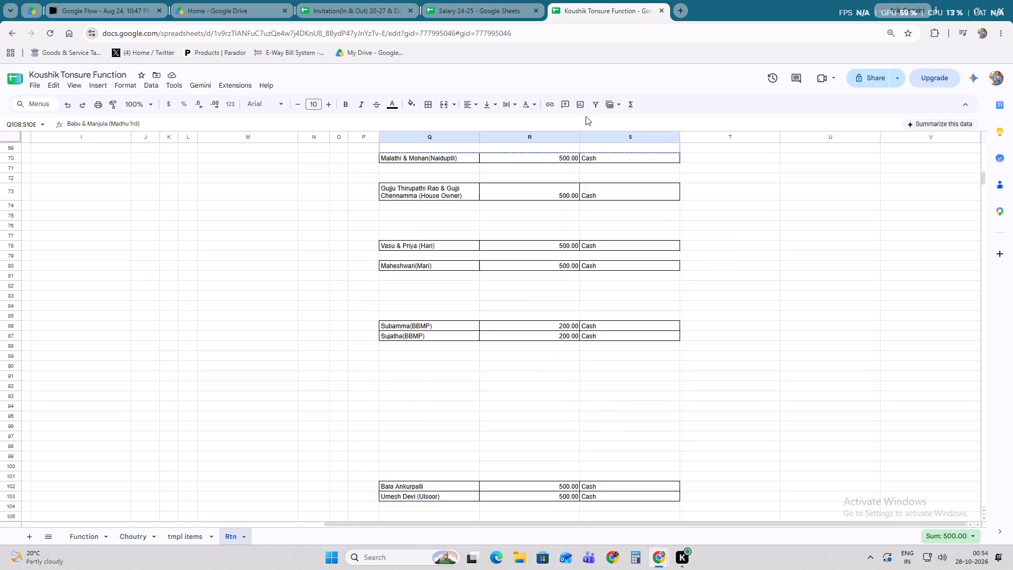
{"action": "left_click_drag", "start_coordinate": [586, 116], "coordinate": [592, 168]}
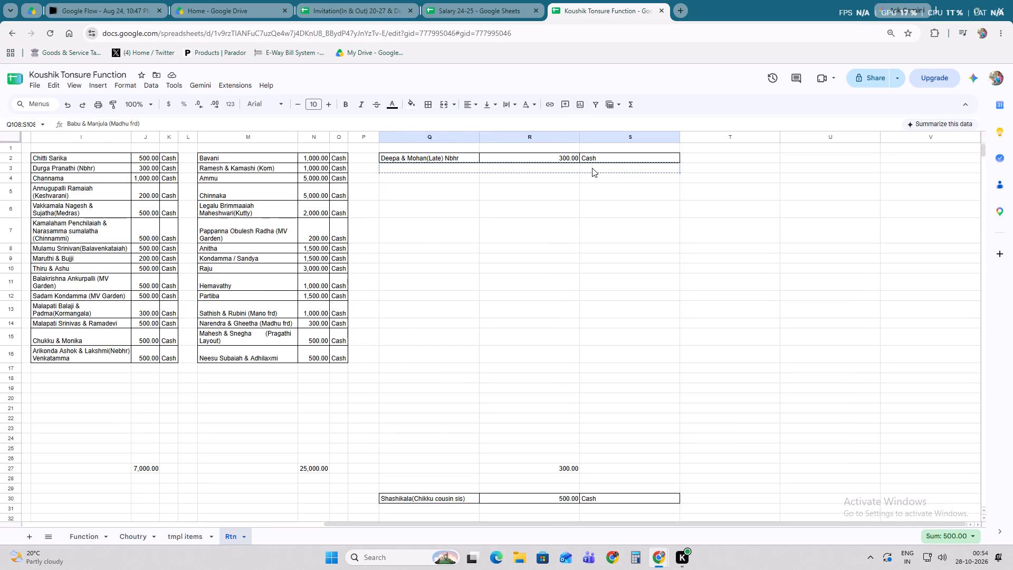
{"action": "left_click_drag", "start_coordinate": [592, 168], "coordinate": [592, 167]}
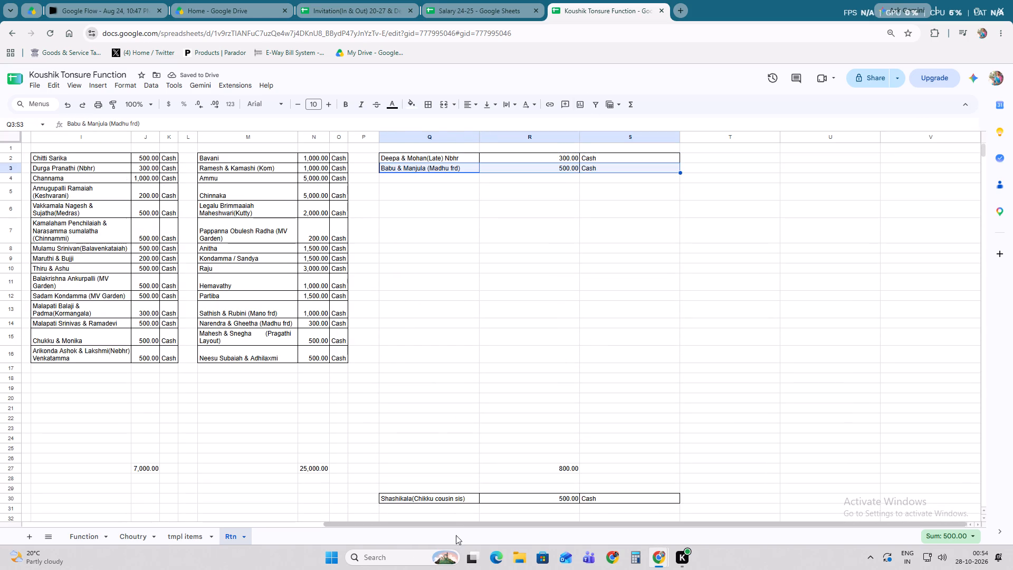
Move the Sendhilkumar cash entry from Q109:S109 up to Q4:S4.
{"action": "scroll", "coordinate": [467, 509], "scroll_direction": "down", "scroll_amount": 3}
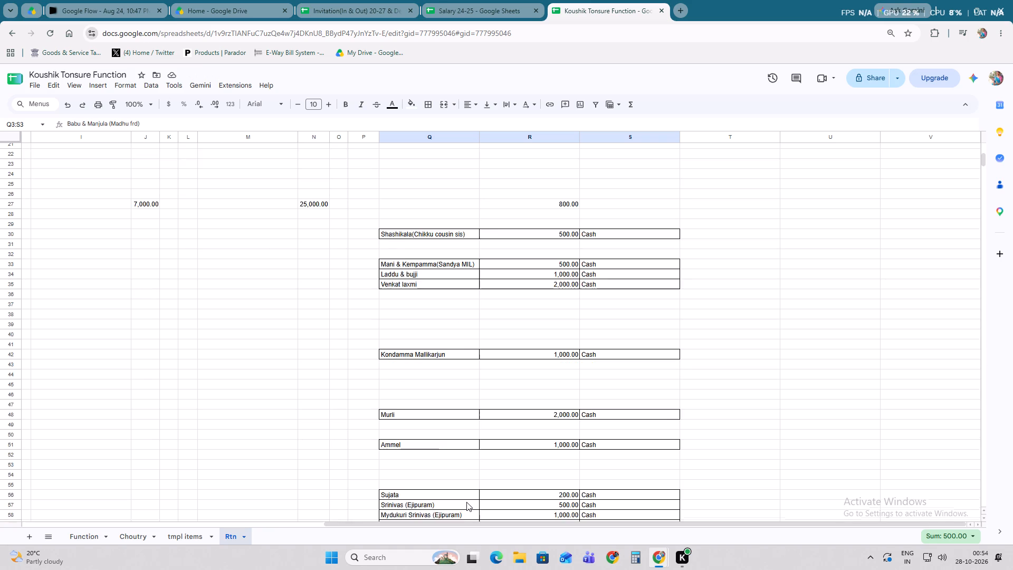
{"action": "scroll", "coordinate": [466, 502], "scroll_direction": "down", "scroll_amount": 7}
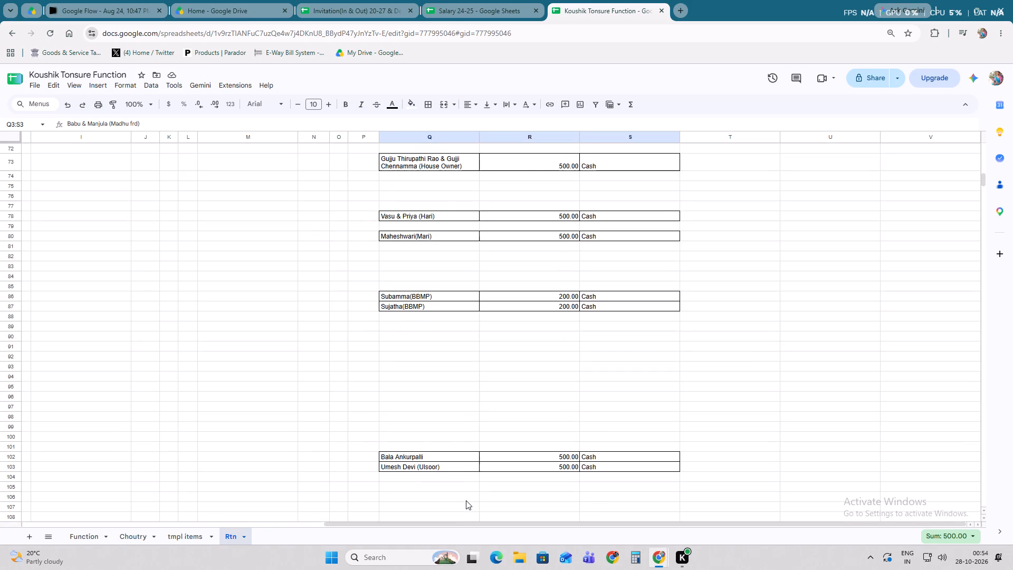
{"action": "left_click_drag", "start_coordinate": [455, 446], "coordinate": [609, 442]}
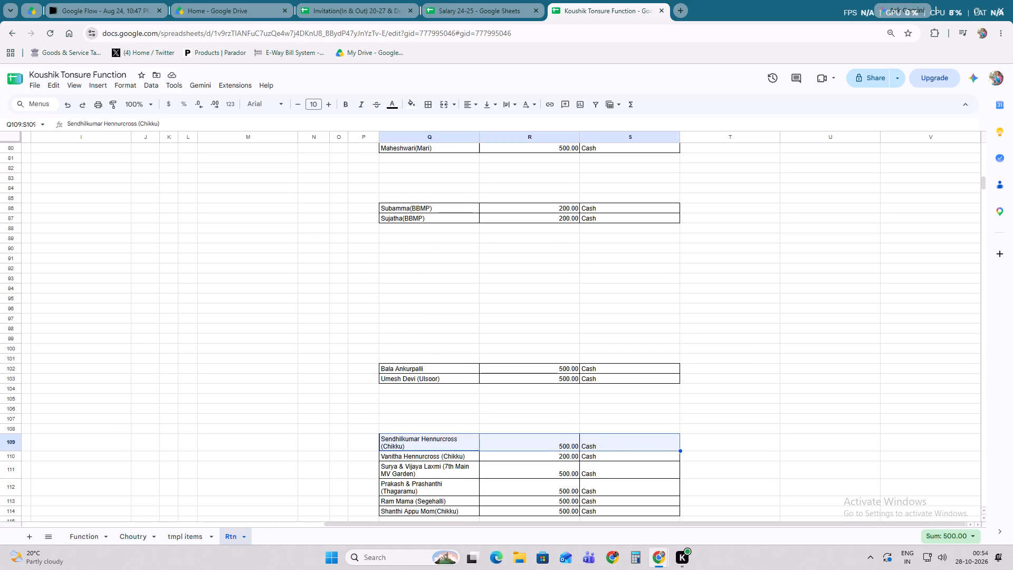
{"action": "left_click_drag", "start_coordinate": [577, 433], "coordinate": [578, 97]}
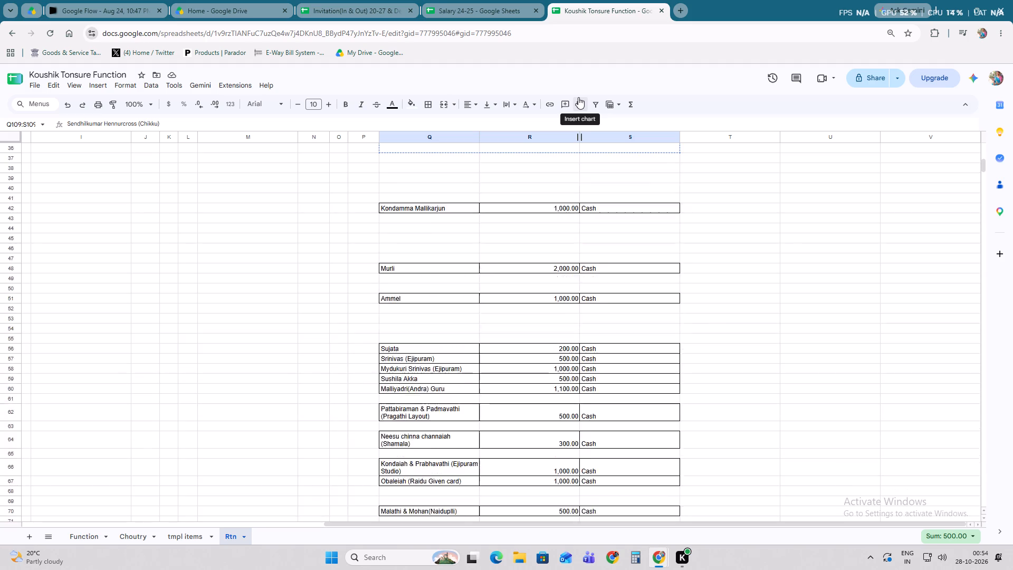
{"action": "left_click_drag", "start_coordinate": [578, 97], "coordinate": [578, 180]}
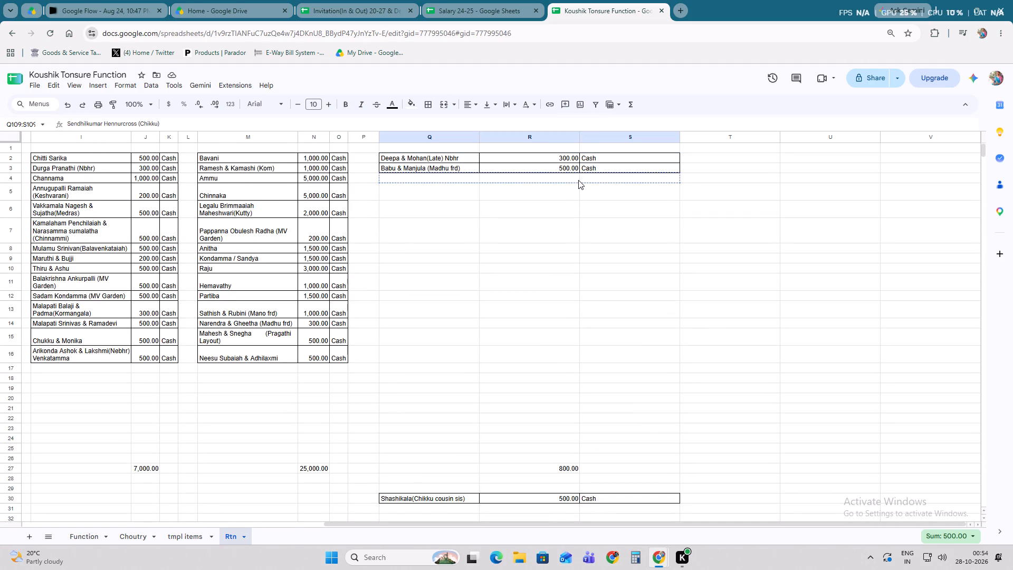
{"action": "left_click_drag", "start_coordinate": [578, 180], "coordinate": [578, 178]}
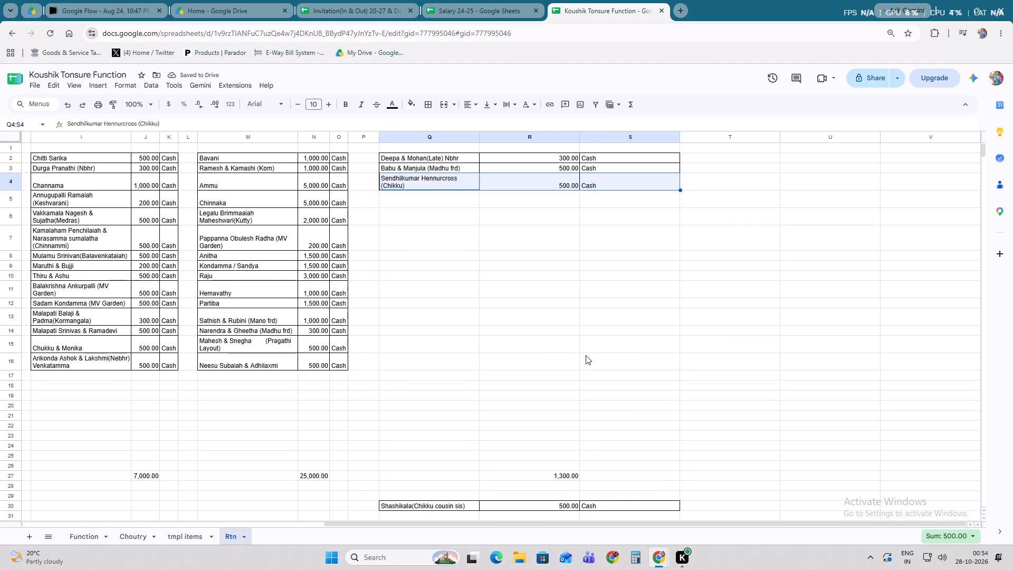
Move the Surya cash entry from Q111:S111 up to Q5:S5.
{"action": "scroll", "coordinate": [586, 355], "scroll_direction": "down", "scroll_amount": 10}
{"action": "left_click_drag", "start_coordinate": [457, 467], "coordinate": [609, 473]}
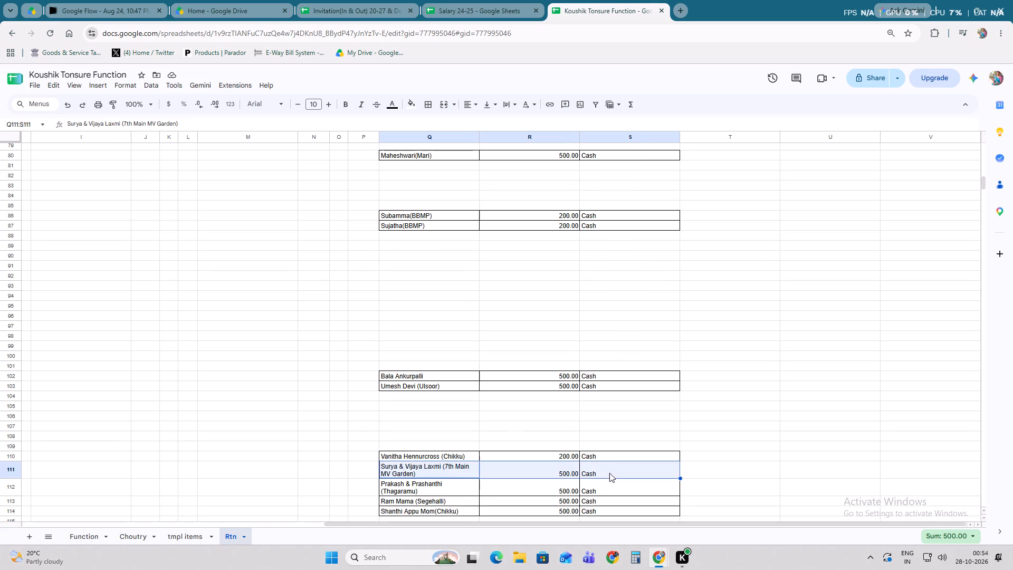
{"action": "left_click_drag", "start_coordinate": [608, 461], "coordinate": [637, 111]}
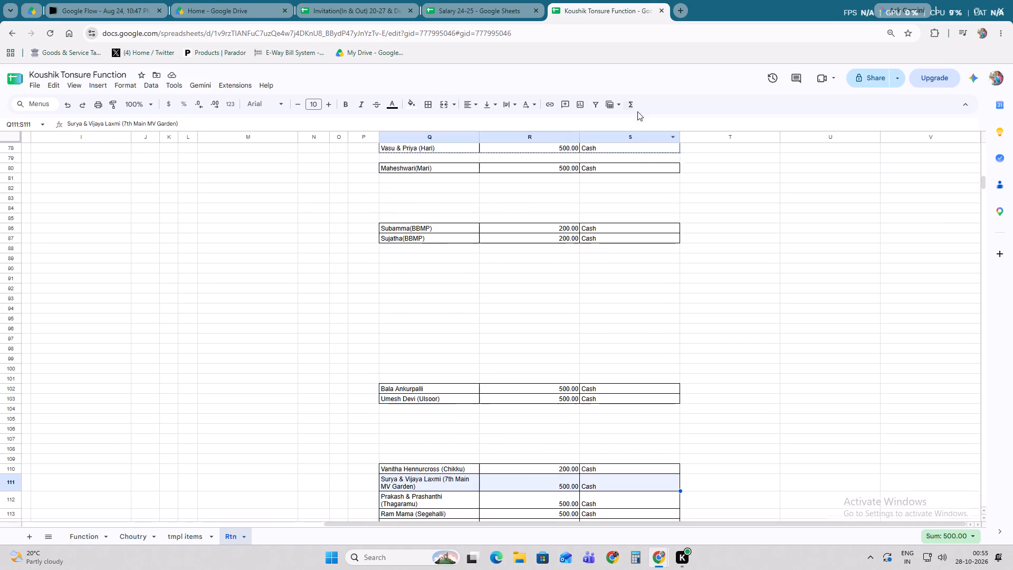
{"action": "left_click_drag", "start_coordinate": [637, 111], "coordinate": [637, 112]}
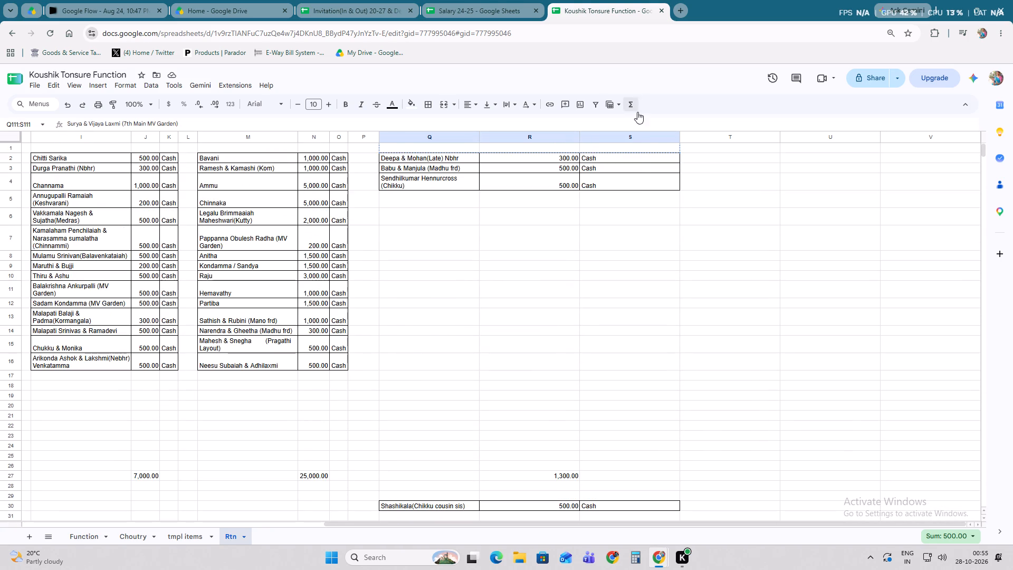
{"action": "left_click_drag", "start_coordinate": [637, 112], "coordinate": [637, 197]}
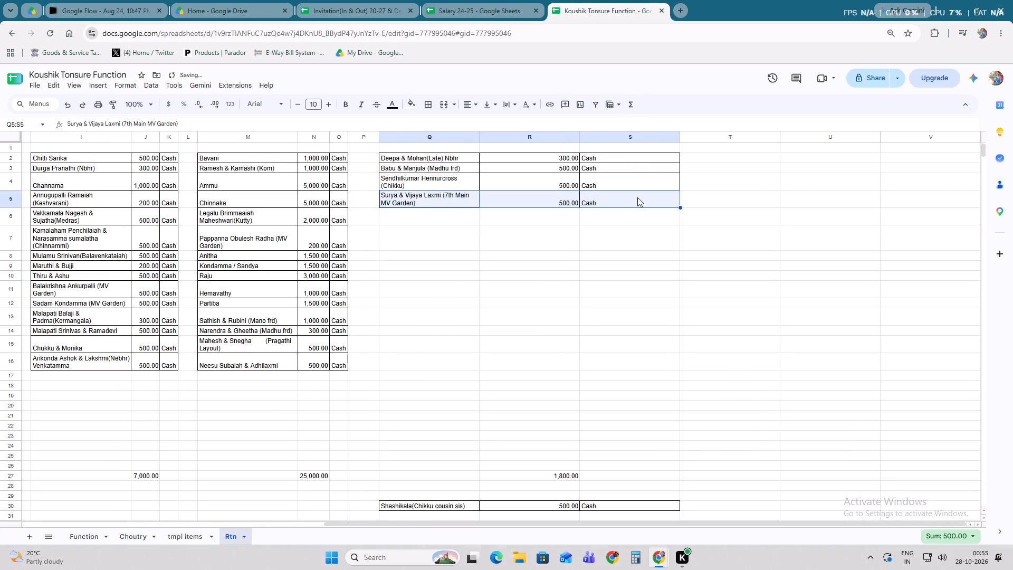
Move the Mani & Kempamma cash entry from Q33:S33 up to Q6:S6.
{"action": "scroll", "coordinate": [609, 391], "scroll_direction": "down", "scroll_amount": 3}
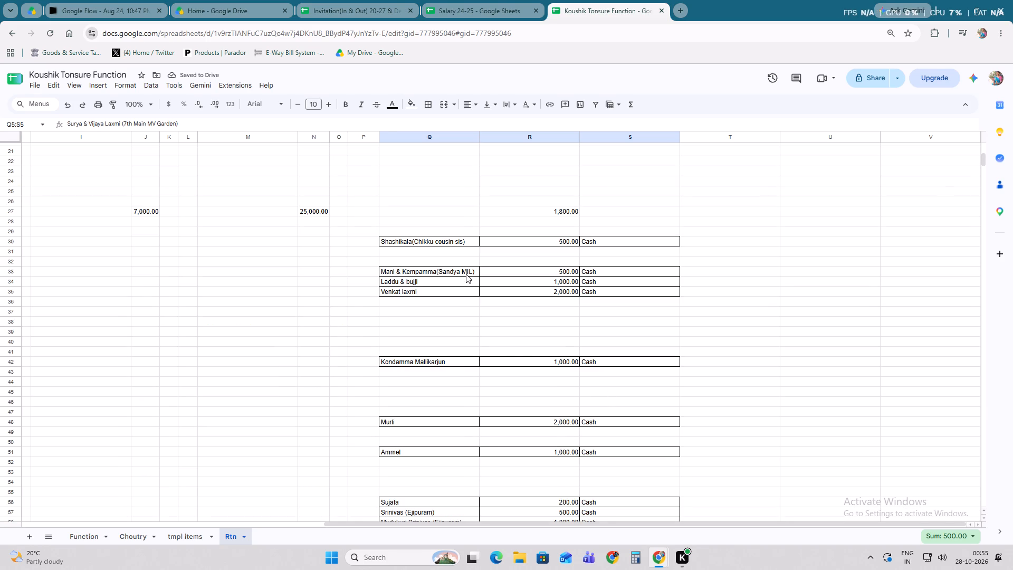
{"action": "left_click_drag", "start_coordinate": [466, 274], "coordinate": [615, 270]}
{"action": "left_click_drag", "start_coordinate": [603, 266], "coordinate": [603, 108]}
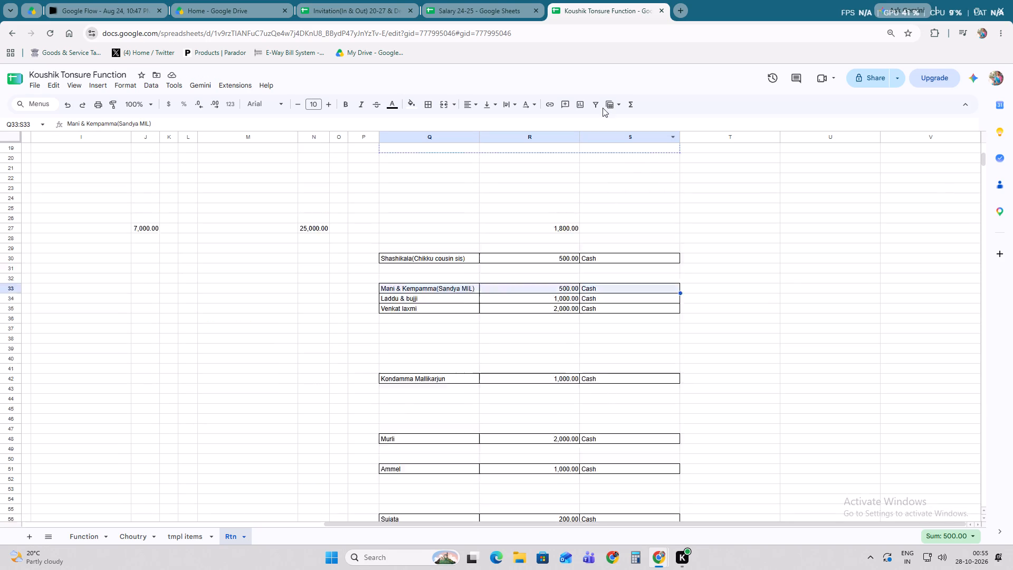
{"action": "left_click_drag", "start_coordinate": [603, 108], "coordinate": [586, 219]}
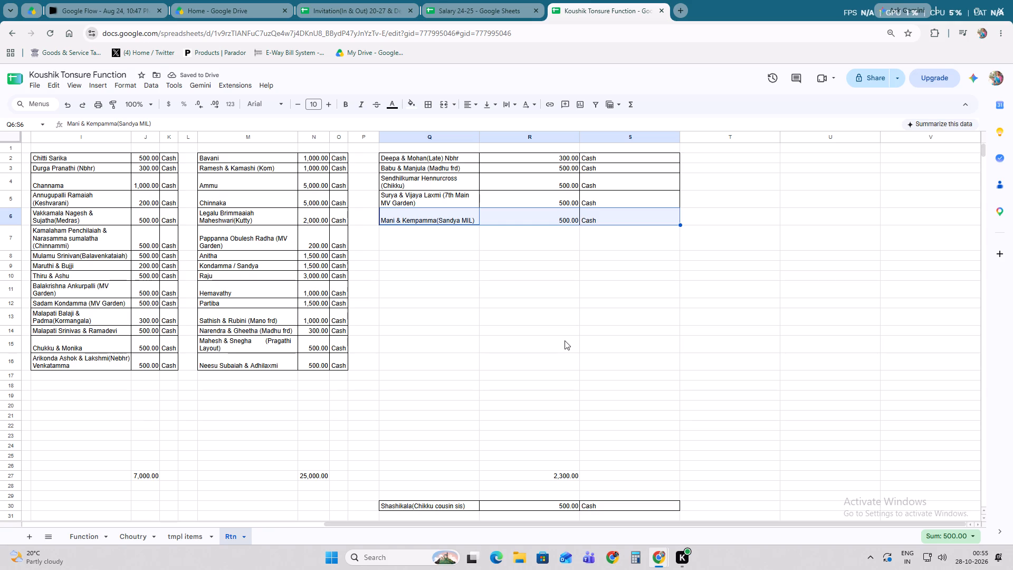
Review the remaining ungrouped cash entries in columns Q to S, from row 30 down to row 114, against the group starting at row 2.
{"action": "scroll", "coordinate": [536, 400], "scroll_direction": "down", "scroll_amount": 2}
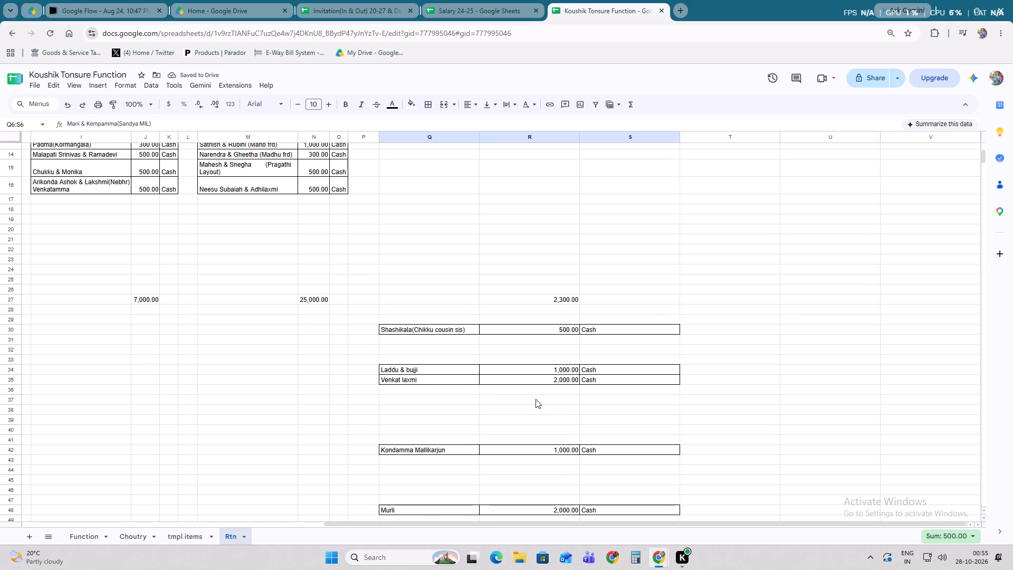
{"action": "scroll", "coordinate": [536, 399], "scroll_direction": "down", "scroll_amount": 2}
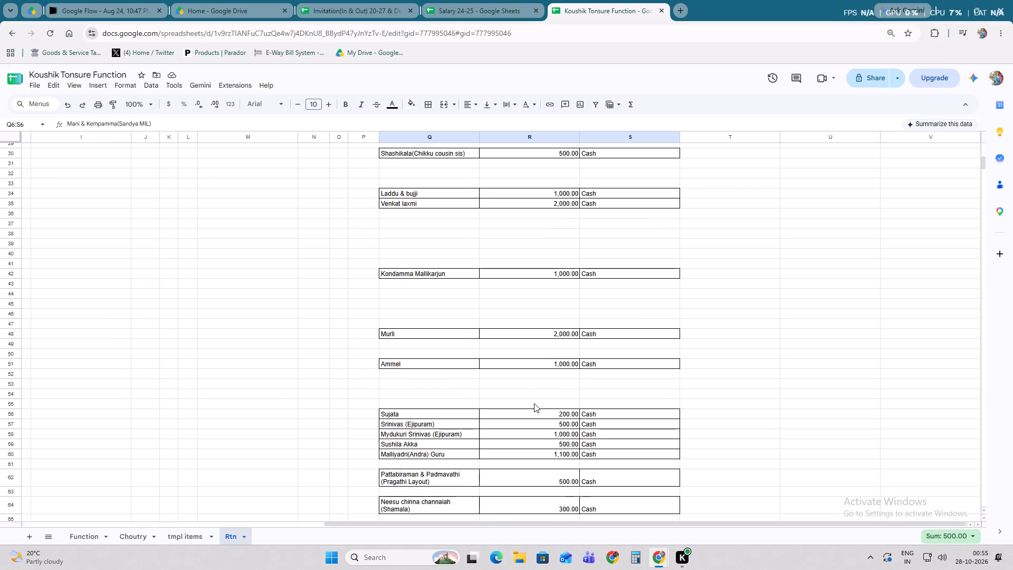
{"action": "scroll", "coordinate": [534, 403], "scroll_direction": "down", "scroll_amount": 2}
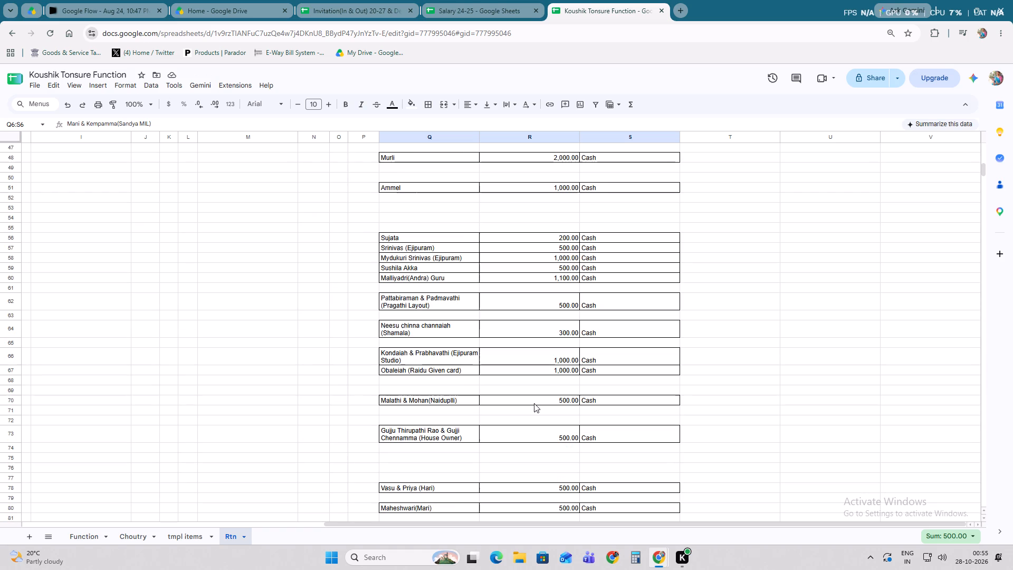
{"action": "scroll", "coordinate": [534, 403], "scroll_direction": "down", "scroll_amount": 1}
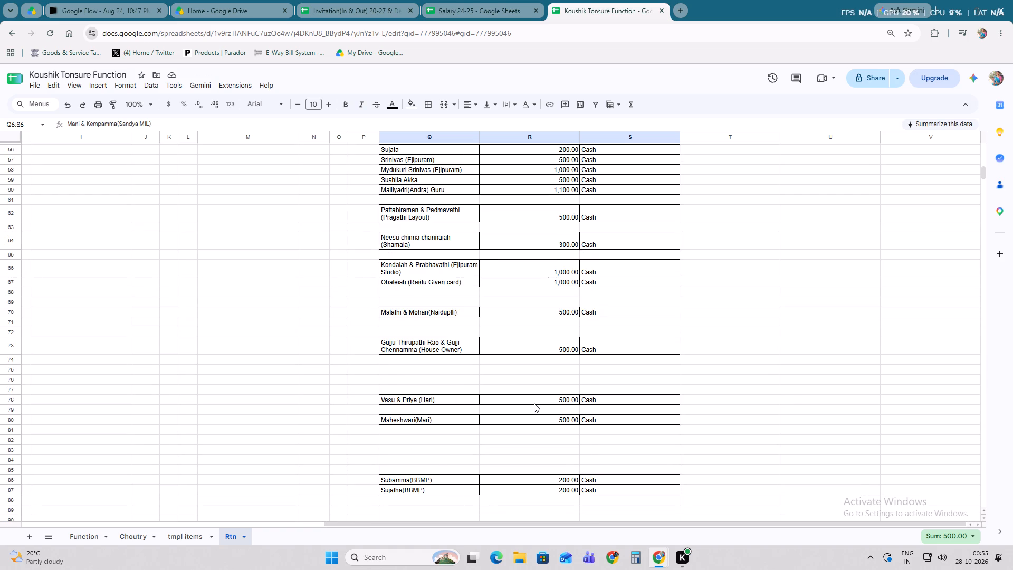
{"action": "scroll", "coordinate": [531, 408], "scroll_direction": "down", "scroll_amount": 2}
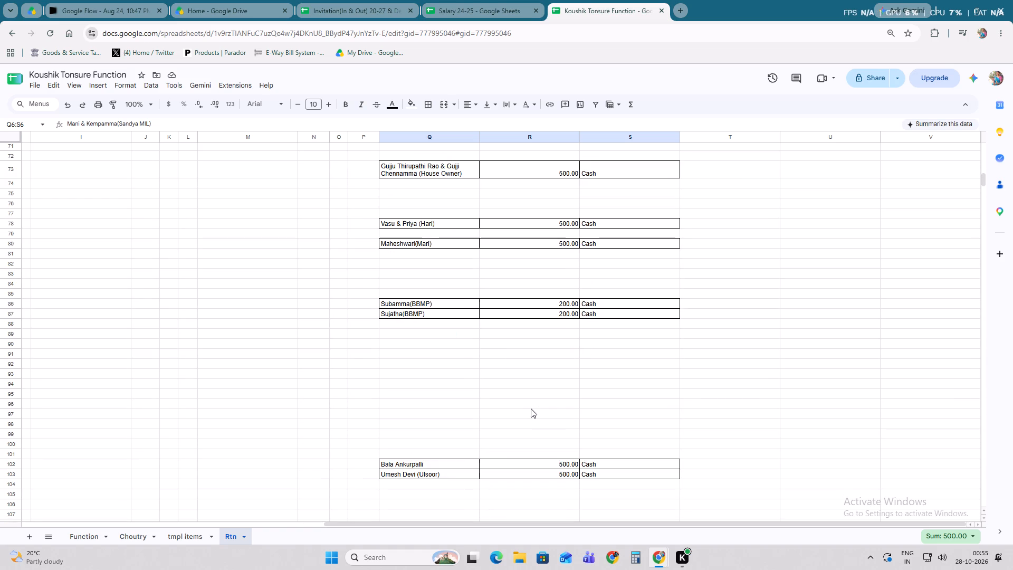
{"action": "scroll", "coordinate": [531, 408], "scroll_direction": "down", "scroll_amount": 2}
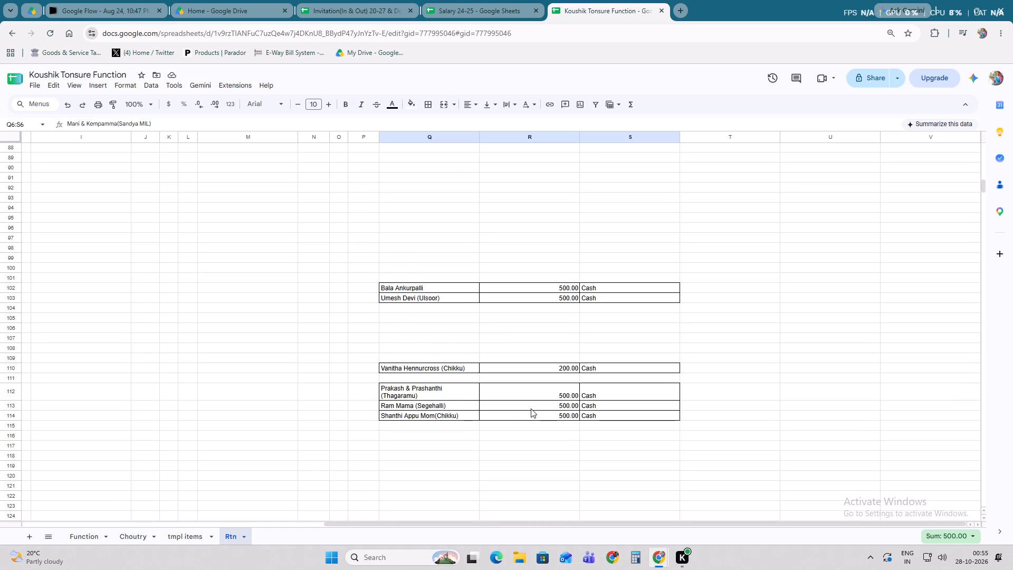
{"action": "scroll", "coordinate": [531, 408], "scroll_direction": "down", "scroll_amount": 2}
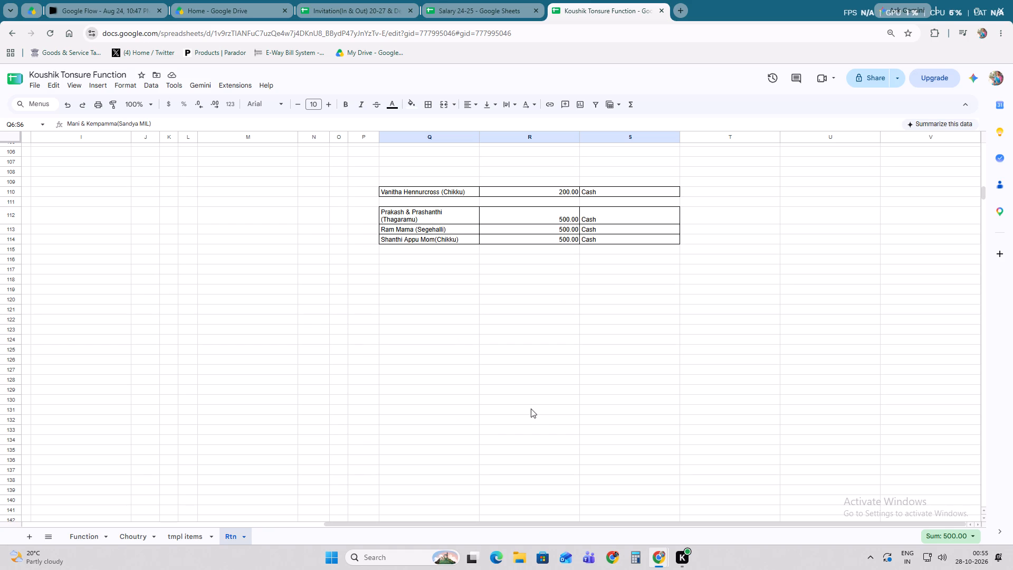
{"action": "scroll", "coordinate": [530, 407], "scroll_direction": "up", "scroll_amount": 7}
{"action": "scroll", "coordinate": [530, 407], "scroll_direction": "down", "scroll_amount": 10}
{"action": "scroll", "coordinate": [530, 398], "scroll_direction": "up", "scroll_amount": 1}
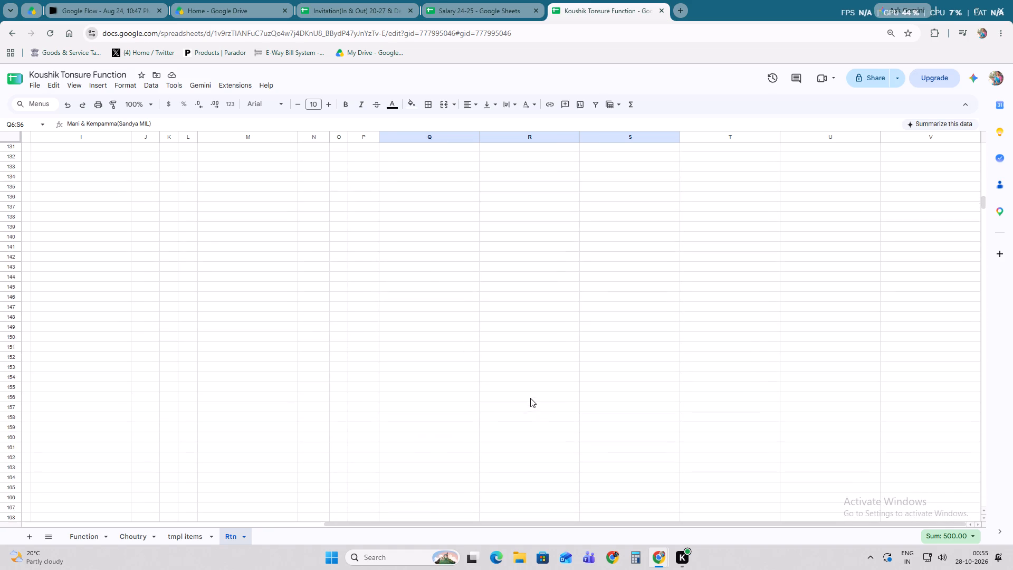
{"action": "scroll", "coordinate": [530, 398], "scroll_direction": "up", "scroll_amount": 7}
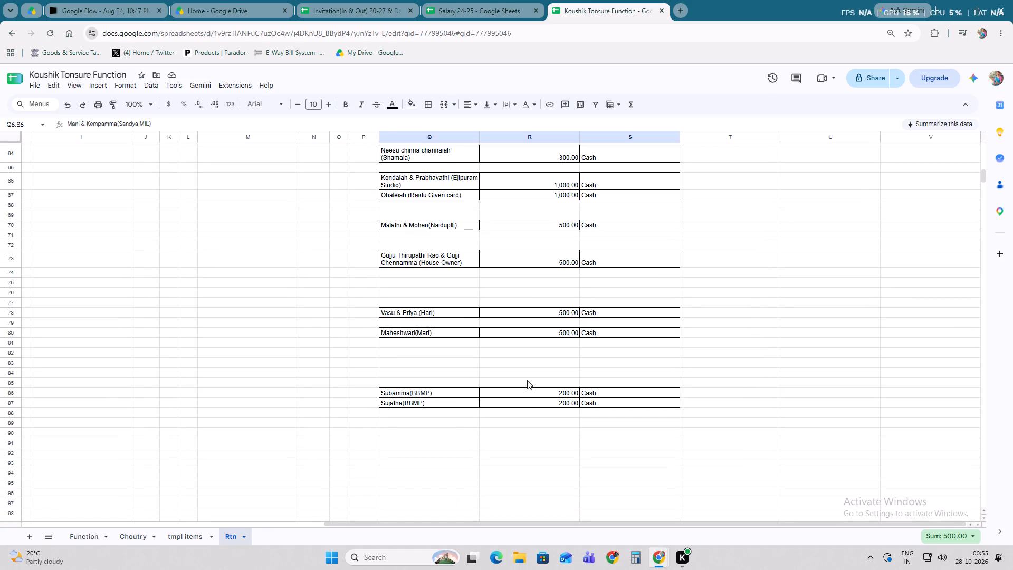
{"action": "left_click_drag", "start_coordinate": [454, 222], "coordinate": [625, 227]}
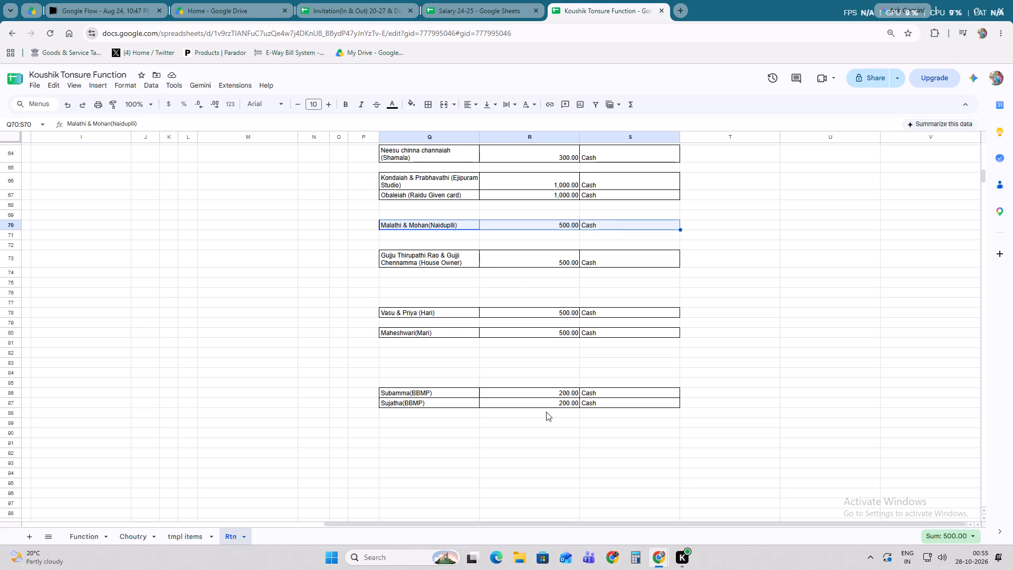
{"action": "scroll", "coordinate": [546, 412], "scroll_direction": "up", "scroll_amount": 1}
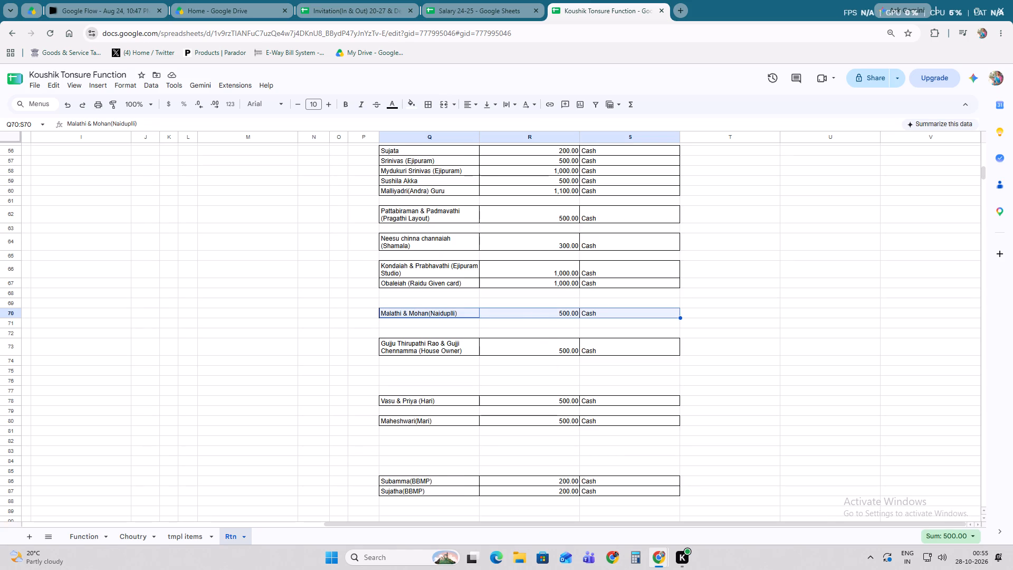
{"action": "left_click", "coordinate": [434, 269]}
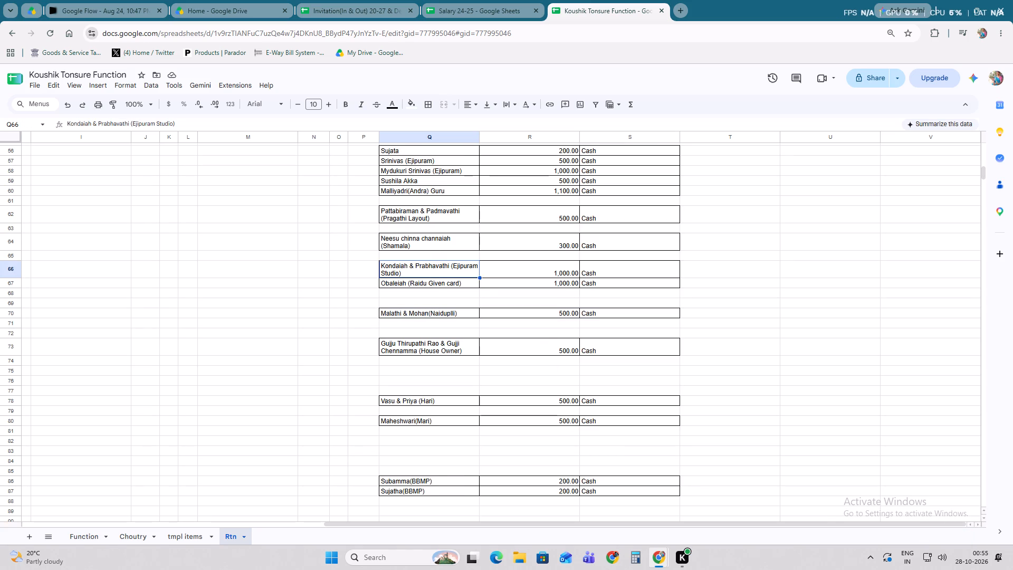
{"action": "left_click", "coordinate": [433, 281]}
{"action": "scroll", "coordinate": [461, 337], "scroll_direction": "up", "scroll_amount": 3}
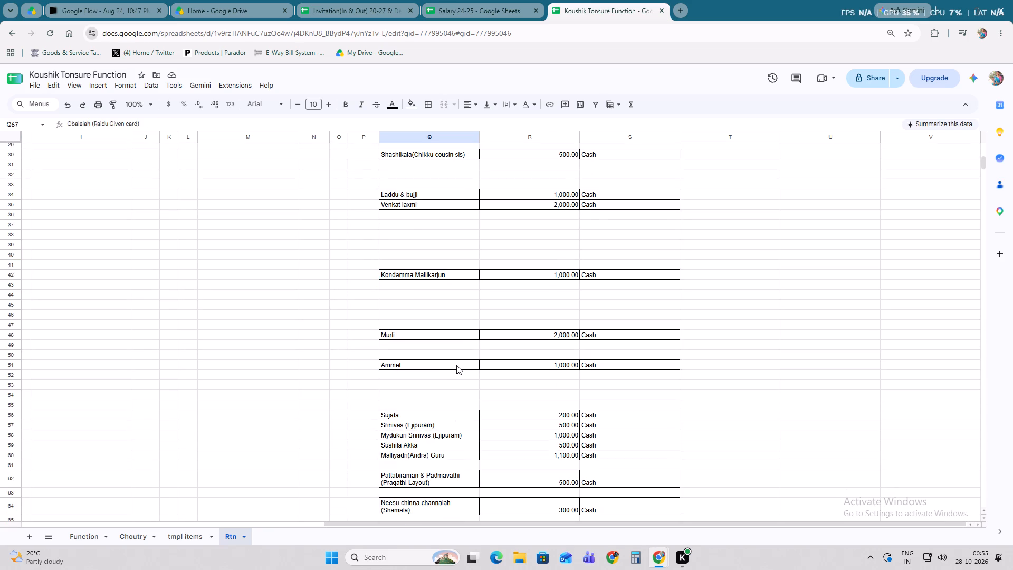
{"action": "scroll", "coordinate": [455, 368], "scroll_direction": "up", "scroll_amount": 5}
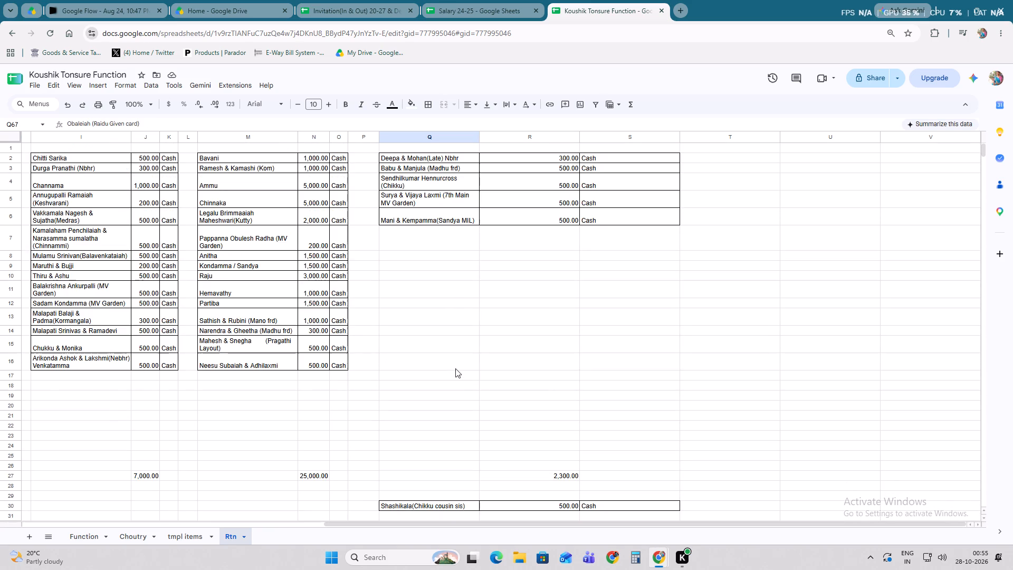
{"action": "scroll", "coordinate": [455, 368], "scroll_direction": "up", "scroll_amount": 2}
{"action": "scroll", "coordinate": [455, 369], "scroll_direction": "down", "scroll_amount": 4}
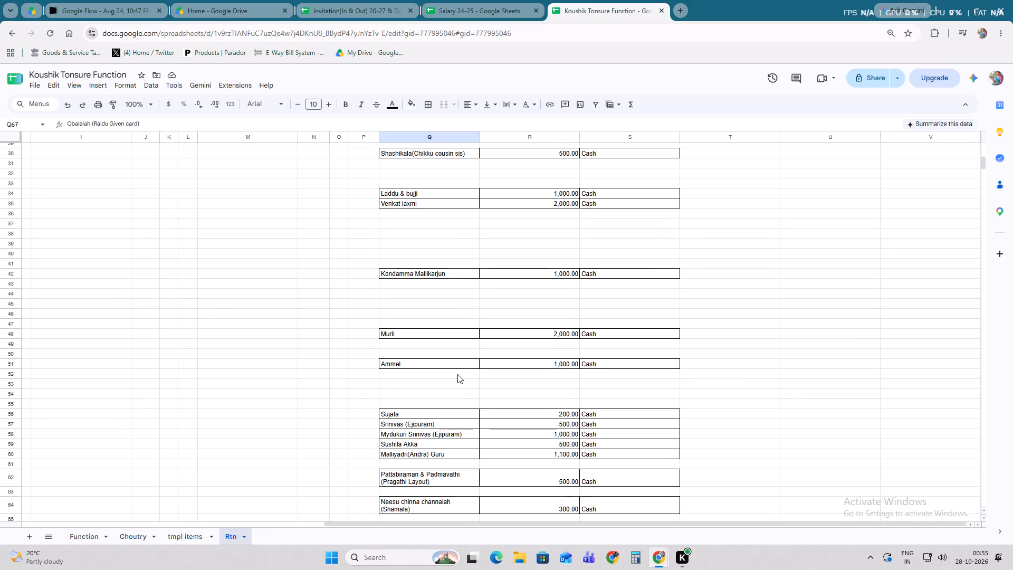
{"action": "scroll", "coordinate": [457, 374], "scroll_direction": "down", "scroll_amount": 1}
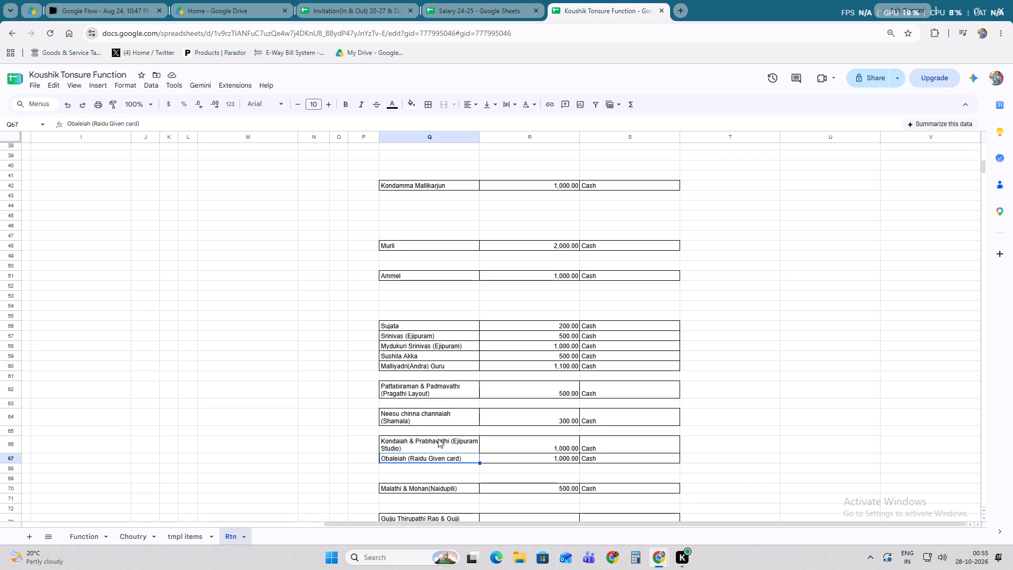
{"action": "left_click", "coordinate": [431, 353]}
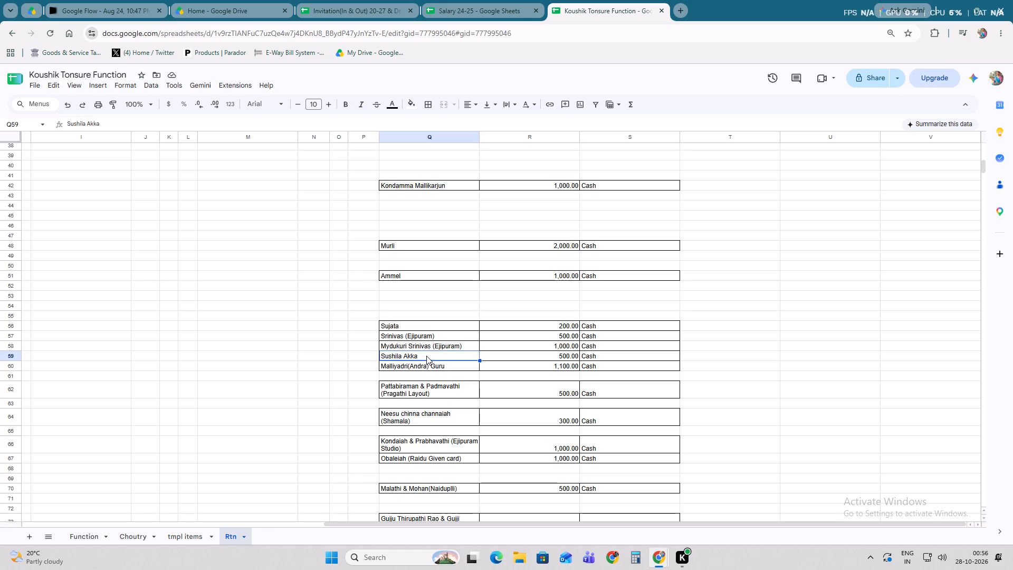
{"action": "scroll", "coordinate": [426, 356], "scroll_direction": "down", "scroll_amount": 2}
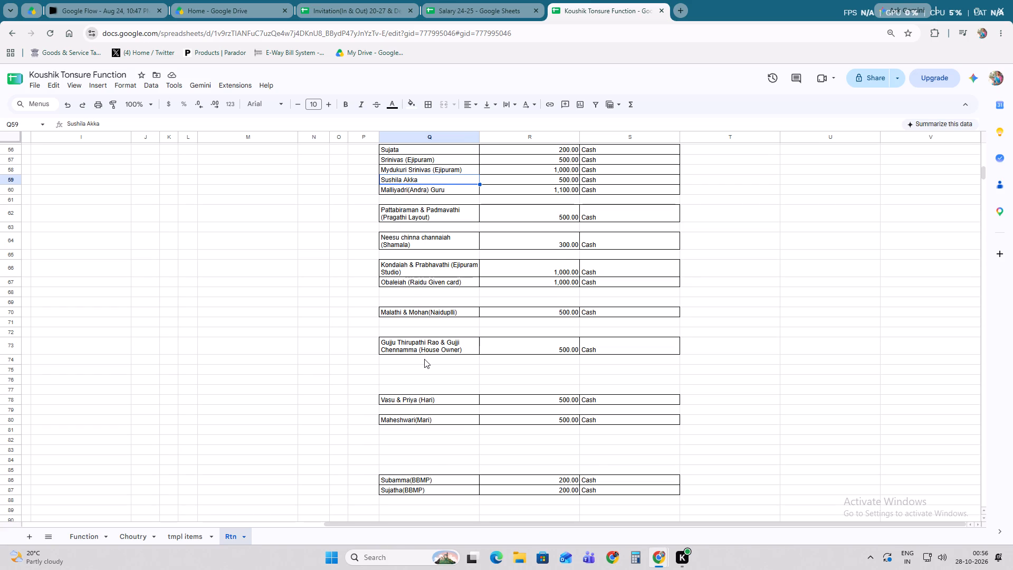
{"action": "scroll", "coordinate": [424, 359], "scroll_direction": "down", "scroll_amount": 4}
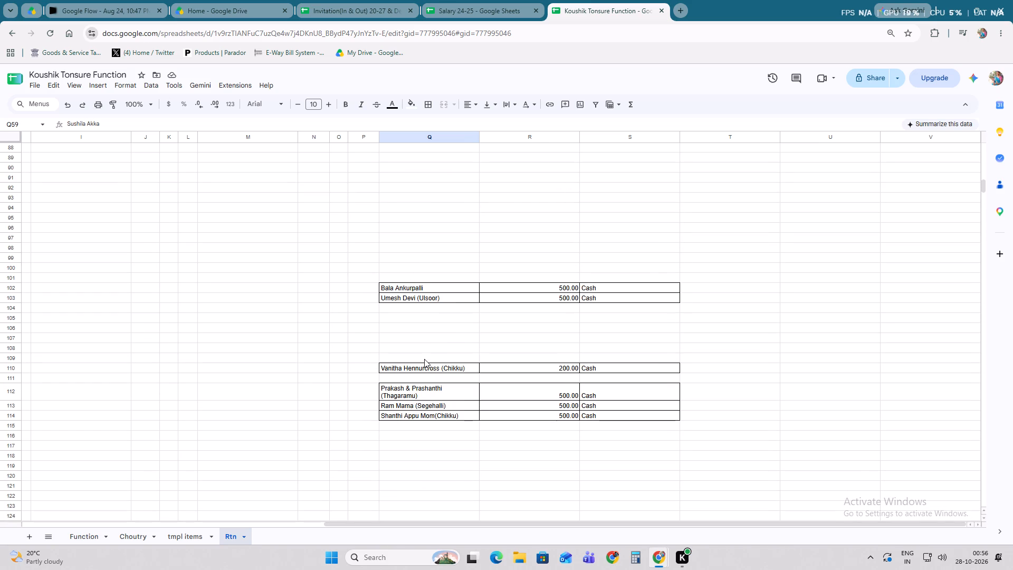
{"action": "scroll", "coordinate": [424, 359], "scroll_direction": "down", "scroll_amount": 3}
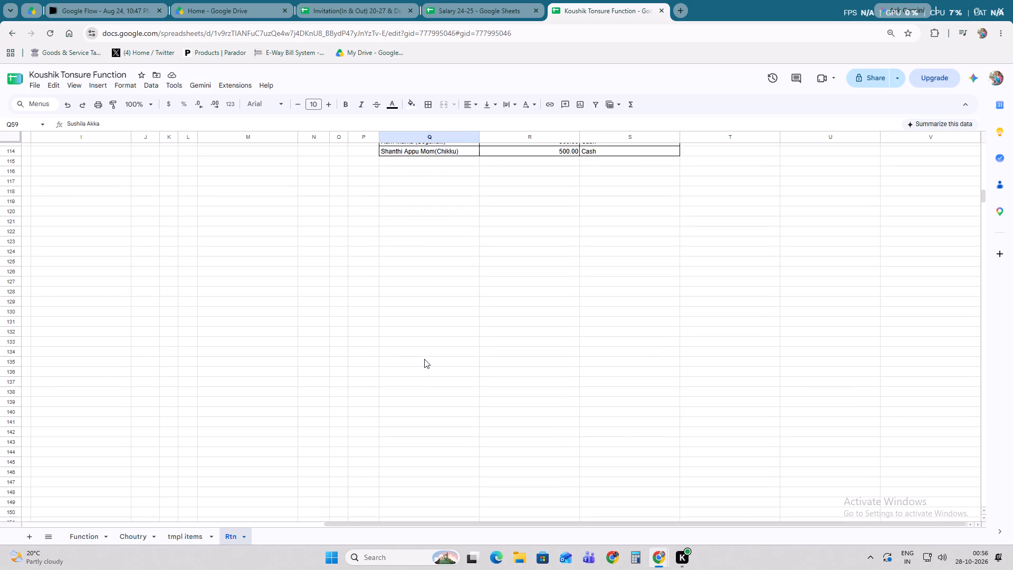
{"action": "scroll", "coordinate": [424, 359], "scroll_direction": "up", "scroll_amount": 18}
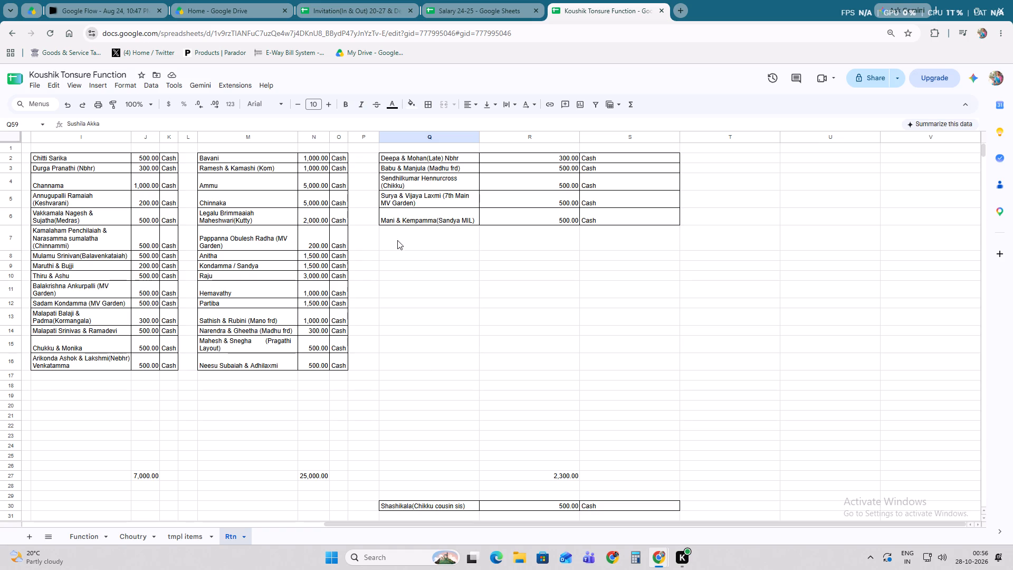
{"action": "left_click", "coordinate": [397, 240]}
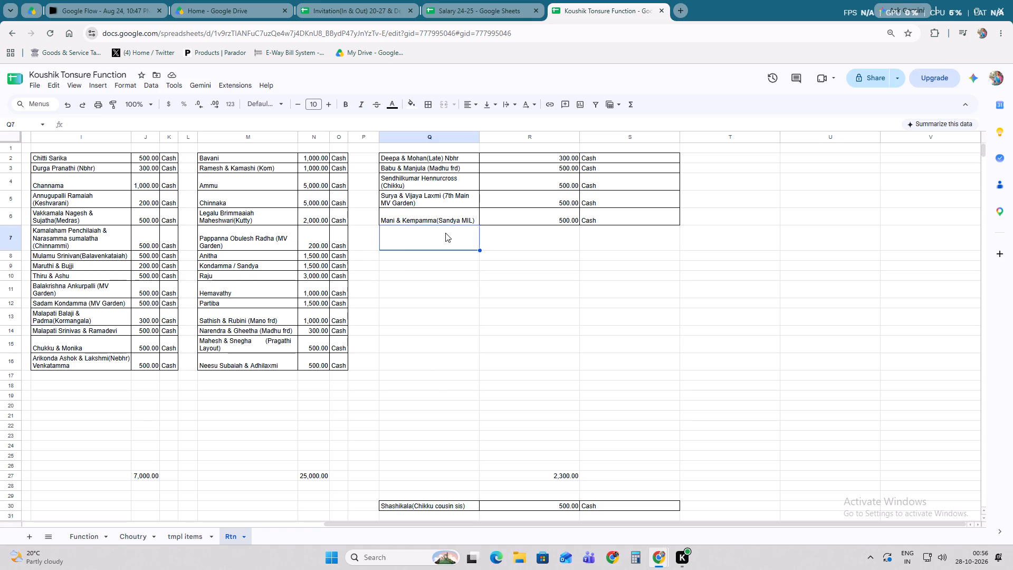
In the Invitation(In & Out) 20-27 & Debts spreadsheet, reset the Date filter on the Invitation sheet to include all date values.
{"action": "left_click", "coordinate": [365, 11]}
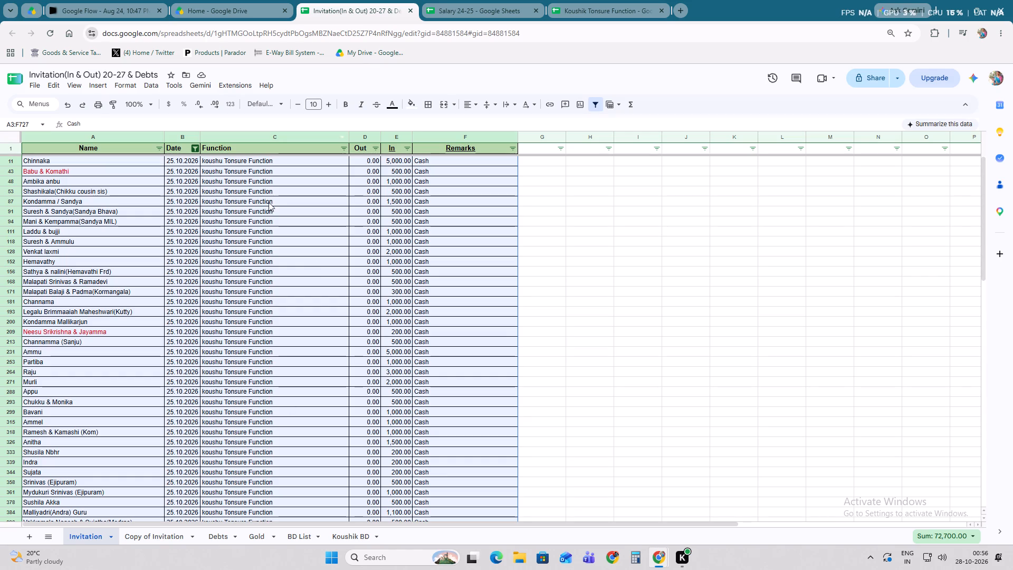
{"action": "left_click", "coordinate": [197, 150]}
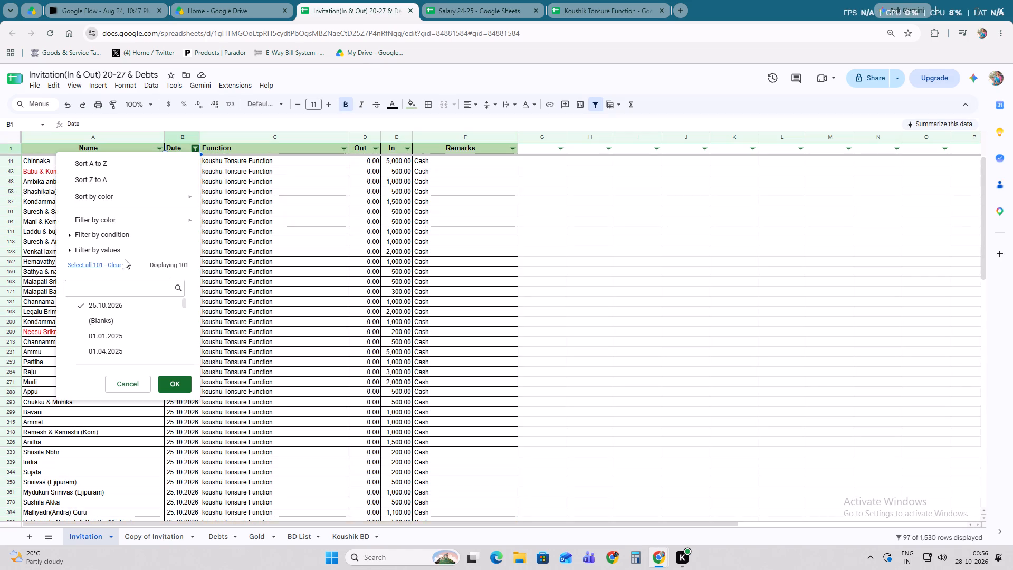
{"action": "left_click", "coordinate": [94, 262]}
{"action": "left_click", "coordinate": [173, 387]}
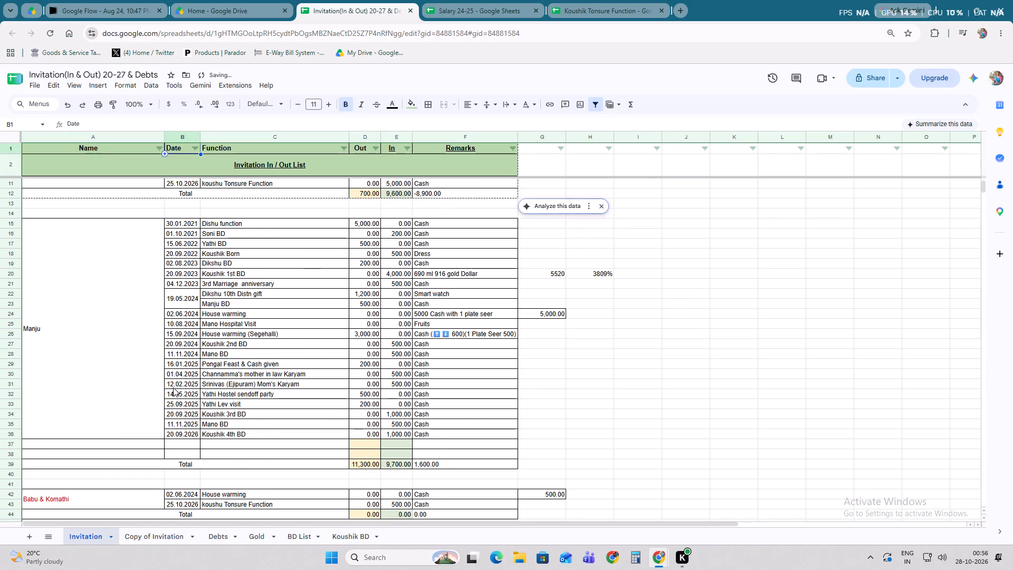
Look through the names and koushu Tonsure Function entries on the Invitation sheet, from the start down to about row 420.
{"action": "scroll", "coordinate": [173, 387], "scroll_direction": "down", "scroll_amount": 3}
{"action": "scroll", "coordinate": [174, 387], "scroll_direction": "up", "scroll_amount": 3}
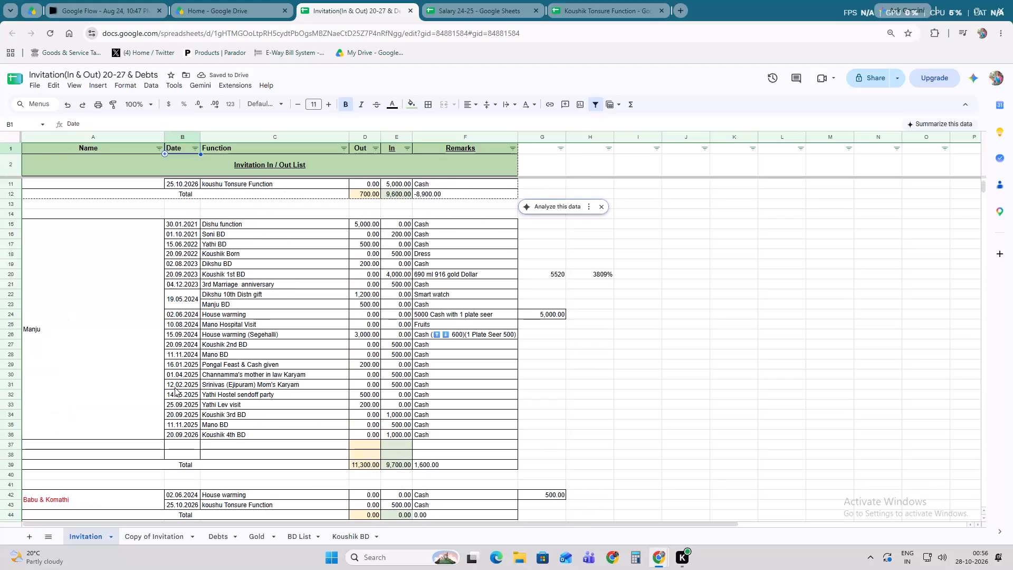
{"action": "scroll", "coordinate": [175, 387], "scroll_direction": "up", "scroll_amount": 4}
{"action": "scroll", "coordinate": [175, 387], "scroll_direction": "down", "scroll_amount": 7}
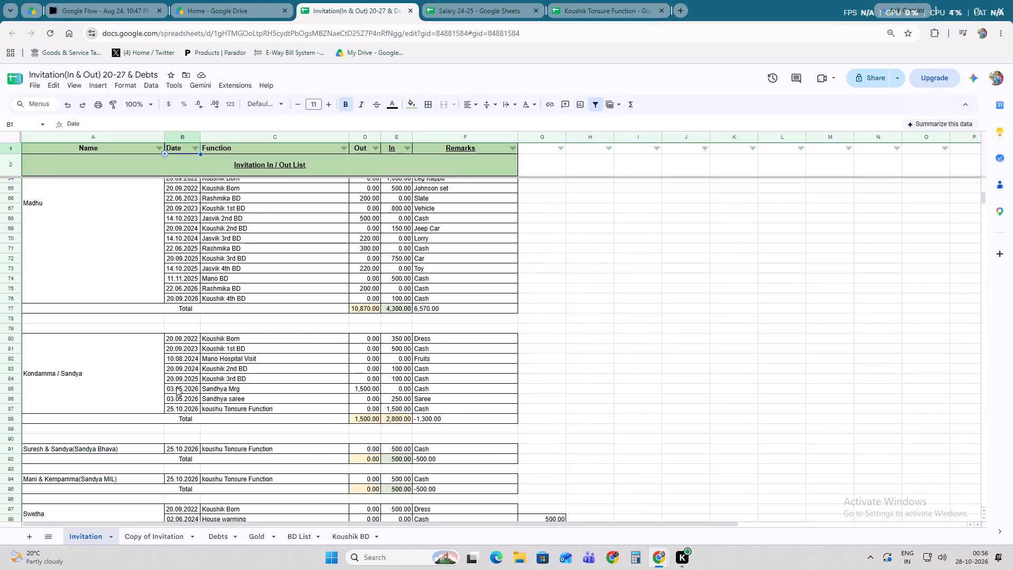
{"action": "scroll", "coordinate": [176, 387], "scroll_direction": "down", "scroll_amount": 6}
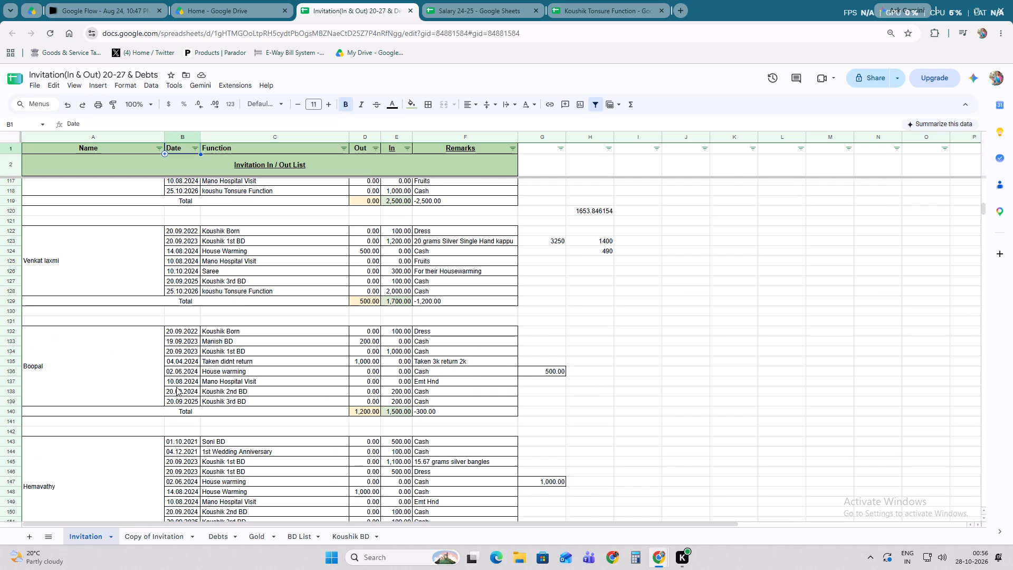
{"action": "scroll", "coordinate": [176, 387], "scroll_direction": "down", "scroll_amount": 4}
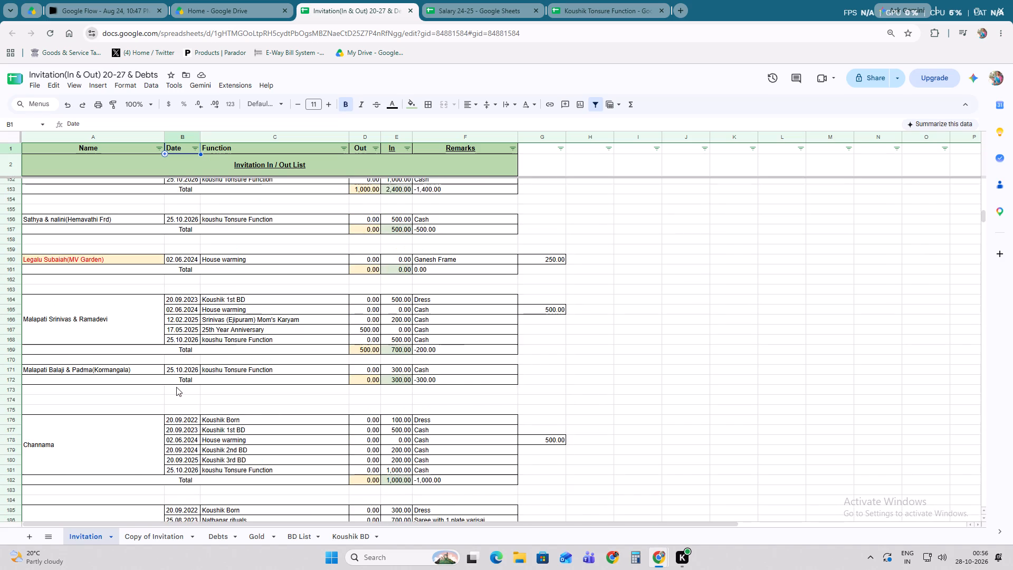
{"action": "scroll", "coordinate": [176, 387], "scroll_direction": "down", "scroll_amount": 9}
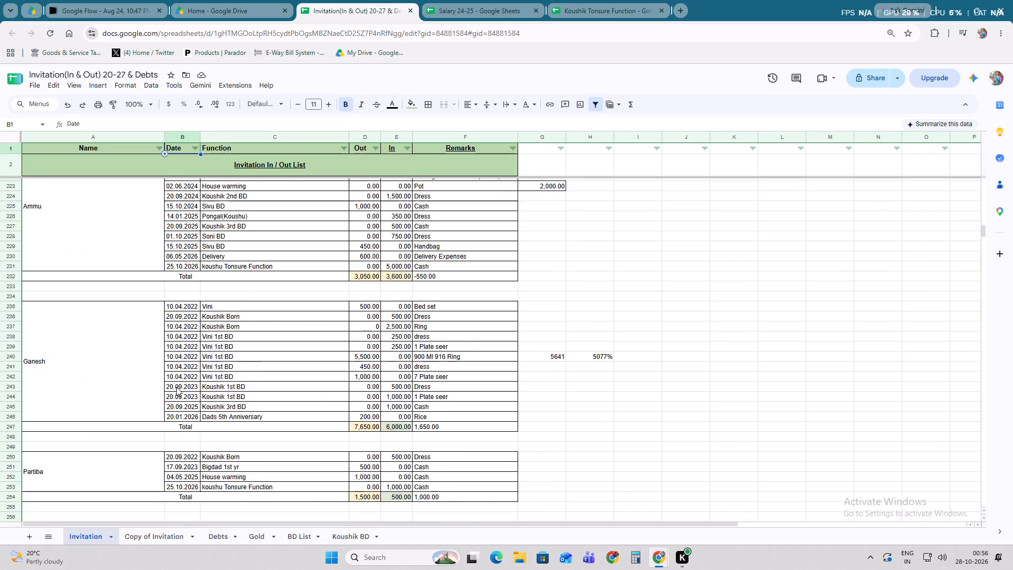
{"action": "scroll", "coordinate": [176, 387], "scroll_direction": "down", "scroll_amount": 7}
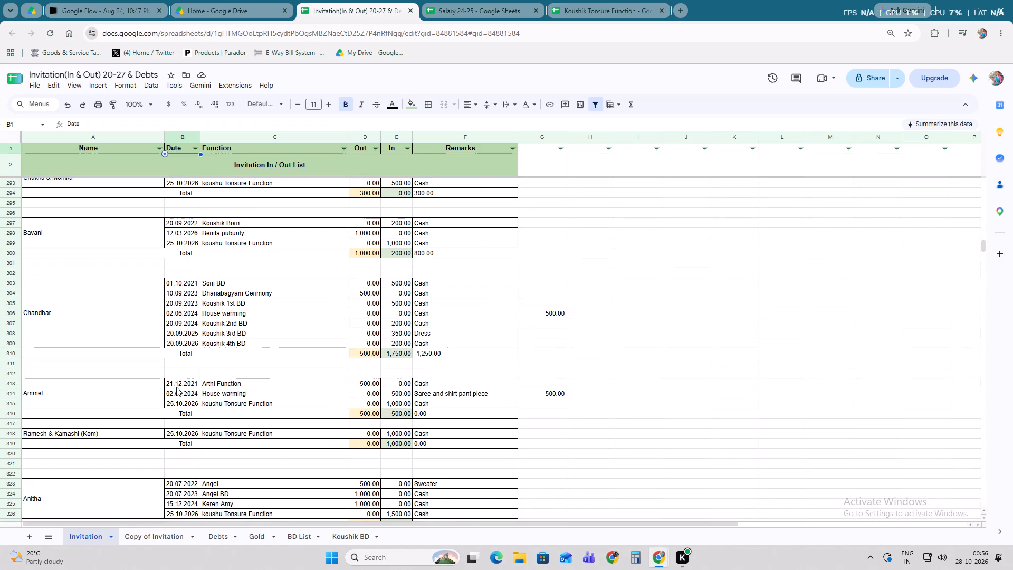
{"action": "scroll", "coordinate": [176, 387], "scroll_direction": "down", "scroll_amount": 4}
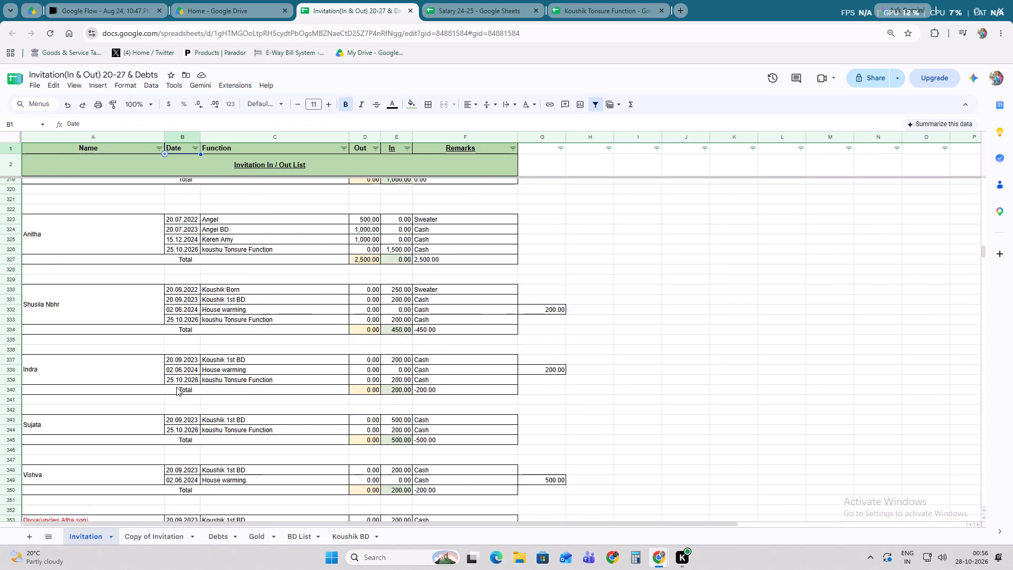
{"action": "scroll", "coordinate": [176, 387], "scroll_direction": "down", "scroll_amount": 2}
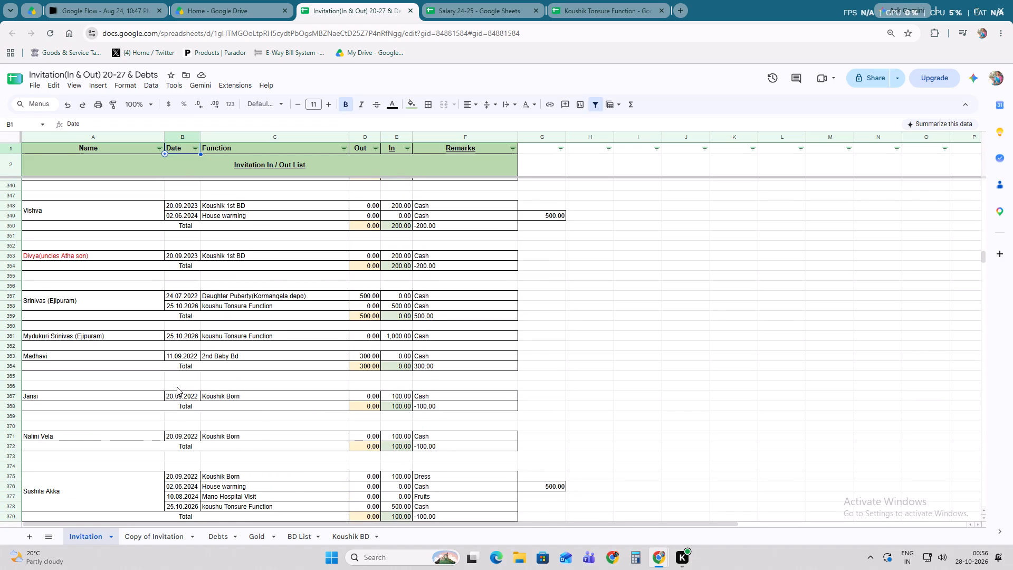
{"action": "scroll", "coordinate": [177, 387], "scroll_direction": "down", "scroll_amount": 5}
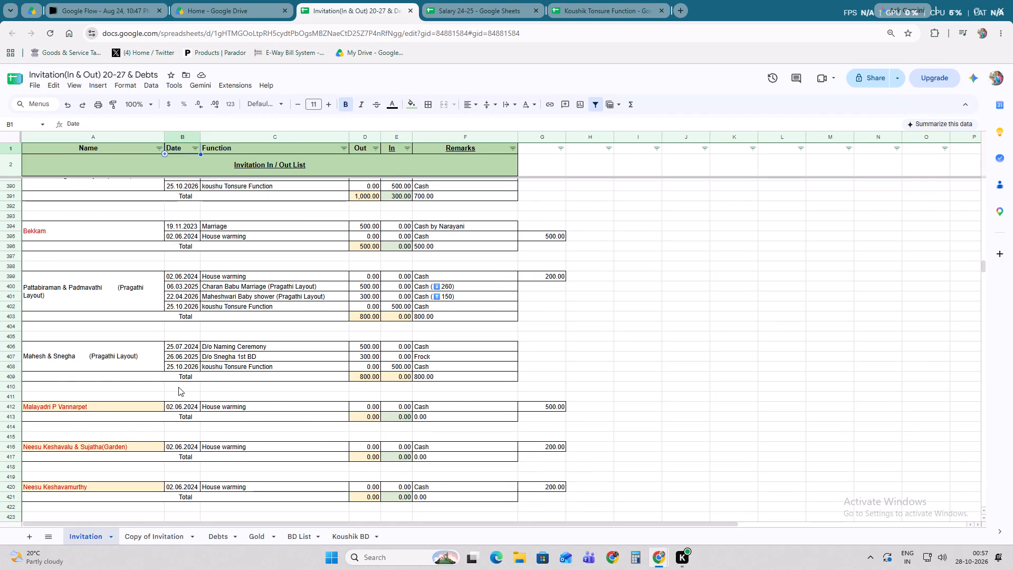
{"action": "scroll", "coordinate": [178, 387], "scroll_direction": "up", "scroll_amount": 2}
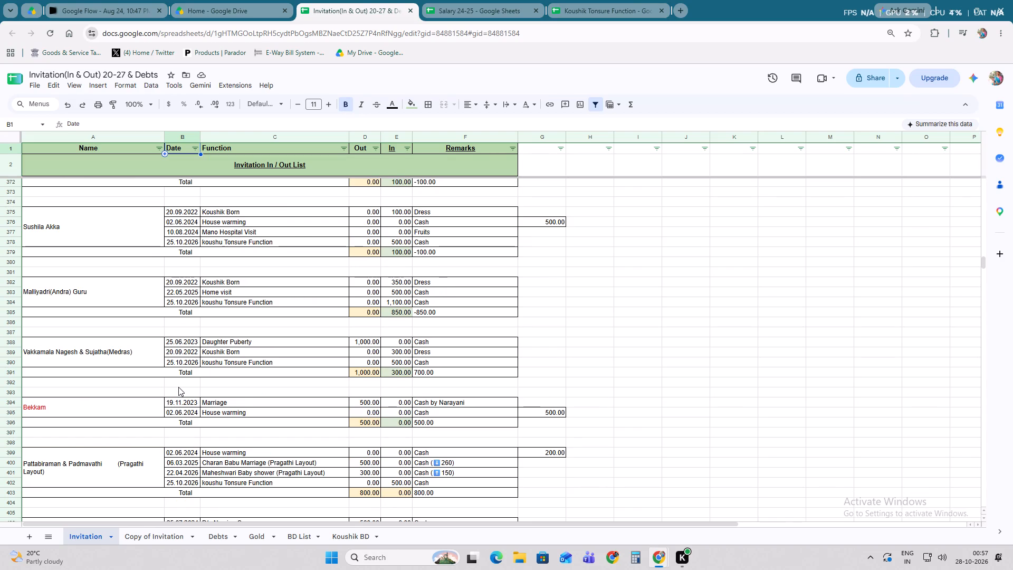
{"action": "scroll", "coordinate": [178, 387], "scroll_direction": "up", "scroll_amount": 3}
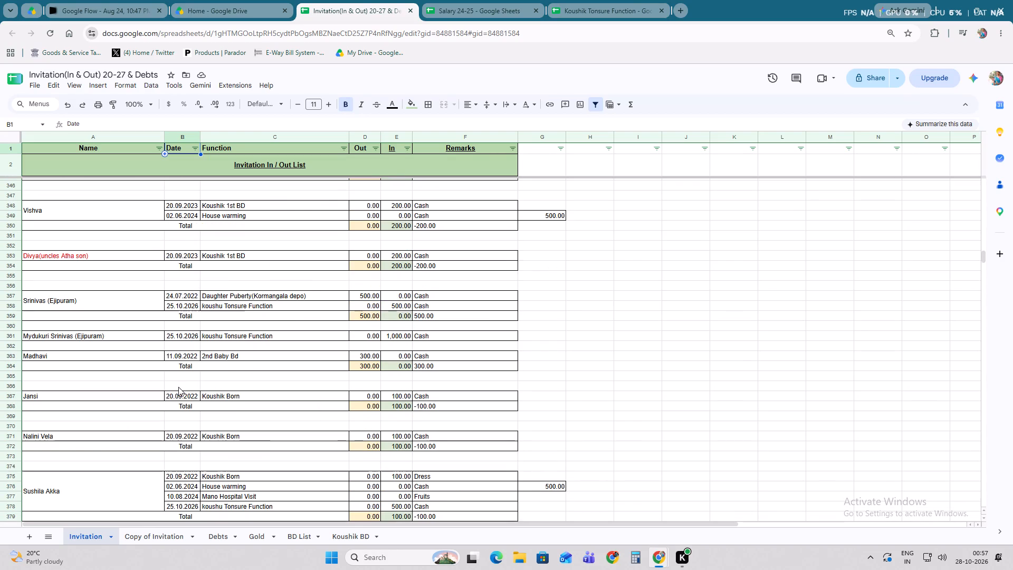
Search the Invitation sheet for "mah" and check each matching name and its function entries.
{"action": "key", "text": "ctrl+f"}
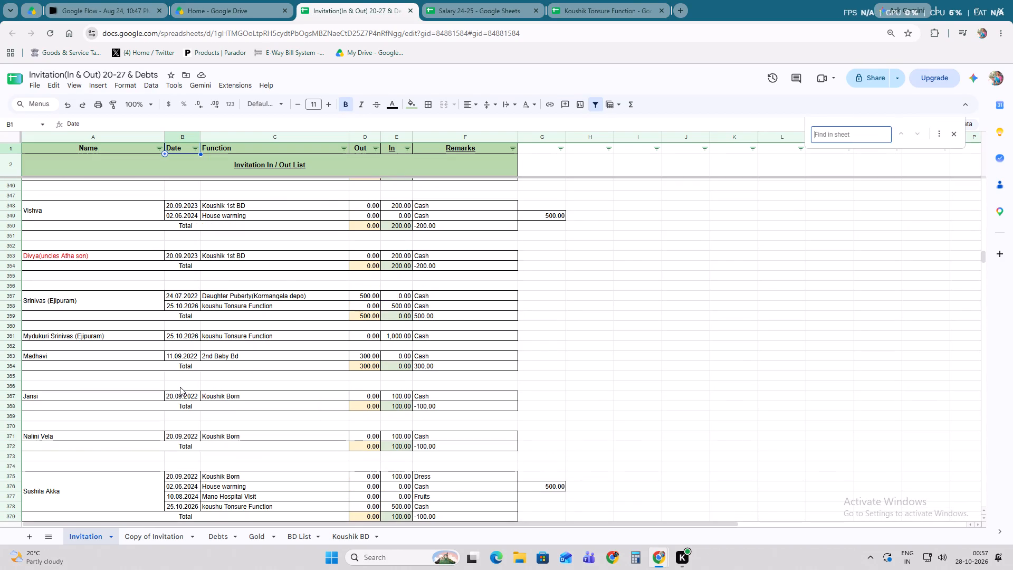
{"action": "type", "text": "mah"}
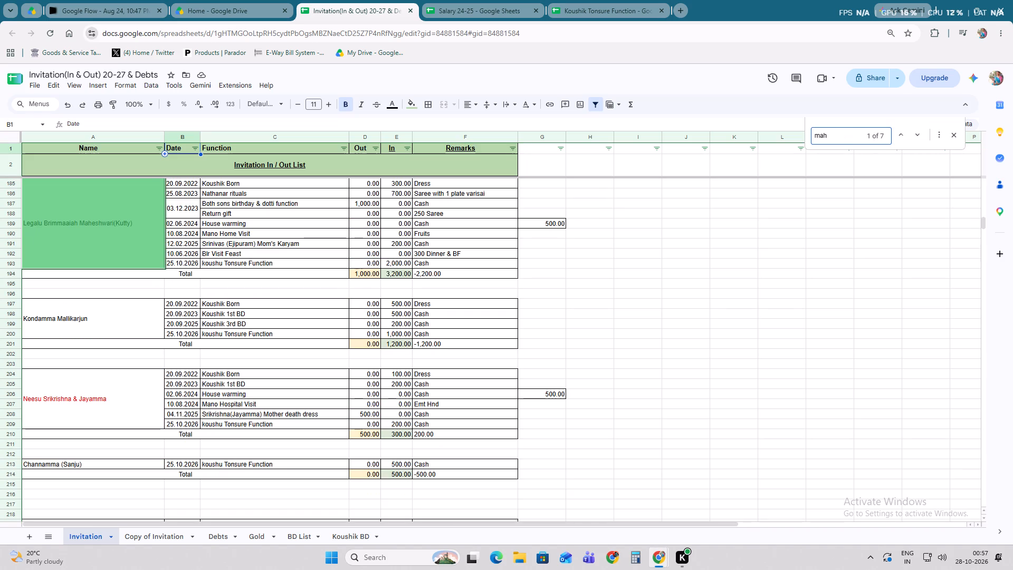
{"action": "left_click", "coordinate": [921, 131]}
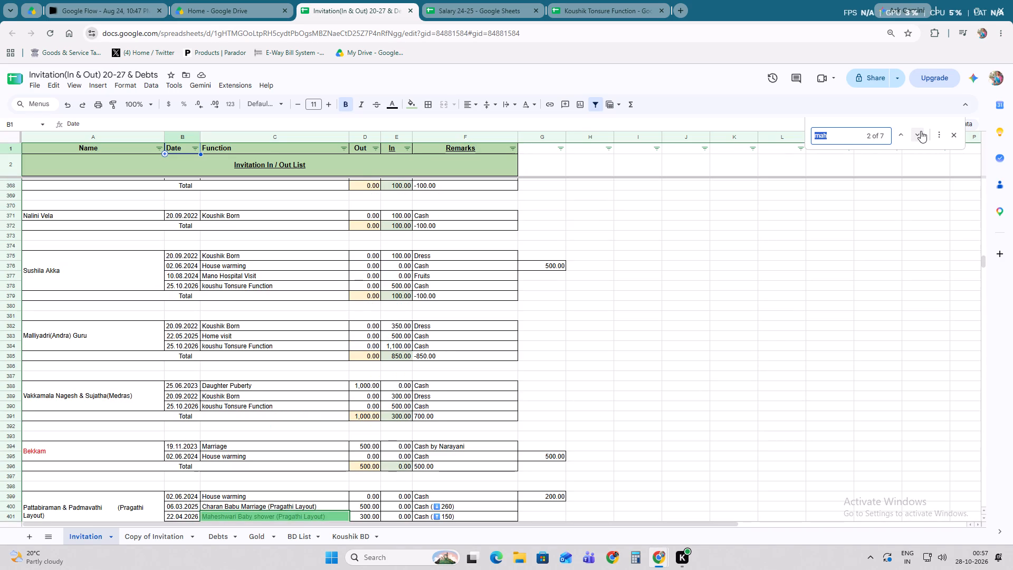
{"action": "left_click", "coordinate": [921, 131]}
{"action": "scroll", "coordinate": [662, 306], "scroll_direction": "down", "scroll_amount": 1}
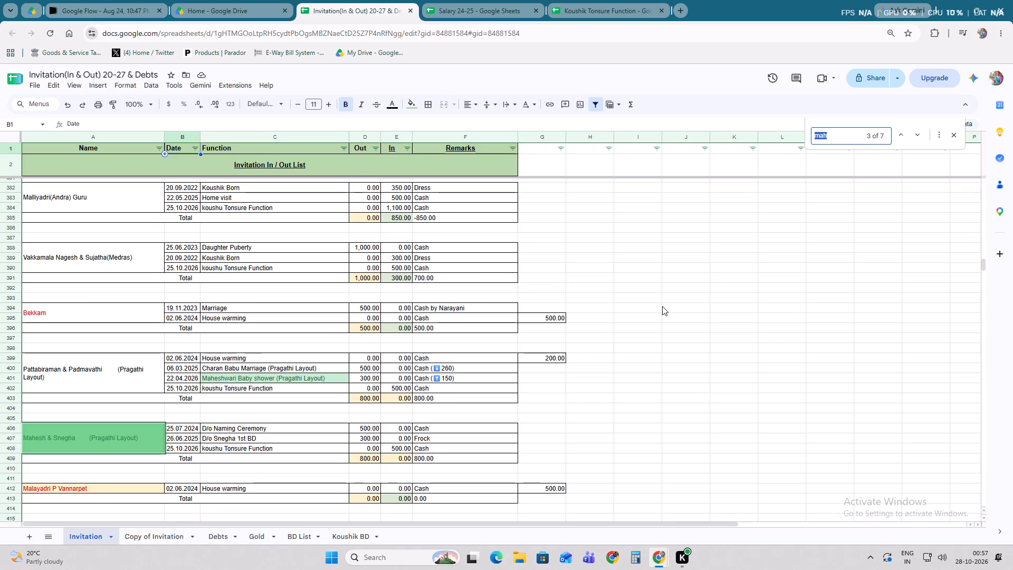
{"action": "left_click", "coordinate": [913, 135]}
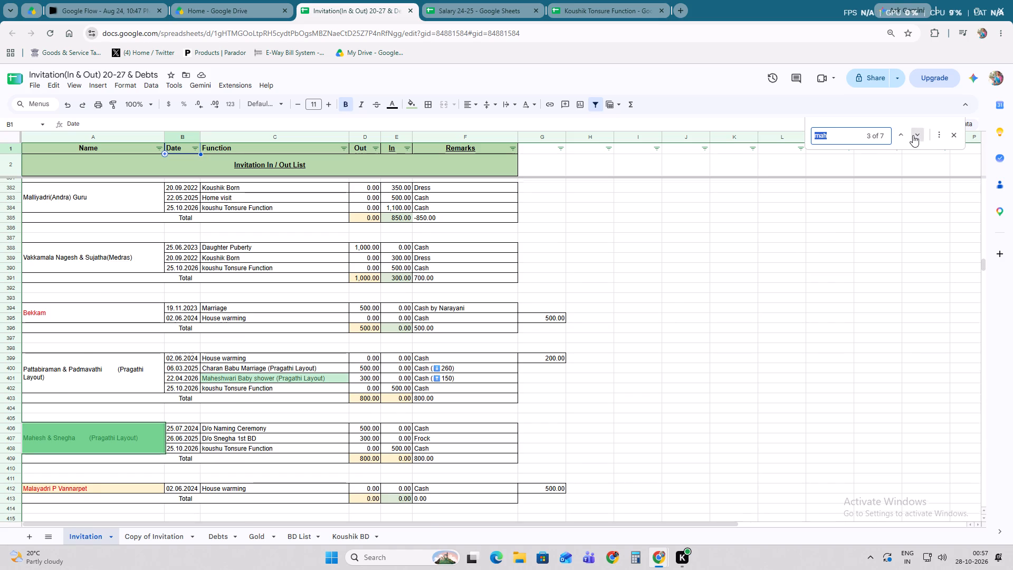
{"action": "scroll", "coordinate": [649, 364], "scroll_direction": "down", "scroll_amount": 2}
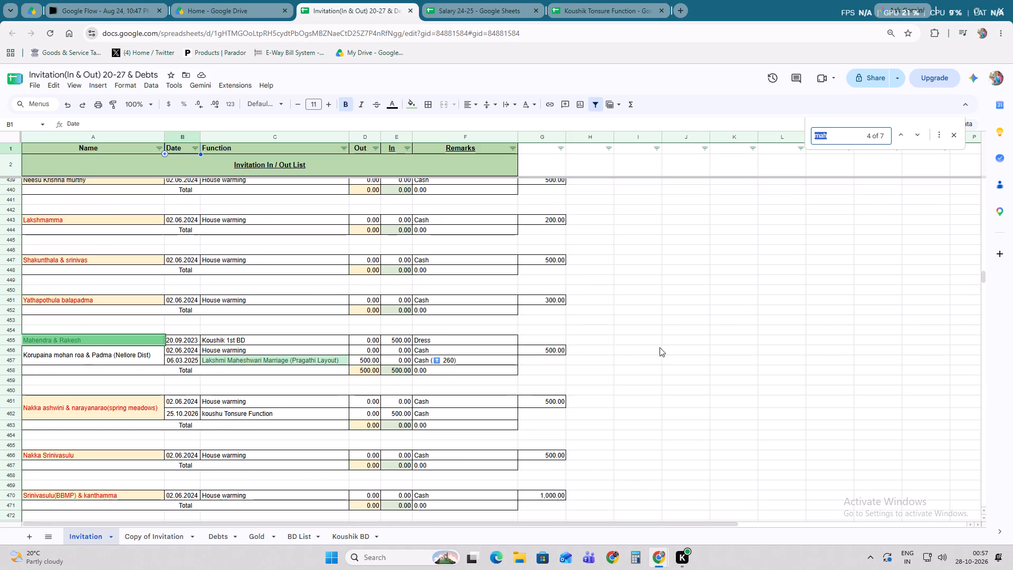
{"action": "left_click", "coordinate": [914, 136]}
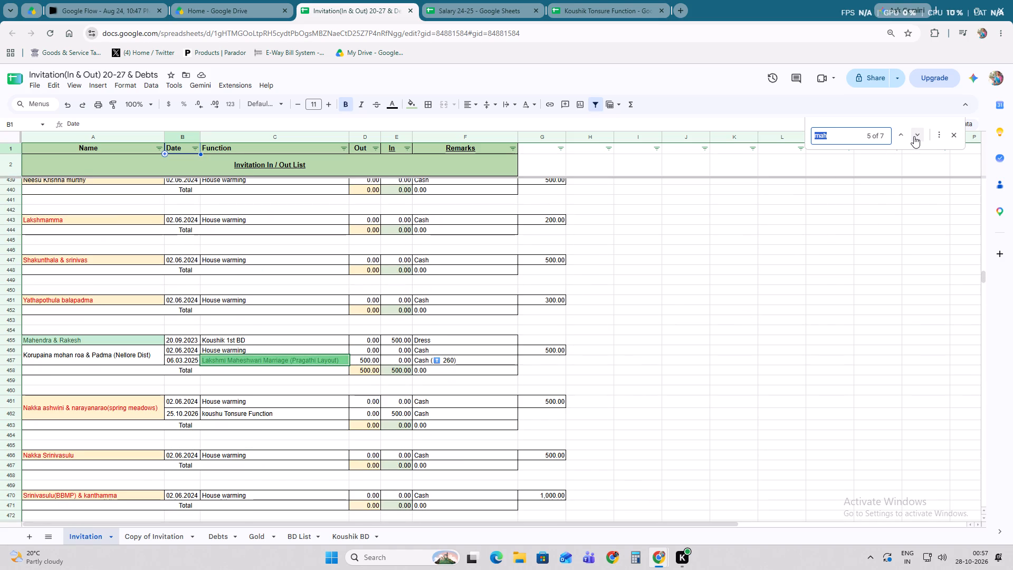
{"action": "left_click", "coordinate": [914, 136]}
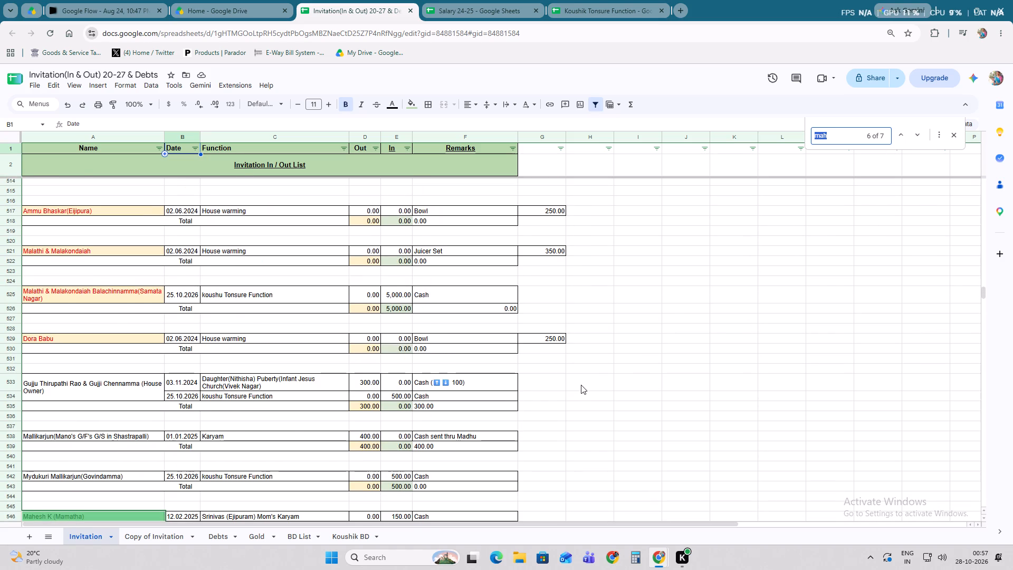
{"action": "scroll", "coordinate": [581, 385], "scroll_direction": "down", "scroll_amount": 2}
{"action": "left_click", "coordinate": [914, 135]}
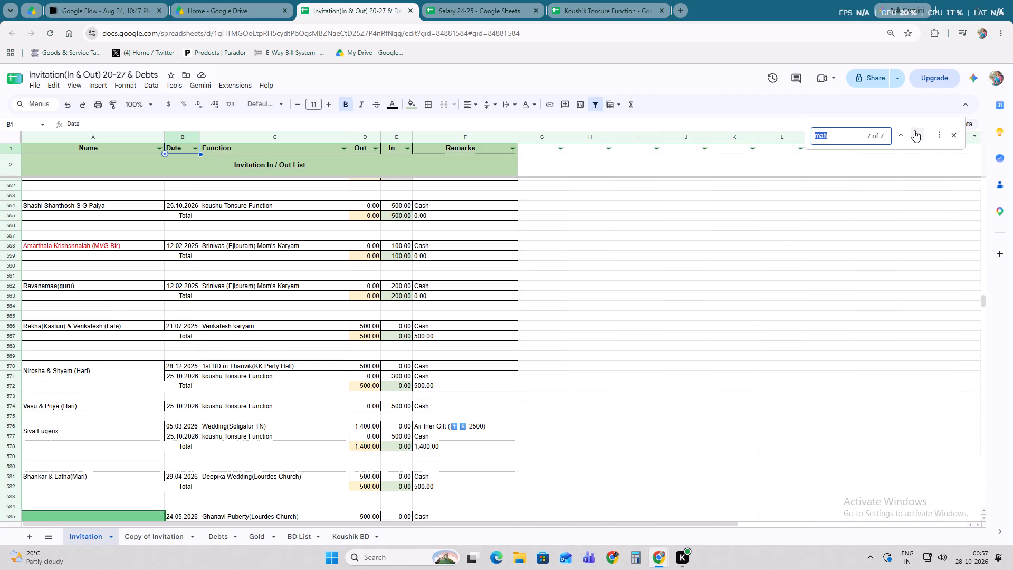
{"action": "scroll", "coordinate": [725, 294], "scroll_direction": "down", "scroll_amount": 2}
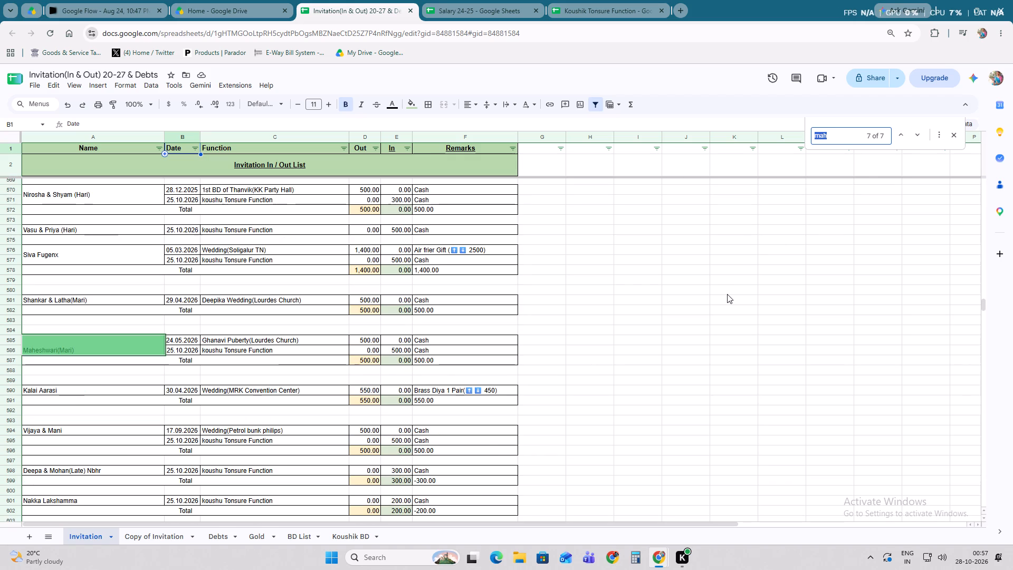
{"action": "left_click", "coordinate": [919, 134]}
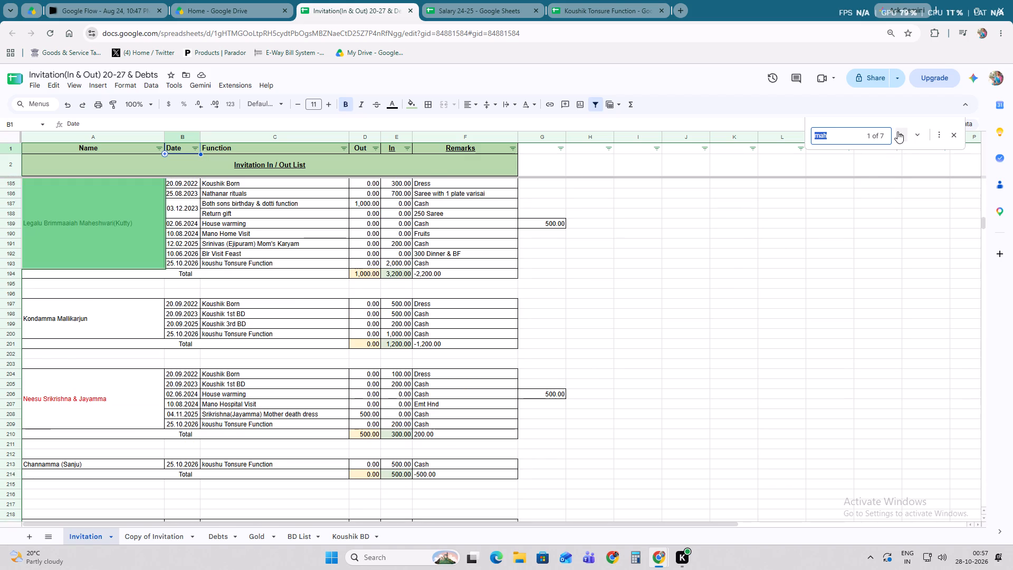
{"action": "left_click", "coordinate": [897, 131]}
{"action": "scroll", "coordinate": [740, 317], "scroll_direction": "down", "scroll_amount": 2}
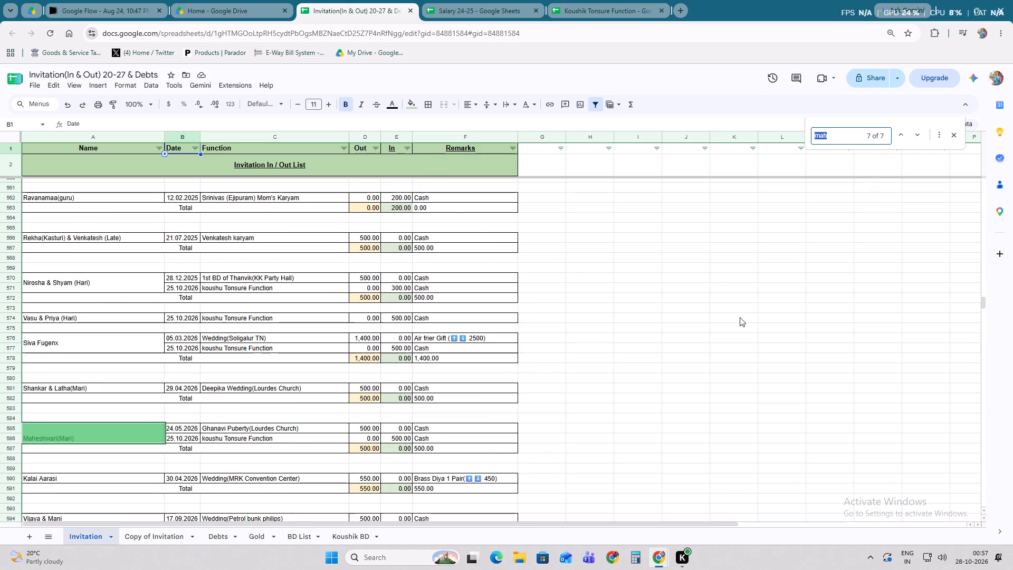
{"action": "left_click", "coordinate": [901, 137]}
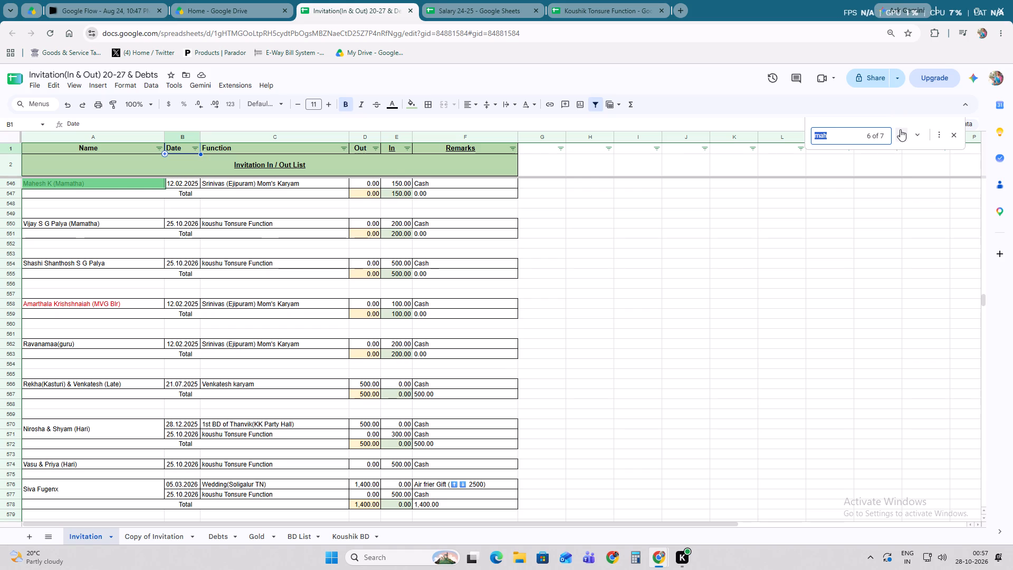
{"action": "left_click", "coordinate": [900, 129]}
{"action": "scroll", "coordinate": [582, 376], "scroll_direction": "up", "scroll_amount": 1}
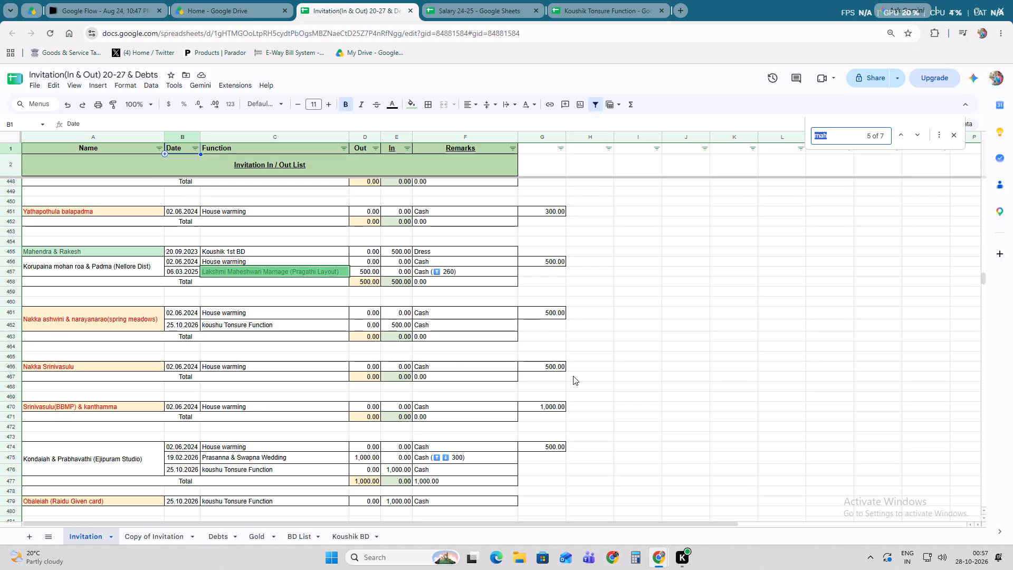
{"action": "left_click", "coordinate": [903, 137]}
{"action": "left_click", "coordinate": [904, 135]}
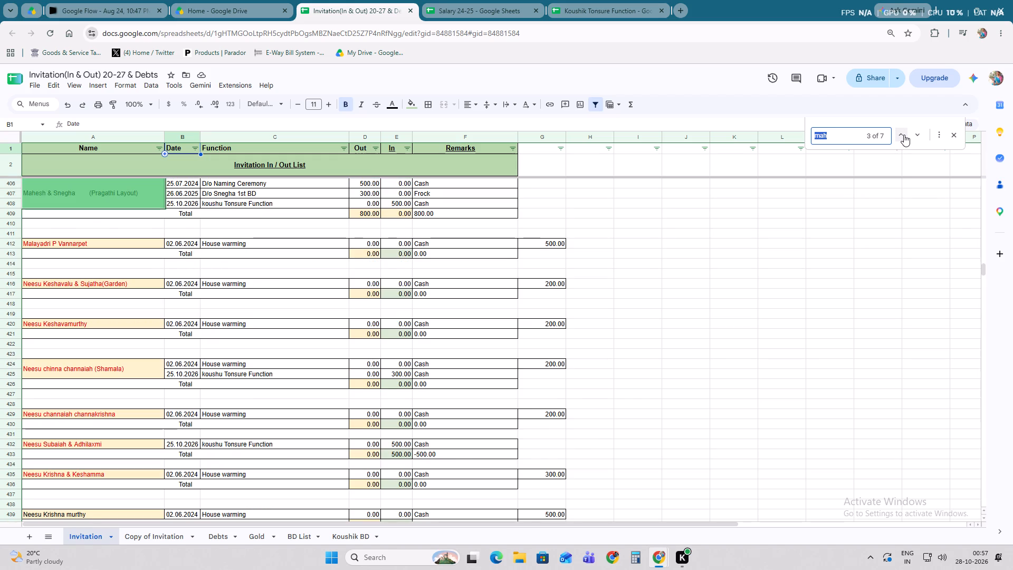
{"action": "left_click", "coordinate": [923, 135]}
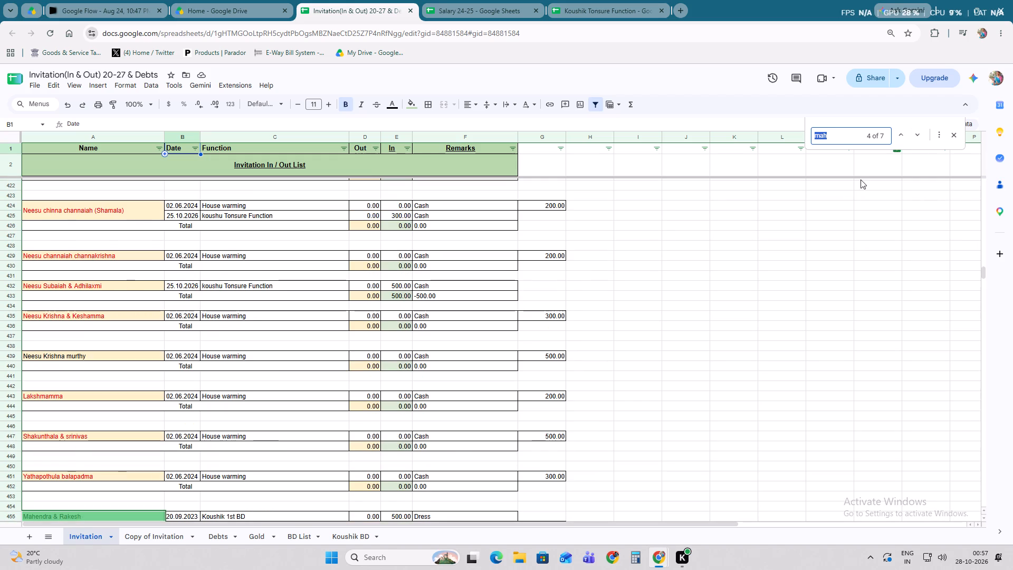
{"action": "scroll", "coordinate": [624, 349], "scroll_direction": "down", "scroll_amount": 2}
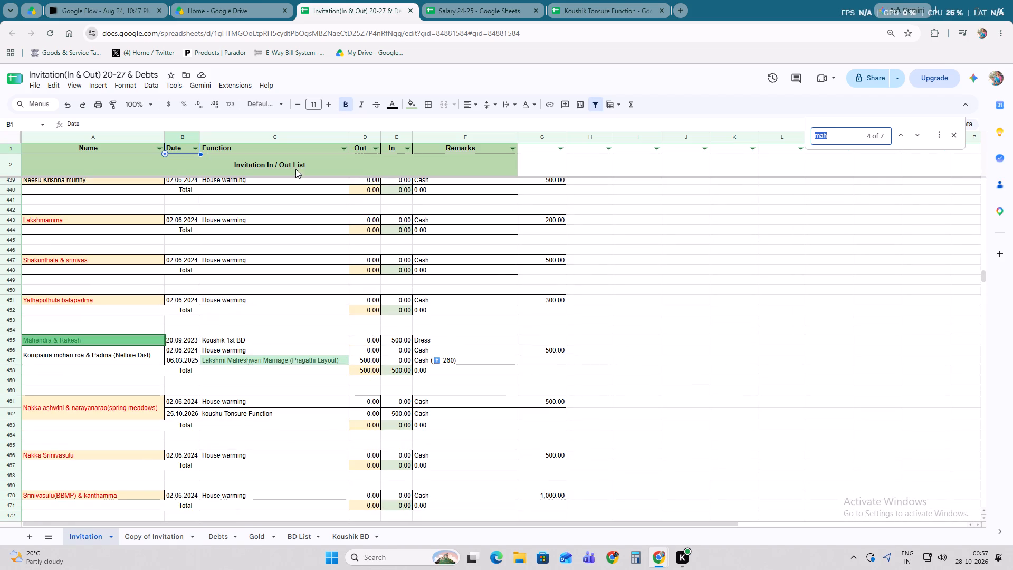
In the Koustik Tonsure Function spreadsheet's Rtn sheet, add a row 7 entry in Q7:S7: Mahendra, 500, Cash.
{"action": "left_click", "coordinate": [581, 9]}
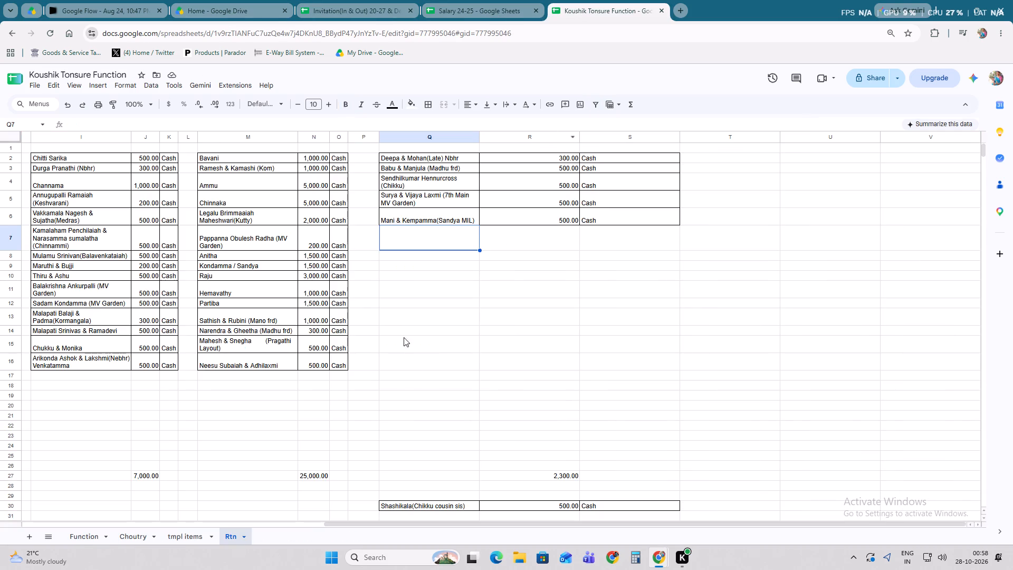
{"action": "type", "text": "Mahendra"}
{"action": "left_click", "coordinate": [534, 242]}
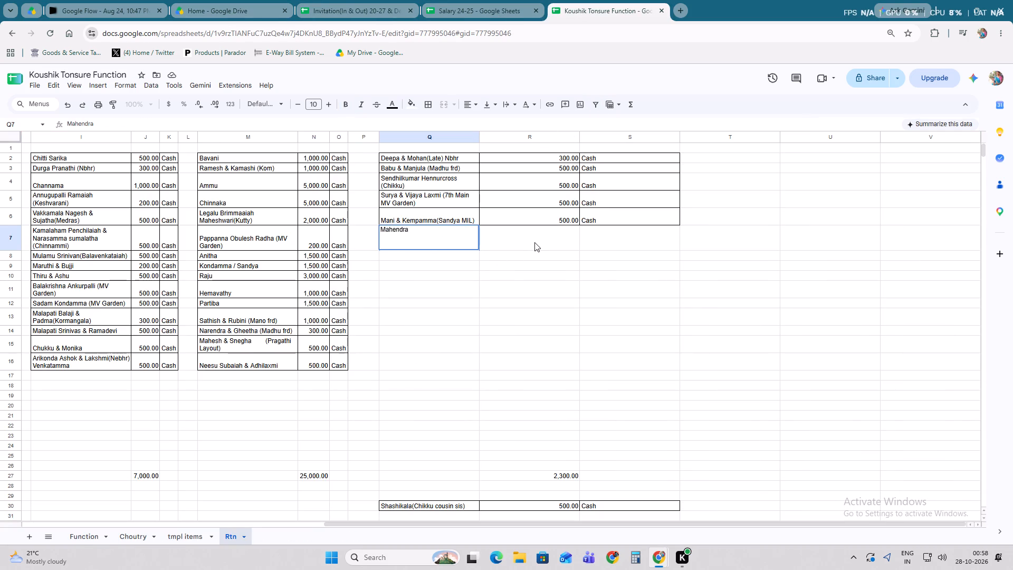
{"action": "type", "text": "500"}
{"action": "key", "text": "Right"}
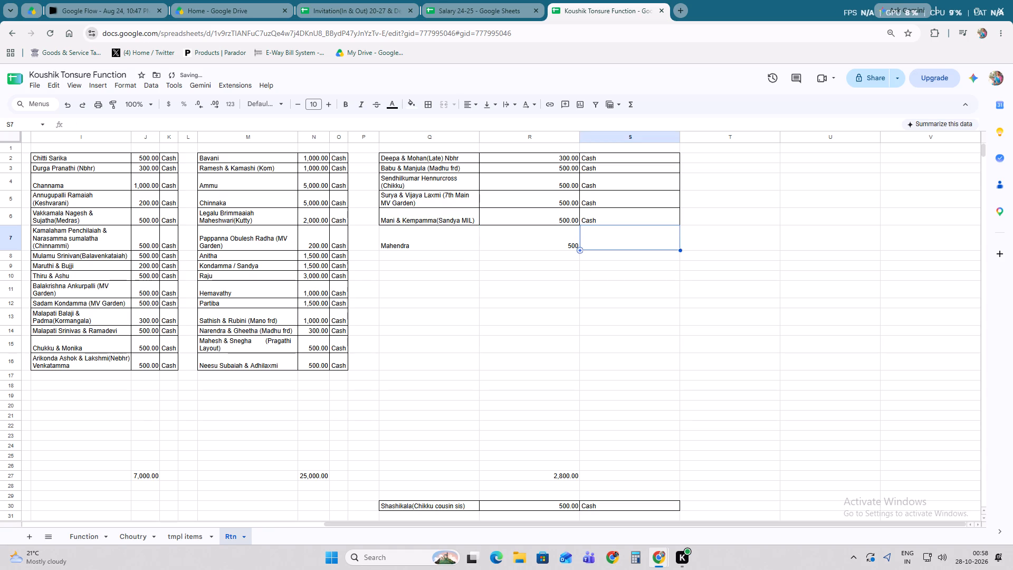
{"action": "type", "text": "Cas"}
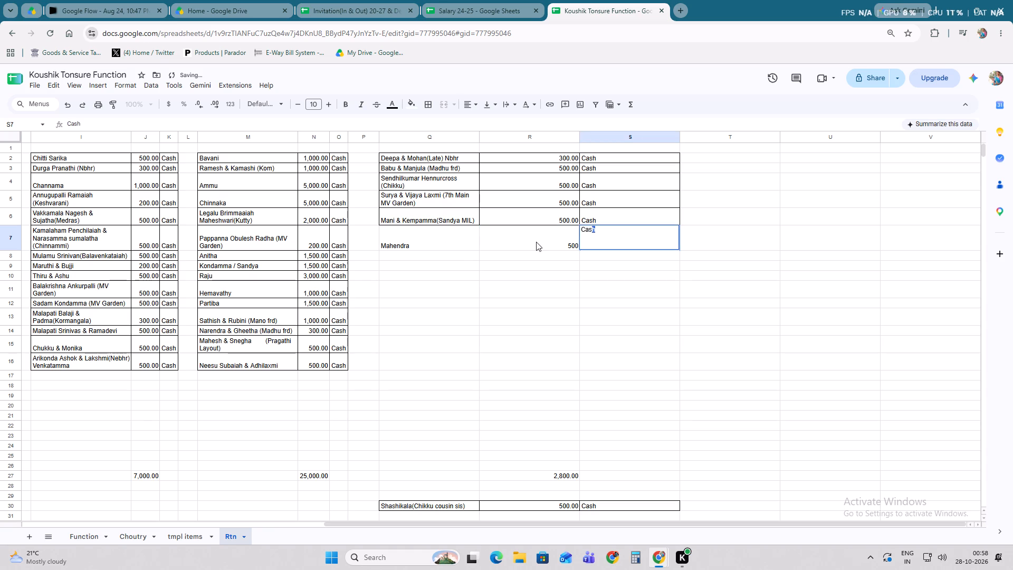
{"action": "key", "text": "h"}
{"action": "left_click", "coordinate": [439, 260]}
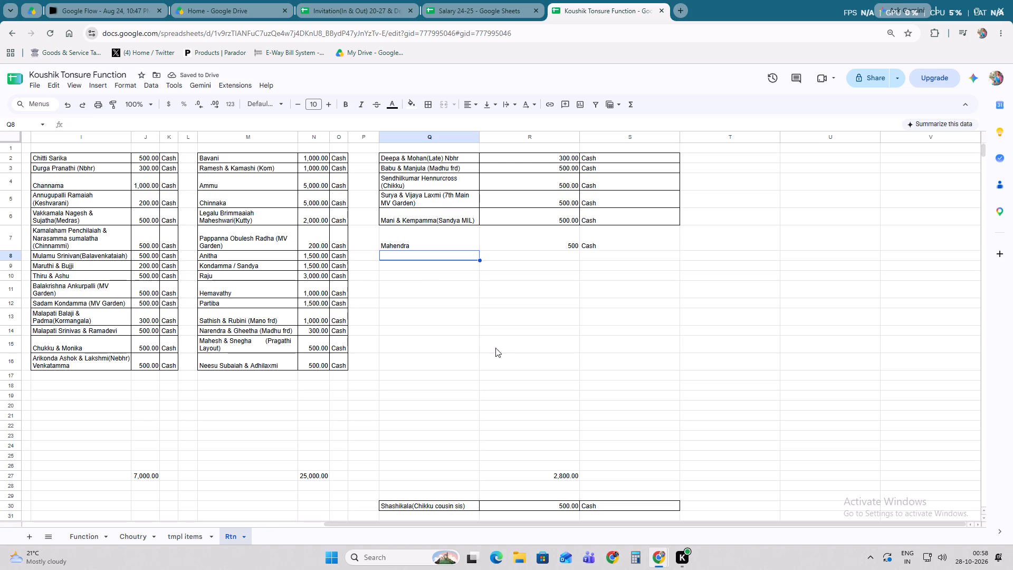
Look through the cash entries remaining below row 27 in columns Q:S of the Rtn sheet, down to about row 114.
{"action": "scroll", "coordinate": [565, 364], "scroll_direction": "down", "scroll_amount": 3}
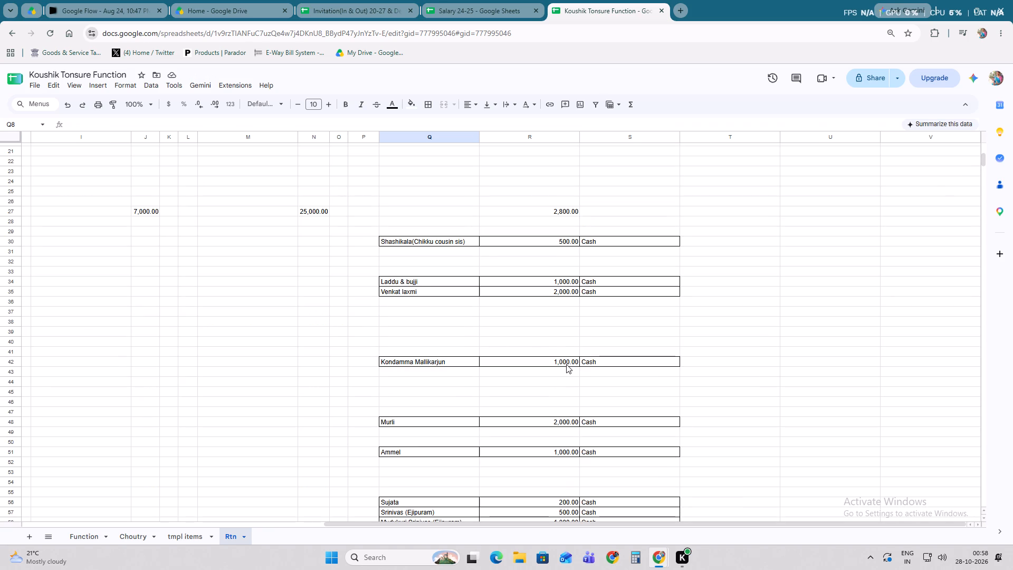
{"action": "scroll", "coordinate": [566, 364], "scroll_direction": "down", "scroll_amount": 1}
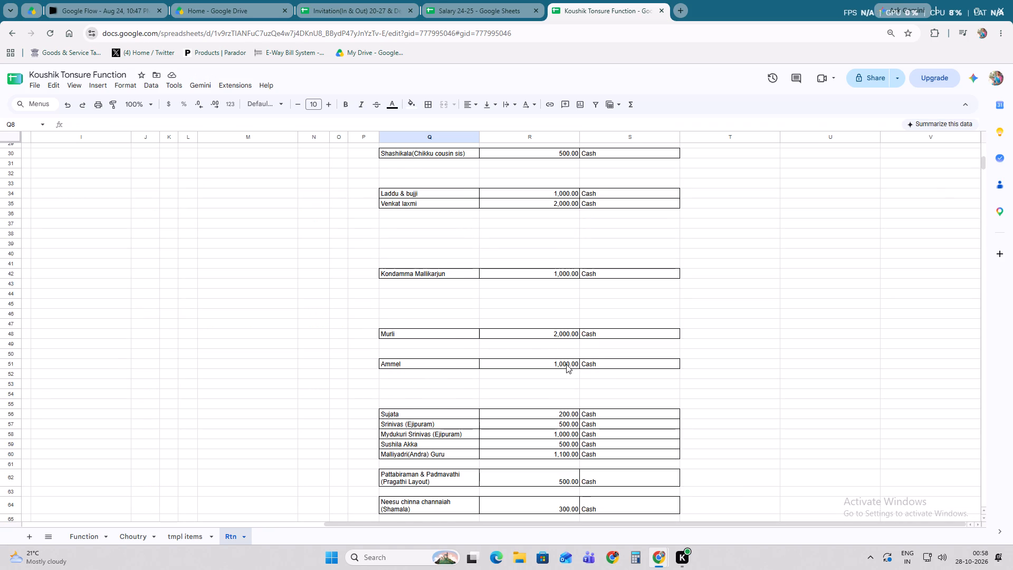
{"action": "scroll", "coordinate": [566, 364], "scroll_direction": "down", "scroll_amount": 3}
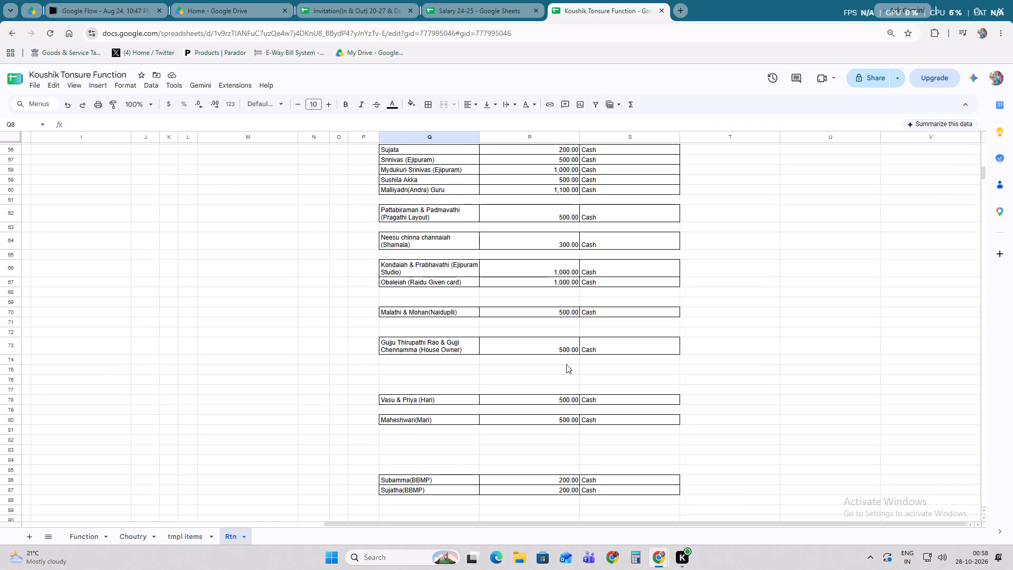
{"action": "scroll", "coordinate": [566, 364], "scroll_direction": "down", "scroll_amount": 3}
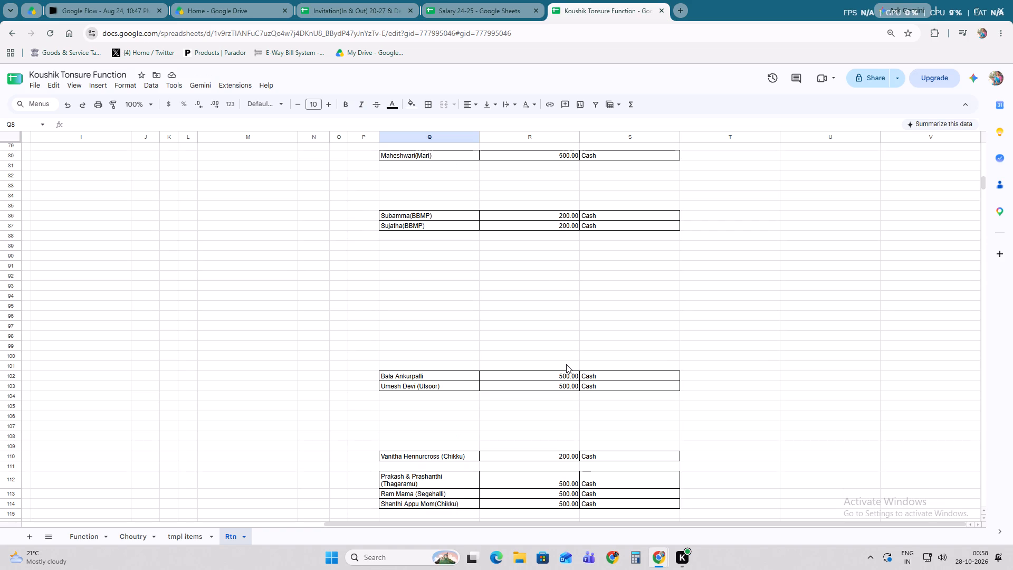
{"action": "scroll", "coordinate": [566, 364], "scroll_direction": "down", "scroll_amount": 2}
{"action": "scroll", "coordinate": [566, 364], "scroll_direction": "up", "scroll_amount": 2}
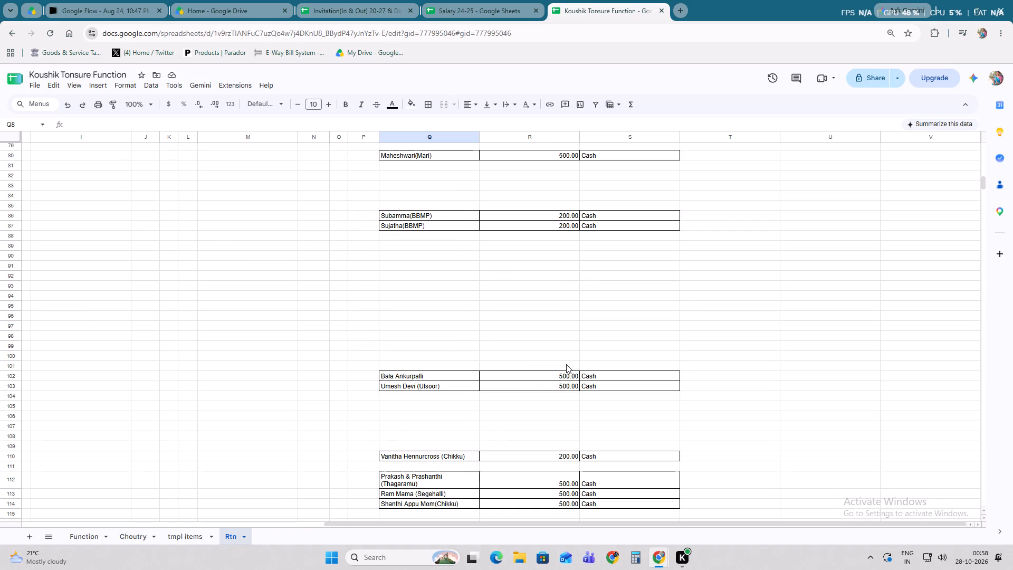
{"action": "scroll", "coordinate": [566, 364], "scroll_direction": "up", "scroll_amount": 2}
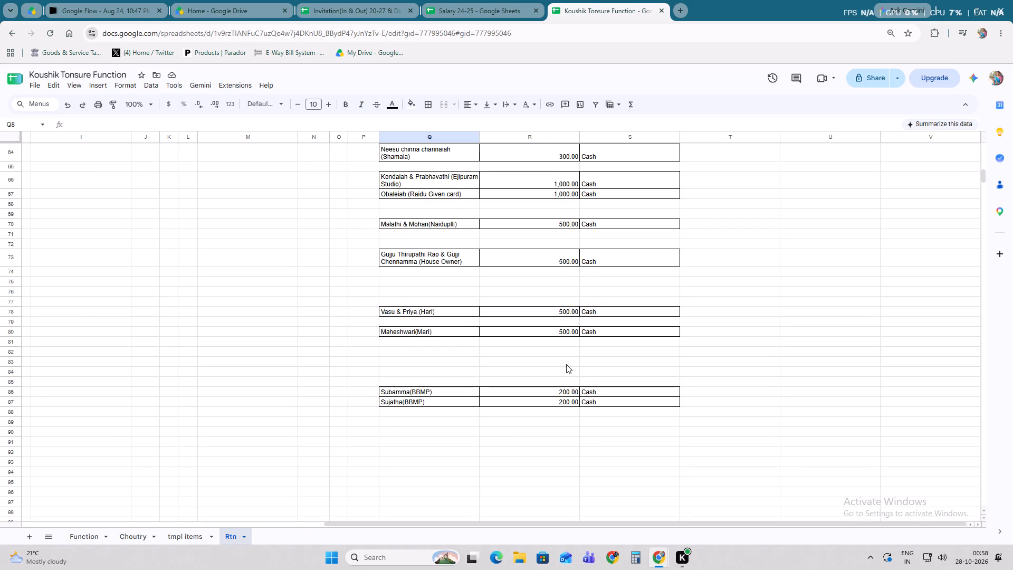
{"action": "scroll", "coordinate": [566, 364], "scroll_direction": "up", "scroll_amount": 3}
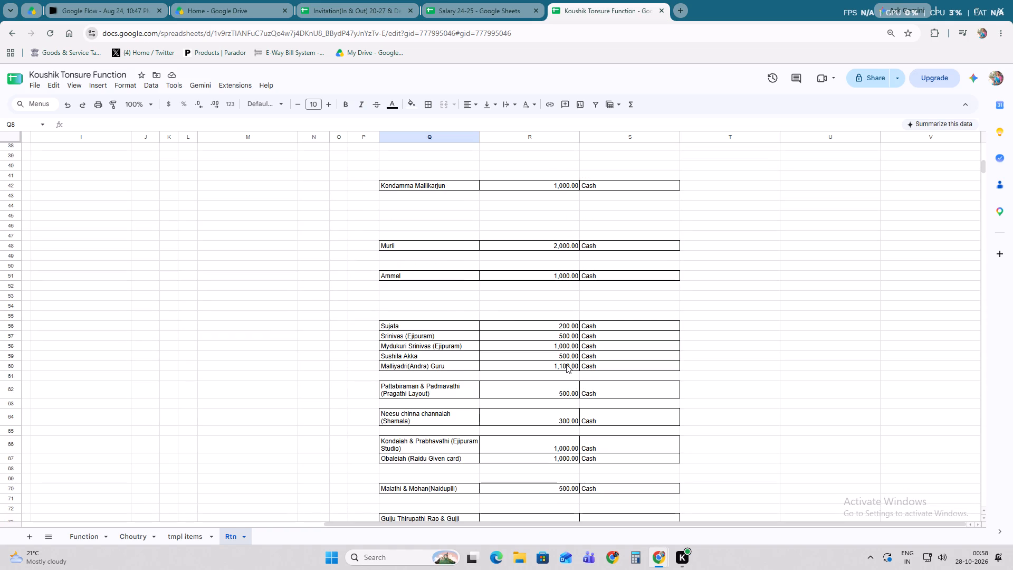
{"action": "scroll", "coordinate": [566, 364], "scroll_direction": "up", "scroll_amount": 2}
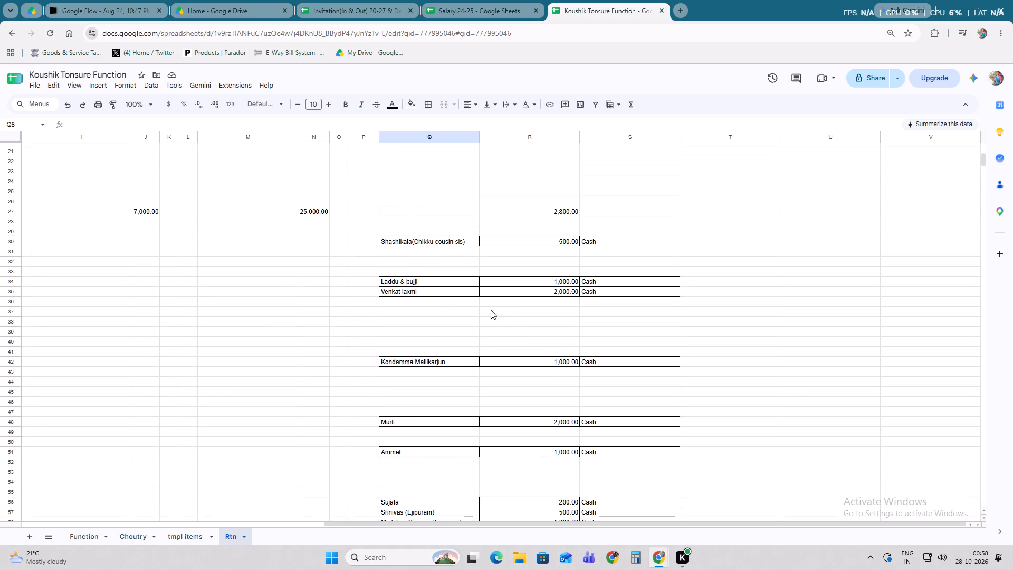
{"action": "scroll", "coordinate": [503, 327], "scroll_direction": "up", "scroll_amount": 3}
{"action": "scroll", "coordinate": [491, 378], "scroll_direction": "down", "scroll_amount": 2}
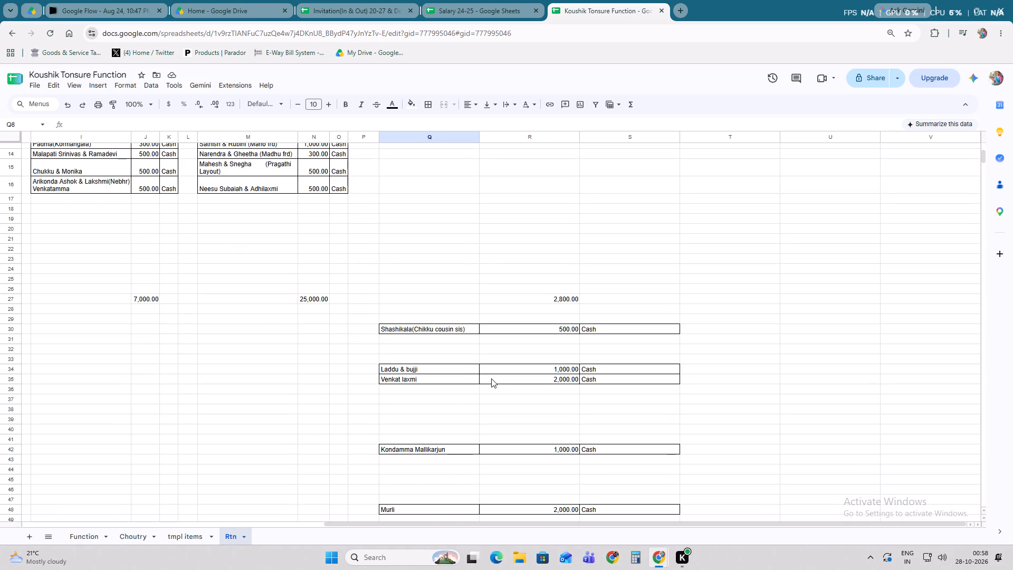
{"action": "scroll", "coordinate": [491, 378], "scroll_direction": "down", "scroll_amount": 3}
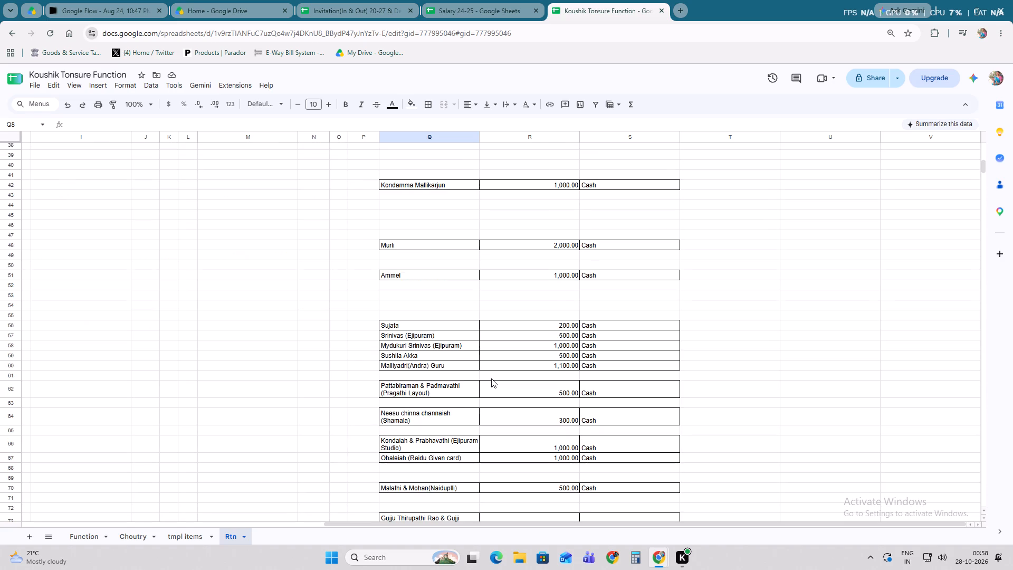
{"action": "scroll", "coordinate": [491, 378], "scroll_direction": "down", "scroll_amount": 1}
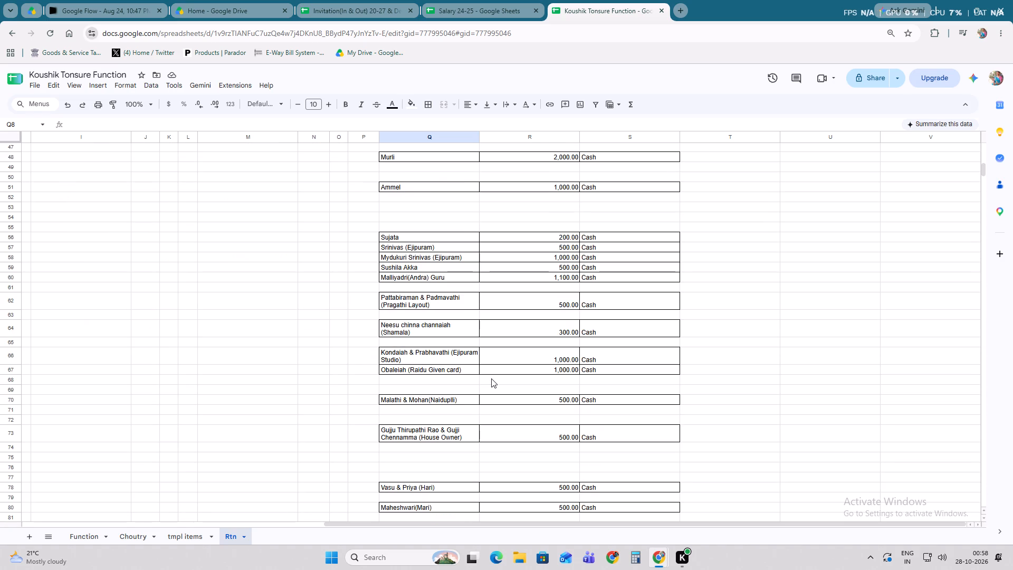
{"action": "scroll", "coordinate": [491, 378], "scroll_direction": "down", "scroll_amount": 3}
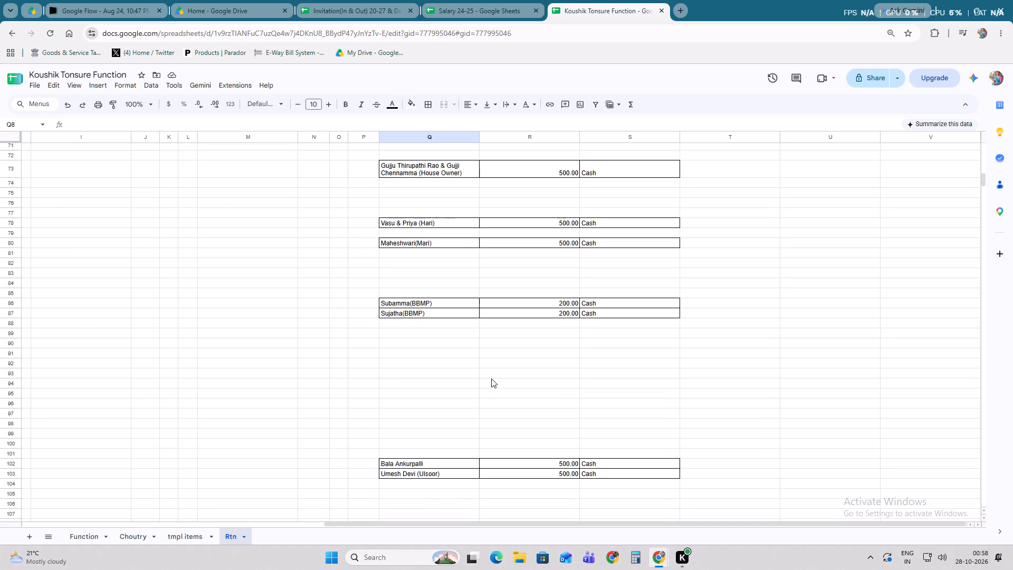
{"action": "scroll", "coordinate": [491, 378], "scroll_direction": "down", "scroll_amount": 3}
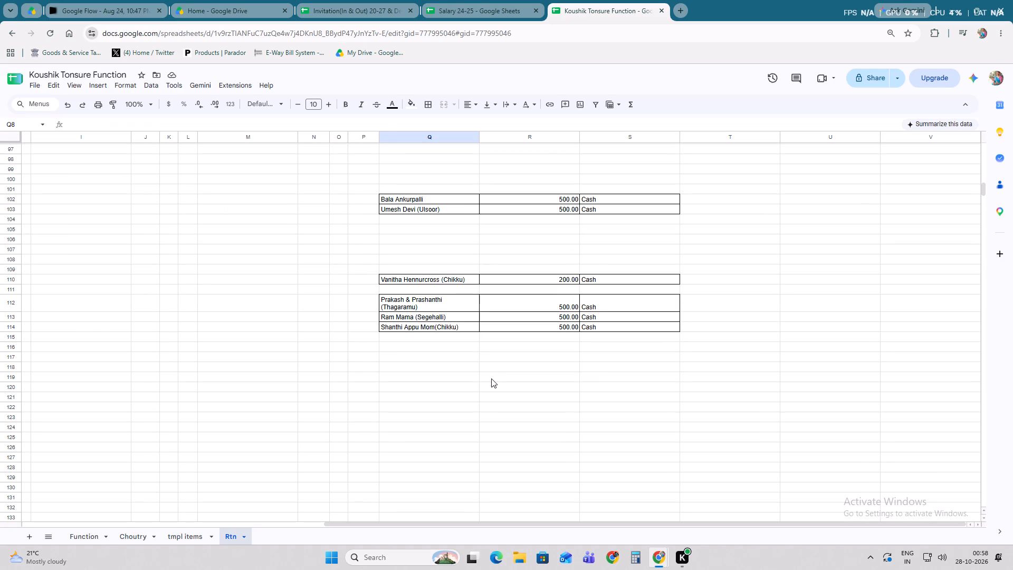
{"action": "scroll", "coordinate": [491, 378], "scroll_direction": "down", "scroll_amount": 14}
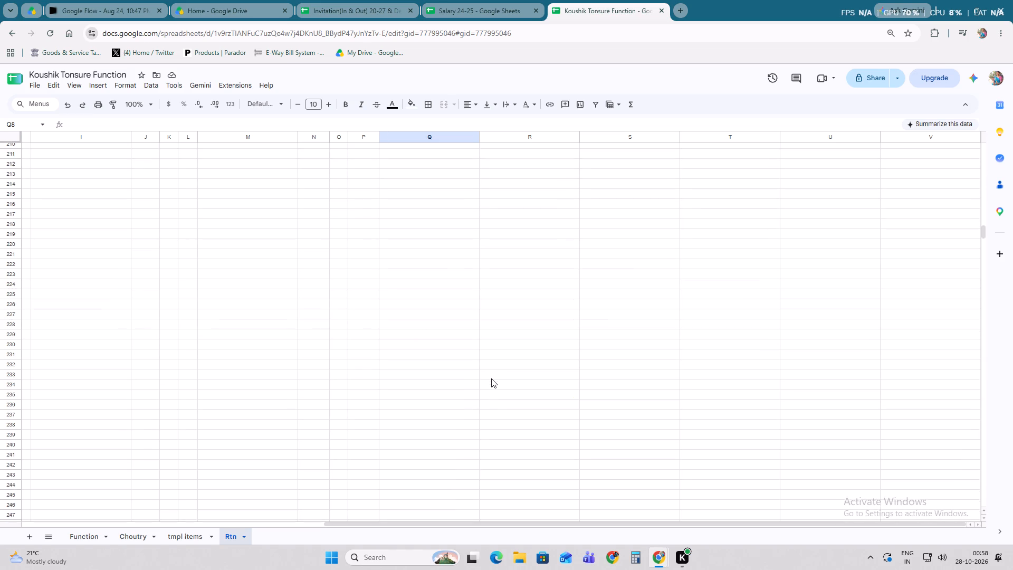
{"action": "scroll", "coordinate": [491, 378], "scroll_direction": "down", "scroll_amount": 5}
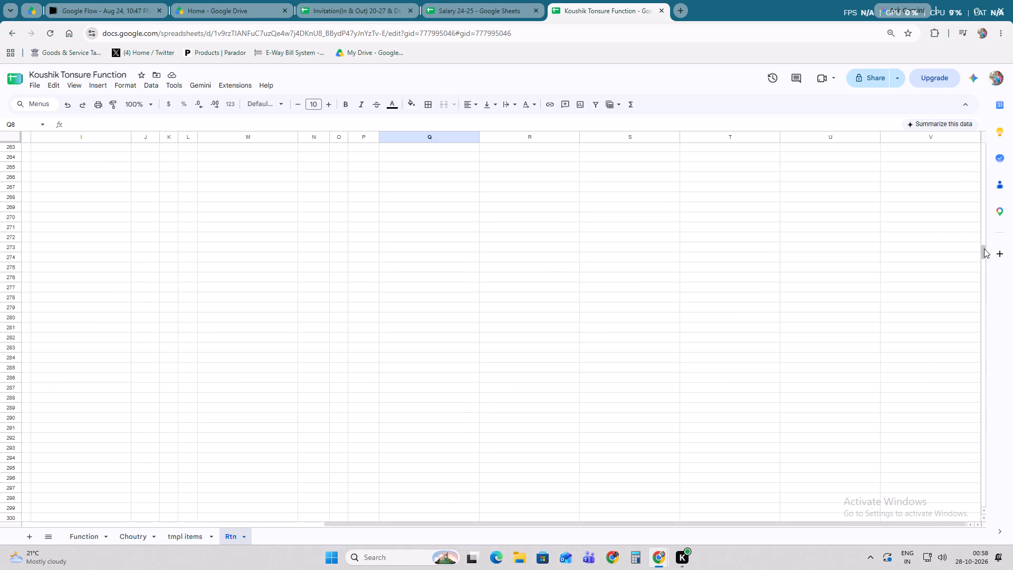
{"action": "left_click_drag", "start_coordinate": [984, 249], "coordinate": [984, 148]}
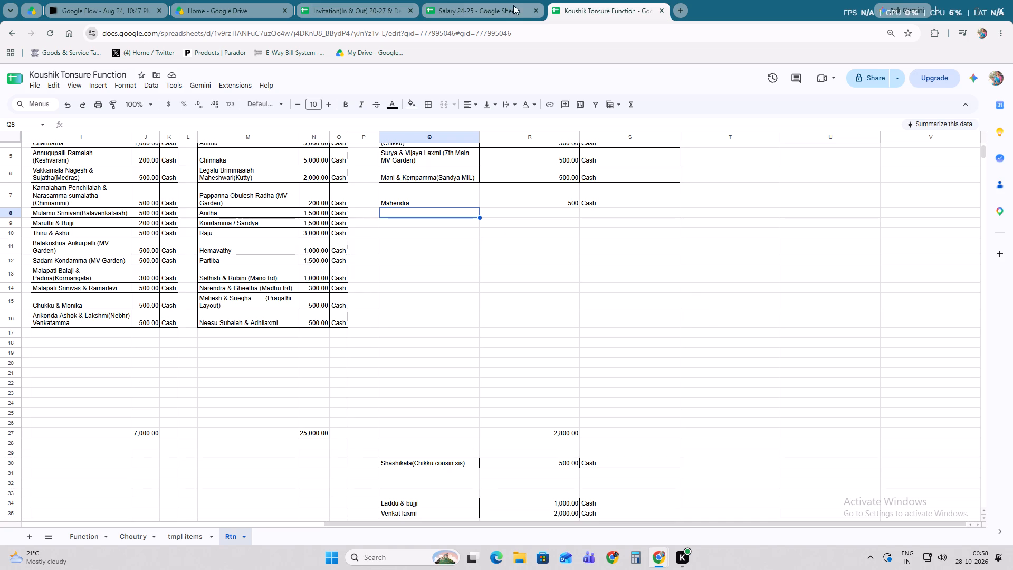
In the Invitation(In & Out) 20-27 & Debts spreadsheet, search the Invitation sheet for "mani" and check the matching names and their function entries.
{"action": "left_click", "coordinate": [349, 13]}
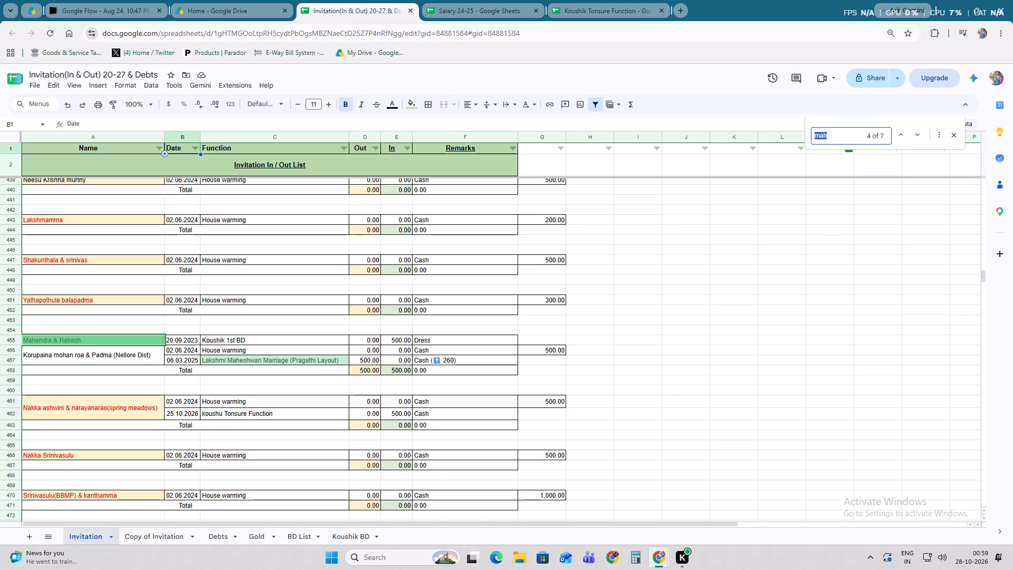
{"action": "key", "text": "BackSpace"}
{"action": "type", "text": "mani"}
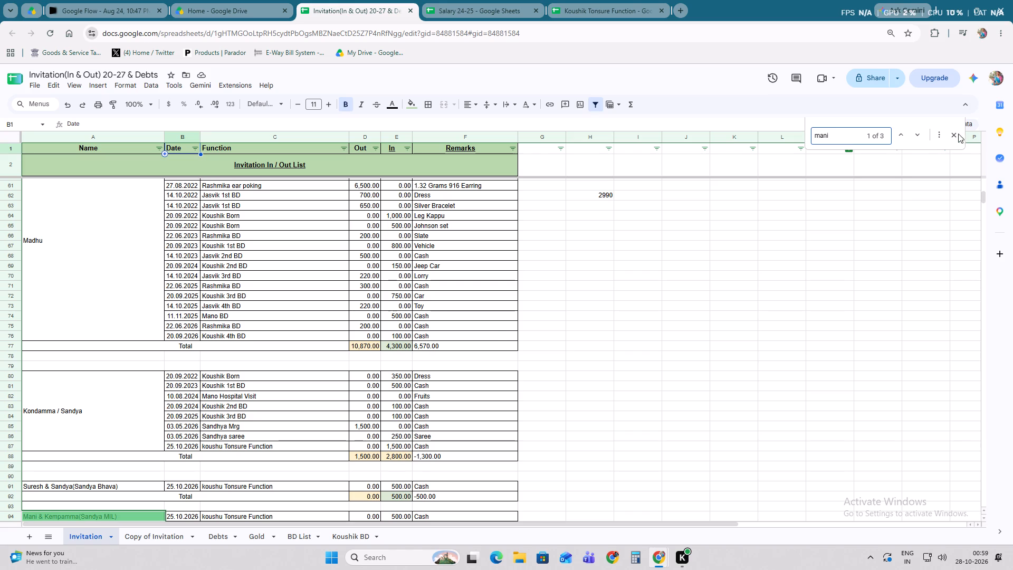
{"action": "left_click", "coordinate": [923, 135]}
{"action": "left_click", "coordinate": [923, 135]}
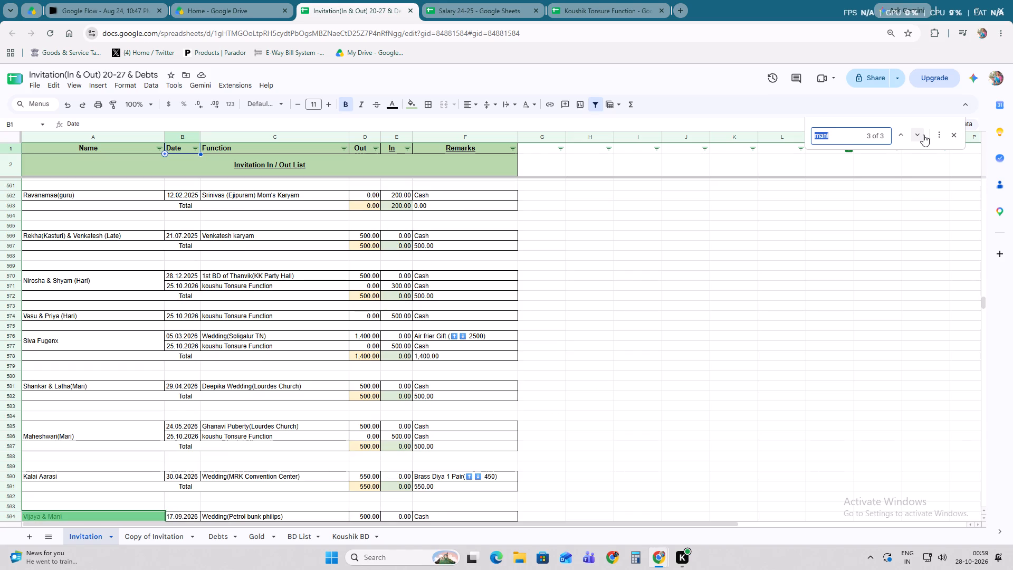
{"action": "scroll", "coordinate": [604, 293], "scroll_direction": "down", "scroll_amount": 2}
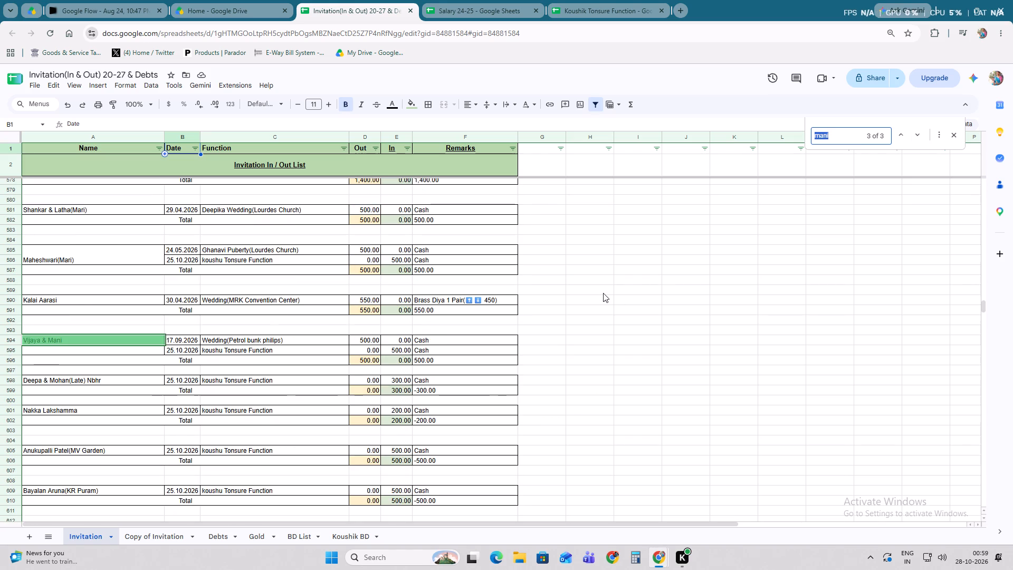
Back in the Koustik Tonsure Function spreadsheet, recheck the names in column Q of the Rtn sheet against the match, down past row 114.
{"action": "left_click", "coordinate": [614, 11]}
{"action": "scroll", "coordinate": [612, 390], "scroll_direction": "down", "scroll_amount": 2}
{"action": "left_click", "coordinate": [426, 324]}
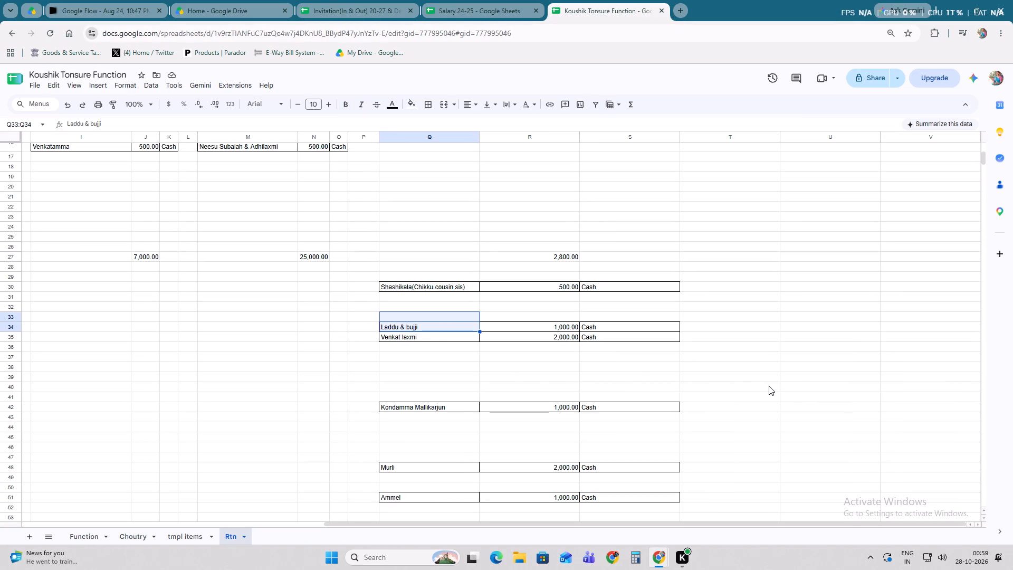
{"action": "key", "text": "Down"}
{"action": "key", "text": "Down"}
{"action": "key", "text": "Down"}
{"action": "key", "text": "Down"}
{"action": "key", "text": "Down"}
{"action": "key", "text": "Down"}
{"action": "key", "text": "Down"}
{"action": "key", "text": "Down"}
{"action": "key", "text": "Down"}
{"action": "key", "text": "Down"}
{"action": "key", "text": "Down"}
{"action": "key", "text": "Down"}
{"action": "key", "text": "Down"}
{"action": "key", "text": "Down"}
{"action": "key", "text": "Down"}
{"action": "key", "text": "Down"}
{"action": "key", "text": "Down"}
{"action": "key", "text": "Down"}
{"action": "key", "text": "Down"}
{"action": "key", "text": "Down"}
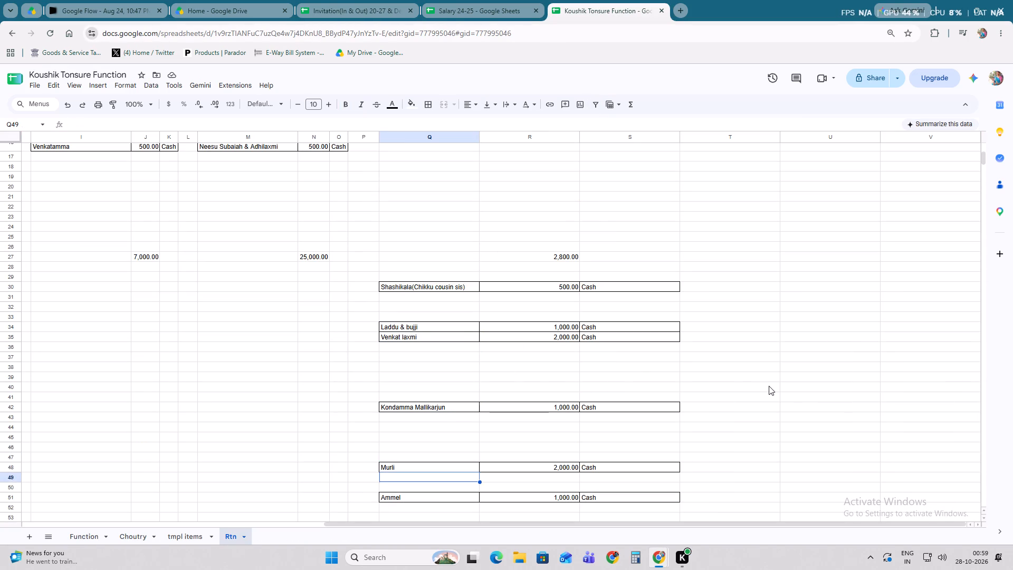
{"action": "key", "text": "Down"}
{"action": "key", "text": "Down"}
{"action": "key", "text": "Down"}
{"action": "key", "text": "Down"}
{"action": "key", "text": "Down"}
{"action": "key", "text": "Down"}
{"action": "key", "text": "Down"}
{"action": "key", "text": "Down"}
{"action": "key", "text": "Down"}
{"action": "key", "text": "Down"}
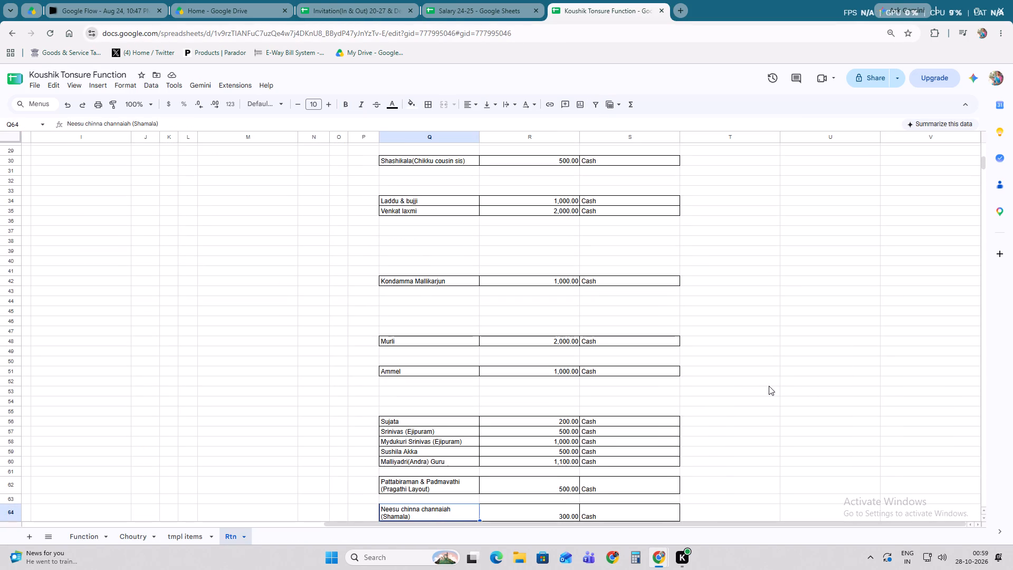
{"action": "key", "text": "Down"}
{"action": "key", "text": "Down"}
{"action": "key", "text": "Down"}
{"action": "key", "text": "Down"}
{"action": "key", "text": "Down"}
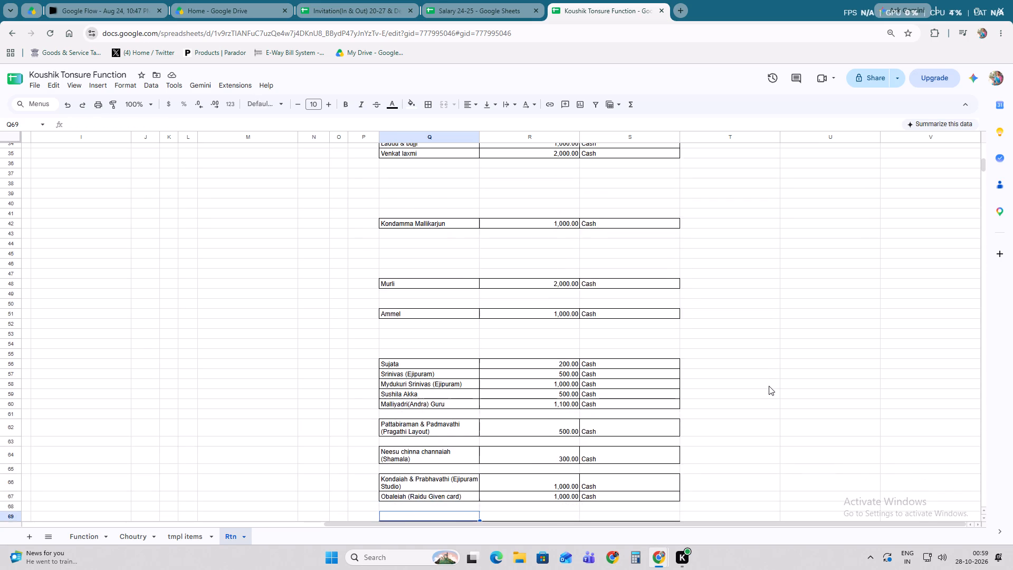
{"action": "key", "text": "Down"}
{"action": "key", "text": "Down"}
{"action": "key", "text": "Down"}
{"action": "key", "text": "Down"}
{"action": "key", "text": "Down"}
{"action": "key", "text": "Down"}
{"action": "key", "text": "Down"}
{"action": "key", "text": "Down"}
{"action": "key", "text": "Down"}
{"action": "key", "text": "Down"}
{"action": "key", "text": "Down"}
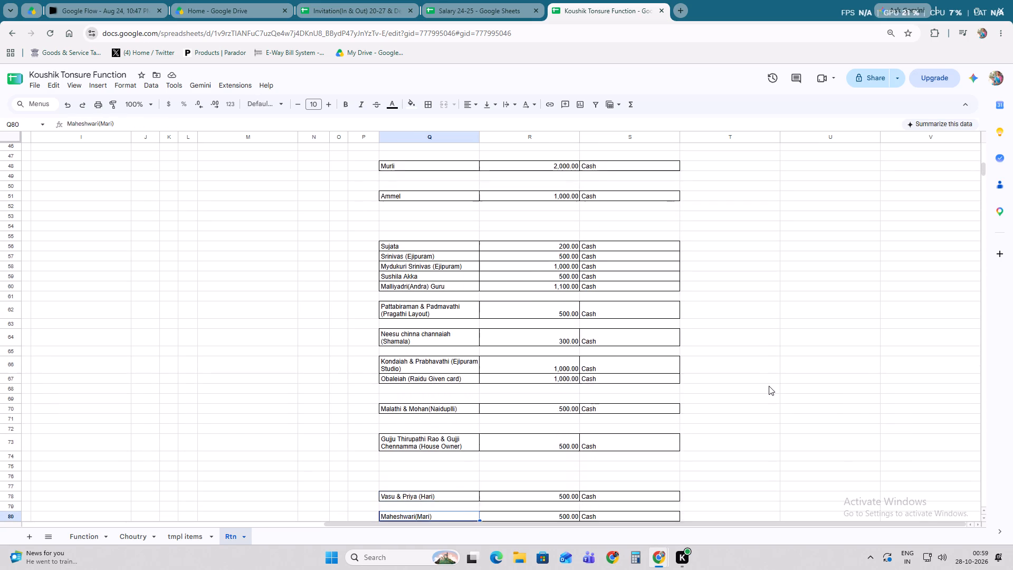
{"action": "key", "text": "Down"}
{"action": "key", "text": "Down"}
{"action": "key", "text": "Down"}
{"action": "key", "text": "Down"}
{"action": "key", "text": "Down"}
{"action": "key", "text": "Down"}
{"action": "key", "text": "Down"}
{"action": "key", "text": "Down"}
{"action": "key", "text": "Down"}
{"action": "key", "text": "Down"}
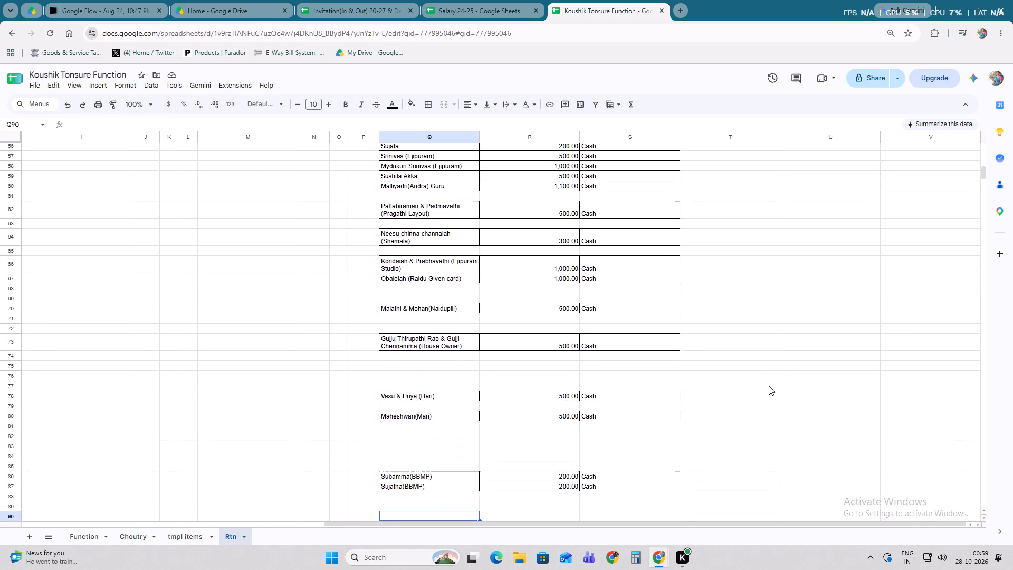
{"action": "key", "text": "Down"}
{"action": "key", "text": "Down"}
{"action": "key", "text": "Down"}
{"action": "key", "text": "Down"}
{"action": "key", "text": "Down"}
{"action": "key", "text": "Down"}
{"action": "key", "text": "Down"}
{"action": "key", "text": "Down"}
{"action": "key", "text": "Down"}
{"action": "key", "text": "Down"}
{"action": "key", "text": "Down"}
{"action": "key", "text": "Down"}
{"action": "key", "text": "Down"}
{"action": "key", "text": "Down"}
{"action": "key", "text": "Down"}
{"action": "key", "text": "Down"}
{"action": "key", "text": "Down"}
{"action": "key", "text": "Down"}
{"action": "key", "text": "Down"}
{"action": "key", "text": "Down"}
{"action": "key", "text": "Down"}
{"action": "key", "text": "Down"}
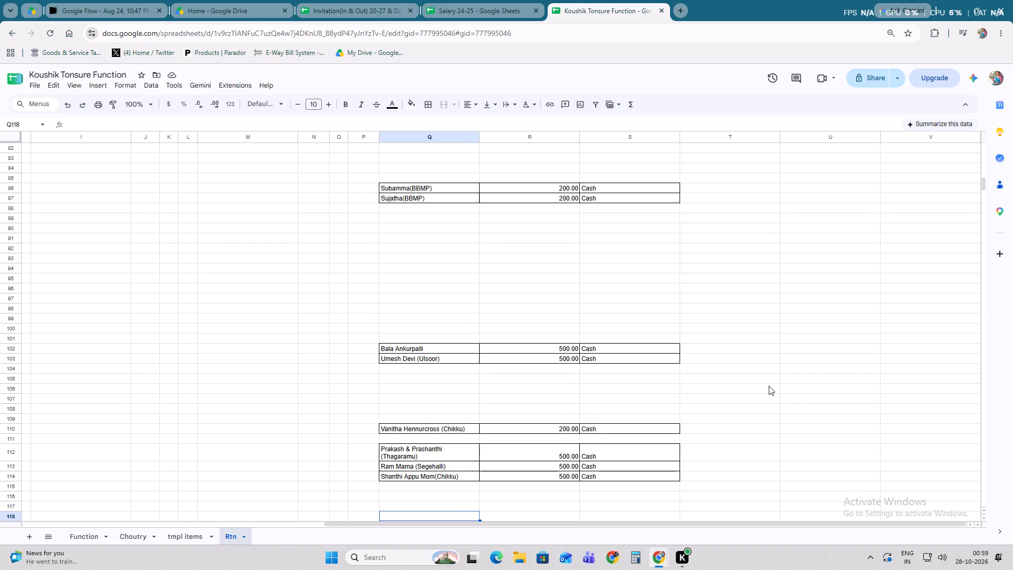
{"action": "key", "text": "Down"}
{"action": "key", "text": "Down"}
{"action": "key", "text": "Down"}
{"action": "key", "text": "Down"}
{"action": "key", "text": "Down"}
{"action": "key", "text": "Down"}
{"action": "key", "text": "Down"}
{"action": "key", "text": "Down"}
{"action": "key", "text": "Down"}
{"action": "key", "text": "Down"}
{"action": "key", "text": "Down"}
{"action": "key", "text": "Down"}
{"action": "key", "text": "Down"}
{"action": "key", "text": "Down"}
{"action": "key", "text": "Down"}
{"action": "key", "text": "Down"}
{"action": "key", "text": "Down"}
{"action": "key", "text": "Down"}
{"action": "key", "text": "Down"}
{"action": "key", "text": "Down"}
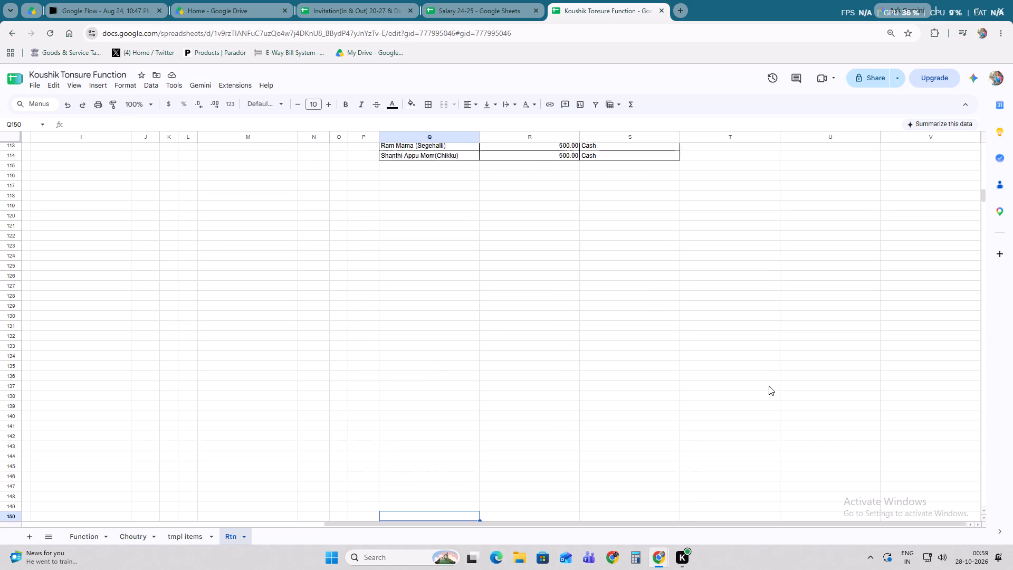
{"action": "scroll", "coordinate": [769, 386], "scroll_direction": "up", "scroll_amount": 6}
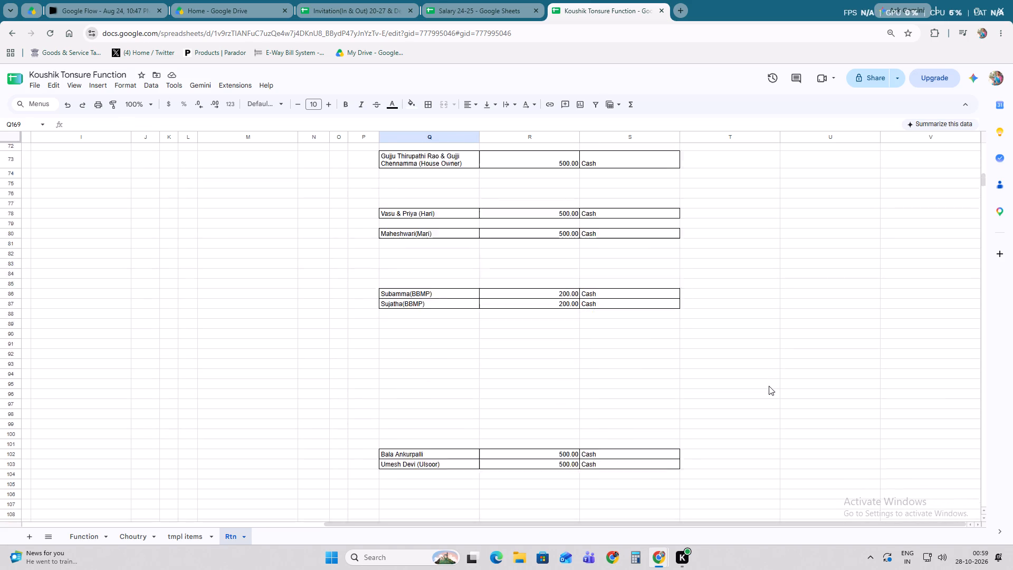
{"action": "scroll", "coordinate": [769, 386], "scroll_direction": "up", "scroll_amount": 10}
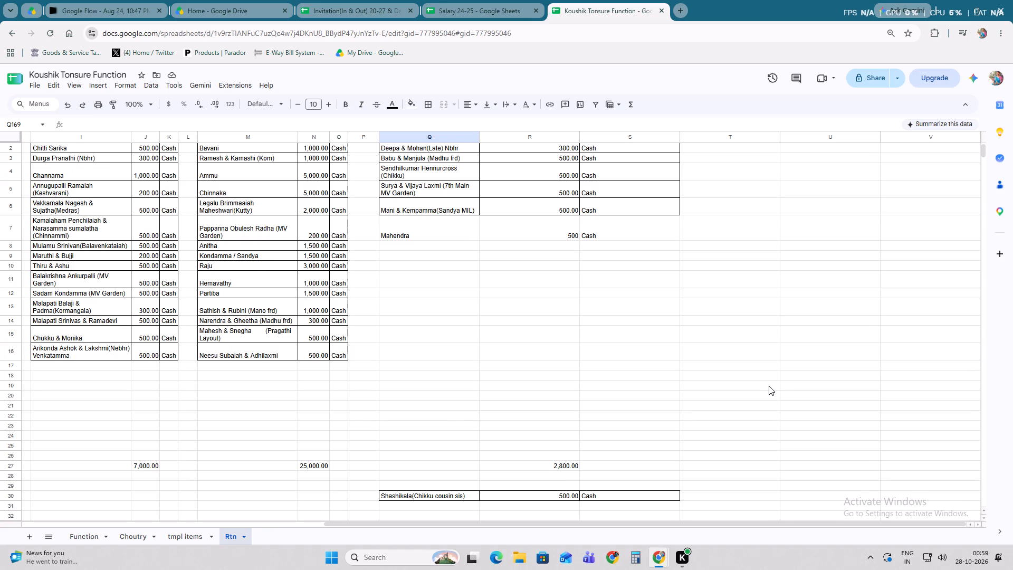
{"action": "scroll", "coordinate": [769, 386], "scroll_direction": "up", "scroll_amount": 3}
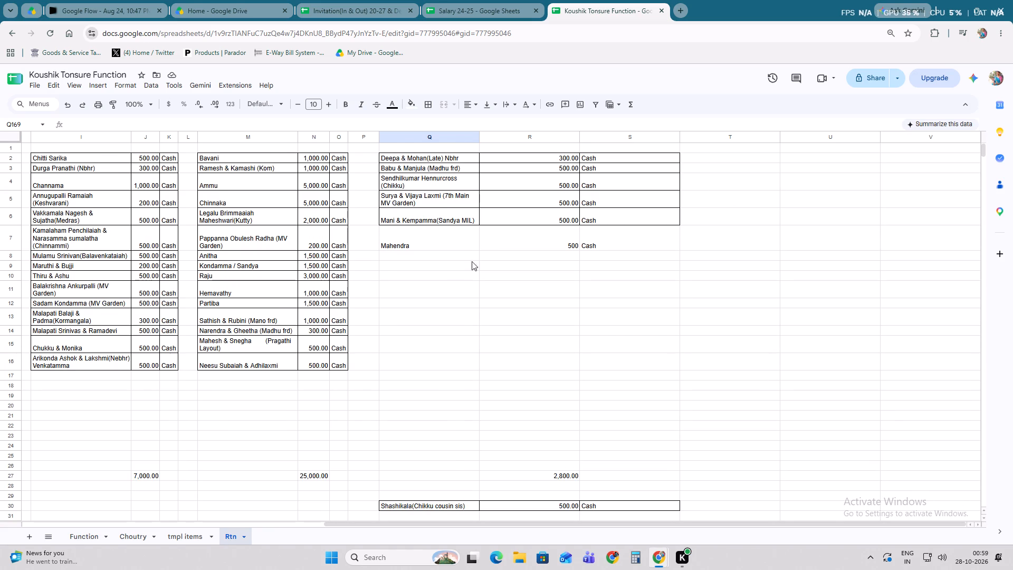
Copy the row 7 cash entry Q7:S7 into row 8 and change the copied name in Q8 to tomato.
{"action": "left_click_drag", "start_coordinate": [444, 242], "coordinate": [586, 241]}
{"action": "right_click", "coordinate": [586, 241]}
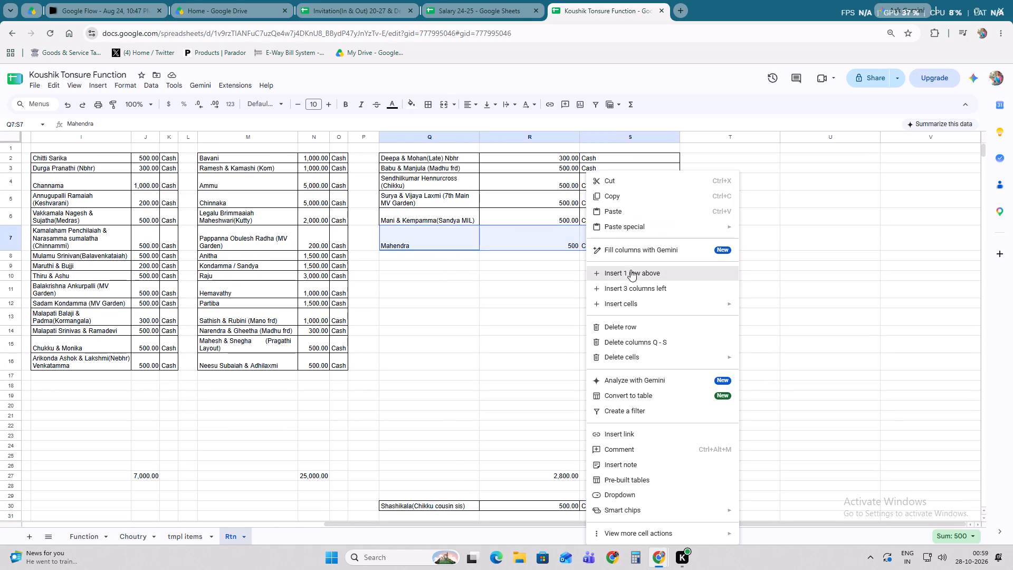
{"action": "left_click", "coordinate": [632, 197]}
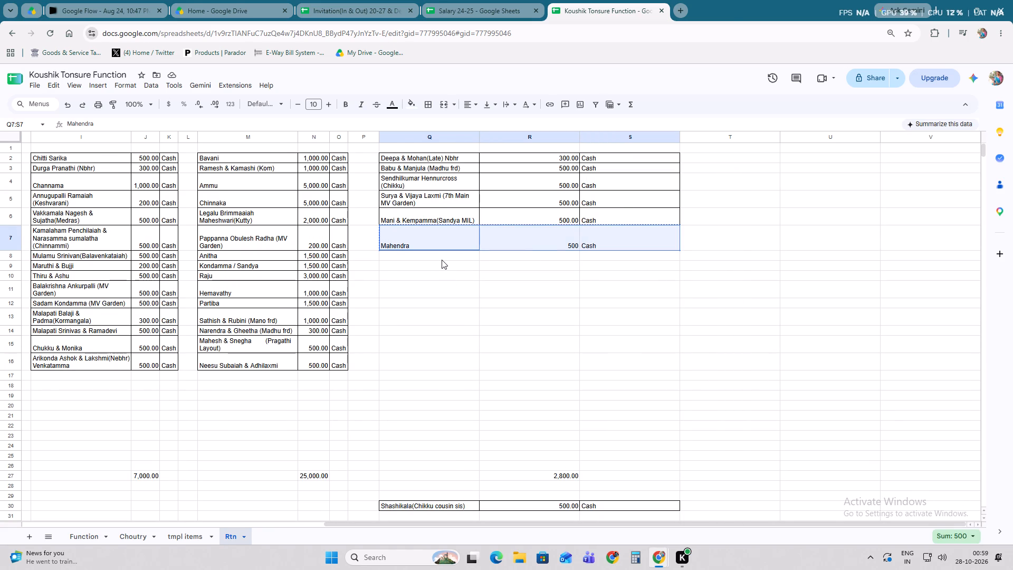
{"action": "left_click", "coordinate": [442, 259]}
{"action": "right_click", "coordinate": [442, 259]}
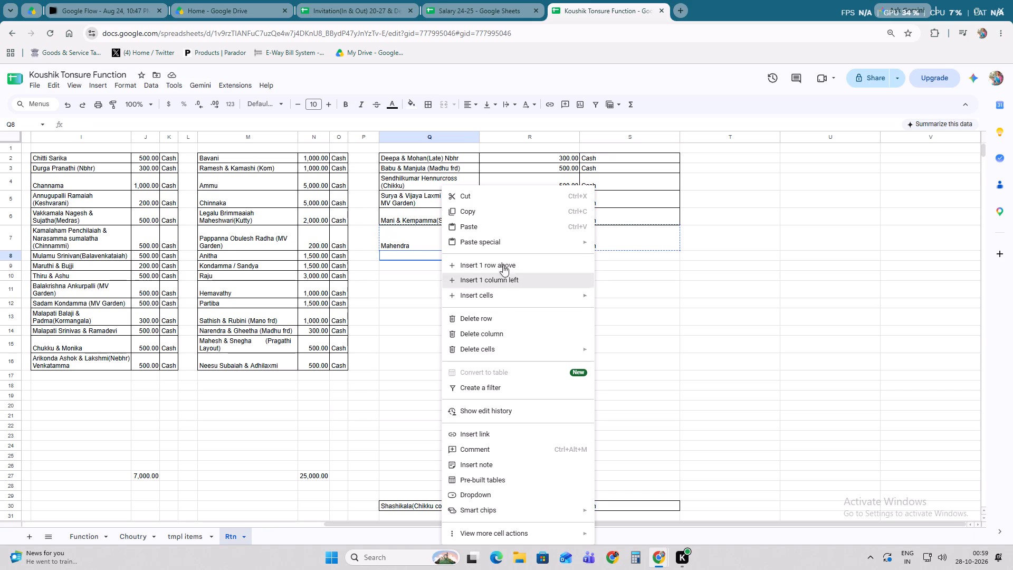
{"action": "left_click", "coordinate": [491, 224]}
{"action": "double_click", "coordinate": [429, 255]}
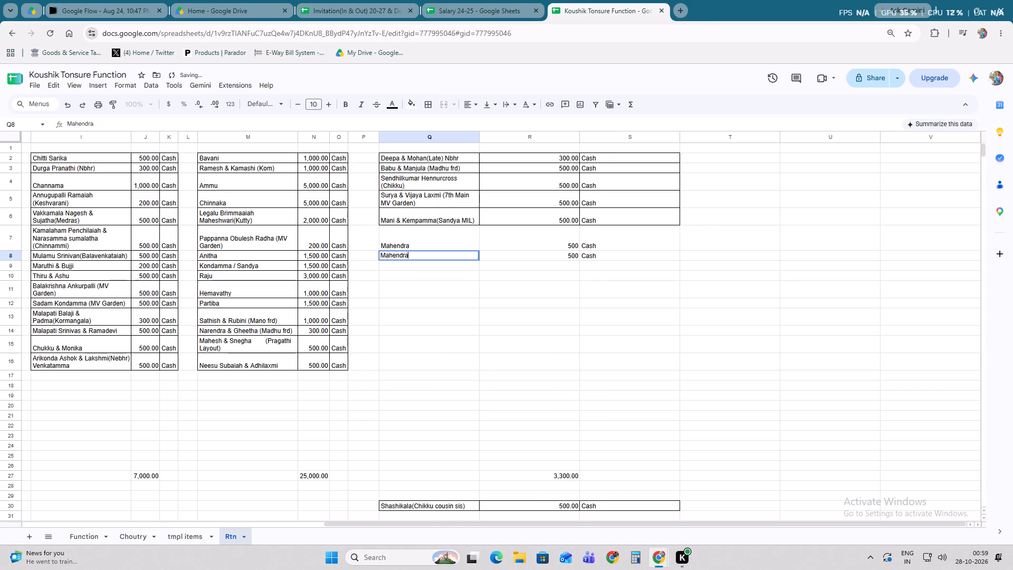
{"action": "left_click_drag", "start_coordinate": [424, 256], "coordinate": [352, 256]}
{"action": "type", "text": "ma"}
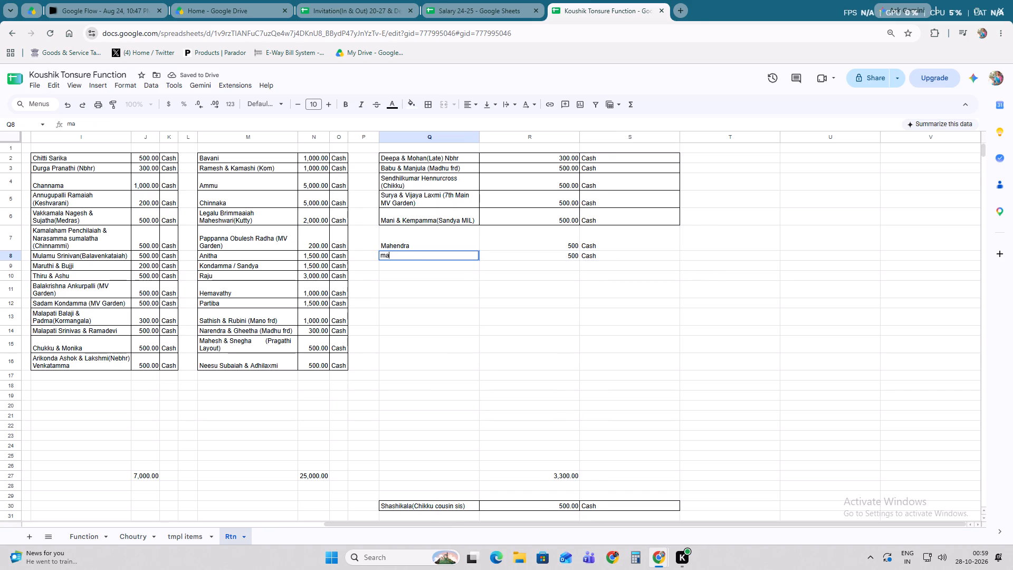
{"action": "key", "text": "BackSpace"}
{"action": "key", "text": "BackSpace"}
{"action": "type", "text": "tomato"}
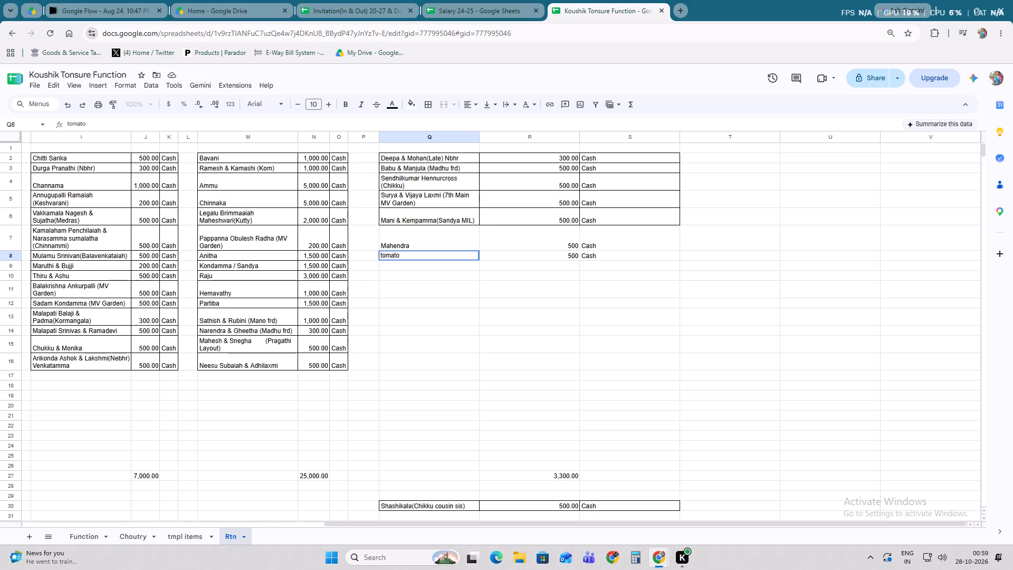
{"action": "left_click", "coordinate": [418, 268]}
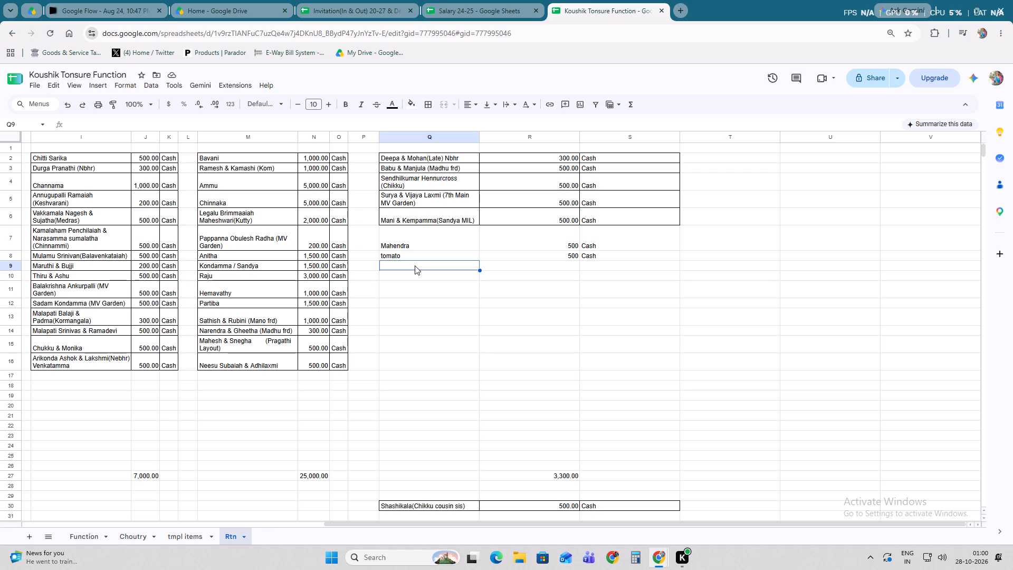
Move the Murli 2,000 cash entry from Q48:S48 up to Q9:S9.
{"action": "scroll", "coordinate": [506, 364], "scroll_direction": "down", "scroll_amount": 1}
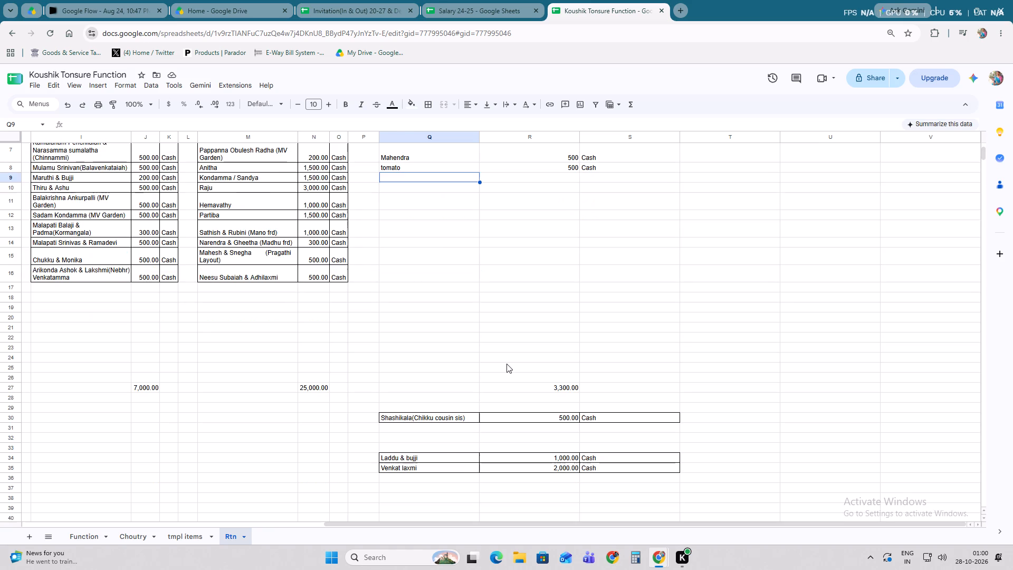
{"action": "scroll", "coordinate": [506, 364], "scroll_direction": "down", "scroll_amount": 2}
{"action": "left_click_drag", "start_coordinate": [460, 420], "coordinate": [565, 429]}
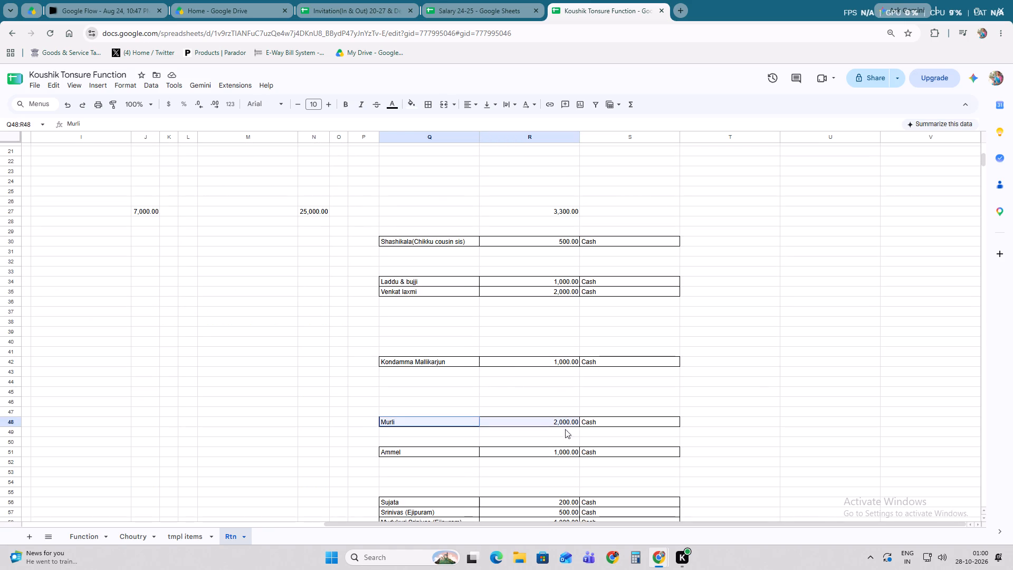
{"action": "left_click_drag", "start_coordinate": [565, 429], "coordinate": [619, 425]}
{"action": "left_click_drag", "start_coordinate": [546, 416], "coordinate": [546, 397]}
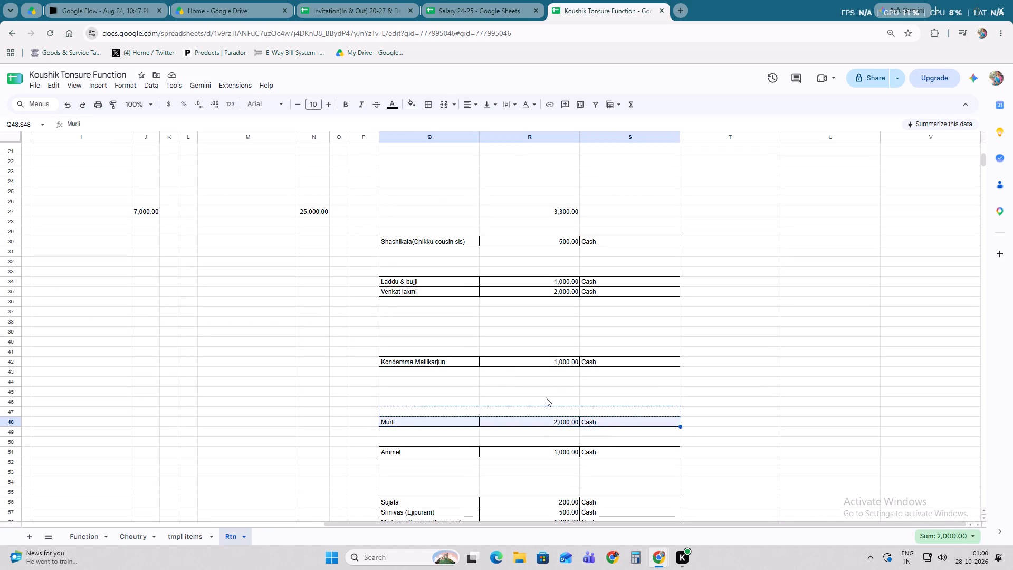
{"action": "left_click_drag", "start_coordinate": [546, 397], "coordinate": [545, 161]}
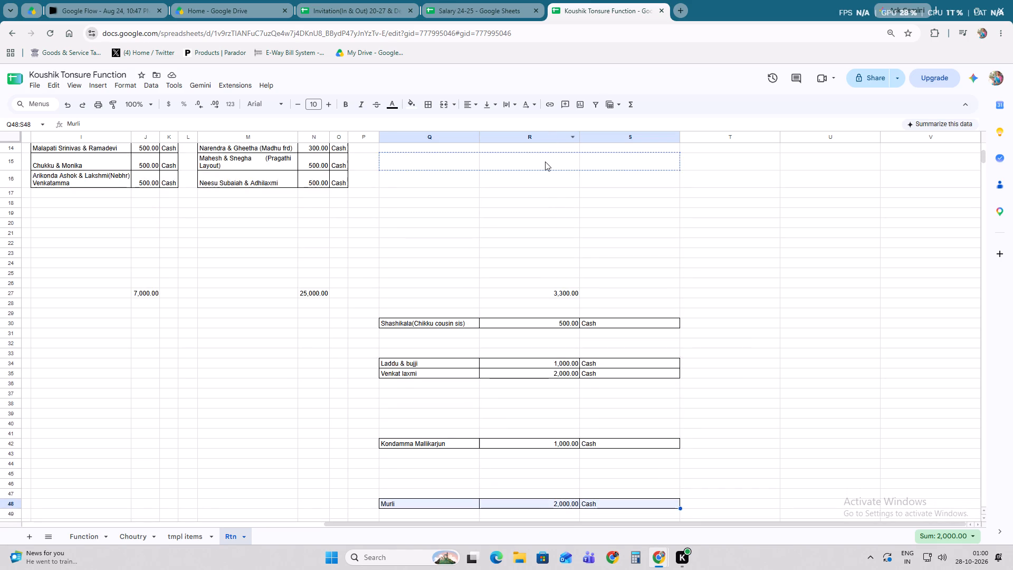
{"action": "left_click_drag", "start_coordinate": [545, 161], "coordinate": [541, 250]}
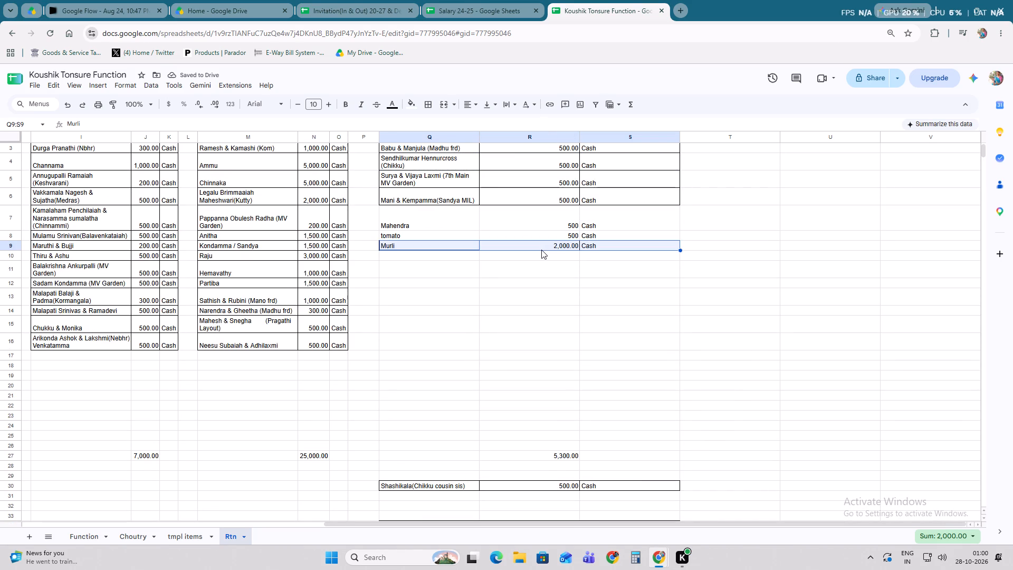
Move the 1,000 cash entry in Q42:S42 up to Q10:S10, directly below the Murli entry.
{"action": "scroll", "coordinate": [546, 338], "scroll_direction": "down", "scroll_amount": 4}
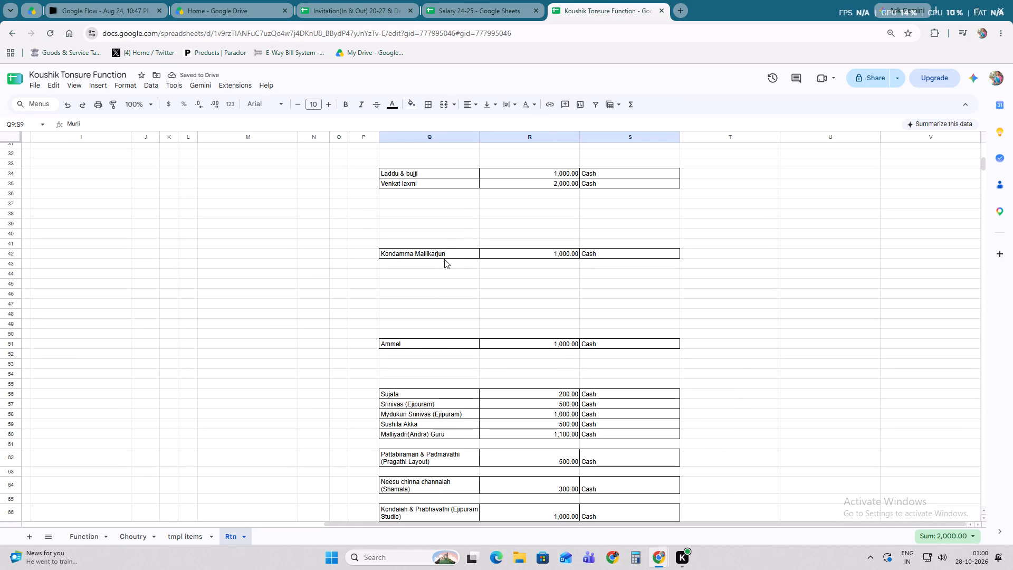
{"action": "left_click_drag", "start_coordinate": [442, 252], "coordinate": [631, 251]}
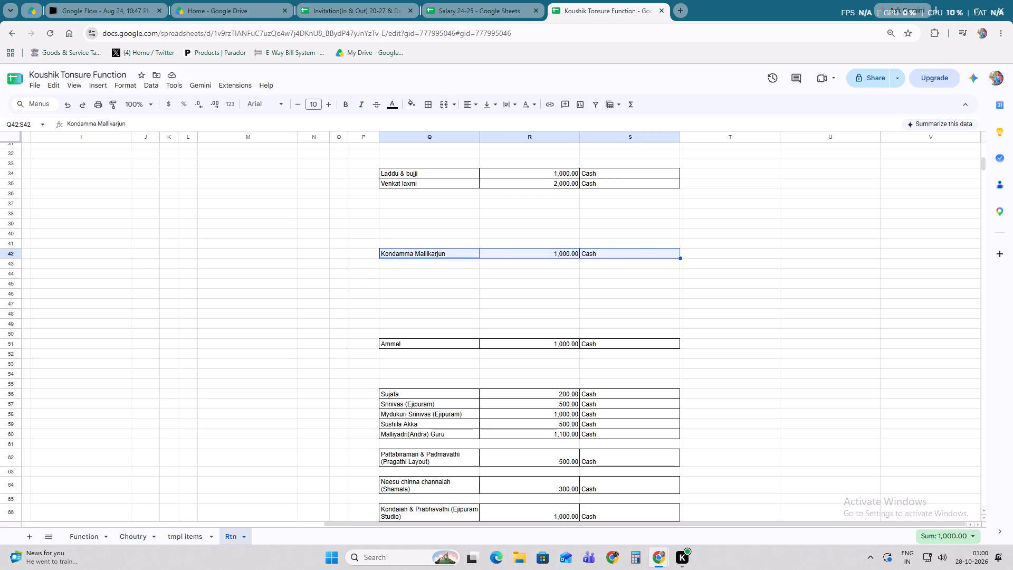
{"action": "left_click_drag", "start_coordinate": [603, 249], "coordinate": [579, 282]}
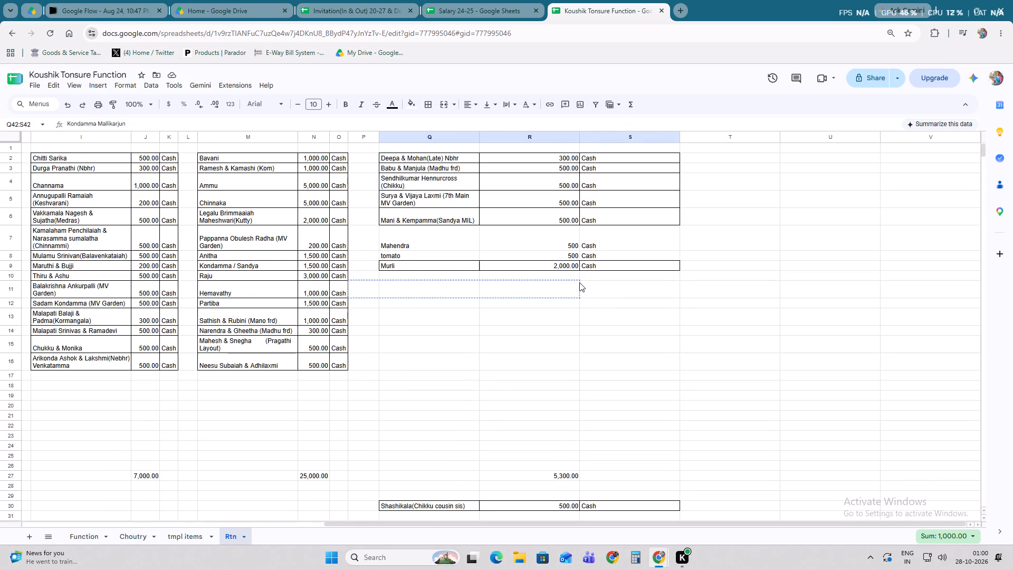
{"action": "left_click_drag", "start_coordinate": [579, 282], "coordinate": [602, 275]}
Close the blank gaps below row 30 by moving Q34:S51 up to row 31, and Q48:S56 up to row 33.
{"action": "scroll", "coordinate": [595, 366], "scroll_direction": "down", "scroll_amount": 3}
{"action": "left_click_drag", "start_coordinate": [426, 278], "coordinate": [648, 449]}
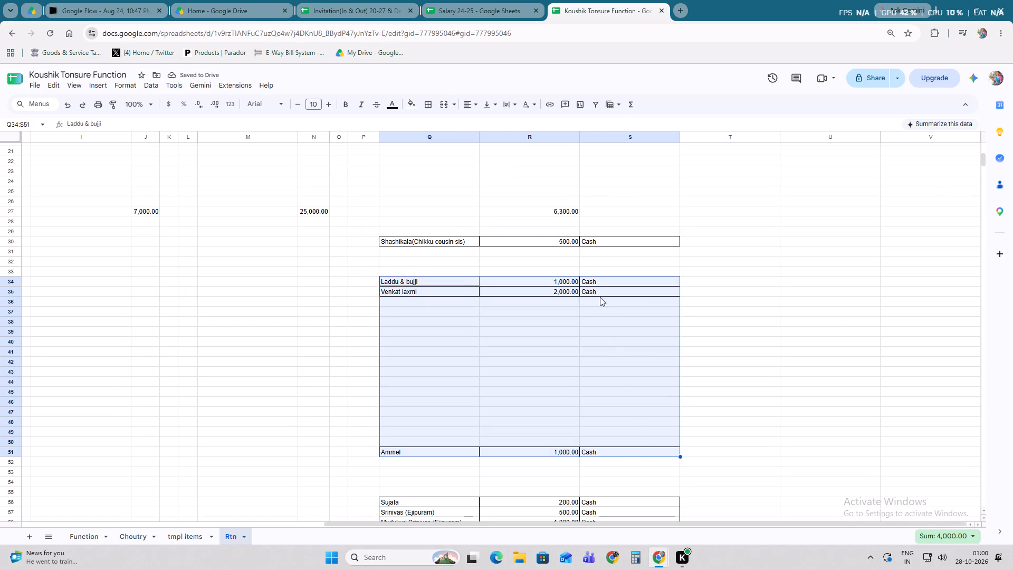
{"action": "left_click_drag", "start_coordinate": [595, 277], "coordinate": [598, 254]}
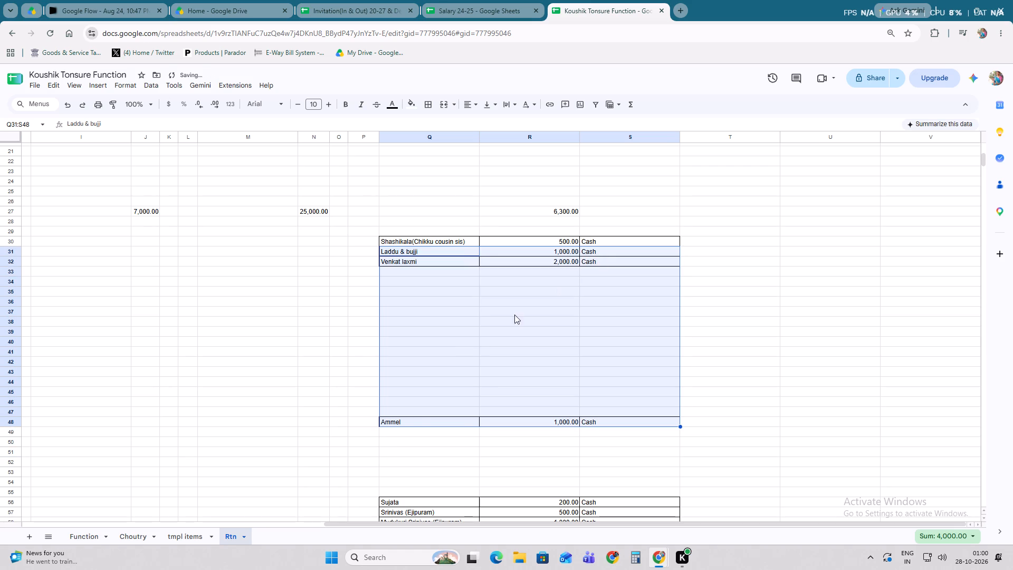
{"action": "left_click_drag", "start_coordinate": [421, 421], "coordinate": [635, 505]}
{"action": "left_click_drag", "start_coordinate": [578, 416], "coordinate": [578, 277]}
Delete rows 33 to 40 from the Rtn sheet.
{"action": "scroll", "coordinate": [587, 332], "scroll_direction": "down", "scroll_amount": 3}
{"action": "scroll", "coordinate": [547, 327], "scroll_direction": "up", "scroll_amount": 3}
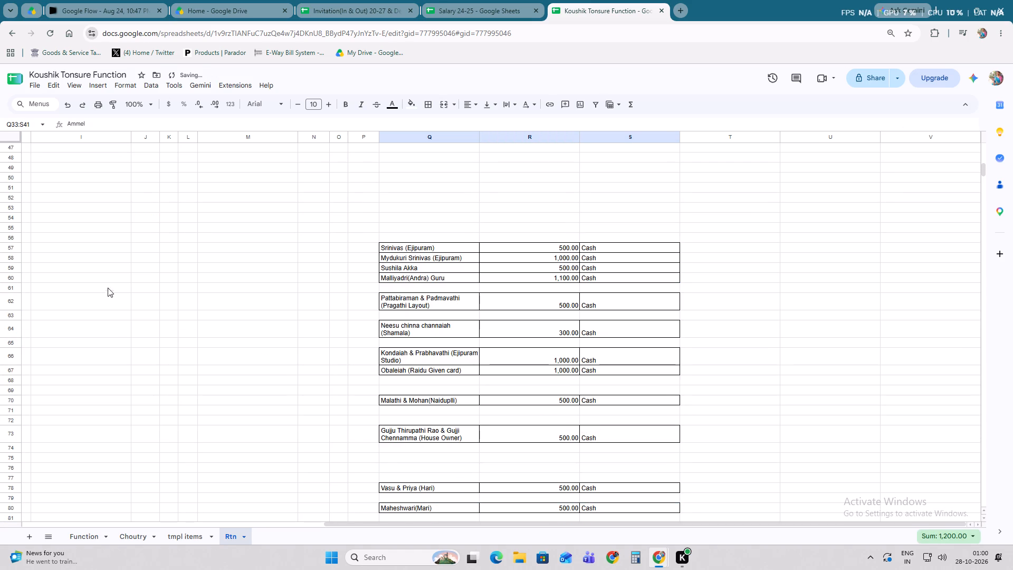
{"action": "left_click_drag", "start_coordinate": [7, 271], "coordinate": [21, 345]}
{"action": "right_click", "coordinate": [21, 345]}
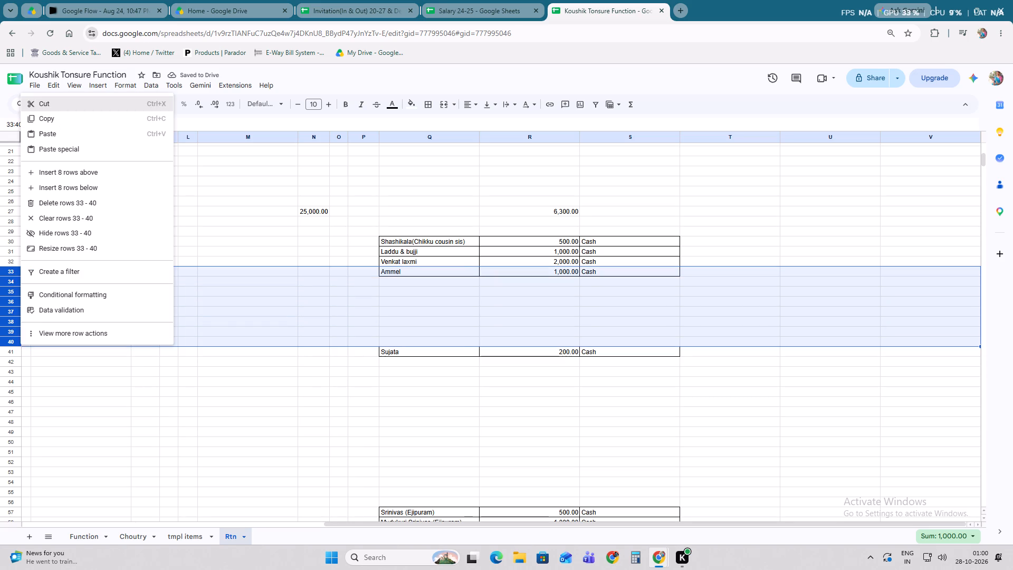
{"action": "left_click", "coordinate": [60, 203]}
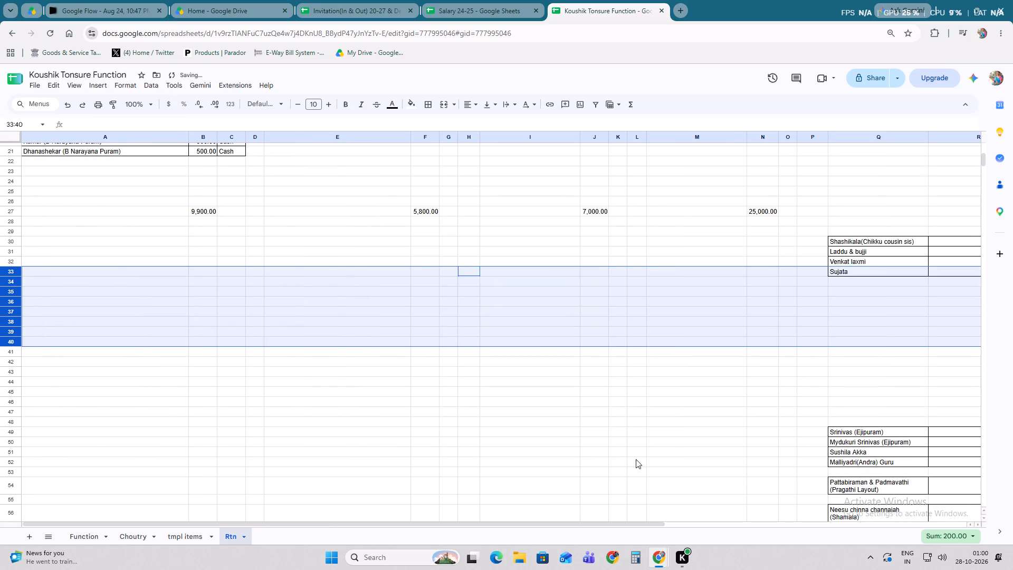
Delete the blank rows 34 to 48 between the Sujata and Srinivas (Ejipuram) entries.
{"action": "left_click_drag", "start_coordinate": [582, 522], "coordinate": [841, 524]}
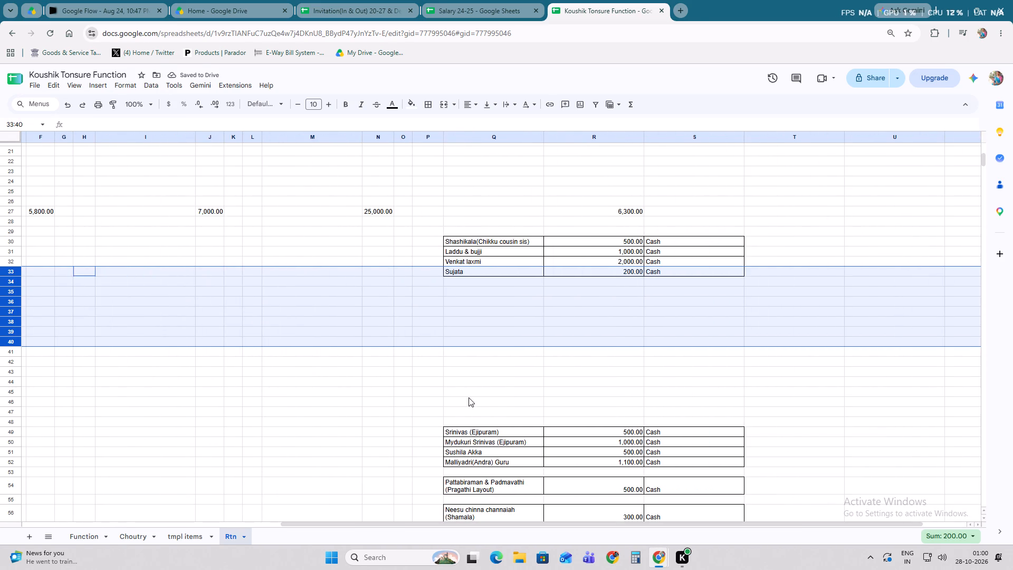
{"action": "left_click", "coordinate": [469, 397]}
{"action": "left_click_drag", "start_coordinate": [13, 283], "coordinate": [39, 397]}
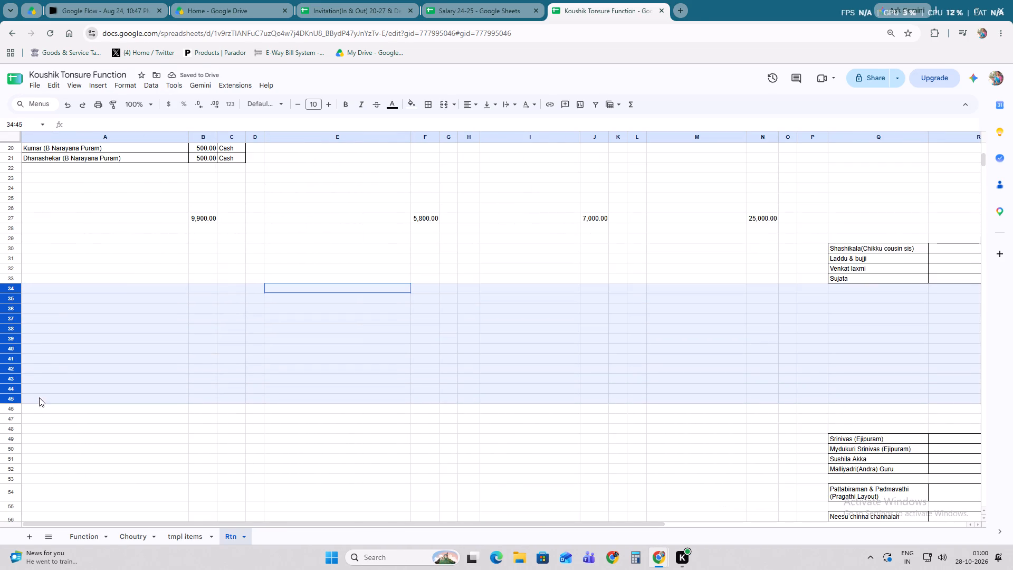
{"action": "left_click_drag", "start_coordinate": [39, 397], "coordinate": [45, 431]}
{"action": "right_click", "coordinate": [108, 392]}
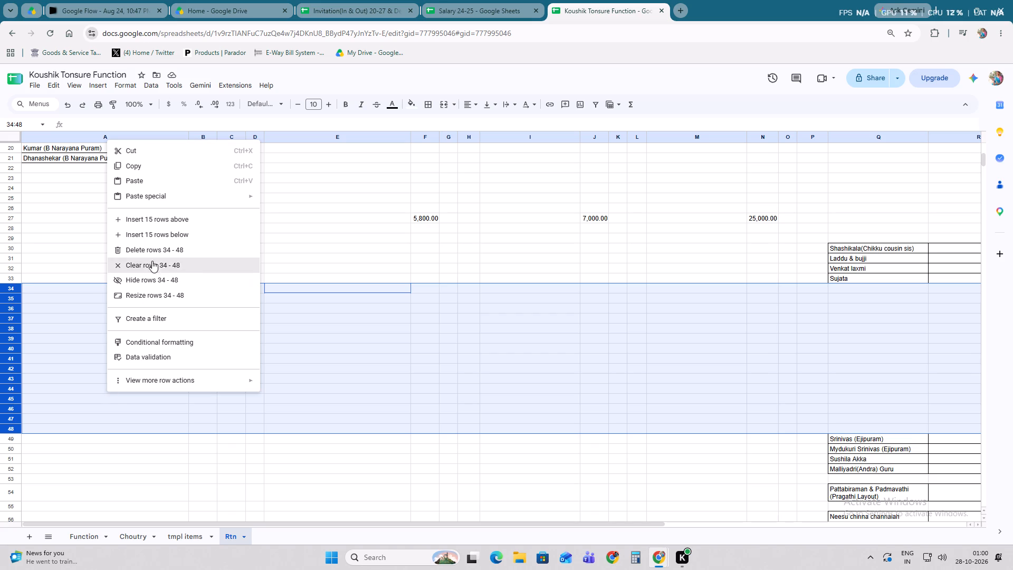
{"action": "left_click", "coordinate": [155, 251]}
{"action": "left_click", "coordinate": [809, 488]}
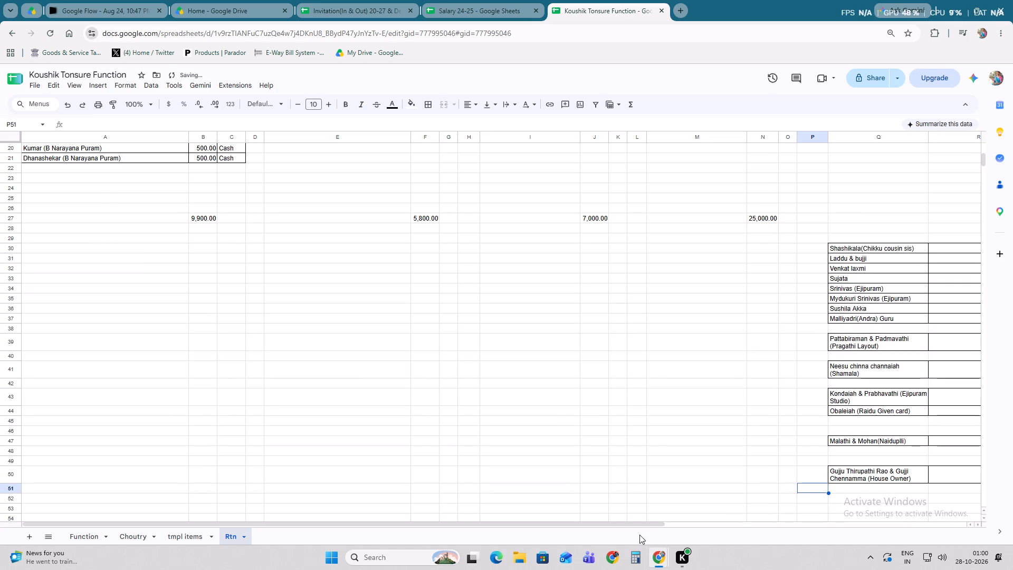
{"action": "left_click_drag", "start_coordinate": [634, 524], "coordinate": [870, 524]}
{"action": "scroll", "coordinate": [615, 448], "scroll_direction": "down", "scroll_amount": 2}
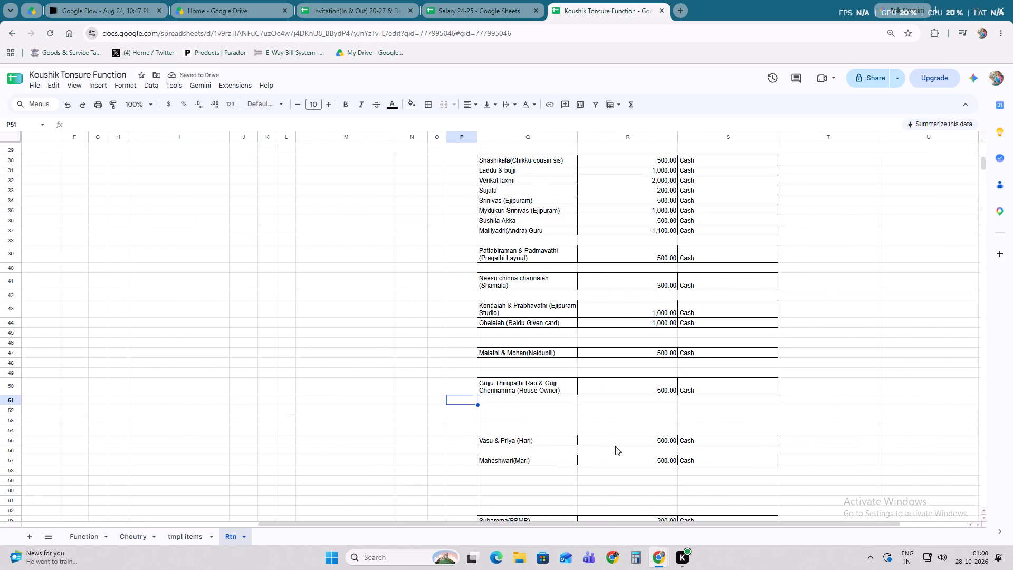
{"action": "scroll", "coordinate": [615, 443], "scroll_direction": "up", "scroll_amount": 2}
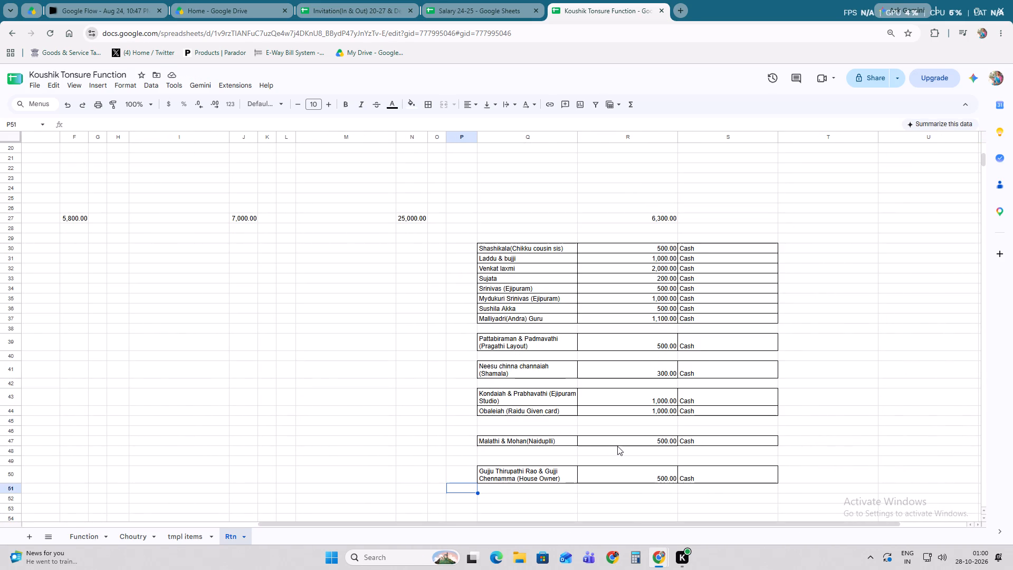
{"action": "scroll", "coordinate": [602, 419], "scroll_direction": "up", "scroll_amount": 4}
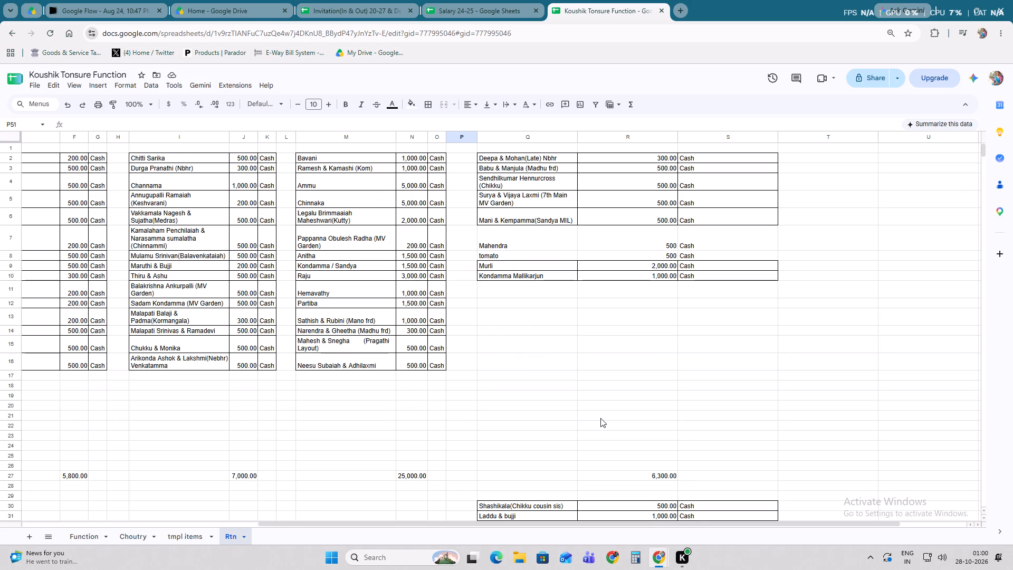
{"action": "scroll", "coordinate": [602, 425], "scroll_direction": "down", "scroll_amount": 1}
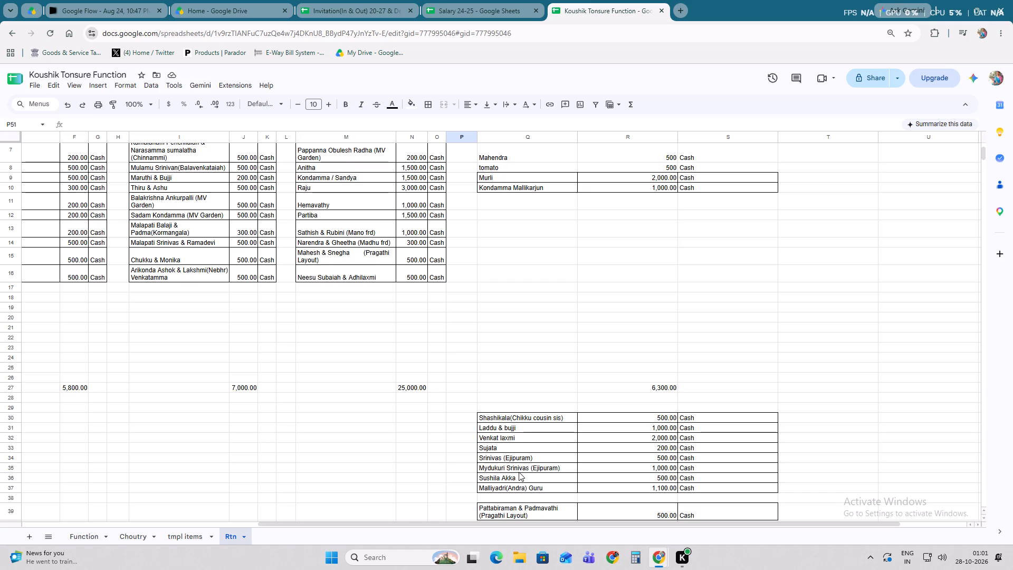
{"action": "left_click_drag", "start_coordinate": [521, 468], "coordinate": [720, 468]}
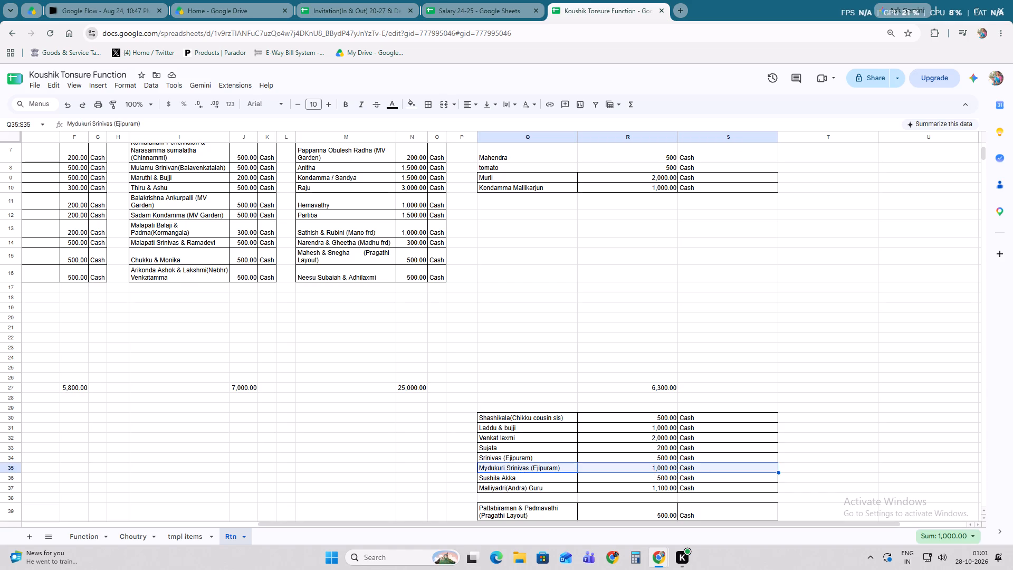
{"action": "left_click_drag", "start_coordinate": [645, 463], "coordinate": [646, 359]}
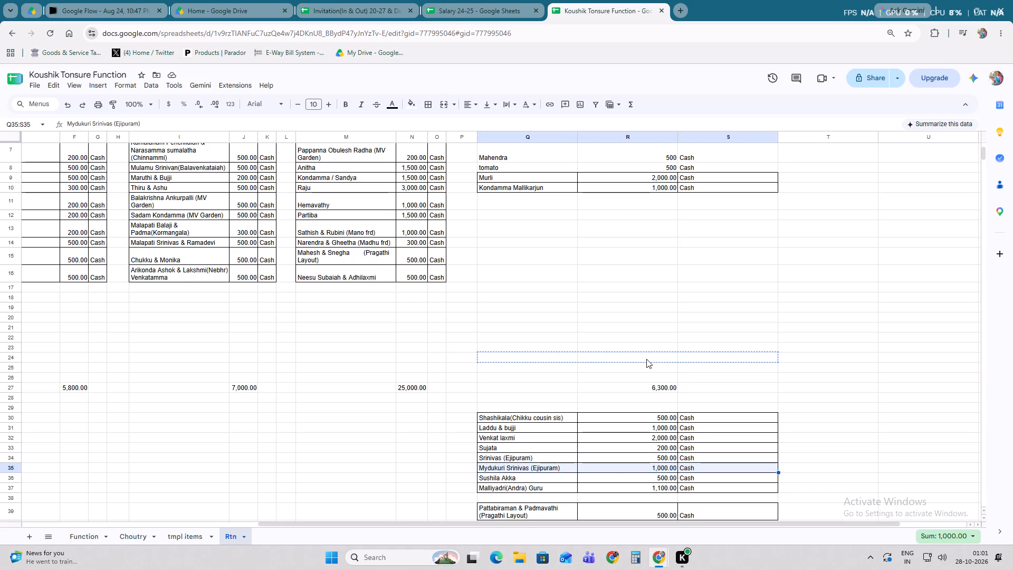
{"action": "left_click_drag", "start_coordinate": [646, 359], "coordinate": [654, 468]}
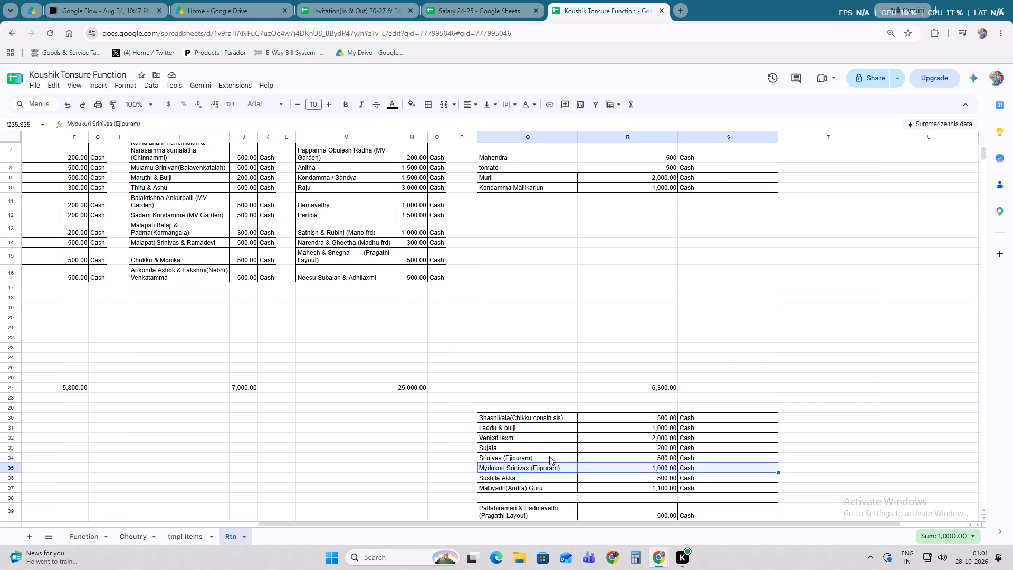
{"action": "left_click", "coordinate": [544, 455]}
Look through the cash entries remaining below row 27 in columns Q:S, down to about row 115.
{"action": "scroll", "coordinate": [544, 455], "scroll_direction": "down", "scroll_amount": 2}
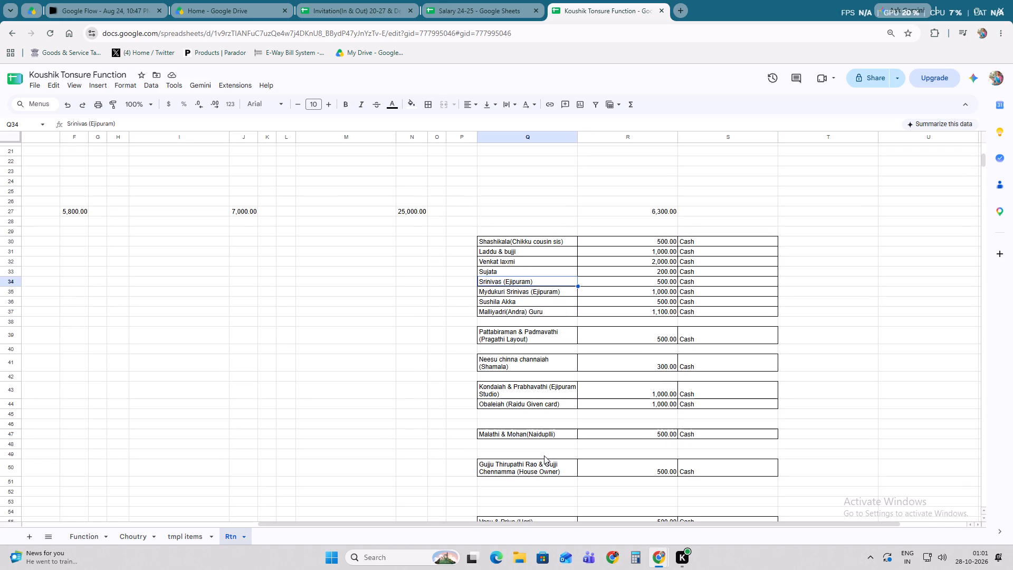
{"action": "scroll", "coordinate": [544, 455], "scroll_direction": "down", "scroll_amount": 2}
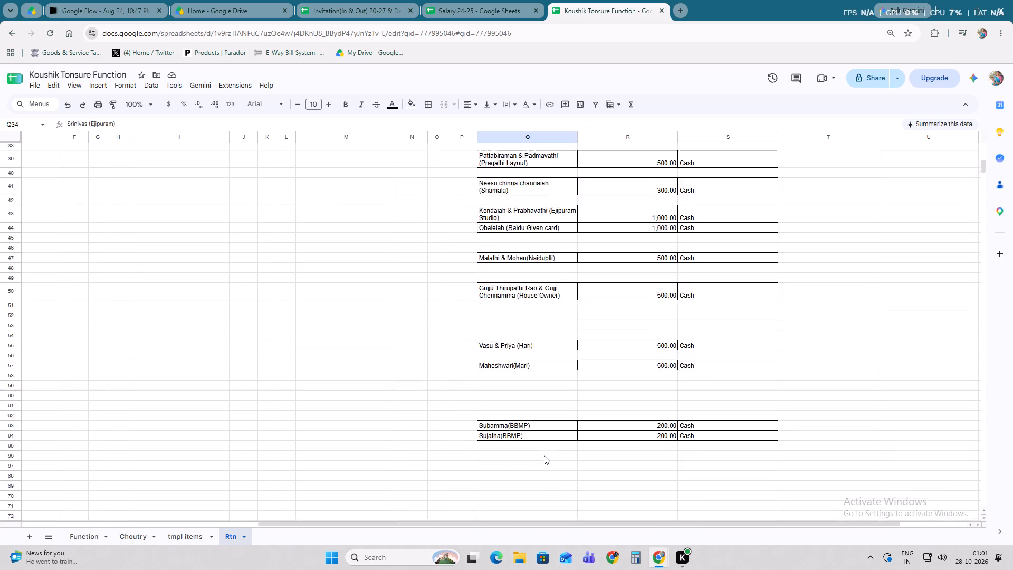
{"action": "scroll", "coordinate": [544, 455], "scroll_direction": "down", "scroll_amount": 5}
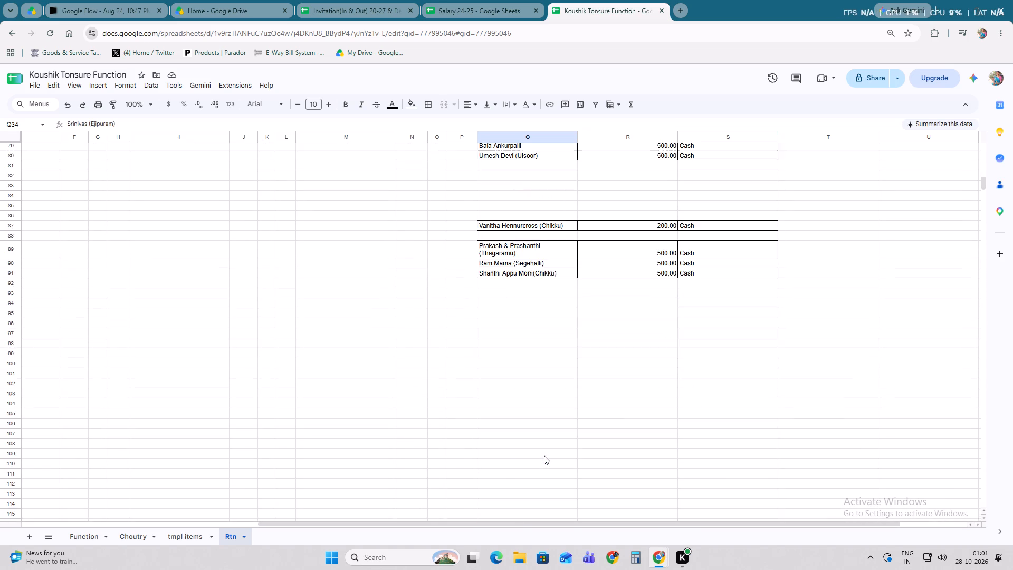
{"action": "scroll", "coordinate": [544, 455], "scroll_direction": "up", "scroll_amount": 7}
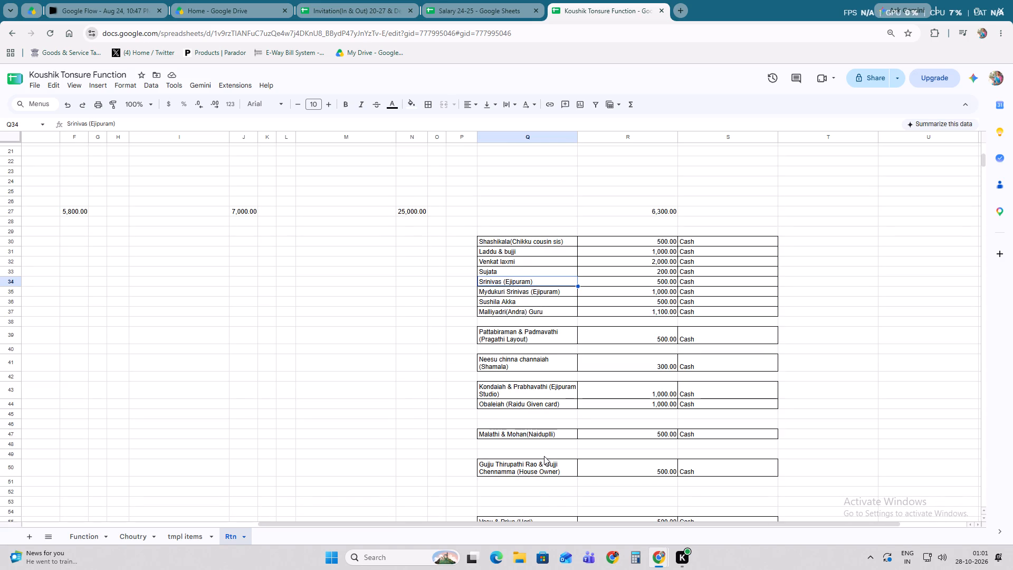
Edit the name in Q34 to add the surname used in Q35, shorten Srinivas to Srini, and change the place to Kormangala.
{"action": "left_click", "coordinate": [522, 291]}
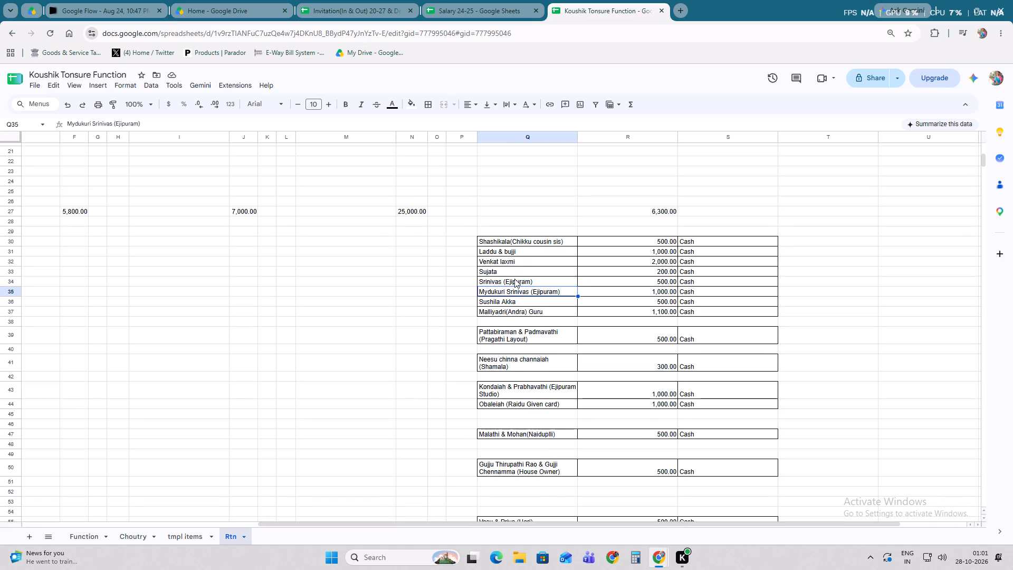
{"action": "left_click", "coordinate": [514, 279]}
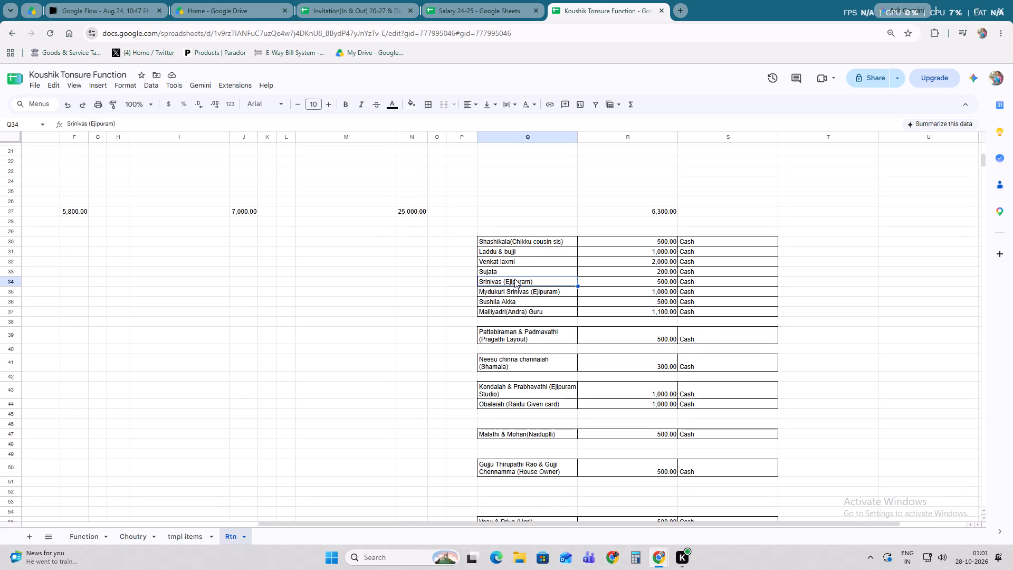
{"action": "double_click", "coordinate": [515, 279]}
{"action": "left_click", "coordinate": [483, 281]}
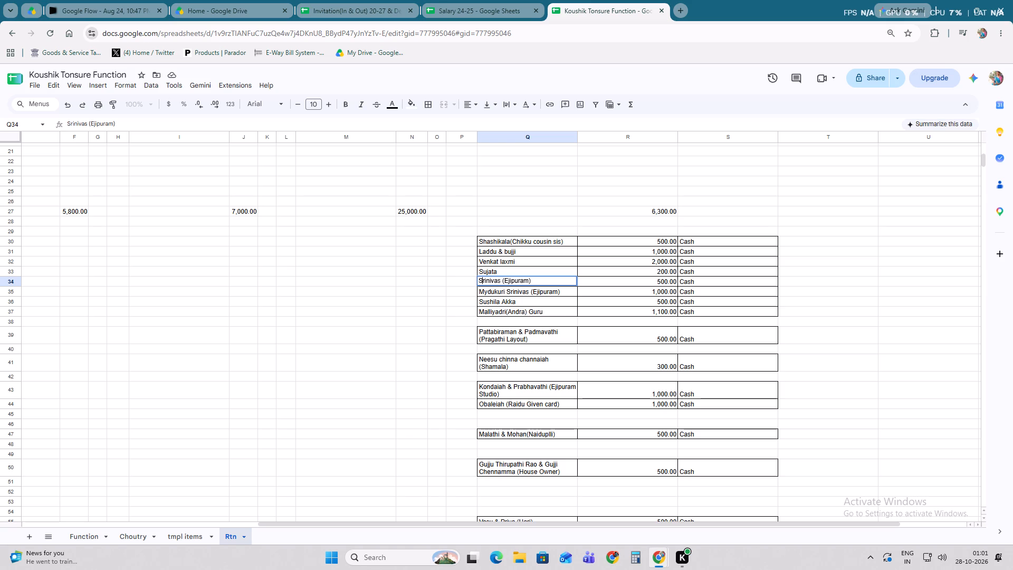
{"action": "left_click", "coordinate": [479, 280]}
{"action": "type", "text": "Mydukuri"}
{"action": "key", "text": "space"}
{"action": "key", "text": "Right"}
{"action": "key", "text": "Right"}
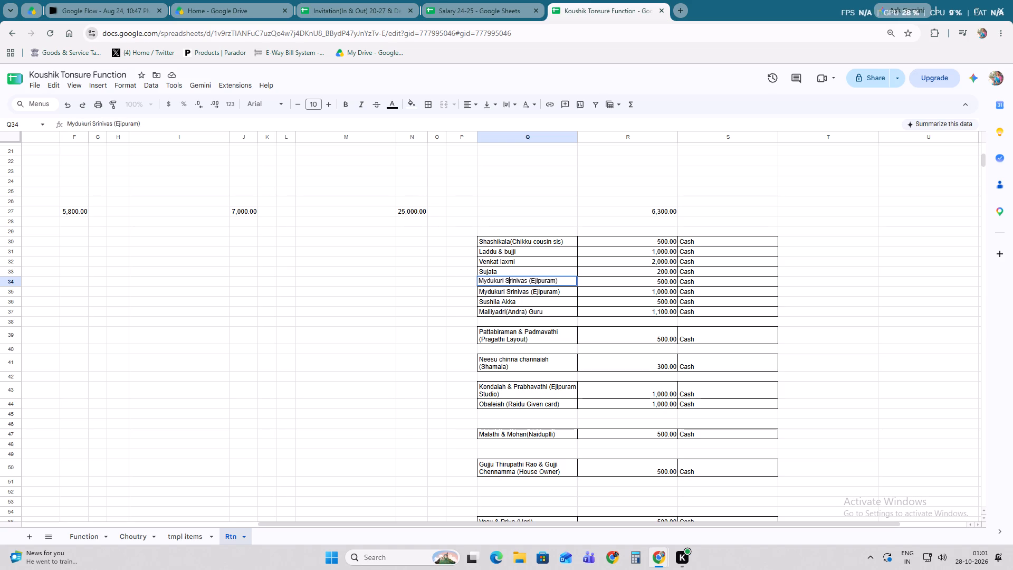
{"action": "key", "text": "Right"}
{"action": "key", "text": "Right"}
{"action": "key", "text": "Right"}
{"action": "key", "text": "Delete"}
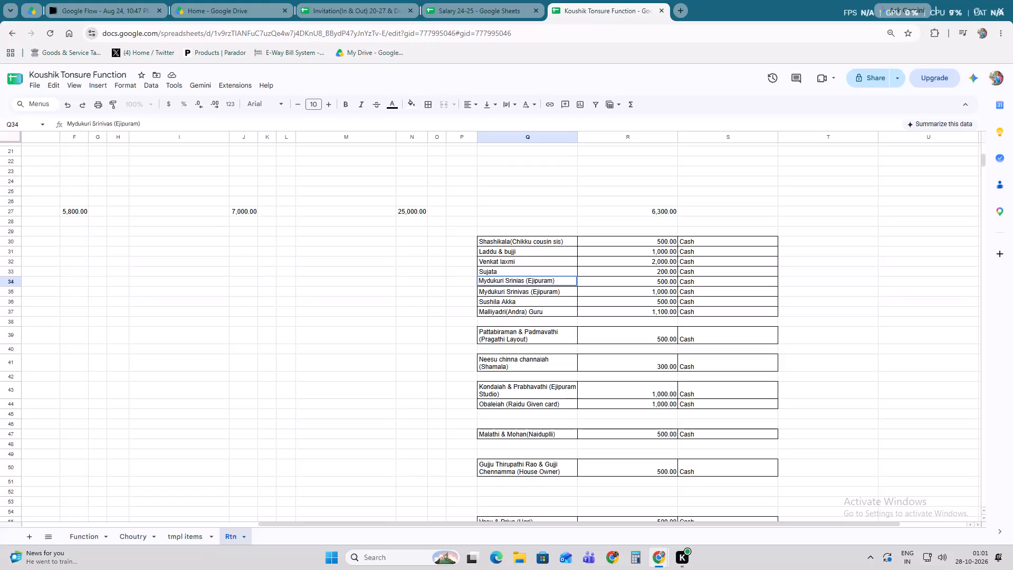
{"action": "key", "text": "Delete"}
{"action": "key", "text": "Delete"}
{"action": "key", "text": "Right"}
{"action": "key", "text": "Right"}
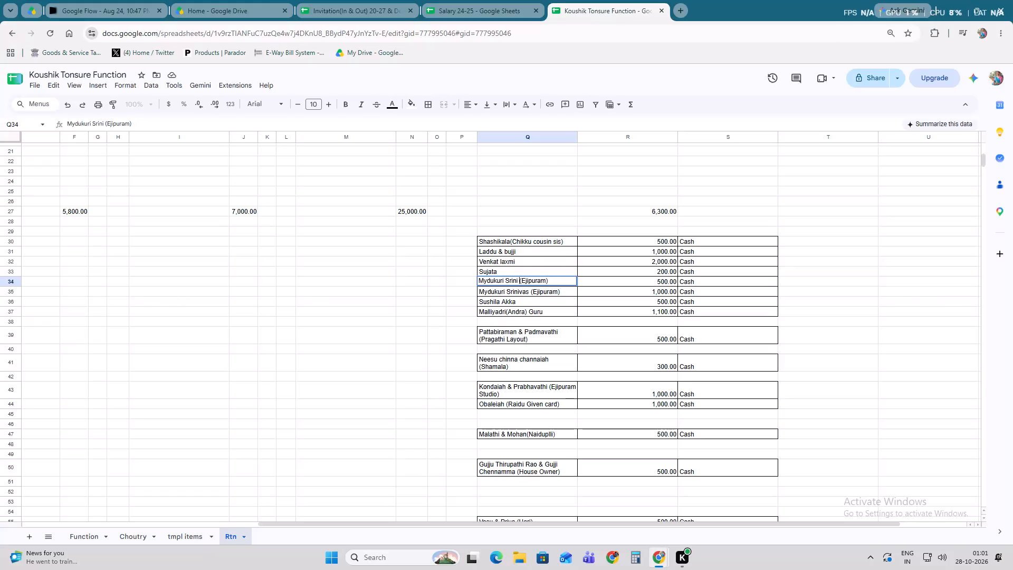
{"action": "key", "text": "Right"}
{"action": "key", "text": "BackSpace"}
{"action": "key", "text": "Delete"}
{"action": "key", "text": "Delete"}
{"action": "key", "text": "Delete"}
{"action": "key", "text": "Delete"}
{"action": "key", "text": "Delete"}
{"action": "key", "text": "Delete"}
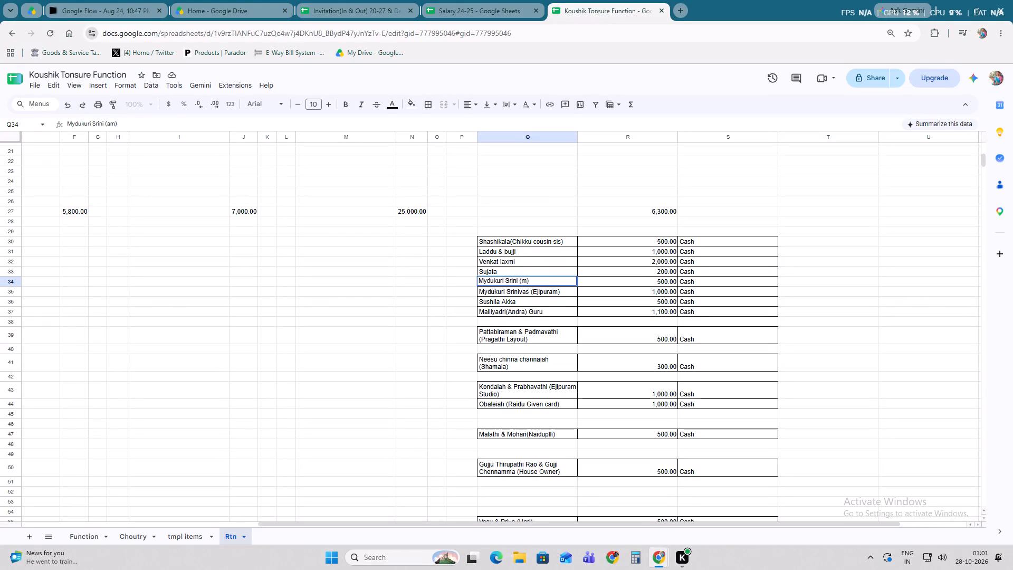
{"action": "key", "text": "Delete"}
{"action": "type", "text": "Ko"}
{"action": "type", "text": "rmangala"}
{"action": "left_click", "coordinate": [580, 317]}
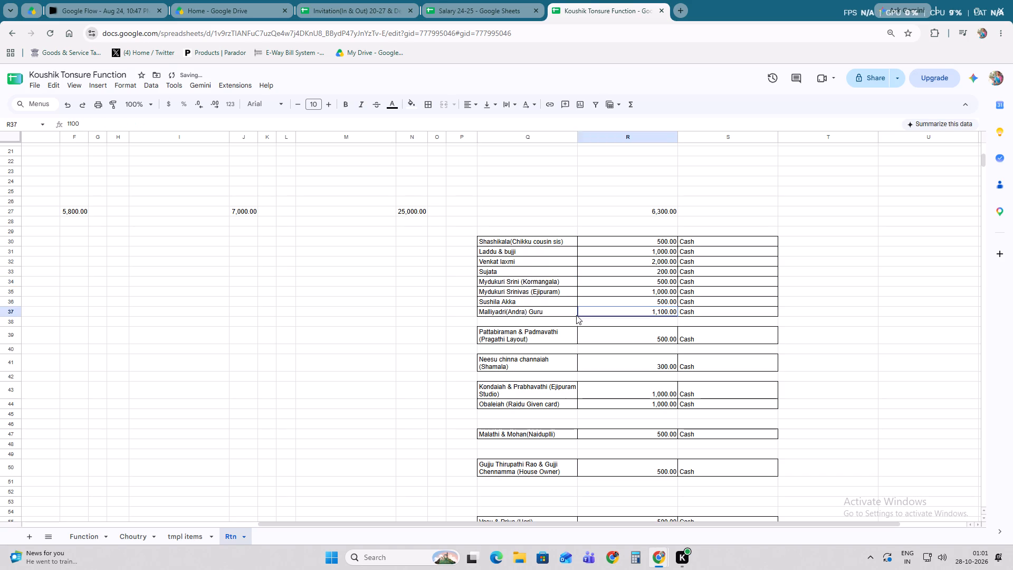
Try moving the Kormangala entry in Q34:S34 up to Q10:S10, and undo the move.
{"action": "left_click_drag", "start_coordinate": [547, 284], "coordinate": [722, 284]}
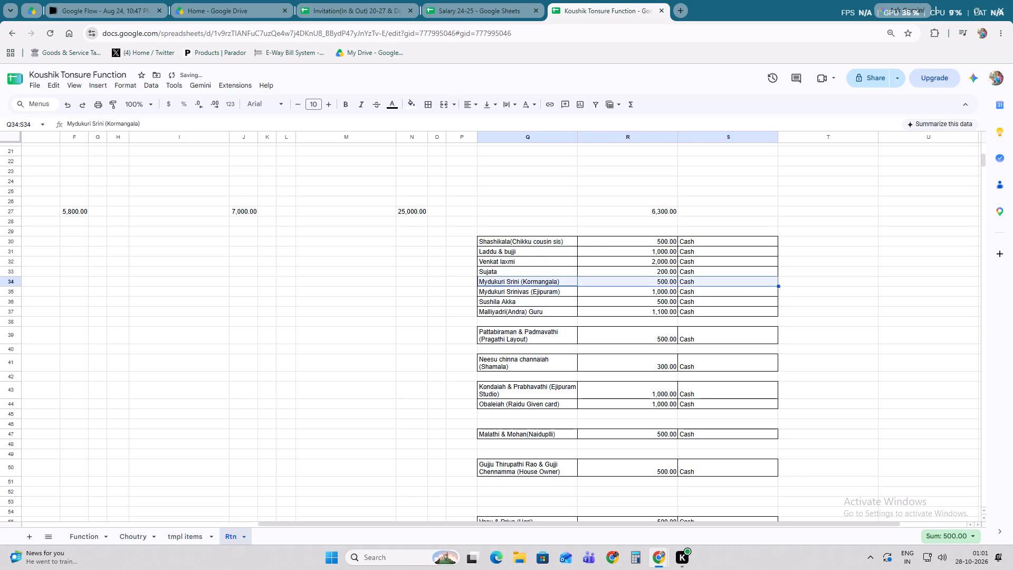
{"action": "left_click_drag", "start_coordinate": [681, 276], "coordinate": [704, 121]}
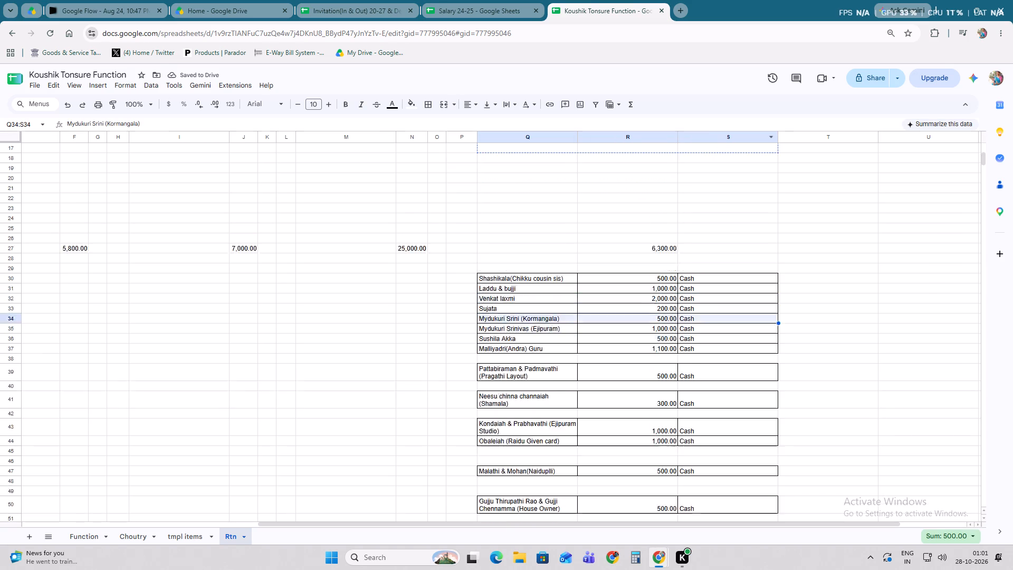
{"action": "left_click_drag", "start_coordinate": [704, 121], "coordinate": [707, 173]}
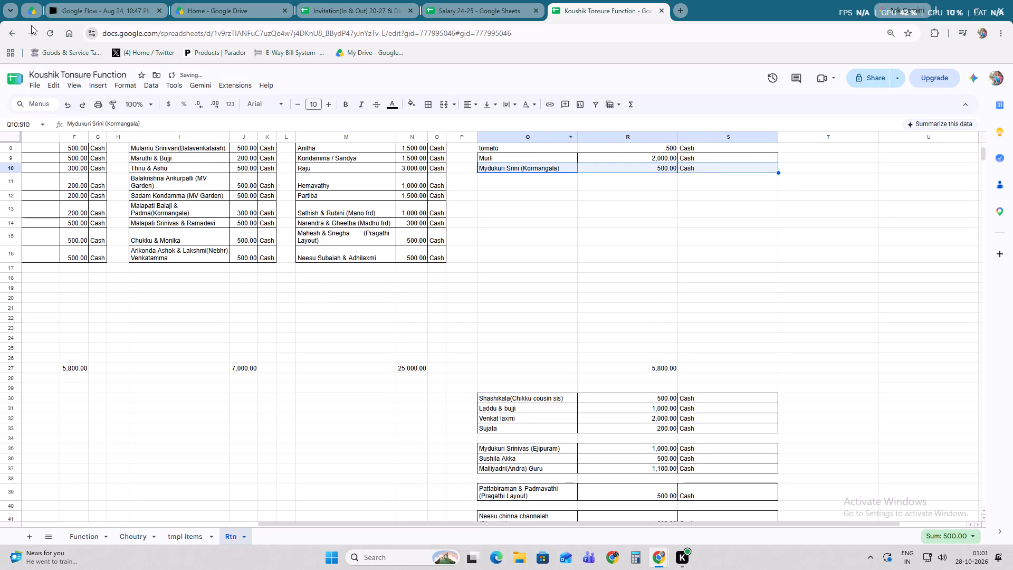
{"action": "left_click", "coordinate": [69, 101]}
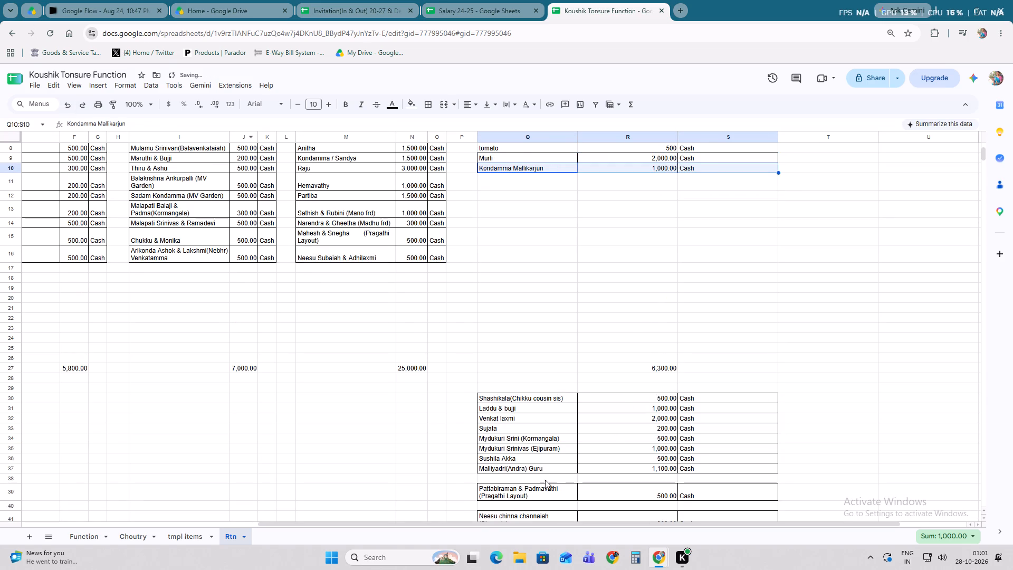
Move the Kormangala entry in Q34:S34 up to Q11:S11, and the Hennurcross range Q87:S88 up to Q12:S13.
{"action": "left_click_drag", "start_coordinate": [528, 439], "coordinate": [691, 441]}
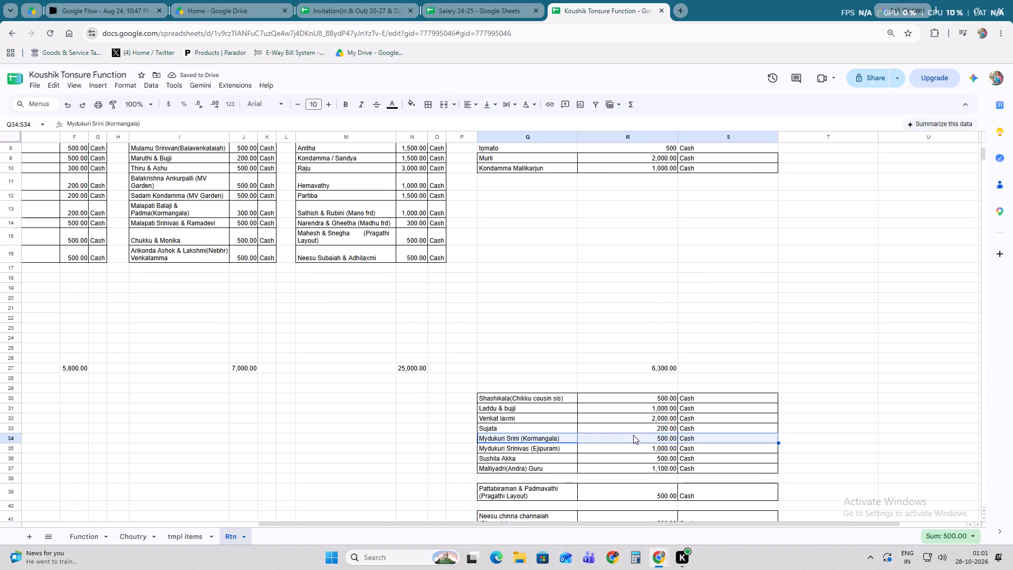
{"action": "left_click_drag", "start_coordinate": [633, 434], "coordinate": [634, 185]}
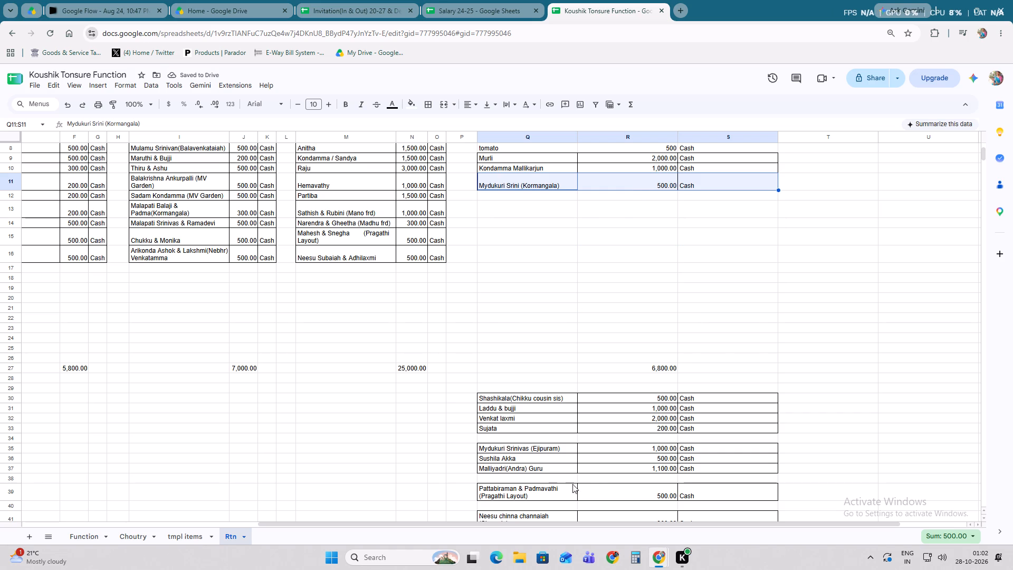
{"action": "scroll", "coordinate": [592, 477], "scroll_direction": "down", "scroll_amount": 4}
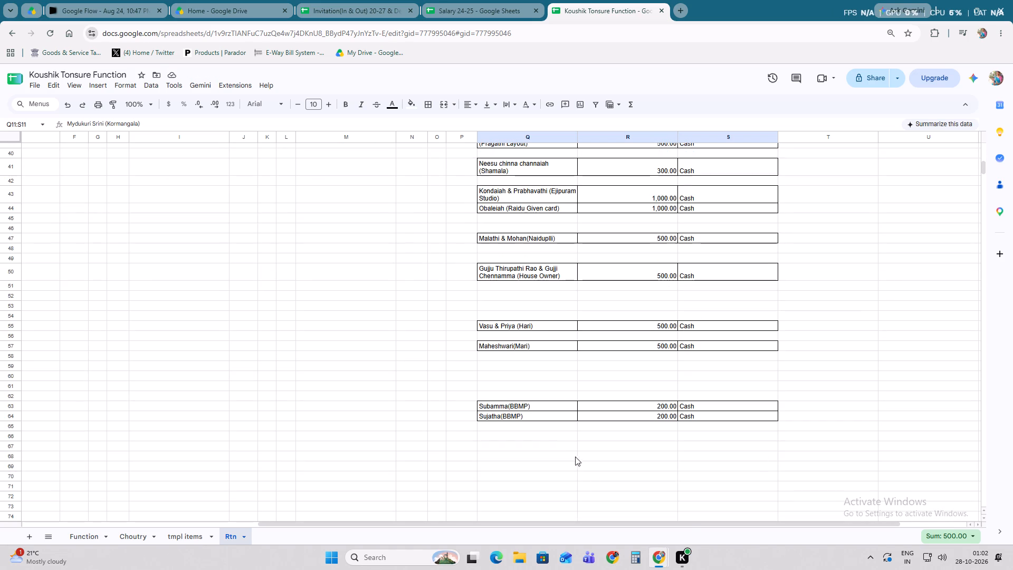
{"action": "scroll", "coordinate": [527, 358], "scroll_direction": "down", "scroll_amount": 3}
{"action": "left_click_drag", "start_coordinate": [519, 381], "coordinate": [725, 390]}
{"action": "left_click_drag", "start_coordinate": [647, 376], "coordinate": [644, 191]}
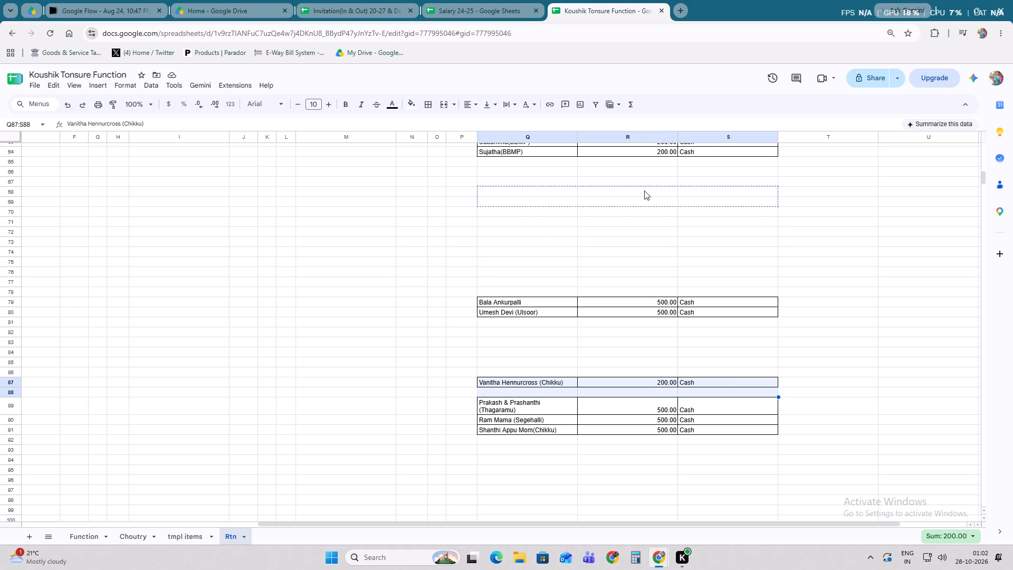
{"action": "left_click_drag", "start_coordinate": [644, 191], "coordinate": [646, 197]}
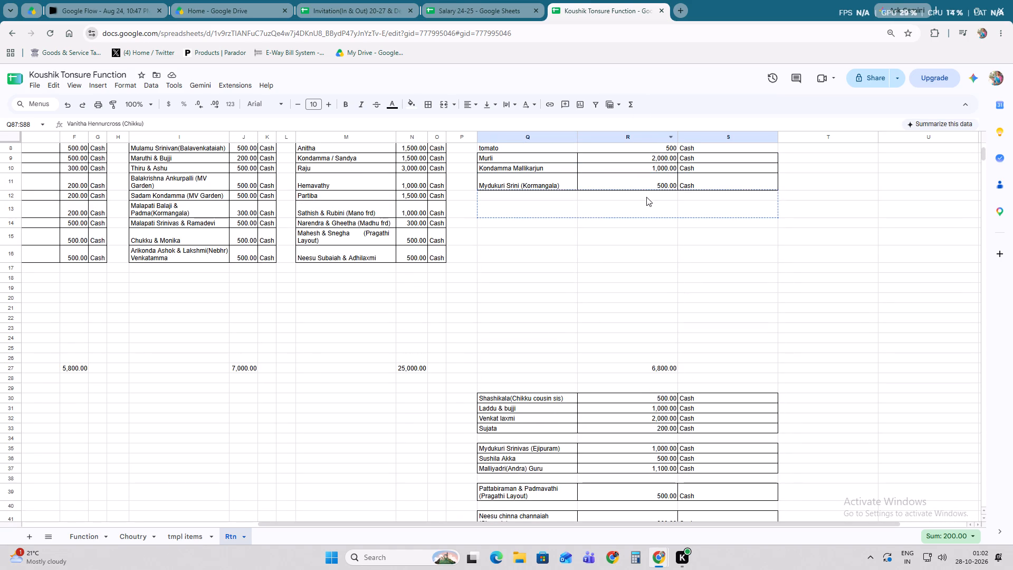
{"action": "left_click_drag", "start_coordinate": [646, 197], "coordinate": [648, 198]}
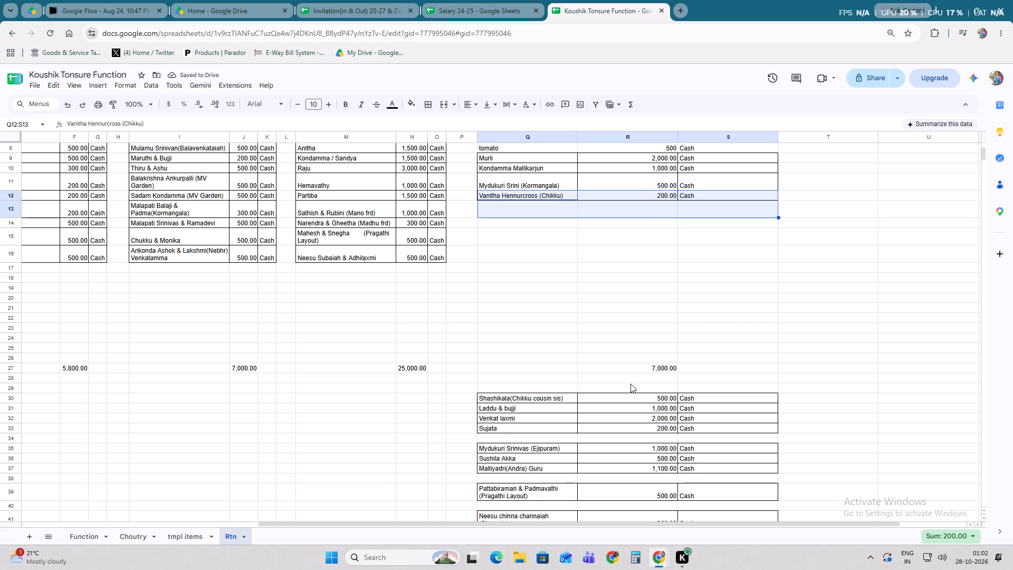
Look through the cash entries remaining below row 27 in columns Q:S, down to about row 108.
{"action": "scroll", "coordinate": [630, 384], "scroll_direction": "down", "scroll_amount": 4}
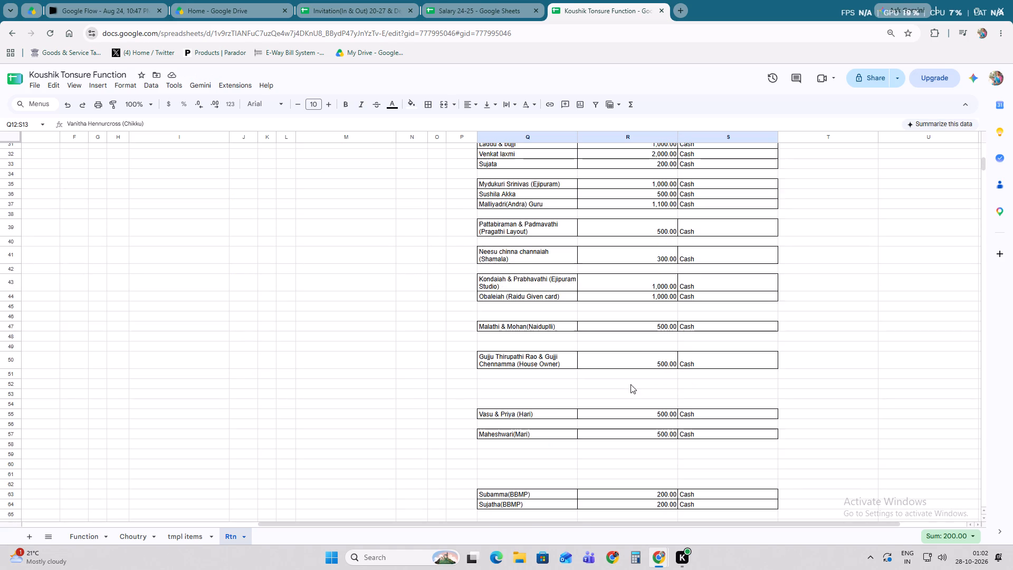
{"action": "scroll", "coordinate": [630, 384], "scroll_direction": "down", "scroll_amount": 2}
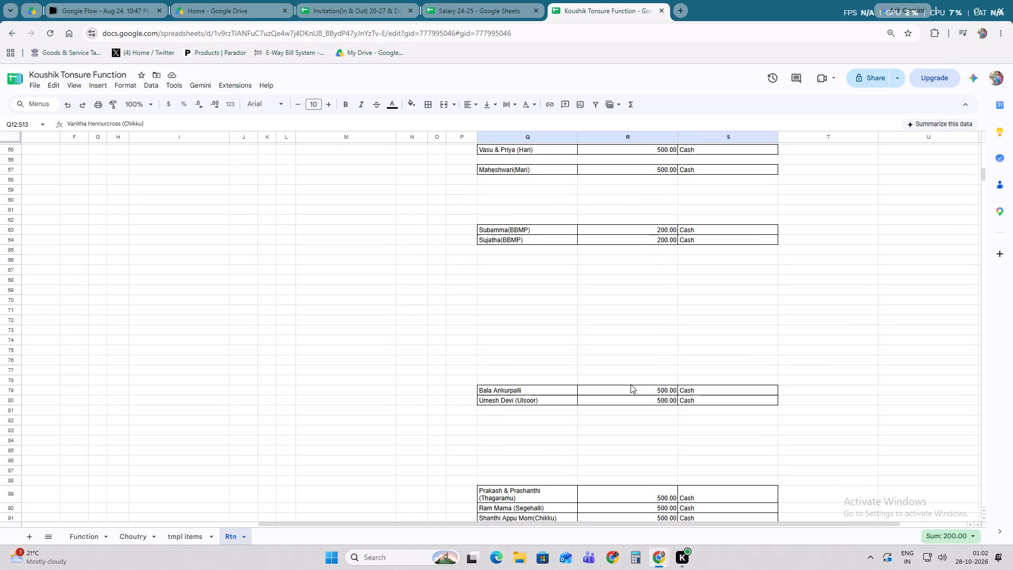
{"action": "scroll", "coordinate": [630, 385], "scroll_direction": "down", "scroll_amount": 3}
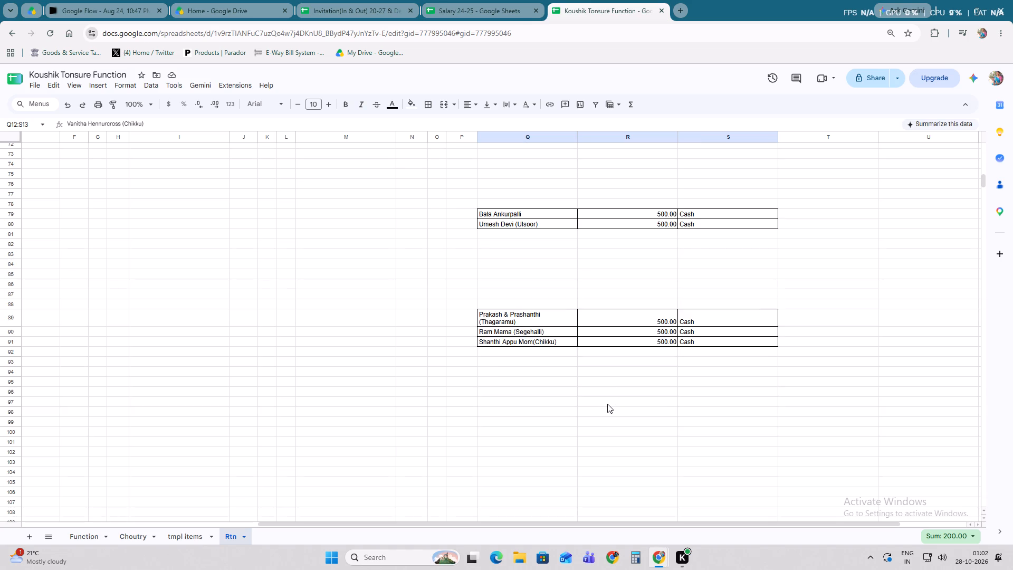
{"action": "scroll", "coordinate": [607, 404], "scroll_direction": "up", "scroll_amount": 6}
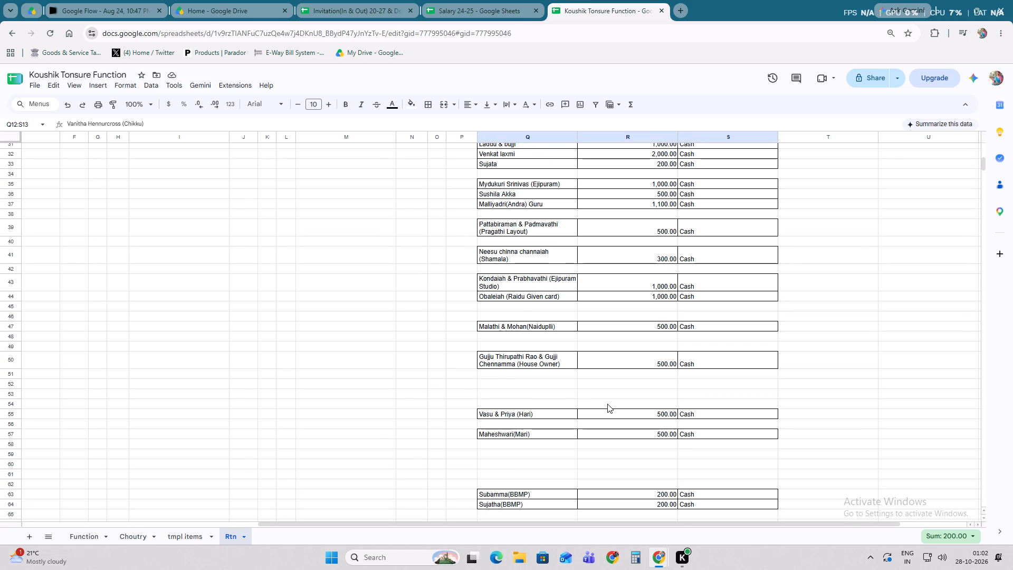
{"action": "scroll", "coordinate": [607, 404], "scroll_direction": "up", "scroll_amount": 3}
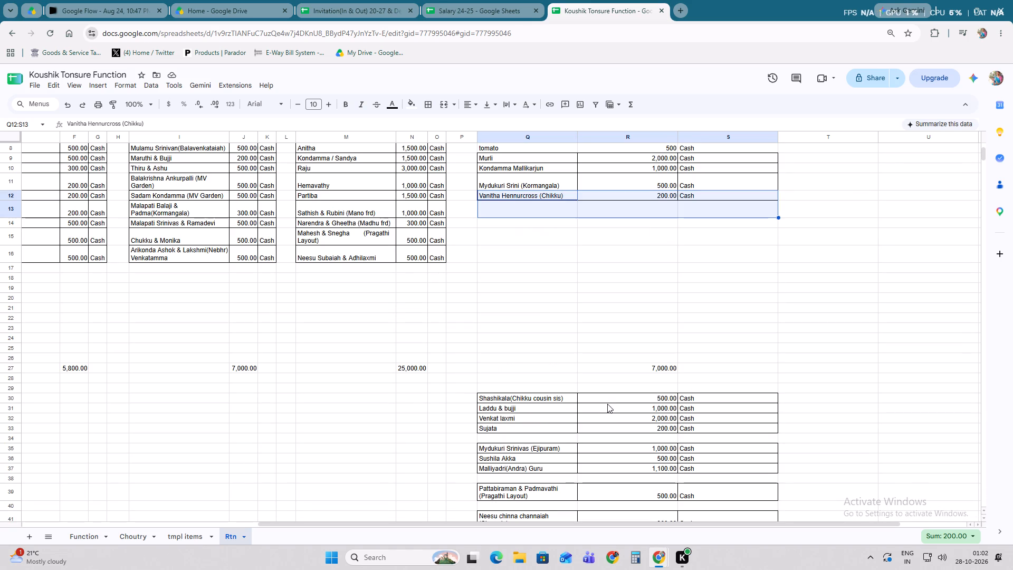
{"action": "left_click", "coordinate": [537, 397]}
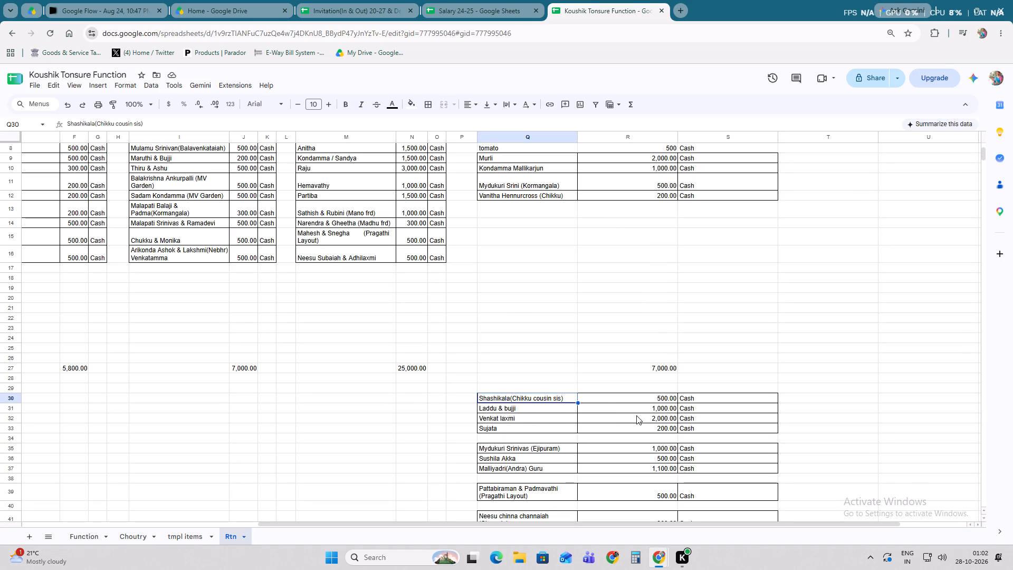
{"action": "scroll", "coordinate": [636, 415], "scroll_direction": "down", "scroll_amount": 2}
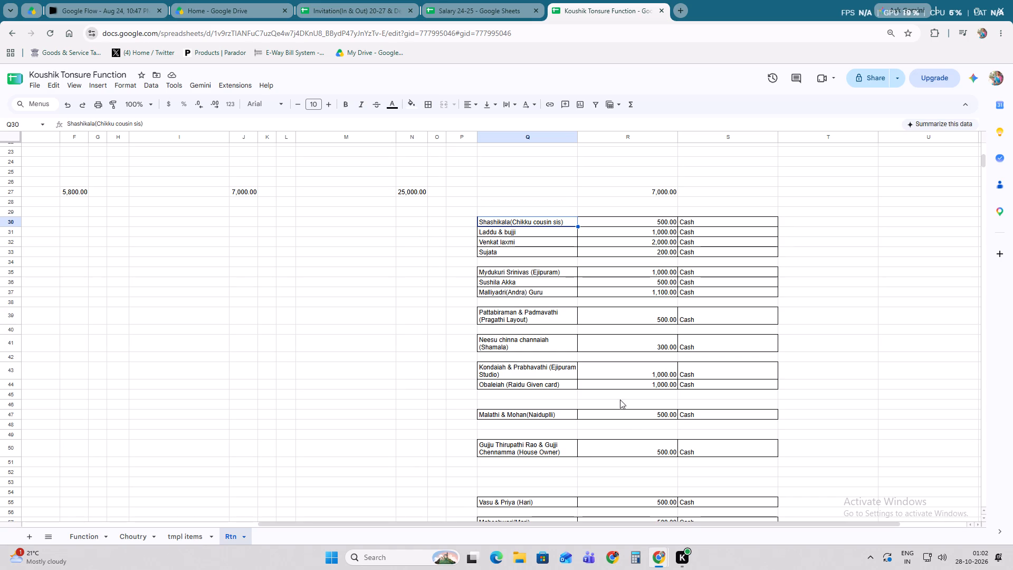
{"action": "left_click_drag", "start_coordinate": [536, 343], "coordinate": [696, 344]}
{"action": "left_click_drag", "start_coordinate": [645, 334], "coordinate": [650, 201]}
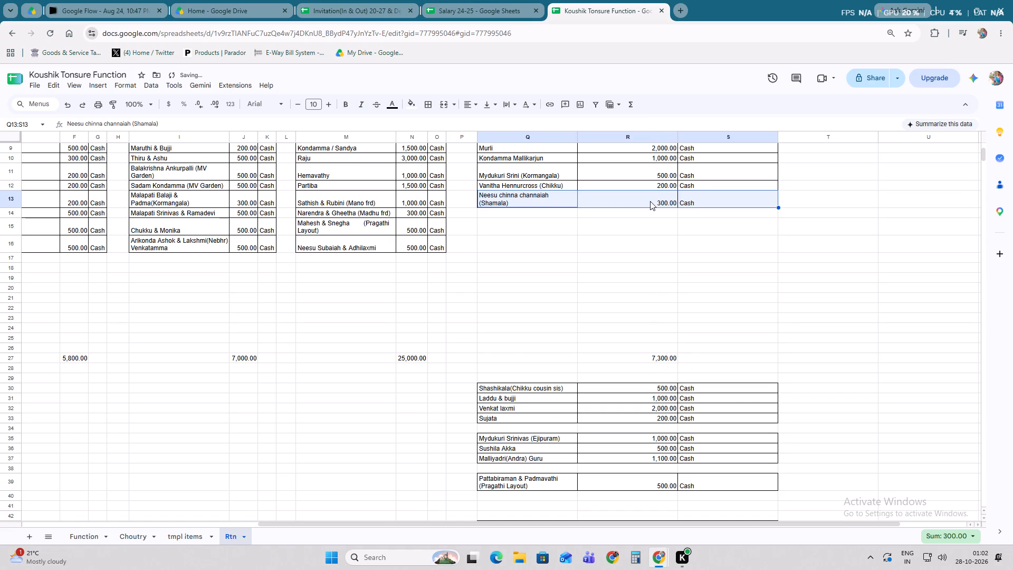
{"action": "scroll", "coordinate": [623, 410], "scroll_direction": "down", "scroll_amount": 3}
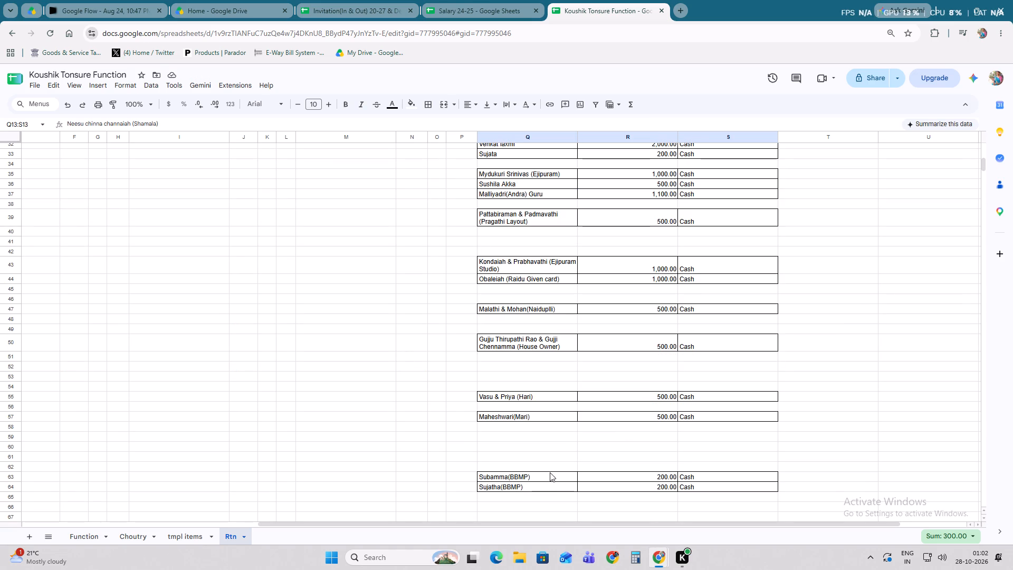
{"action": "left_click_drag", "start_coordinate": [549, 476], "coordinate": [685, 477]}
{"action": "left_click_drag", "start_coordinate": [668, 471], "coordinate": [660, 122]}
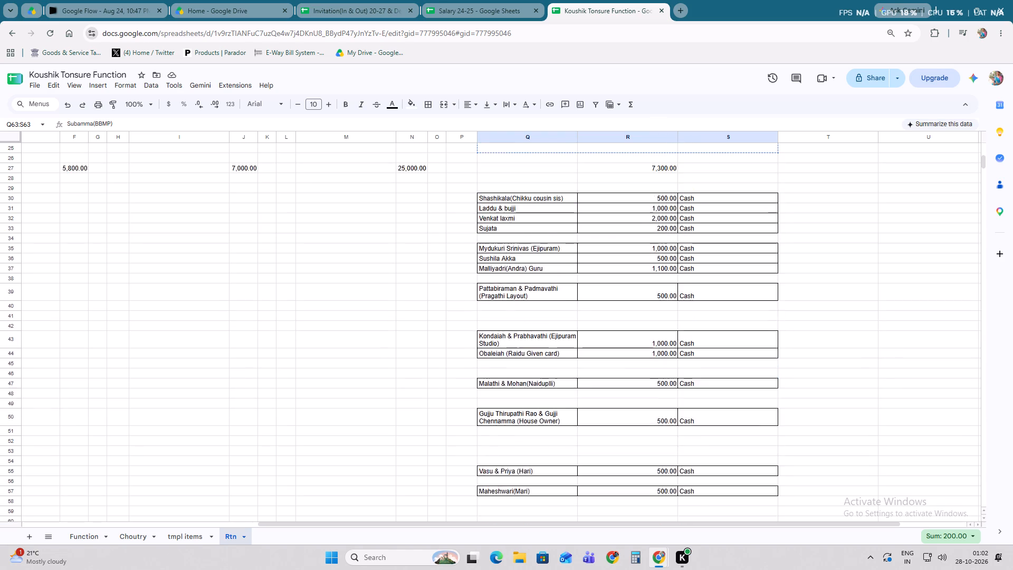
{"action": "left_click_drag", "start_coordinate": [660, 122], "coordinate": [665, 223]}
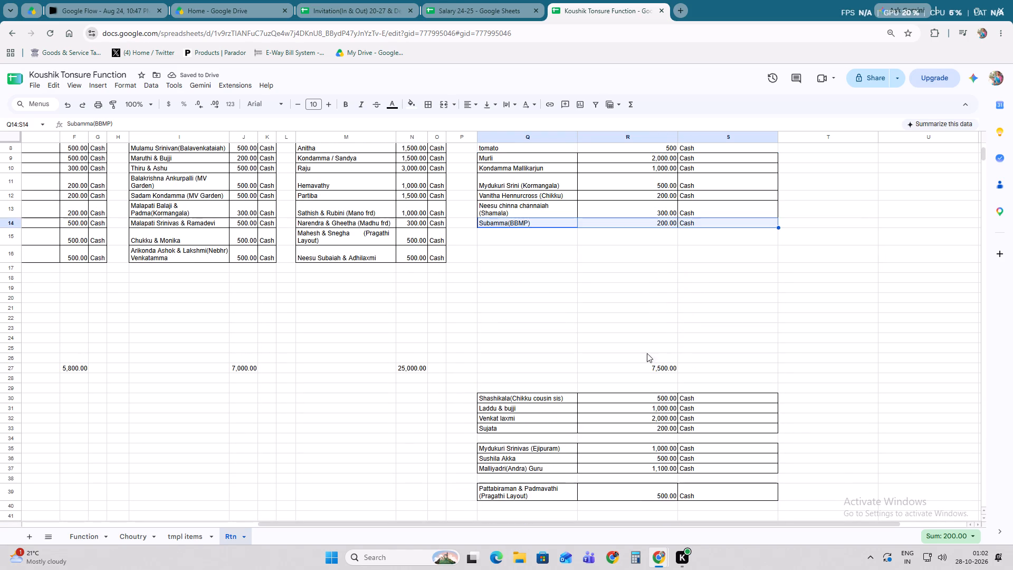
Move the Thagaramu entry in Q89:S89 up to Q15:S15.
{"action": "scroll", "coordinate": [646, 424], "scroll_direction": "down", "scroll_amount": 2}
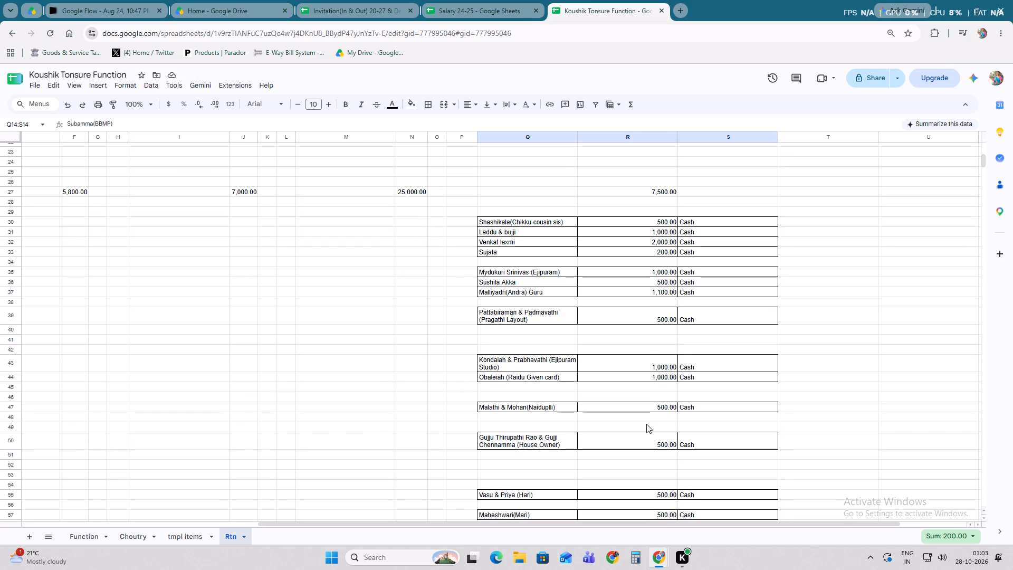
{"action": "scroll", "coordinate": [646, 424], "scroll_direction": "down", "scroll_amount": 4}
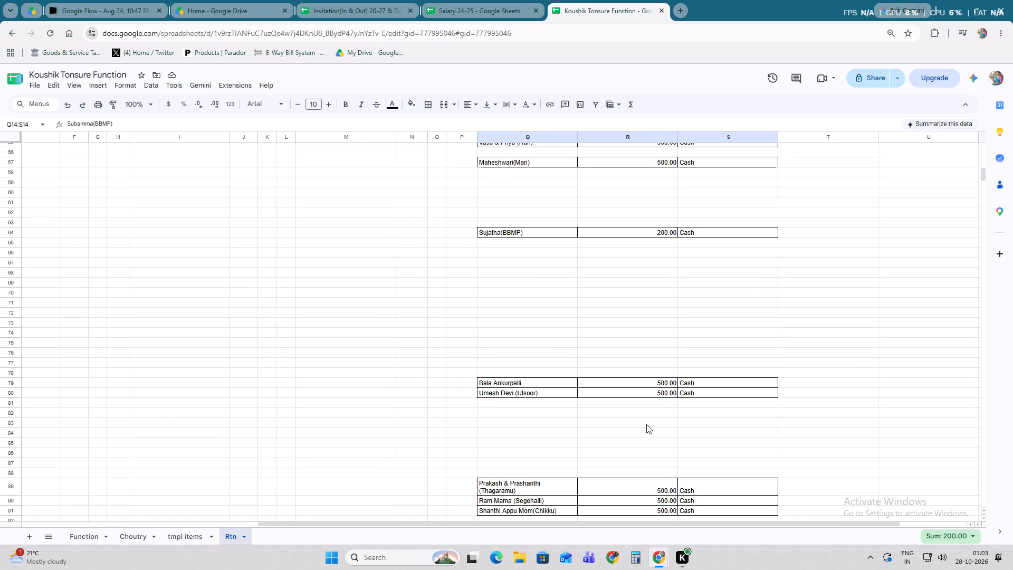
{"action": "left_click_drag", "start_coordinate": [539, 484], "coordinate": [696, 485]}
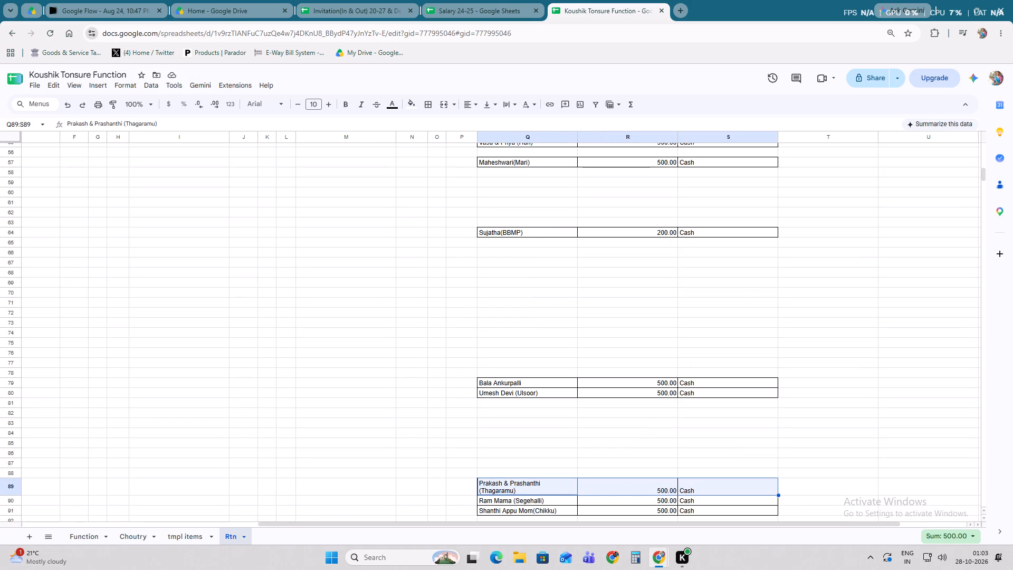
{"action": "left_click_drag", "start_coordinate": [676, 479], "coordinate": [683, 160]}
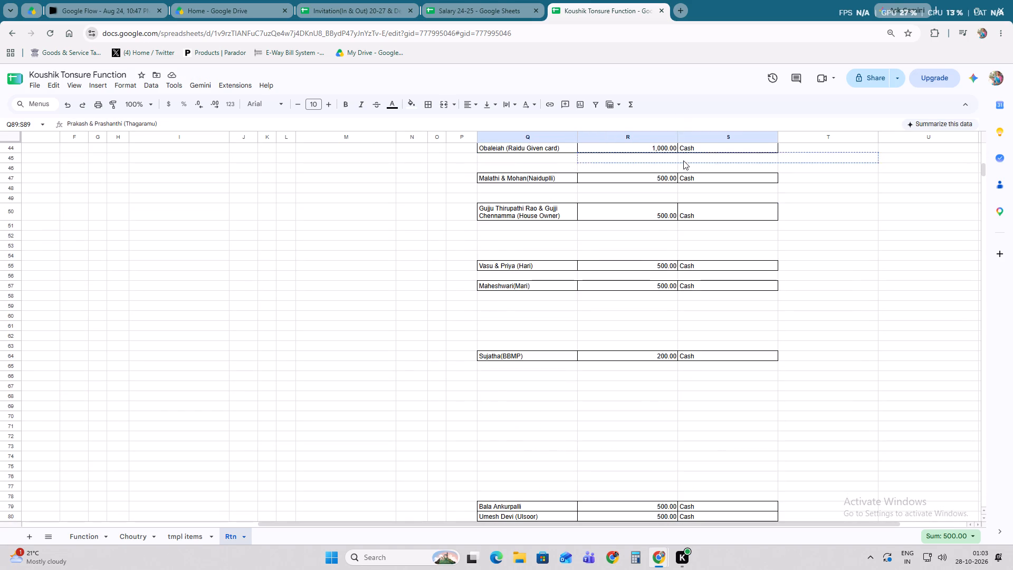
{"action": "left_click_drag", "start_coordinate": [683, 160], "coordinate": [677, 182]}
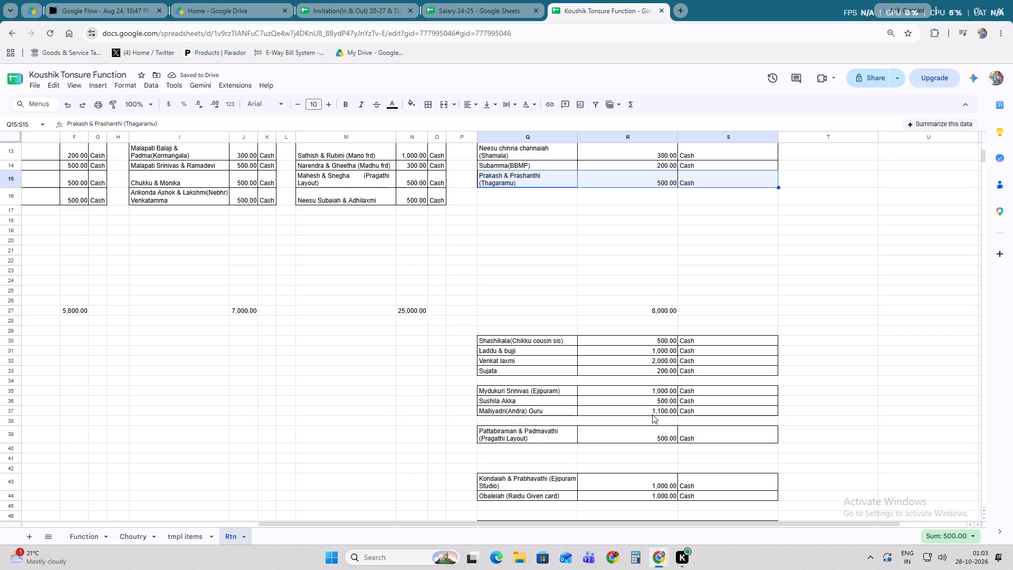
Move the Ankurpalli cash entry in Q79:S79 up to Q16:S16.
{"action": "scroll", "coordinate": [652, 414], "scroll_direction": "down", "scroll_amount": 2}
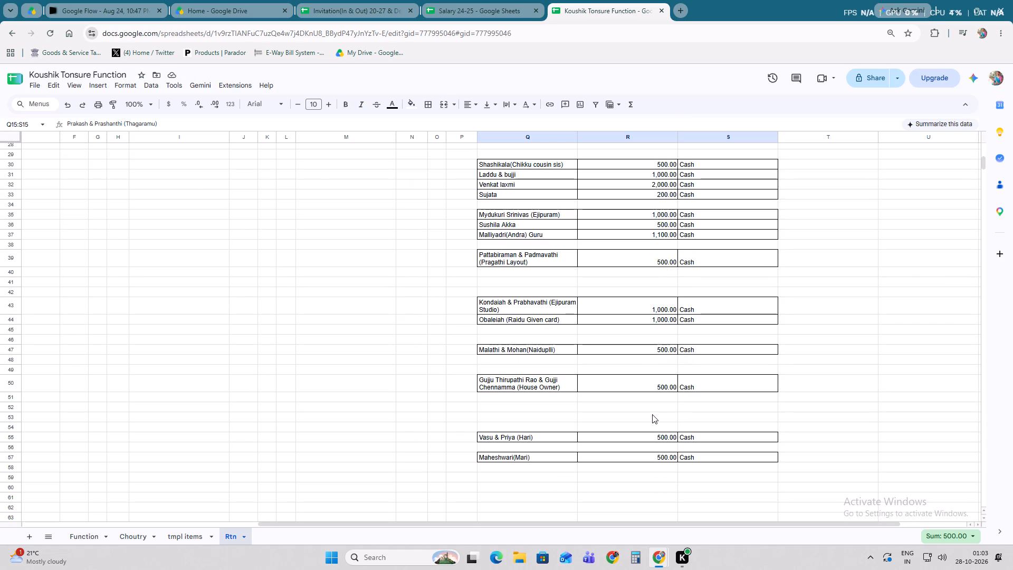
{"action": "scroll", "coordinate": [652, 414], "scroll_direction": "down", "scroll_amount": 5}
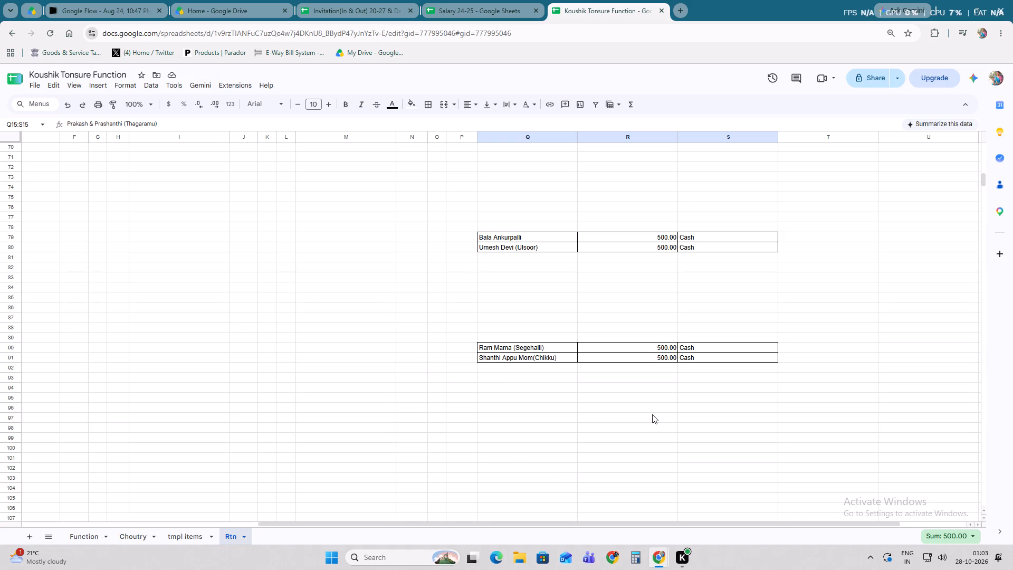
{"action": "scroll", "coordinate": [652, 415], "scroll_direction": "down", "scroll_amount": 2}
{"action": "scroll", "coordinate": [652, 415], "scroll_direction": "up", "scroll_amount": 3}
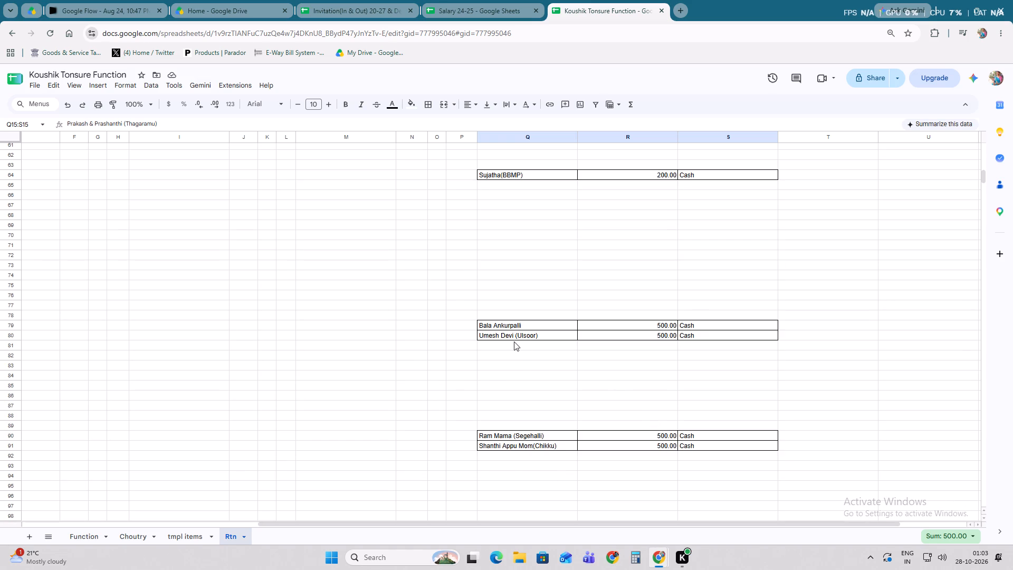
{"action": "left_click_drag", "start_coordinate": [517, 326], "coordinate": [705, 322]}
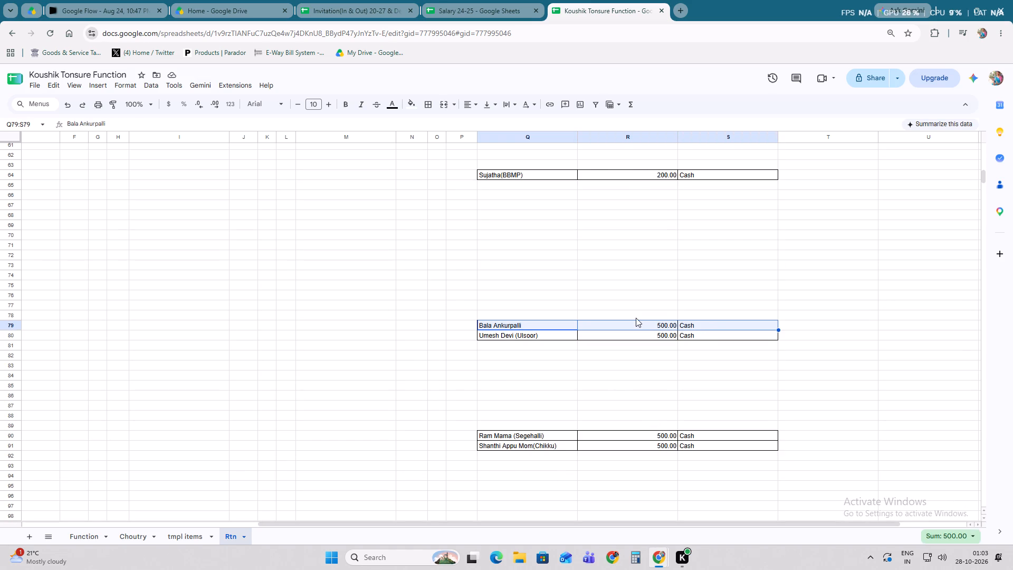
{"action": "left_click_drag", "start_coordinate": [630, 321], "coordinate": [637, 113]}
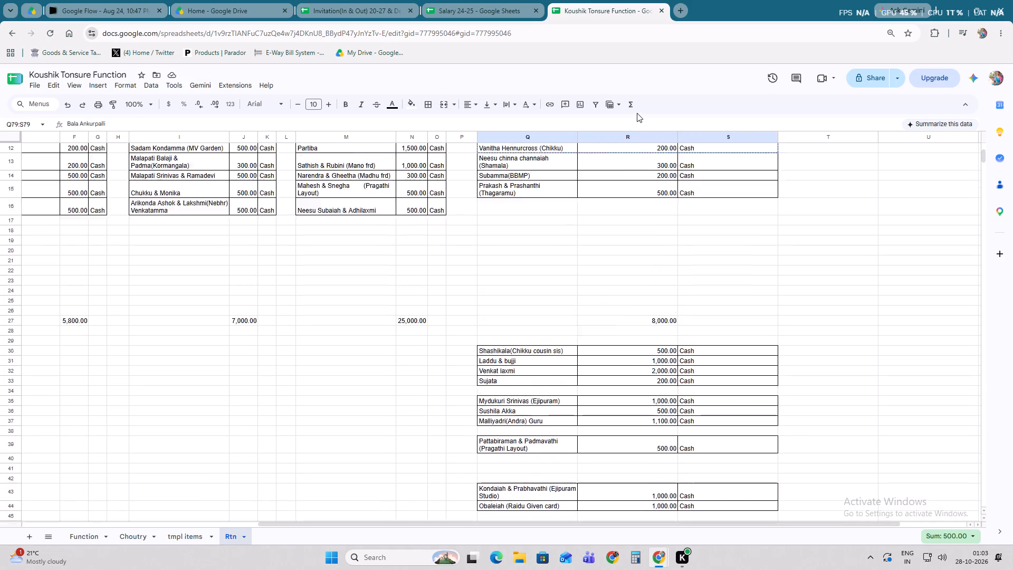
{"action": "left_click_drag", "start_coordinate": [637, 113], "coordinate": [654, 255]}
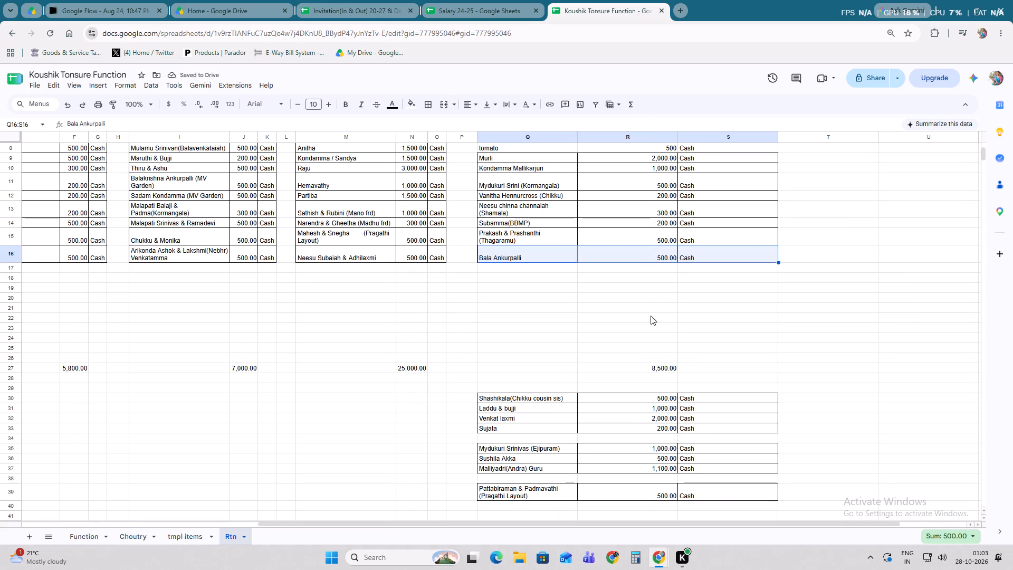
Move the Ulsoor cash entry in Q80:S80 up to Q17:S17.
{"action": "scroll", "coordinate": [626, 416], "scroll_direction": "down", "scroll_amount": 2}
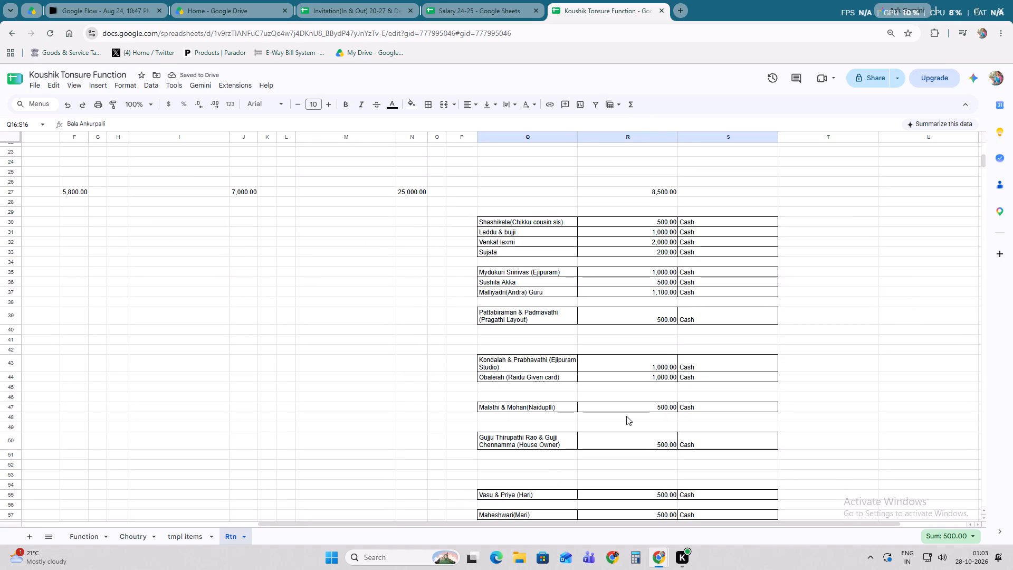
{"action": "scroll", "coordinate": [626, 416], "scroll_direction": "down", "scroll_amount": 4}
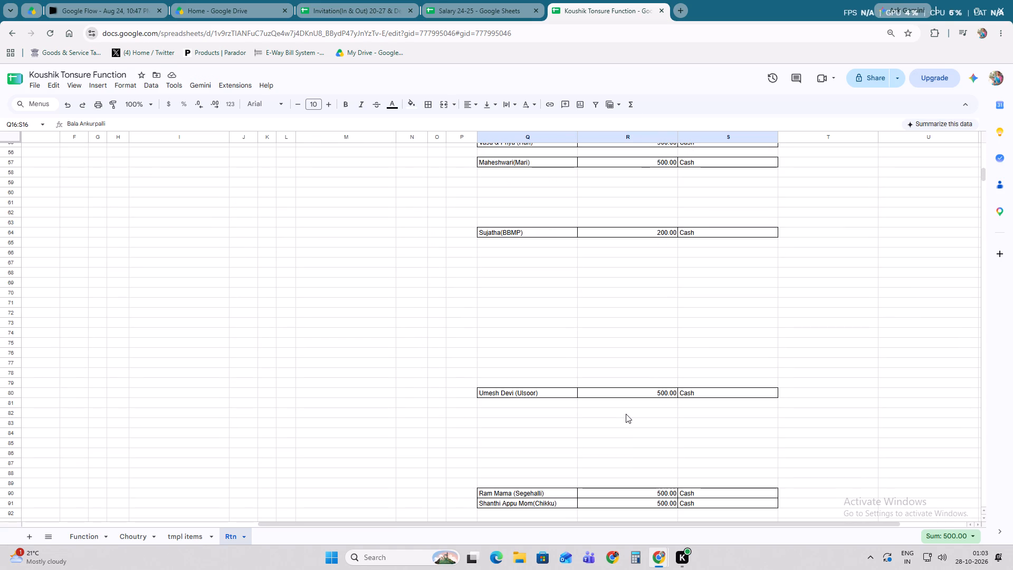
{"action": "left_click_drag", "start_coordinate": [551, 393], "coordinate": [720, 414]}
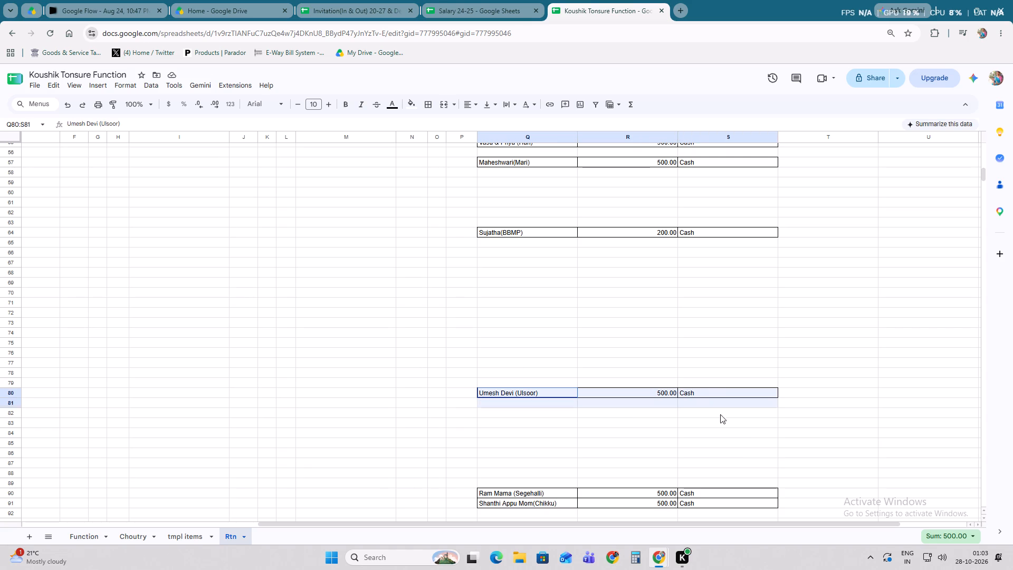
{"action": "left_click_drag", "start_coordinate": [720, 414], "coordinate": [734, 396]}
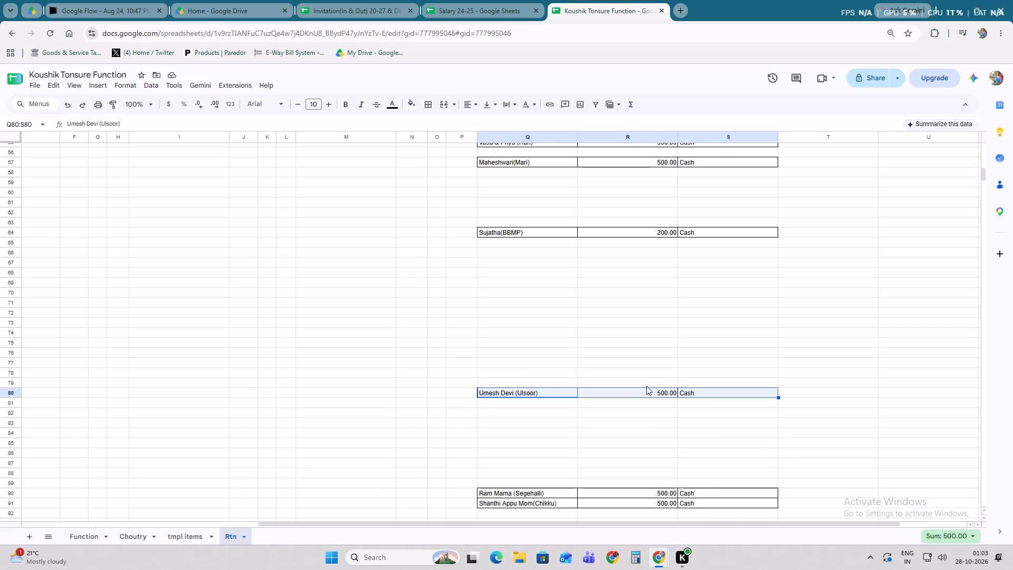
{"action": "left_click_drag", "start_coordinate": [642, 388], "coordinate": [652, 89]}
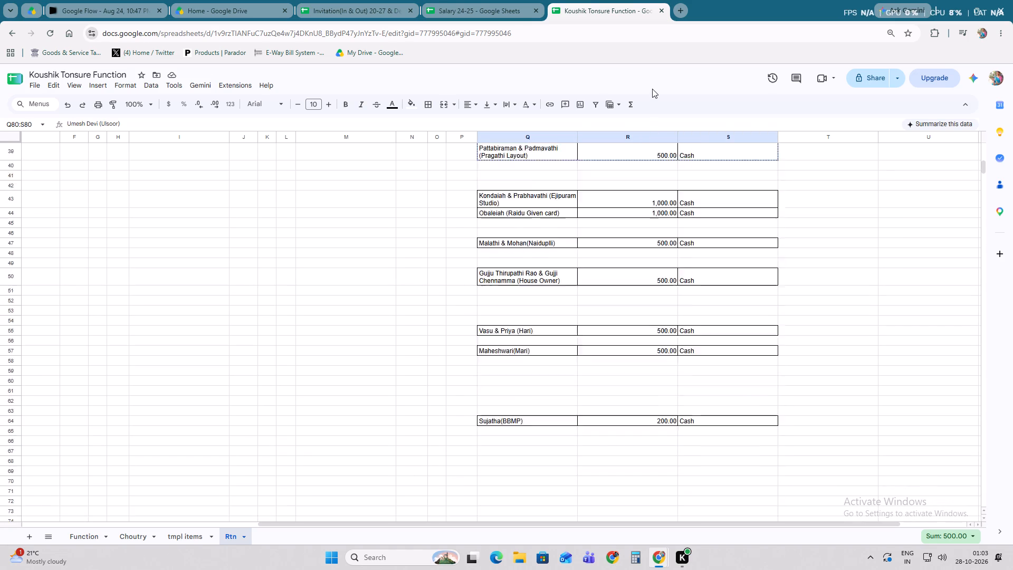
{"action": "left_click_drag", "start_coordinate": [652, 89], "coordinate": [653, 380]}
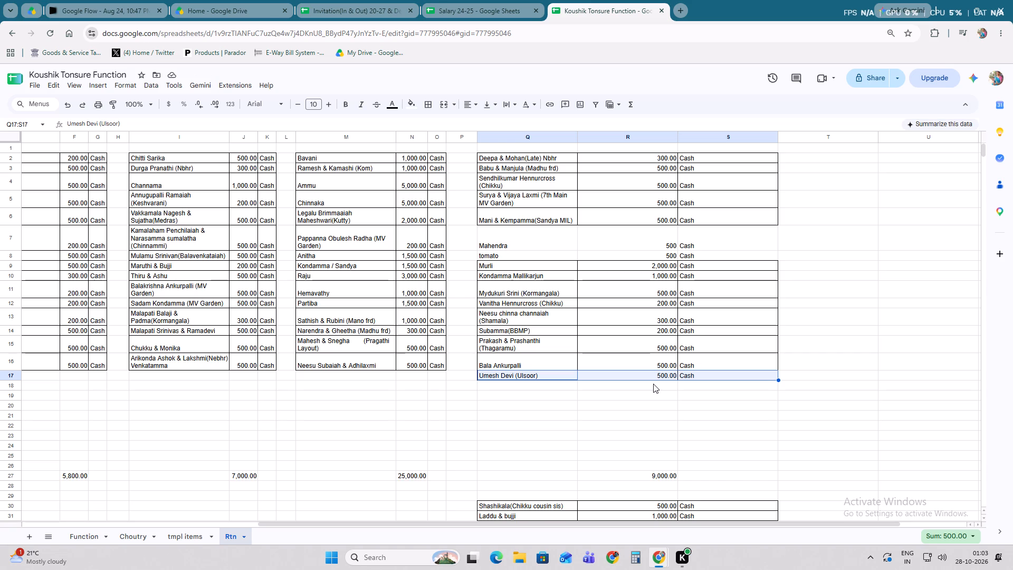
Move all the remaining cash entries in Q30:S91 to a new column group at T1:V62.
{"action": "scroll", "coordinate": [679, 462], "scroll_direction": "down", "scroll_amount": 2}
{"action": "left_click_drag", "start_coordinate": [515, 331], "coordinate": [752, 560]}
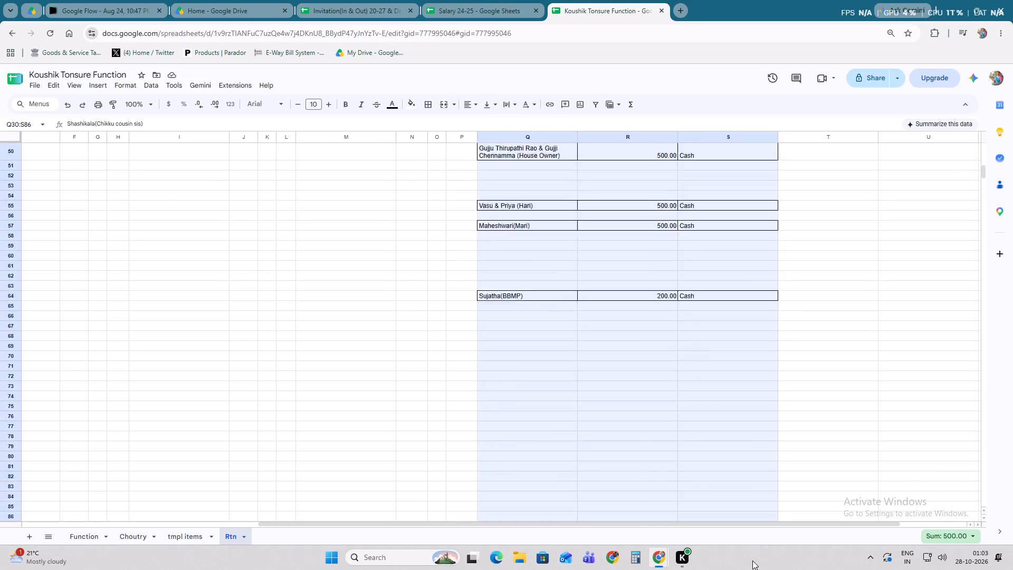
{"action": "left_click_drag", "start_coordinate": [752, 560], "coordinate": [750, 293]}
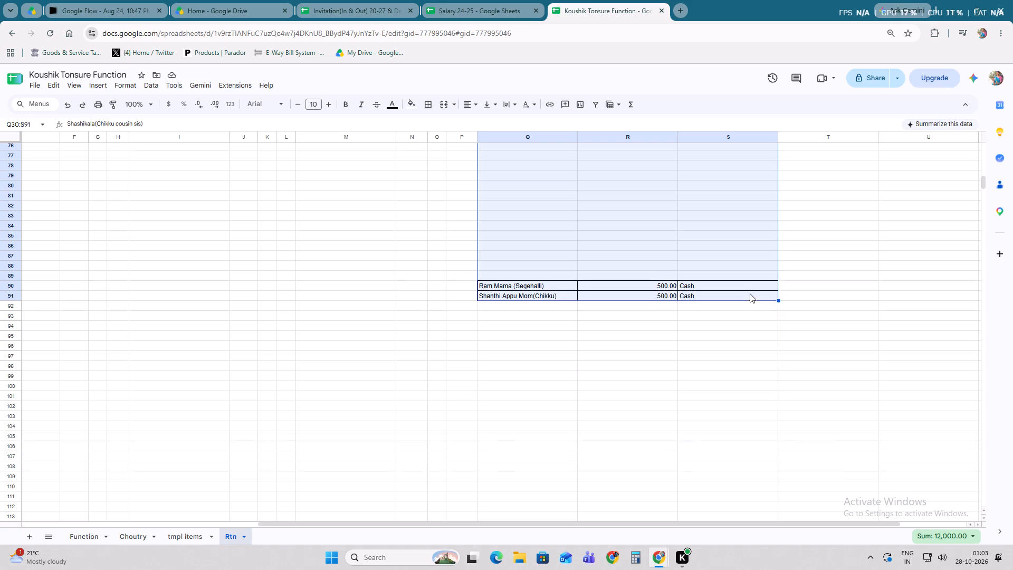
{"action": "scroll", "coordinate": [733, 429], "scroll_direction": "down", "scroll_amount": 4}
{"action": "scroll", "coordinate": [733, 428], "scroll_direction": "up", "scroll_amount": 15}
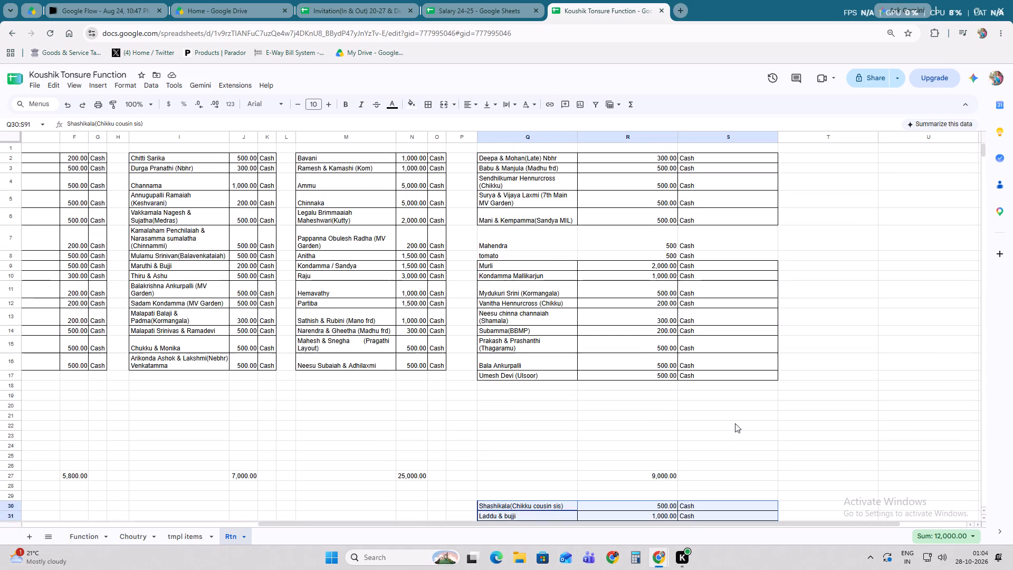
{"action": "left_click_drag", "start_coordinate": [645, 502], "coordinate": [1012, 199]}
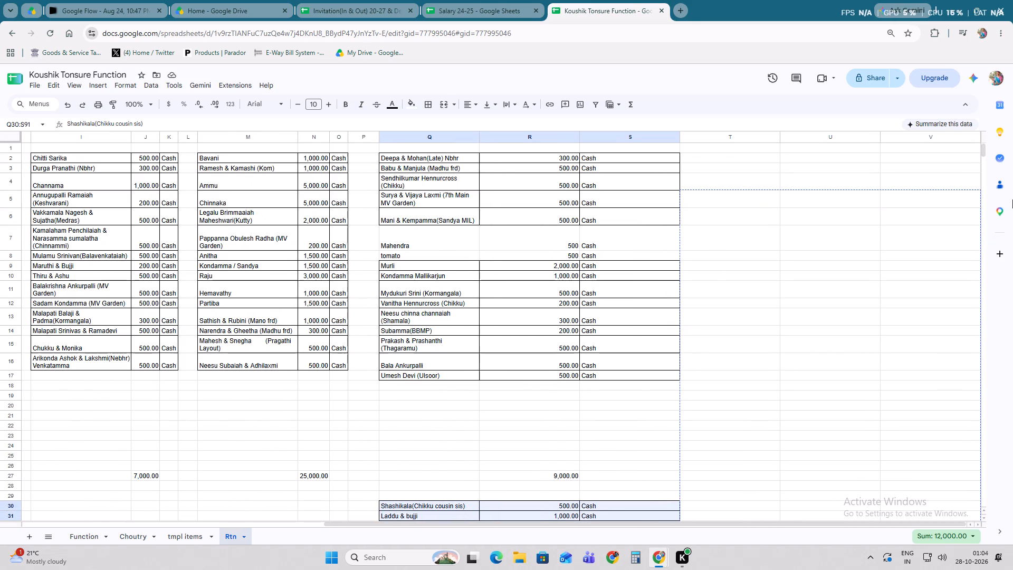
{"action": "left_click_drag", "start_coordinate": [1012, 199], "coordinate": [1010, 144]}
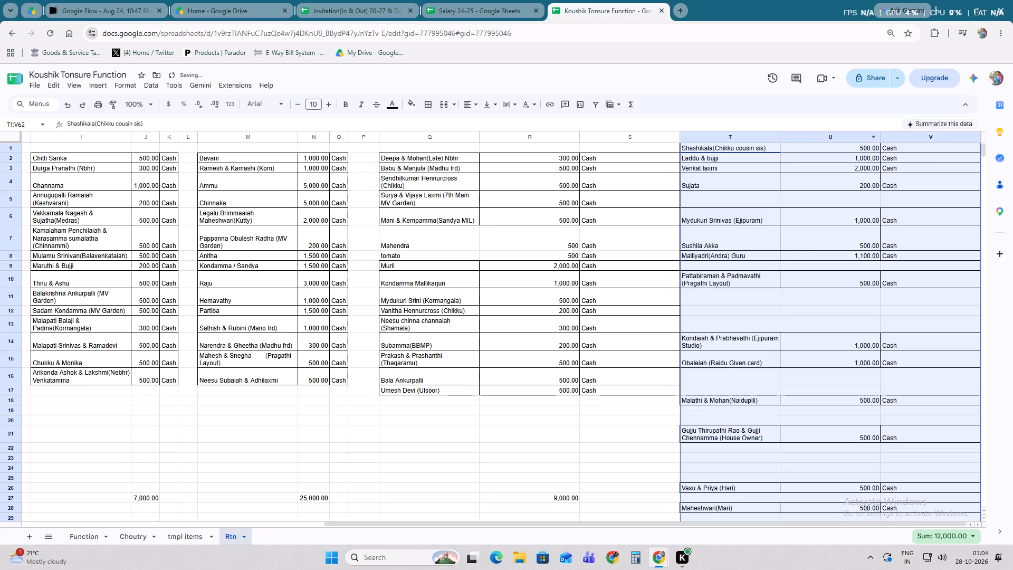
Insert one blank column before the moved entries at column T and one blank column after their Cash column W.
{"action": "left_click", "coordinate": [718, 136]}
{"action": "right_click", "coordinate": [718, 136]}
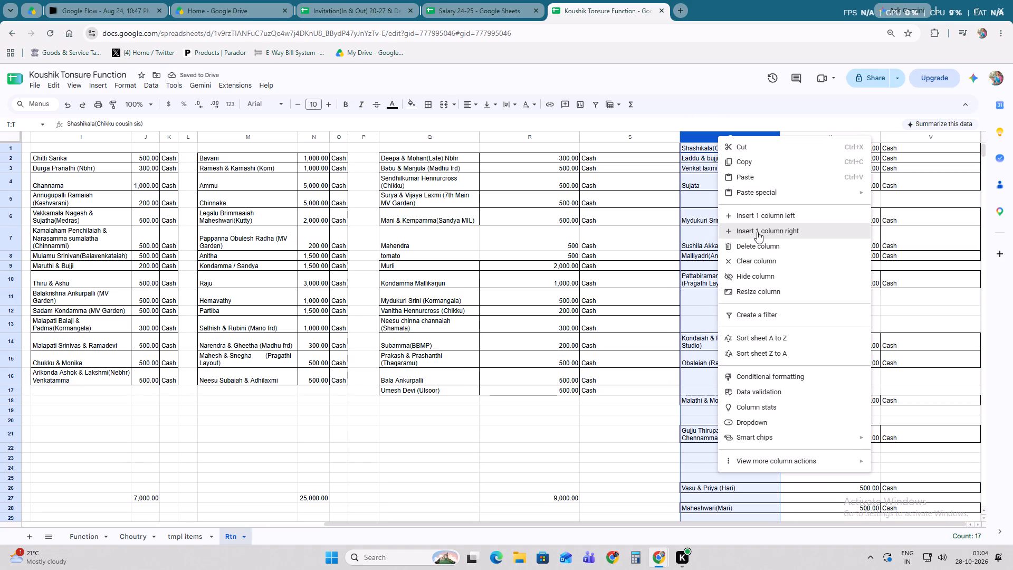
{"action": "left_click", "coordinate": [760, 221]}
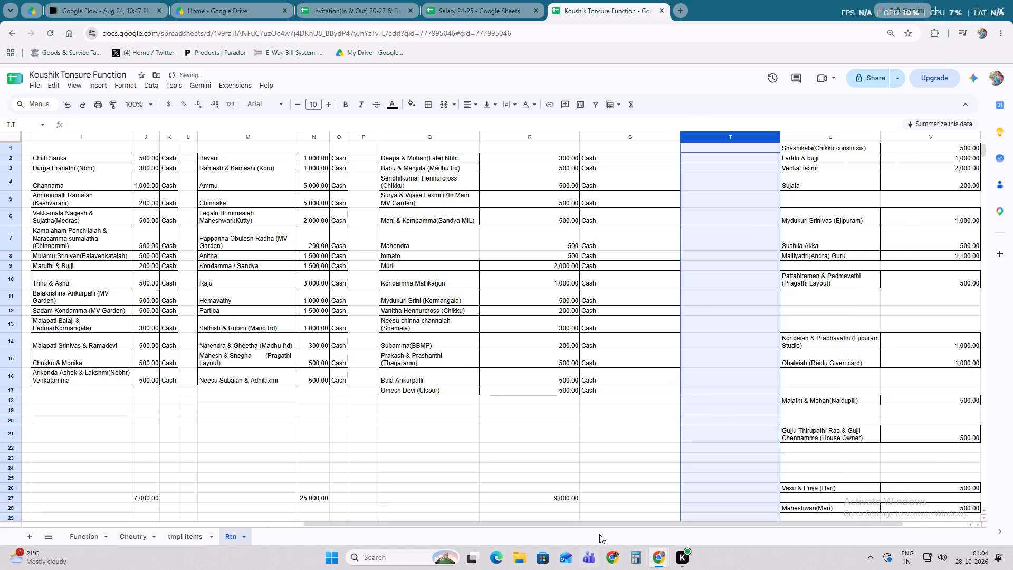
{"action": "left_click_drag", "start_coordinate": [875, 522], "coordinate": [970, 522]}
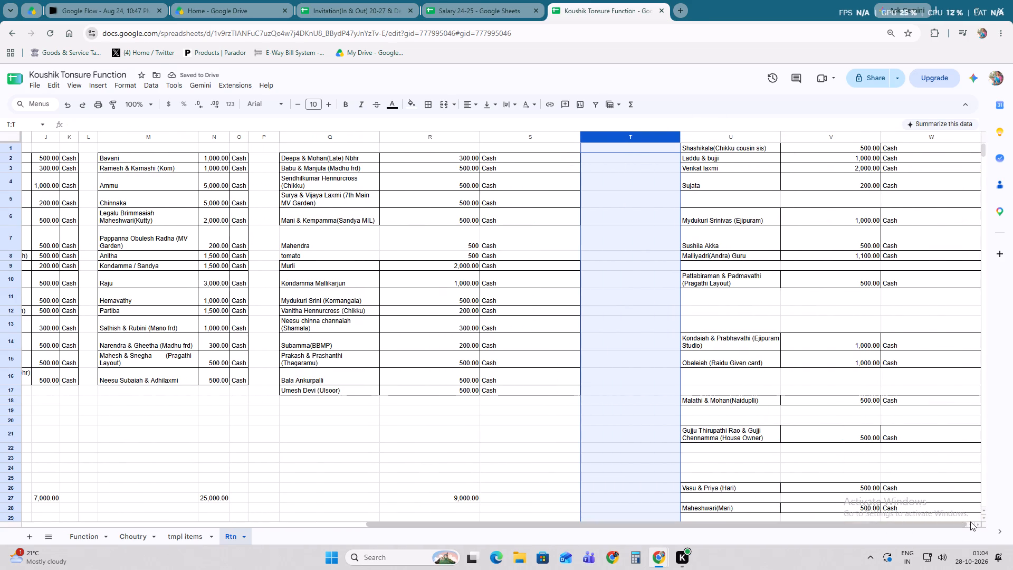
{"action": "right_click", "coordinate": [924, 140]}
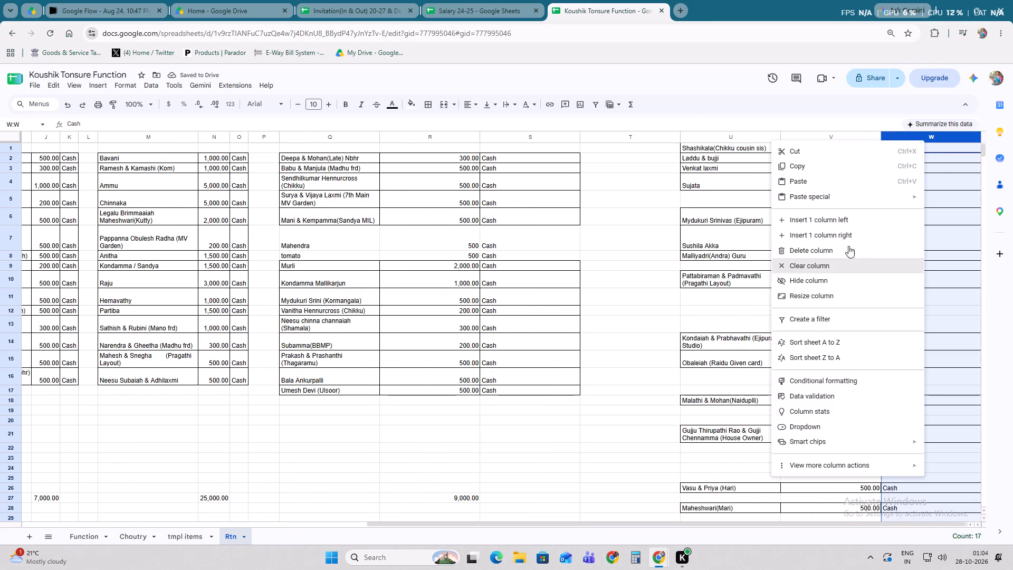
{"action": "left_click", "coordinate": [859, 234]}
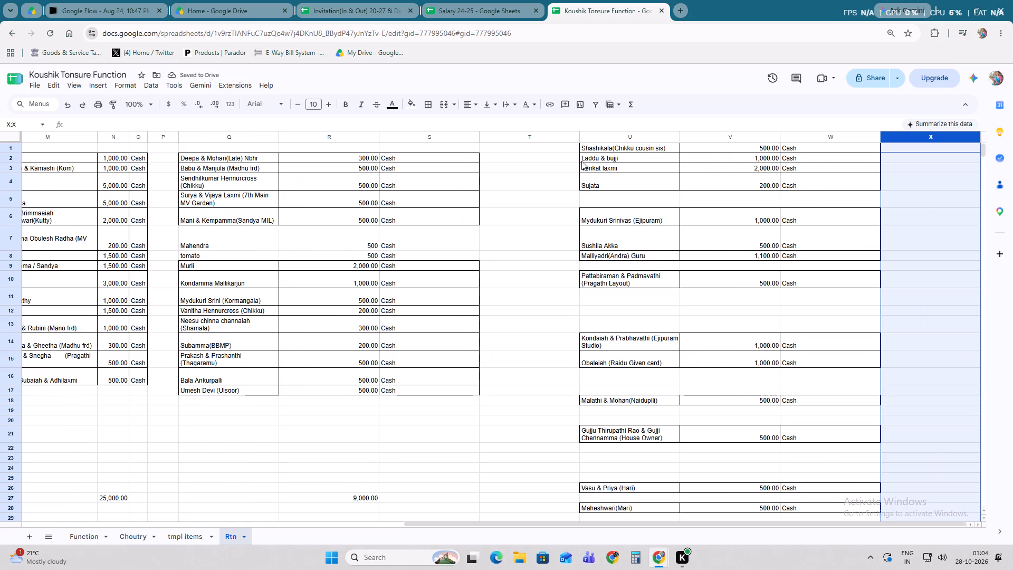
Narrow the blank column T to a thin spacer between the two entry groups.
{"action": "left_click_drag", "start_coordinate": [580, 134], "coordinate": [494, 134]}
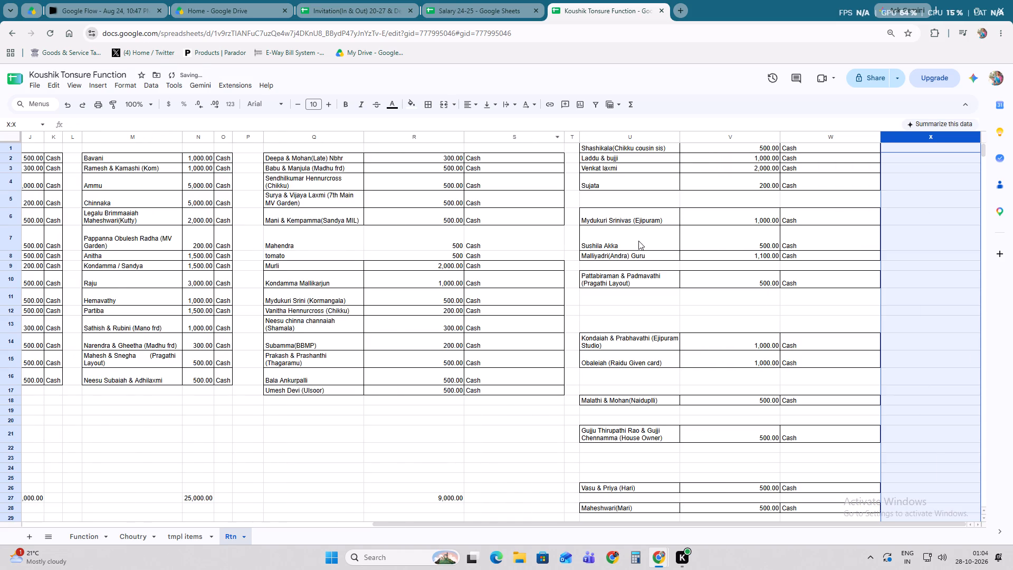
Move the entries in U1:W35 down five rows to U6:W40.
{"action": "scroll", "coordinate": [637, 244], "scroll_direction": "up", "scroll_amount": 4}
{"action": "left_click_drag", "start_coordinate": [613, 148], "coordinate": [819, 526]}
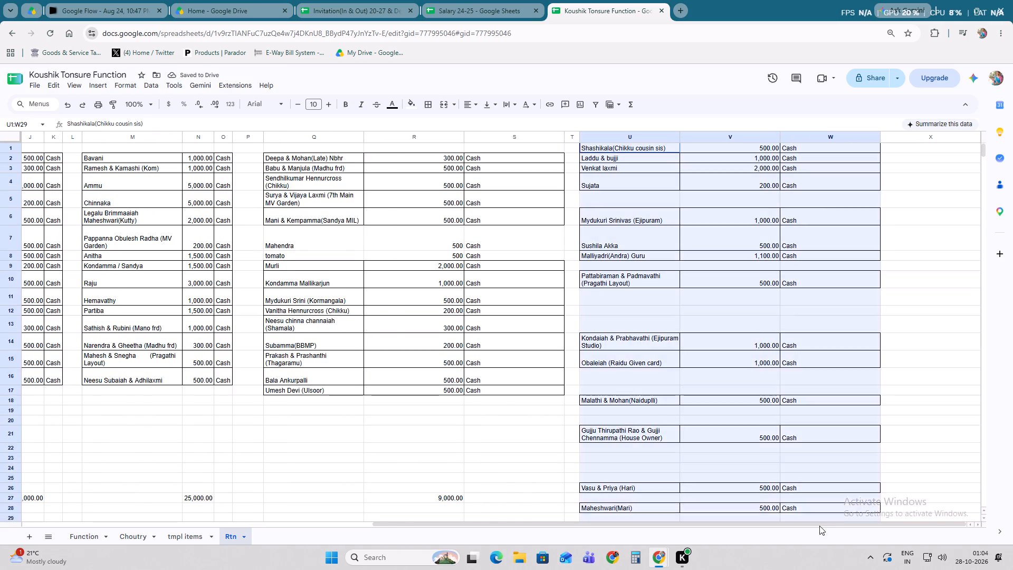
{"action": "left_click_drag", "start_coordinate": [819, 526], "coordinate": [818, 384]}
{"action": "scroll", "coordinate": [818, 386], "scroll_direction": "down", "scroll_amount": 4}
{"action": "scroll", "coordinate": [821, 376], "scroll_direction": "up", "scroll_amount": 4}
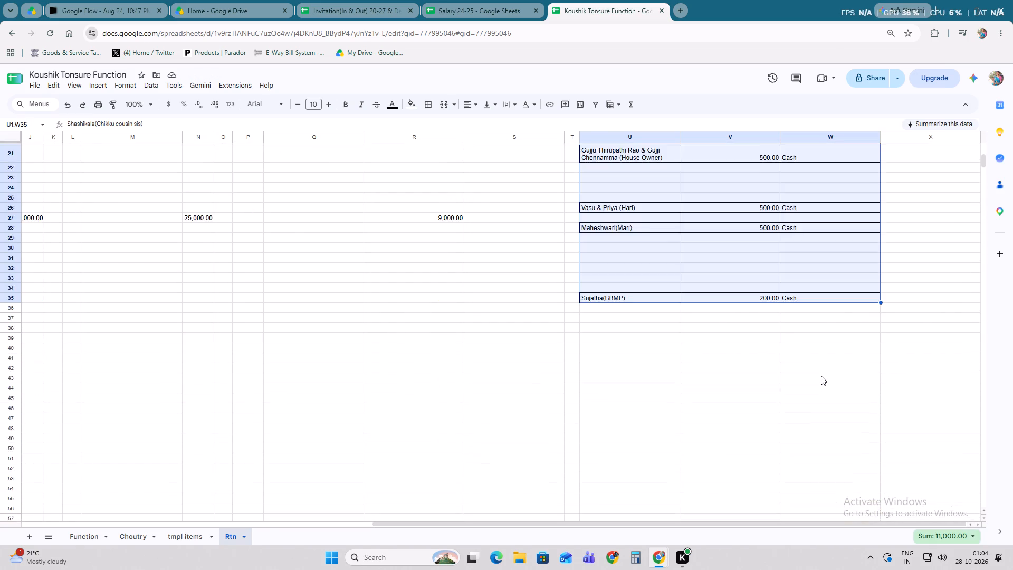
{"action": "scroll", "coordinate": [821, 376], "scroll_direction": "up", "scroll_amount": 4}
{"action": "left_click_drag", "start_coordinate": [579, 156], "coordinate": [582, 174]}
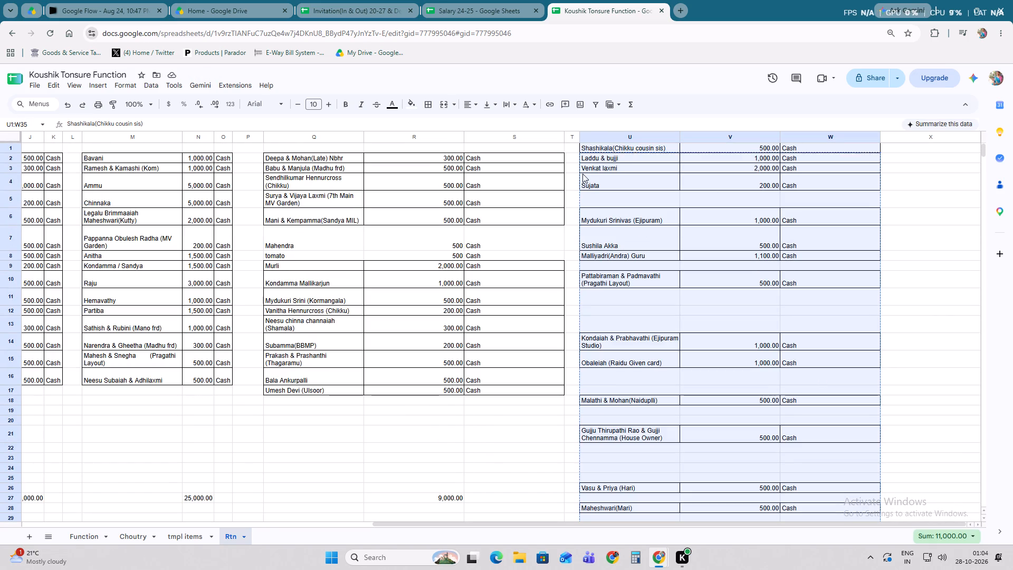
{"action": "left_click_drag", "start_coordinate": [582, 174], "coordinate": [586, 246]}
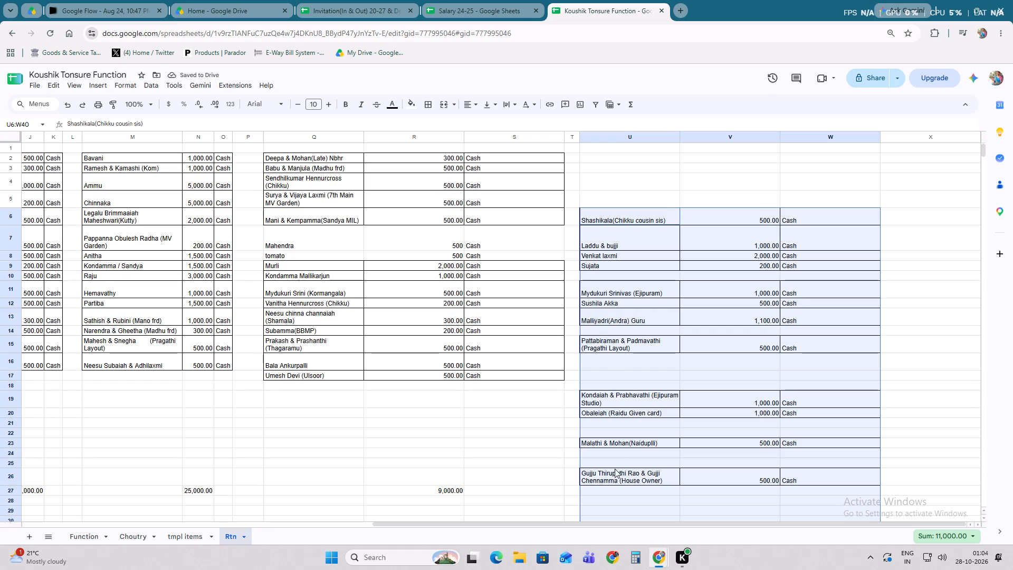
Move the House Owner entry in U26:W26 up to U2:W2.
{"action": "left_click_drag", "start_coordinate": [613, 474], "coordinate": [799, 477]}
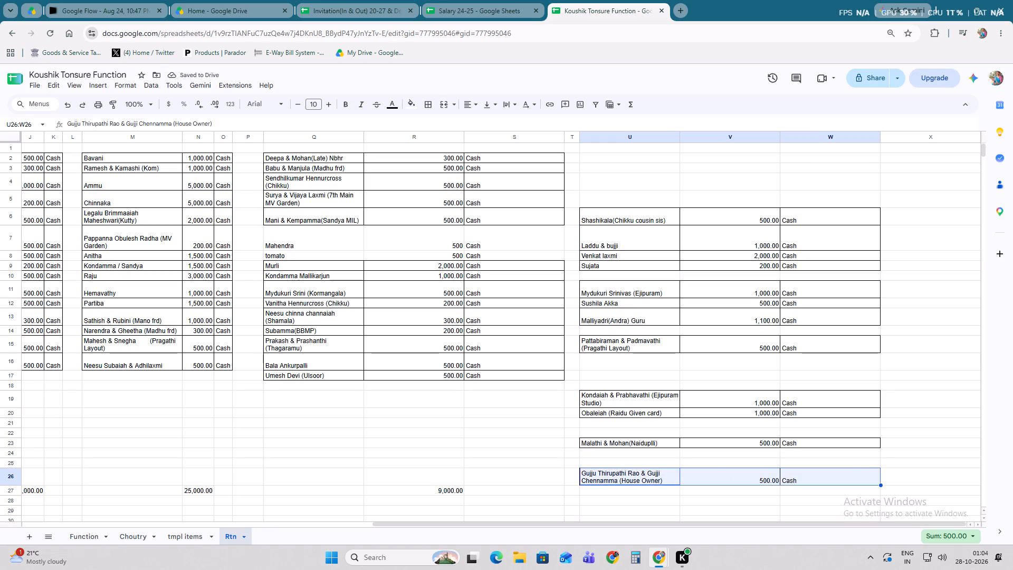
{"action": "left_click_drag", "start_coordinate": [768, 469], "coordinate": [779, 163]}
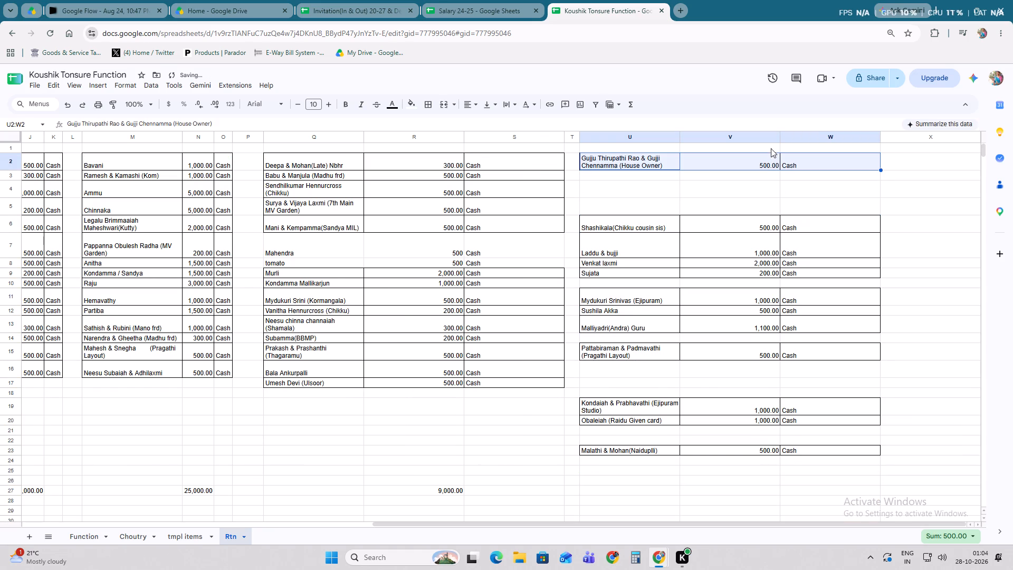
Fit the width of amount column V to its contents.
{"action": "double_click", "coordinate": [780, 137]}
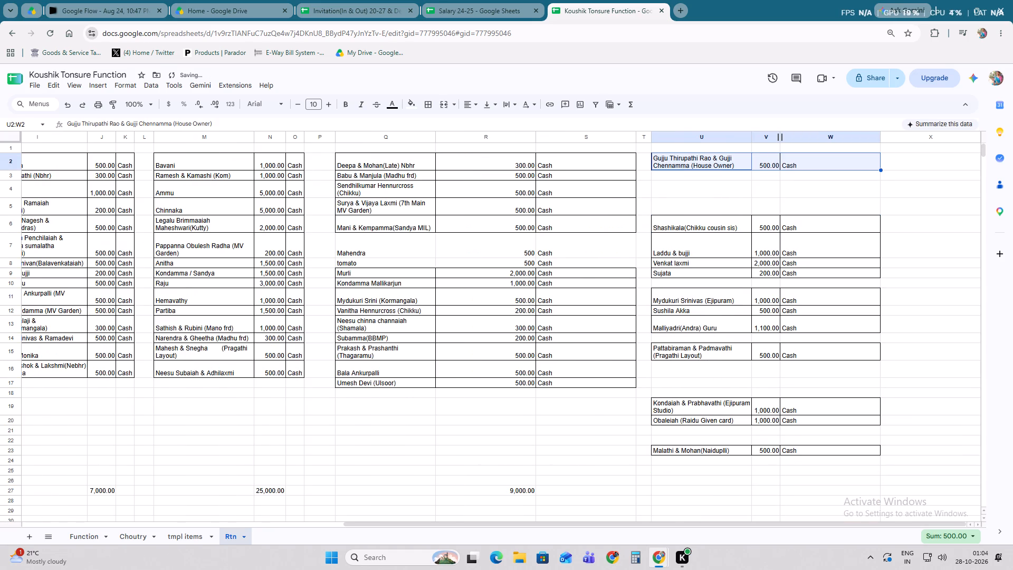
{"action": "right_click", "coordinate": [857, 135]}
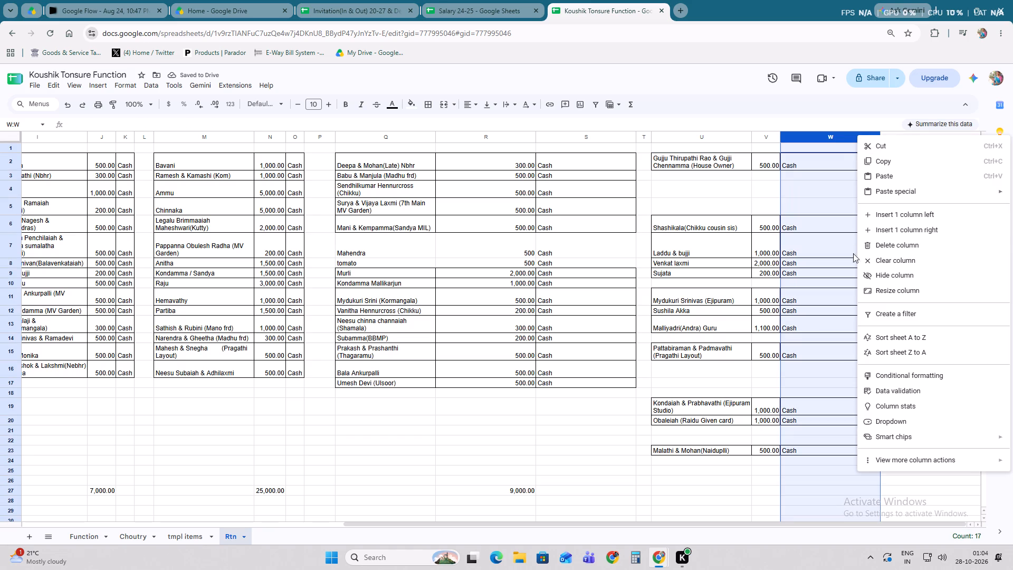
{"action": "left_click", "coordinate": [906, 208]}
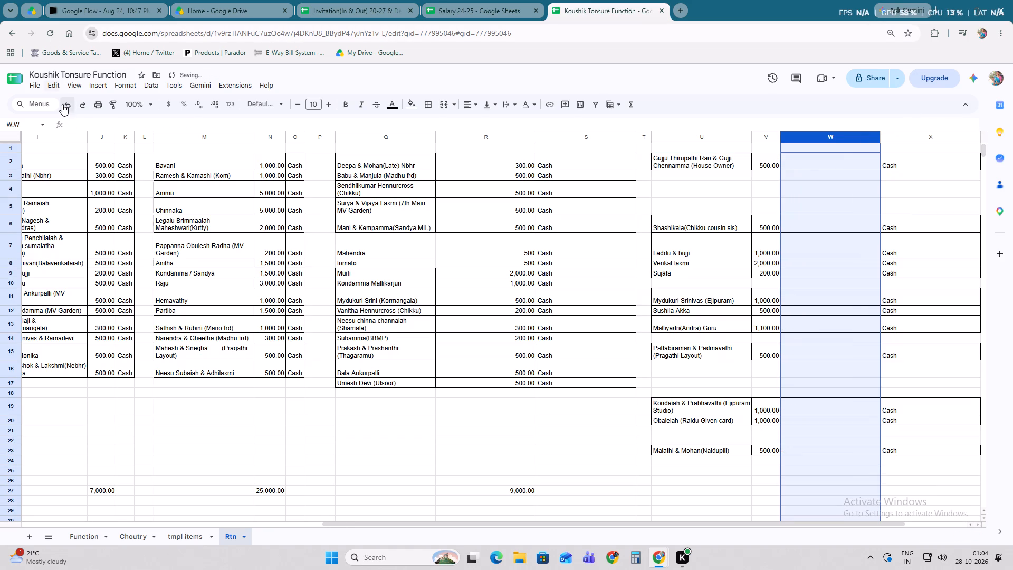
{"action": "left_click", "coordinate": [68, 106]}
Insert three blank columns after column W.
{"action": "right_click", "coordinate": [821, 138]}
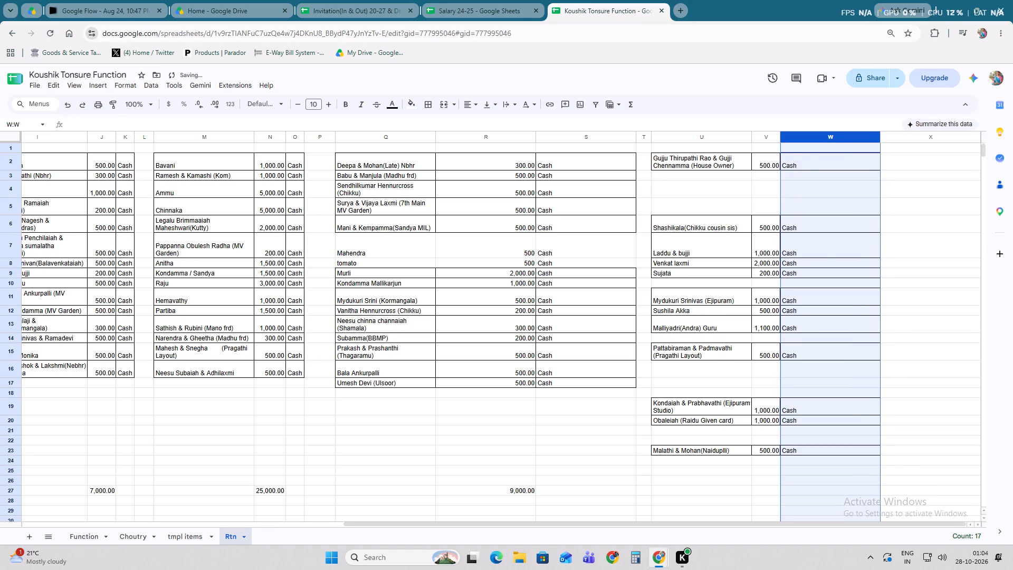
{"action": "left_click", "coordinate": [874, 234]}
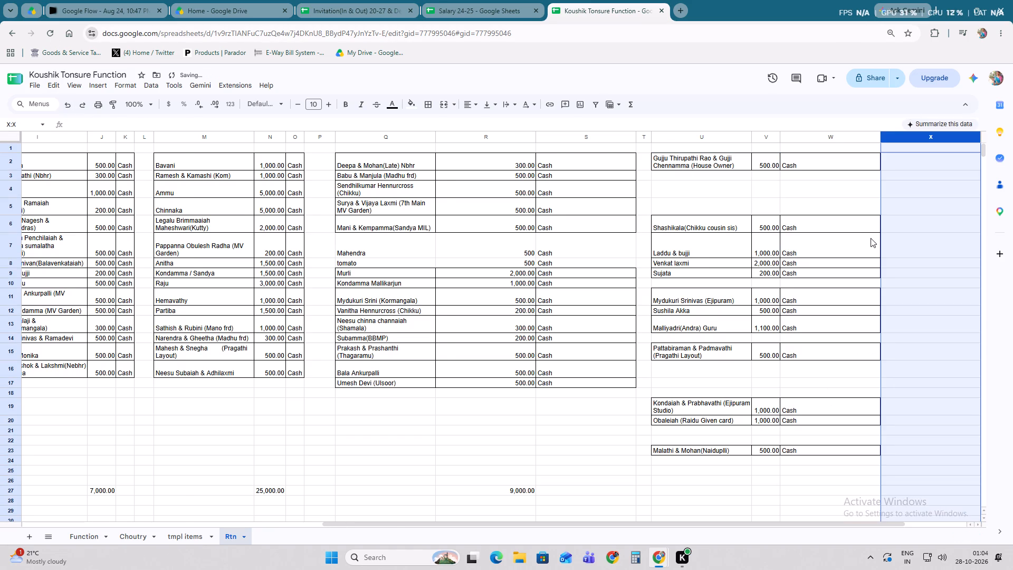
{"action": "key", "text": "F4"}
{"action": "key", "text": "F4"}
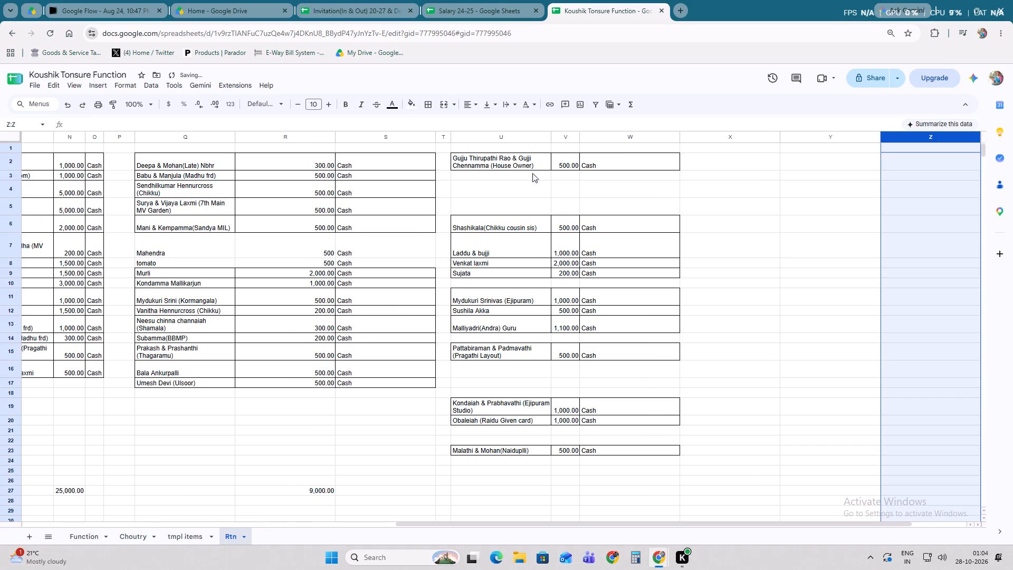
Look through the remaining cash entries in columns U:W, from row 2 down past row 62.
{"action": "left_click", "coordinate": [518, 172]}
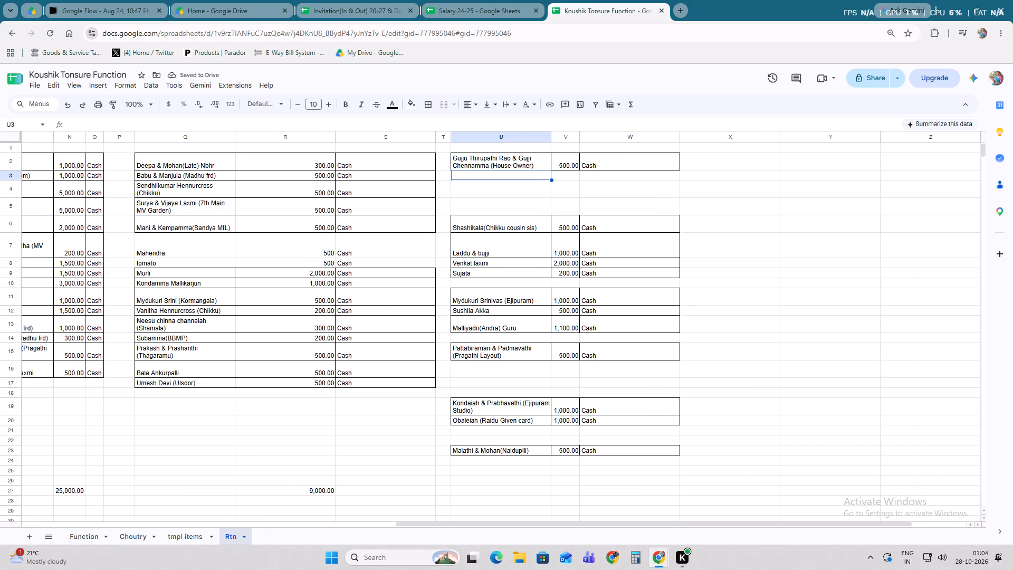
{"action": "scroll", "coordinate": [525, 440], "scroll_direction": "down", "scroll_amount": 2}
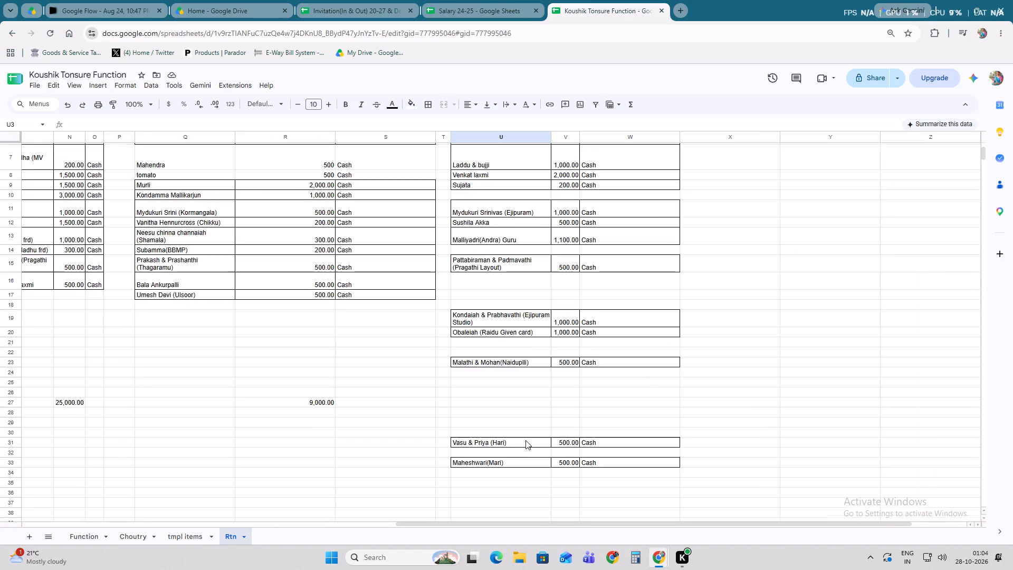
{"action": "scroll", "coordinate": [525, 441], "scroll_direction": "down", "scroll_amount": 2}
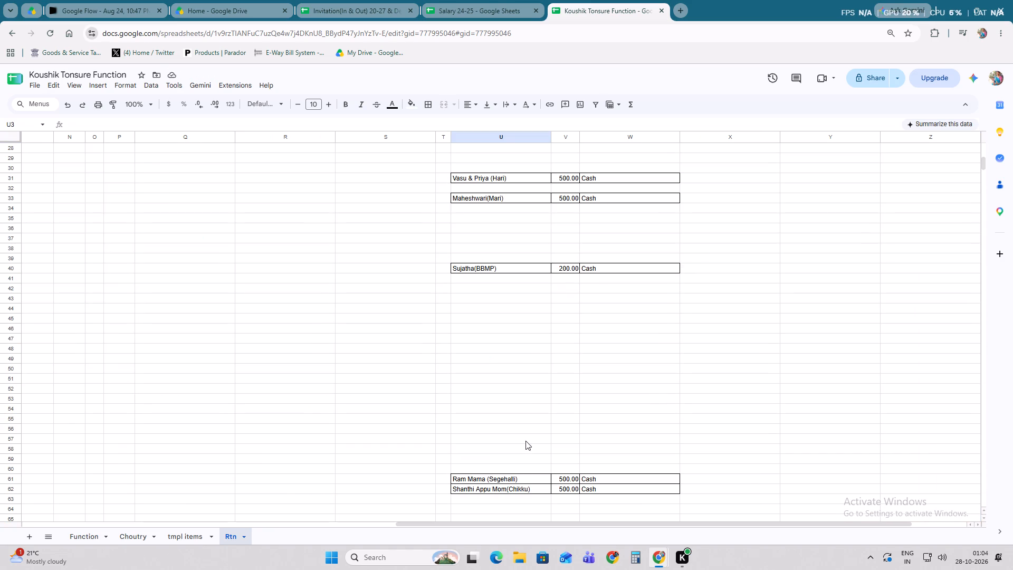
{"action": "scroll", "coordinate": [525, 441], "scroll_direction": "down", "scroll_amount": 4}
{"action": "scroll", "coordinate": [525, 442], "scroll_direction": "up", "scroll_amount": 8}
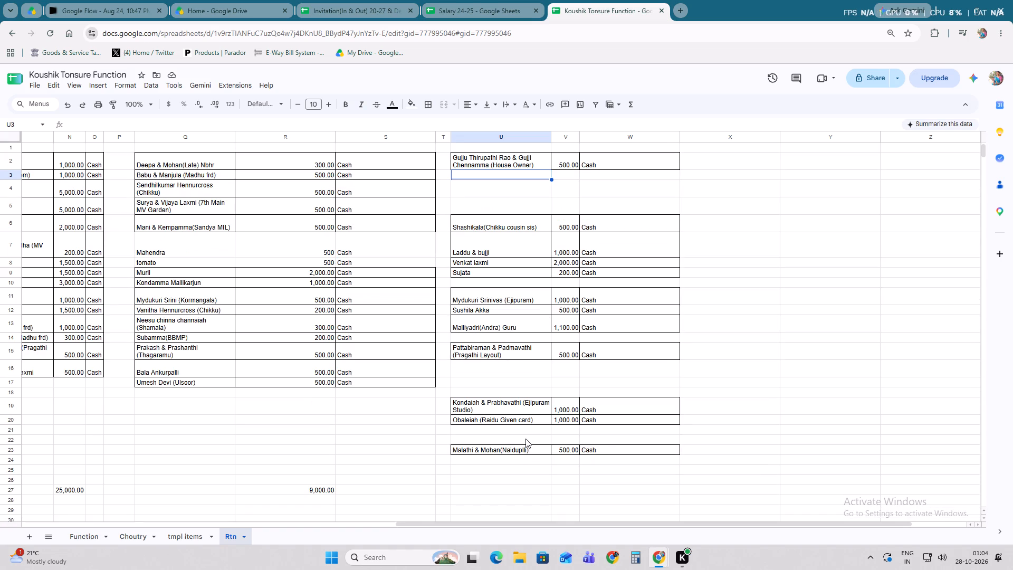
{"action": "scroll", "coordinate": [525, 439], "scroll_direction": "up", "scroll_amount": 3}
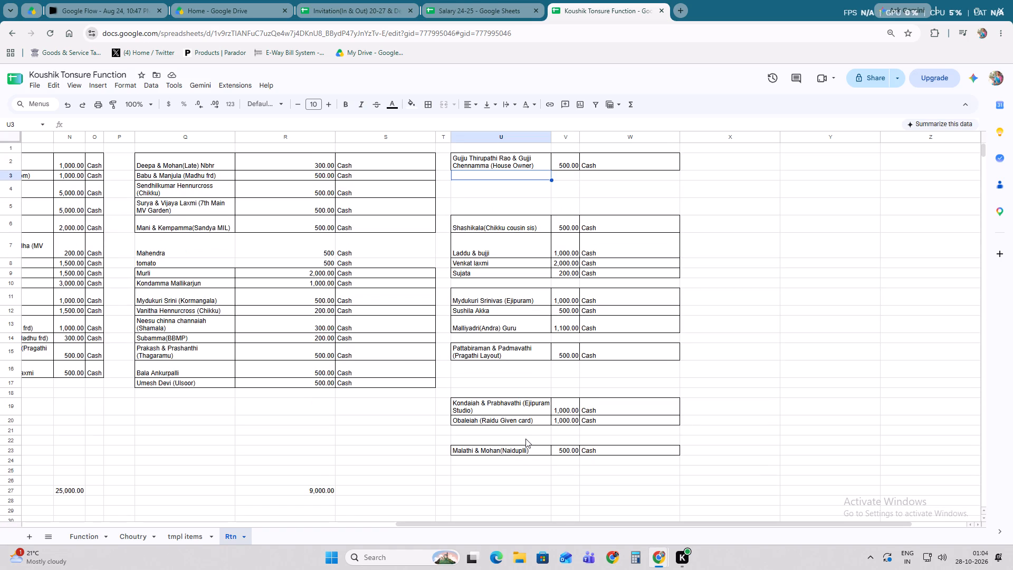
{"action": "scroll", "coordinate": [525, 438], "scroll_direction": "up", "scroll_amount": 6}
Move the two entries in U61:W62 up to U41:W42, directly below the BBMP entry.
{"action": "scroll", "coordinate": [523, 445], "scroll_direction": "down", "scroll_amount": 4}
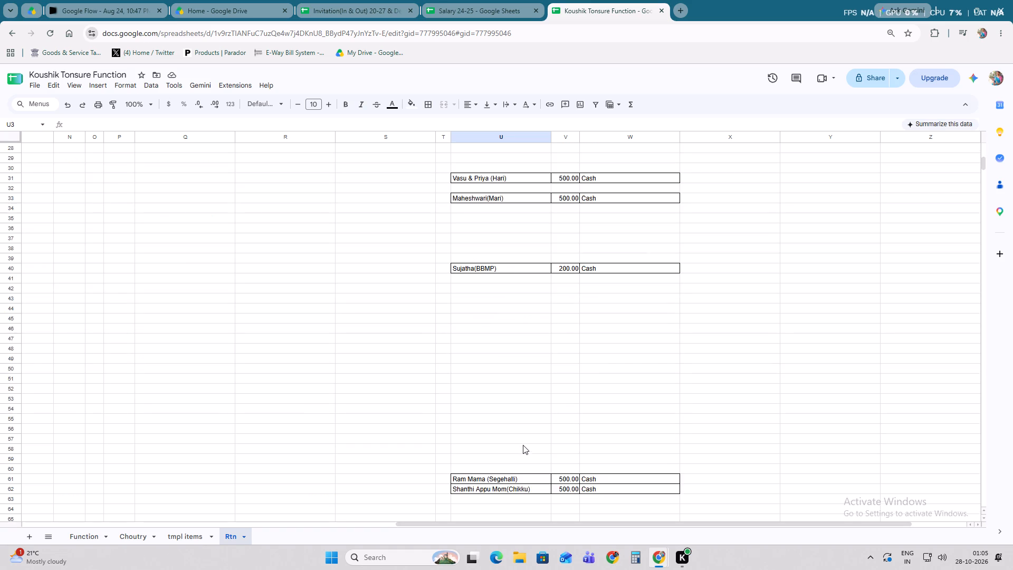
{"action": "scroll", "coordinate": [523, 445], "scroll_direction": "down", "scroll_amount": 6}
{"action": "scroll", "coordinate": [523, 445], "scroll_direction": "up", "scroll_amount": 4}
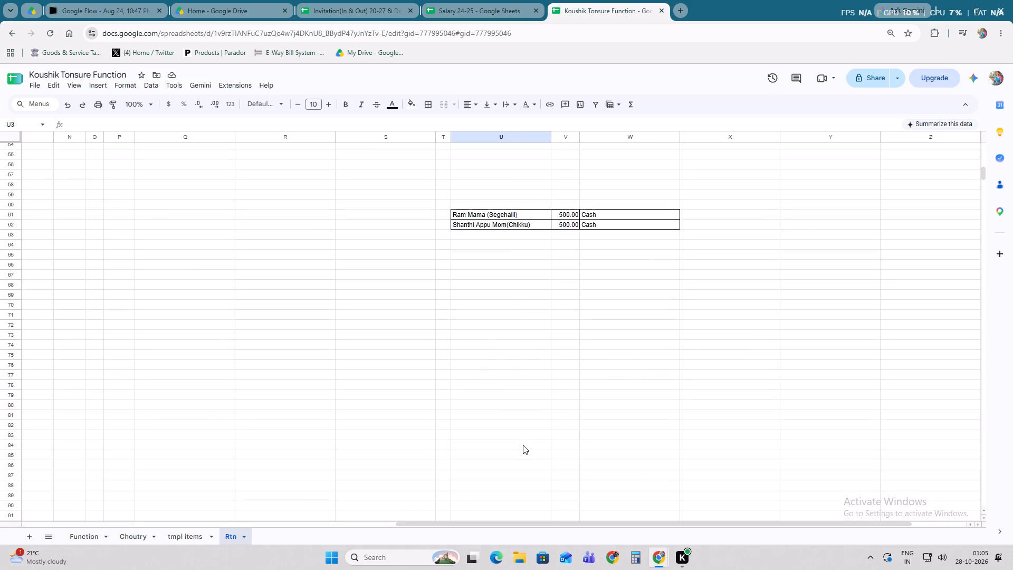
{"action": "left_click_drag", "start_coordinate": [512, 300], "coordinate": [628, 316]}
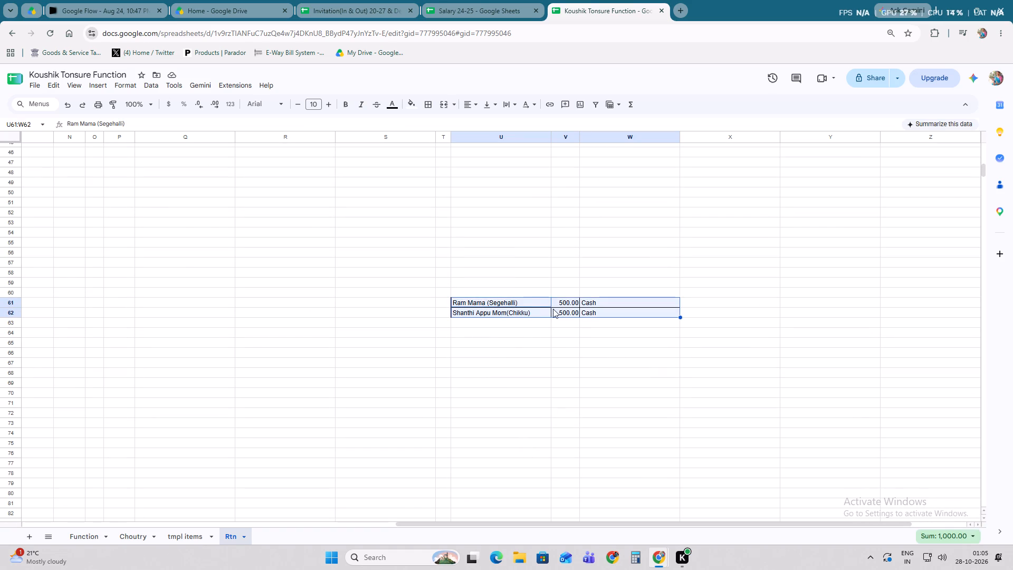
{"action": "left_click_drag", "start_coordinate": [552, 297], "coordinate": [519, 151]}
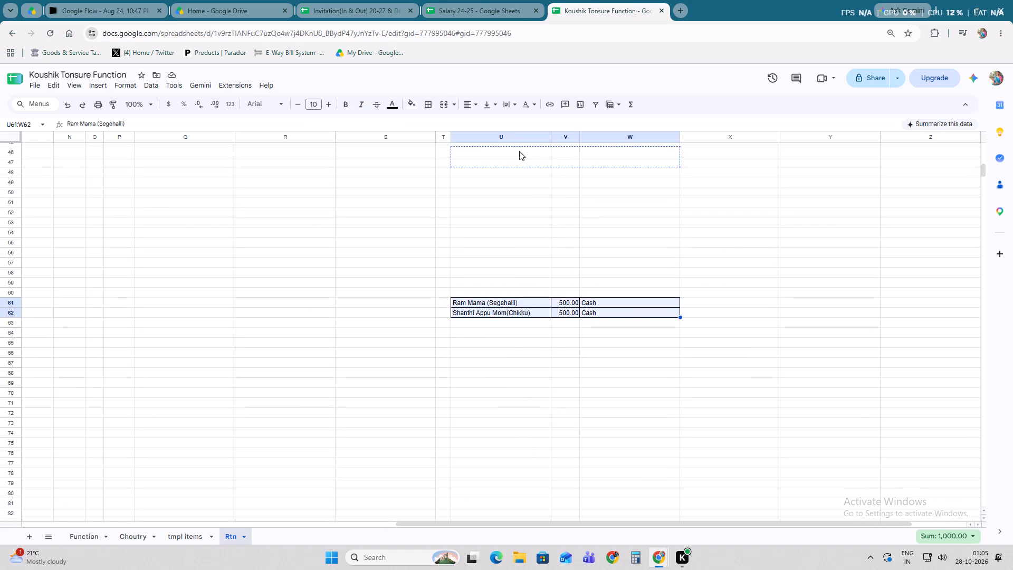
{"action": "left_click_drag", "start_coordinate": [519, 151], "coordinate": [518, 180]}
Add a new entry in U3:W3 with the name Ammel, amount 1000 and mode cash.
{"action": "scroll", "coordinate": [571, 365], "scroll_direction": "up", "scroll_amount": 11}
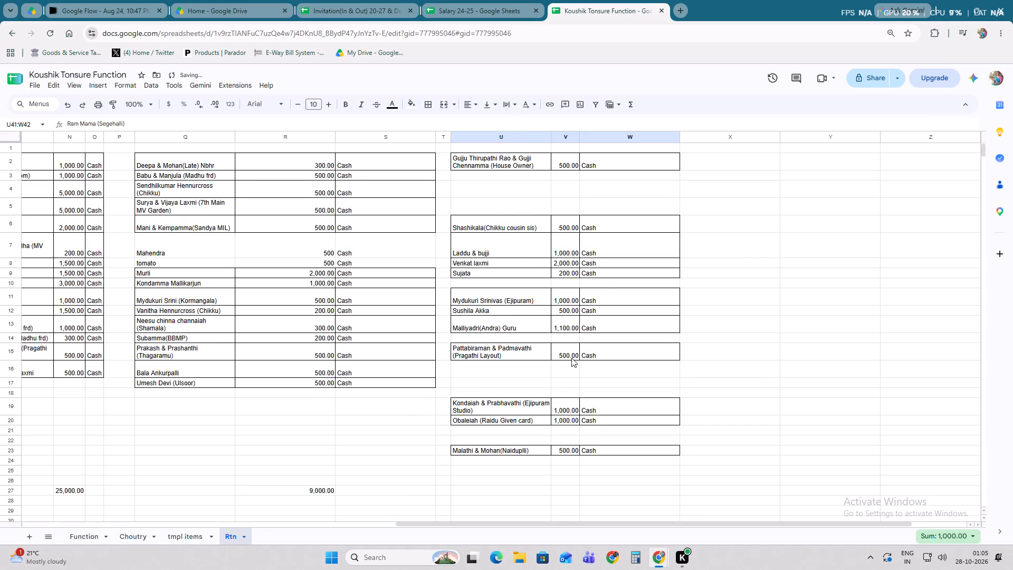
{"action": "left_click", "coordinate": [493, 174]}
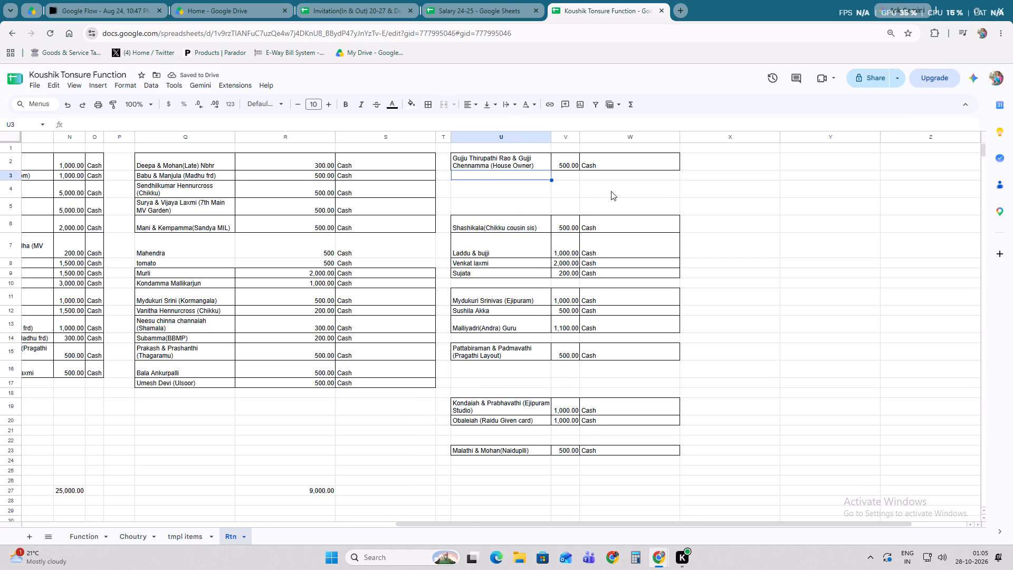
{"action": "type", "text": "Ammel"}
{"action": "left_click", "coordinate": [564, 175]}
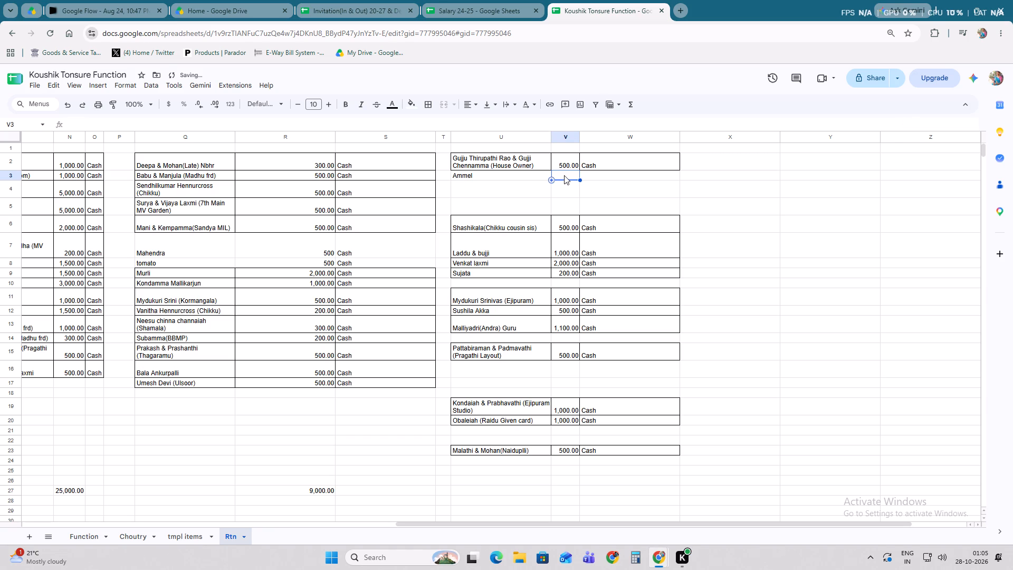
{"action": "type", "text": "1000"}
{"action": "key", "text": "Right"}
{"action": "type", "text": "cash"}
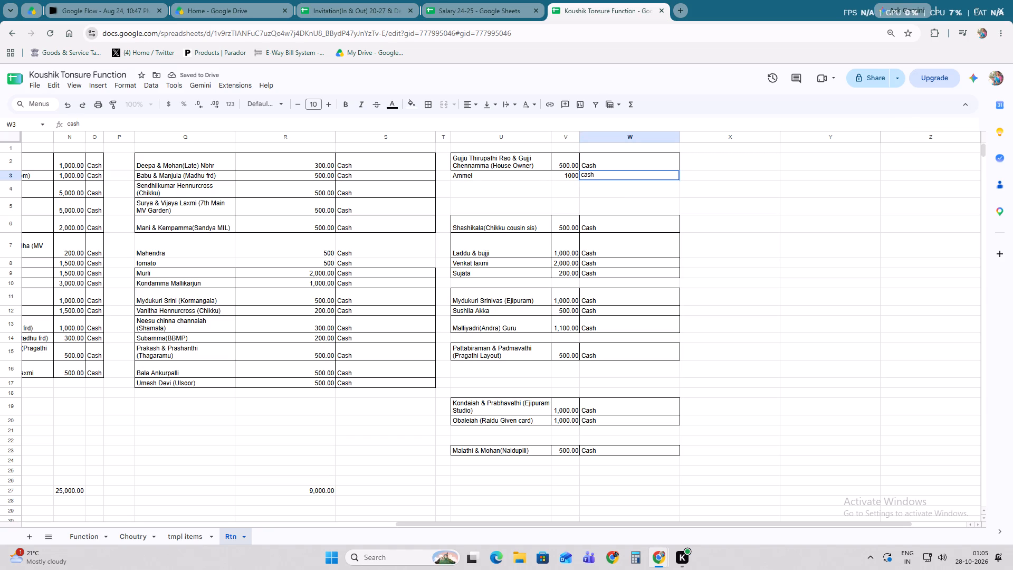
{"action": "left_click", "coordinate": [661, 196]}
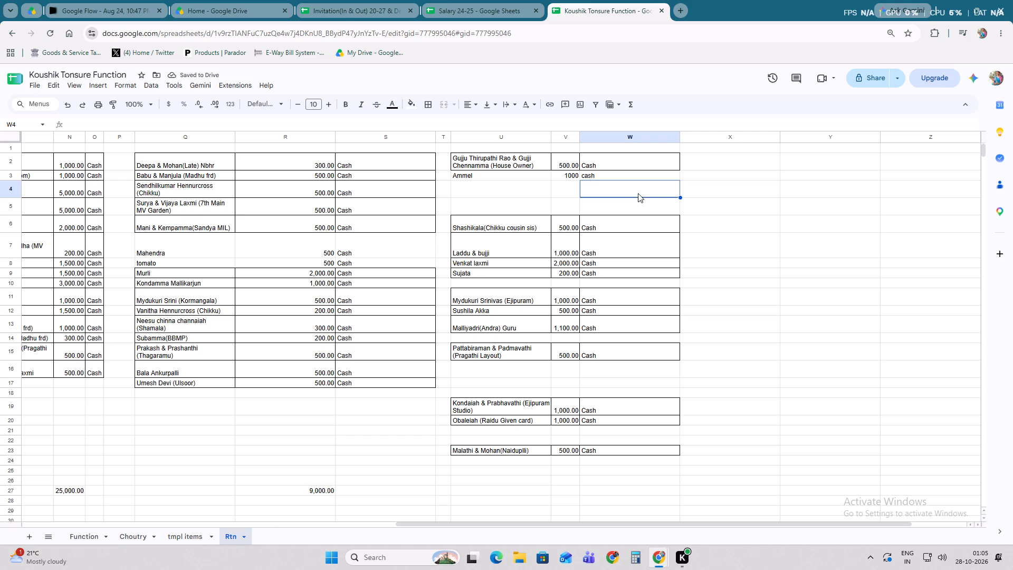
Move the 1,000.00 Ejipuram entry in U11:W11 up to U4:W4.
{"action": "left_click_drag", "start_coordinate": [506, 297], "coordinate": [606, 297]}
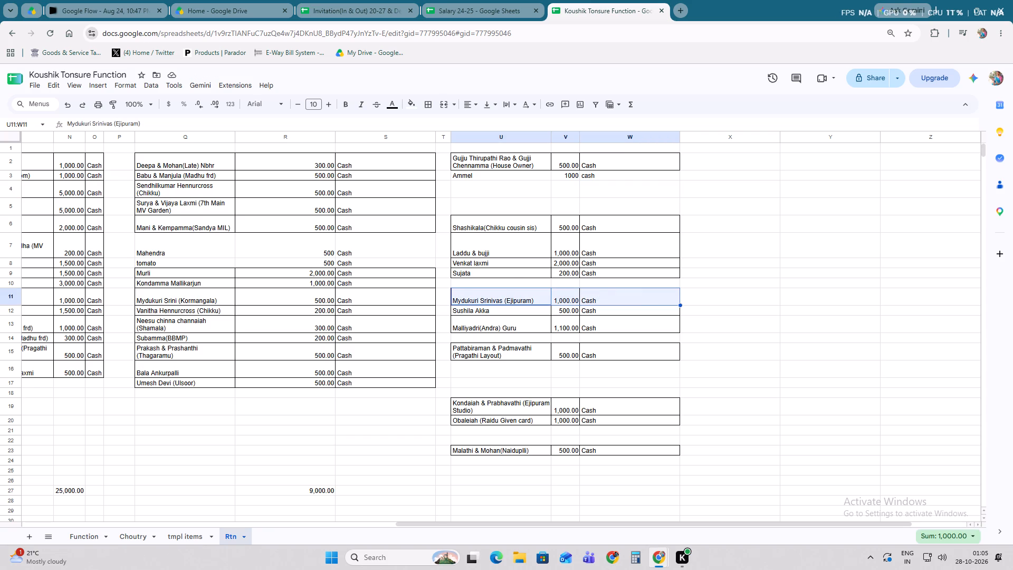
{"action": "left_click_drag", "start_coordinate": [591, 289], "coordinate": [595, 185]}
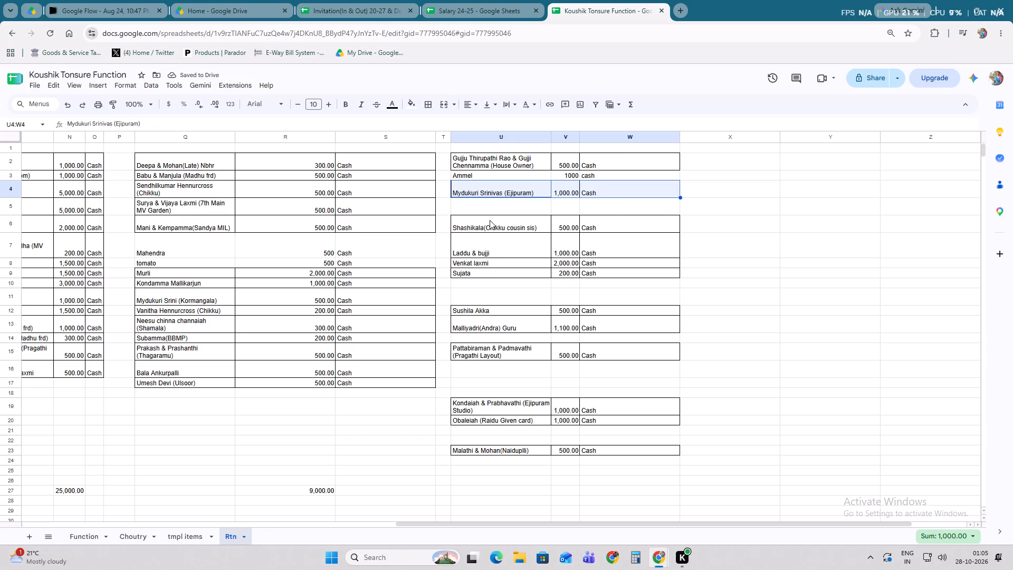
Move the Chikku cousin sis entry in U6:W6 down to U16:W16.
{"action": "left_click_drag", "start_coordinate": [490, 220], "coordinate": [613, 222]}
{"action": "left_click_drag", "start_coordinate": [580, 215], "coordinate": [580, 320]}
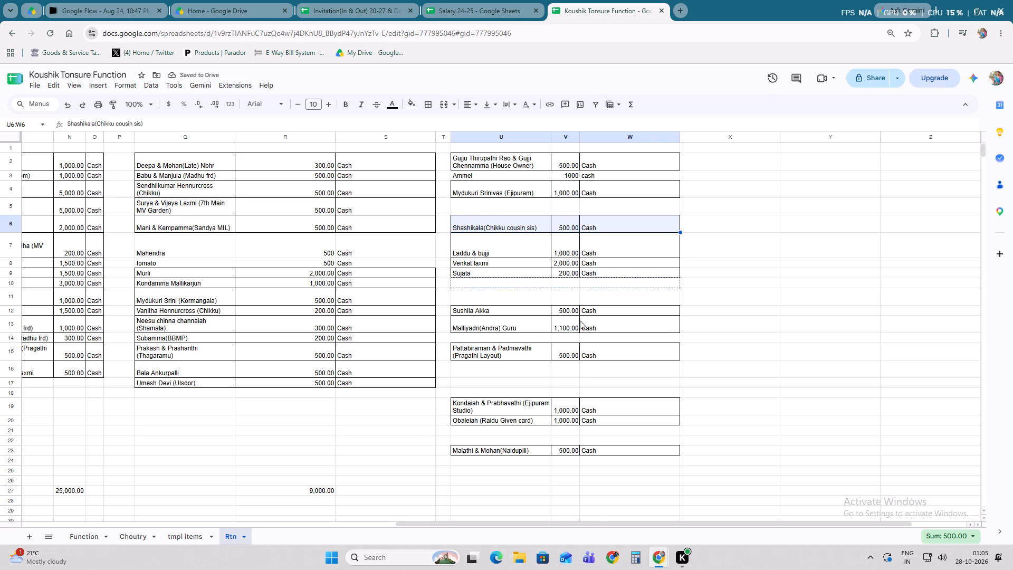
{"action": "left_click_drag", "start_coordinate": [580, 320], "coordinate": [580, 374]}
Move the Raidu Given card entry in U20:W20 up to U5:W5.
{"action": "left_click_drag", "start_coordinate": [502, 421], "coordinate": [614, 421]}
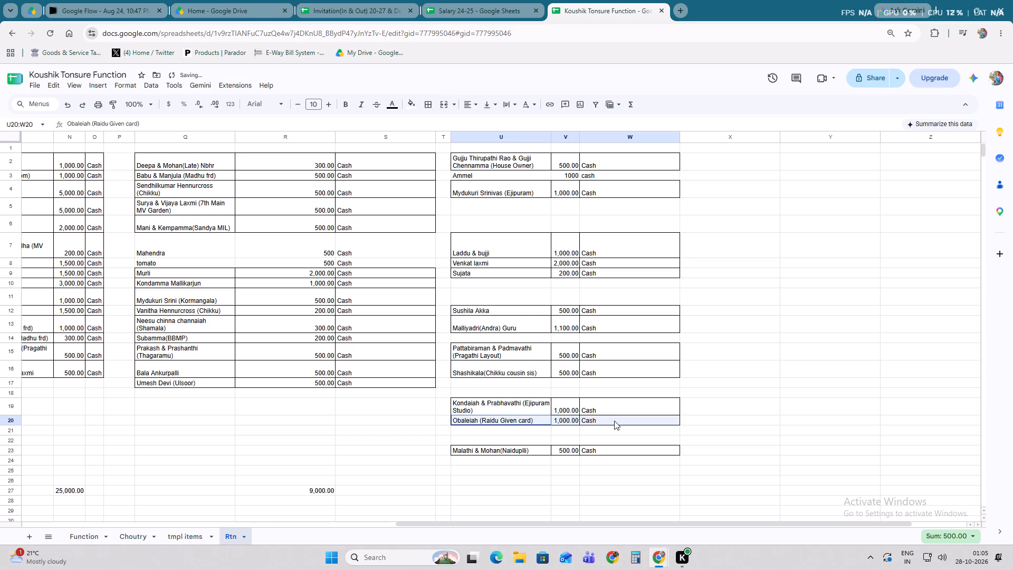
{"action": "left_click_drag", "start_coordinate": [614, 421], "coordinate": [616, 419]}
{"action": "left_click_drag", "start_coordinate": [601, 416], "coordinate": [601, 205]}
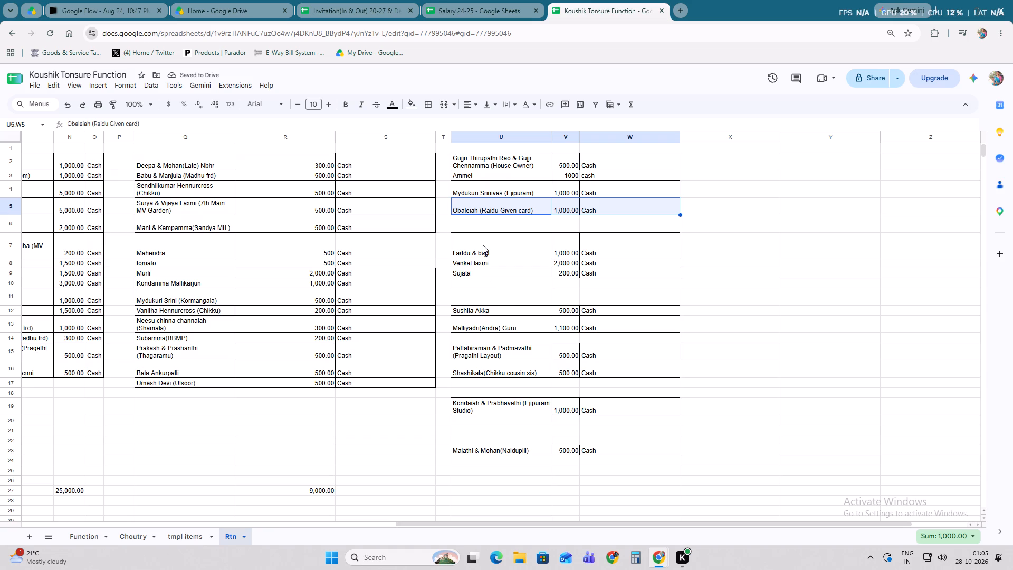
Move the Laddu & bujji entry in U7:W7 down to U17:W17.
{"action": "left_click_drag", "start_coordinate": [483, 245], "coordinate": [621, 248]}
{"action": "left_click_drag", "start_coordinate": [587, 232], "coordinate": [587, 288]}
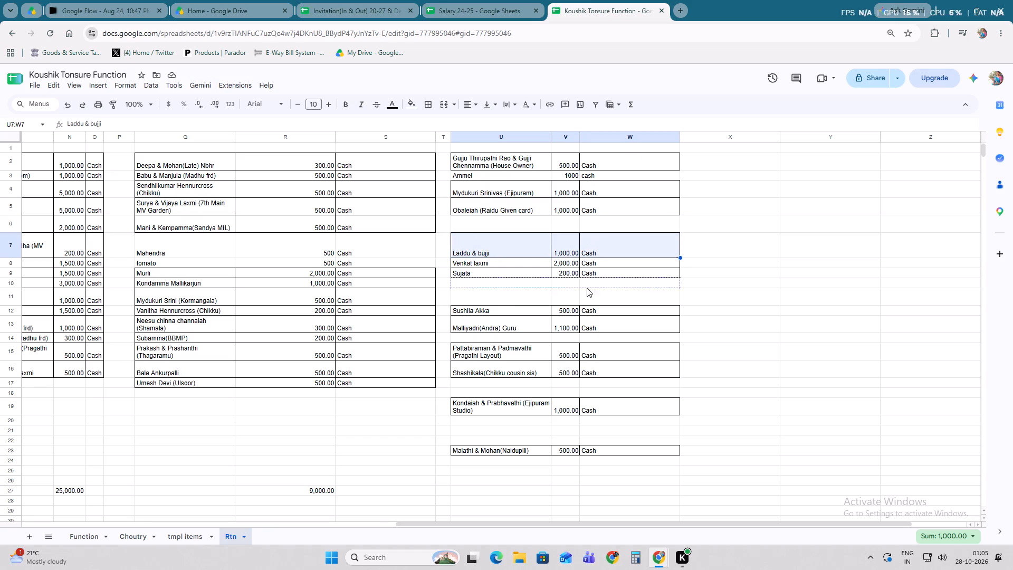
{"action": "left_click_drag", "start_coordinate": [587, 288], "coordinate": [584, 387]}
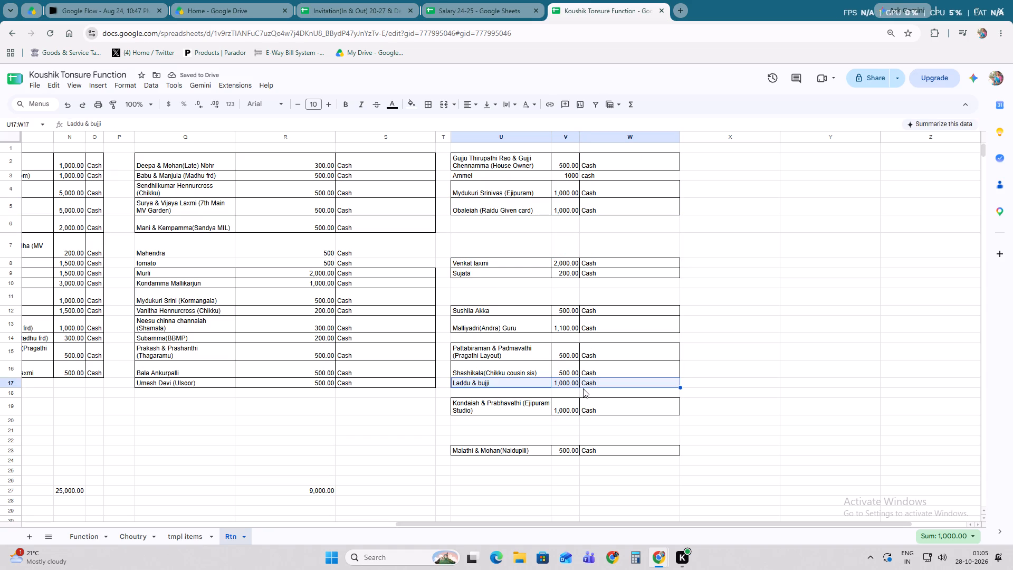
Switch to the Invitation(In & Out) 20-27 & Debts spreadsheet and search its Invitation sheet for "prasa".
{"action": "scroll", "coordinate": [574, 417], "scroll_direction": "down", "scroll_amount": 3}
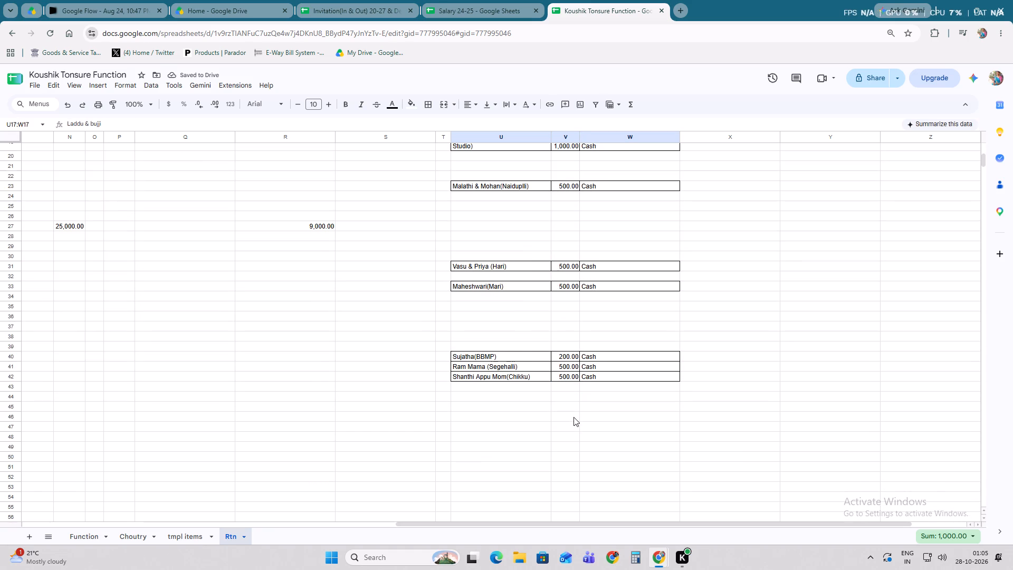
{"action": "scroll", "coordinate": [574, 417], "scroll_direction": "up", "scroll_amount": 3}
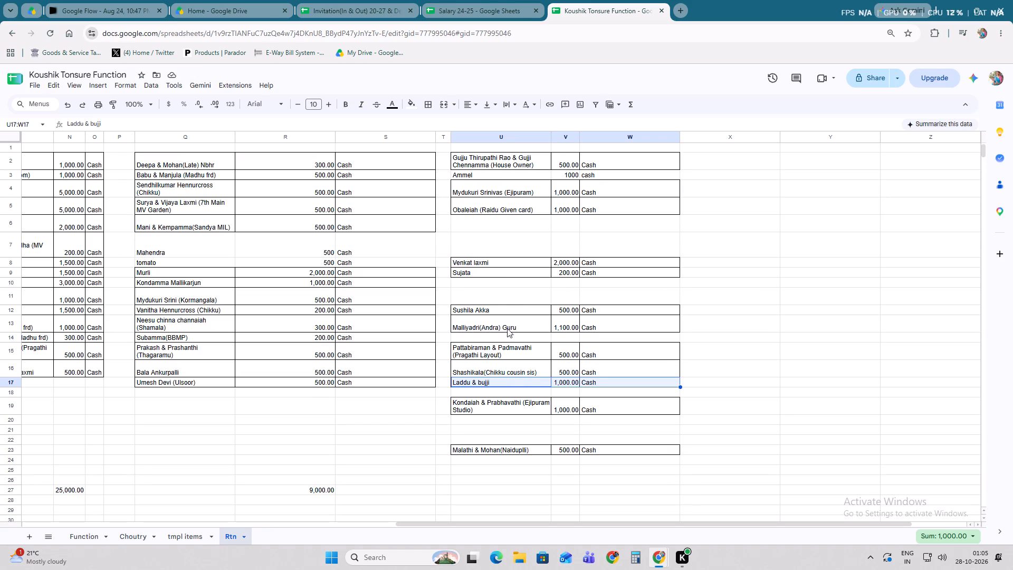
{"action": "scroll", "coordinate": [521, 312], "scroll_direction": "up", "scroll_amount": 5}
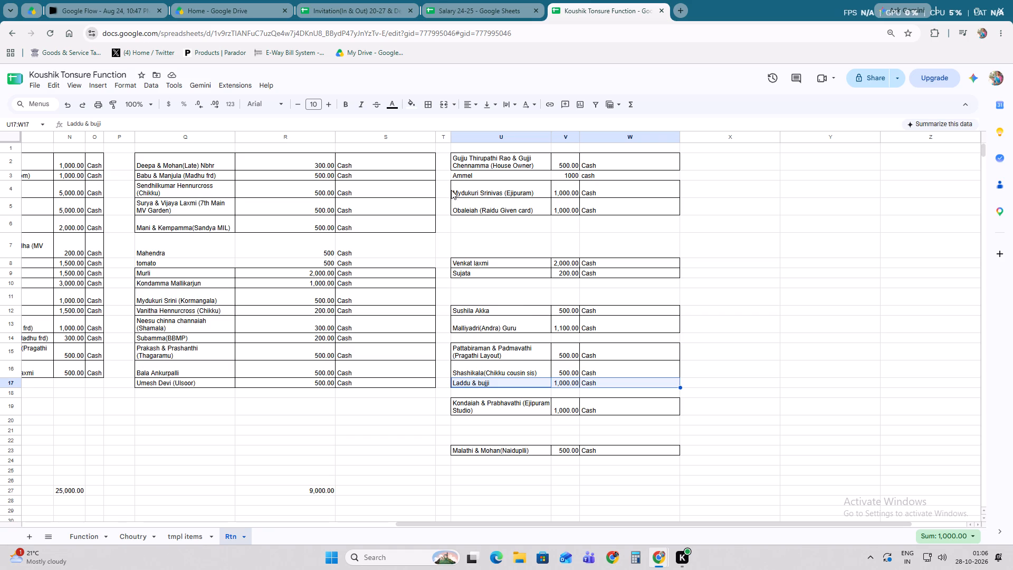
{"action": "left_click", "coordinate": [368, 13]}
{"action": "scroll", "coordinate": [293, 373], "scroll_direction": "down", "scroll_amount": 2}
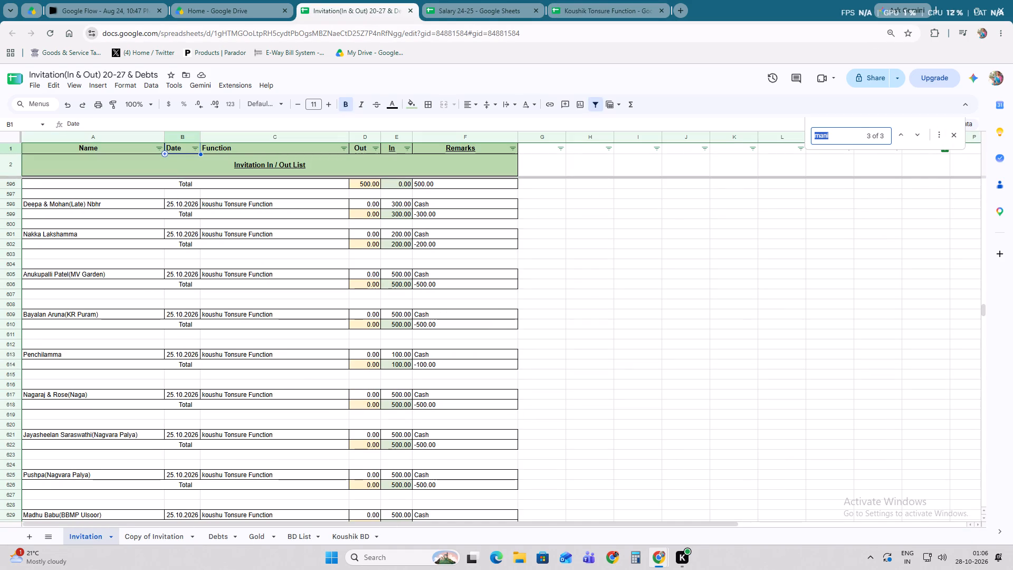
{"action": "key", "text": "BackSpace"}
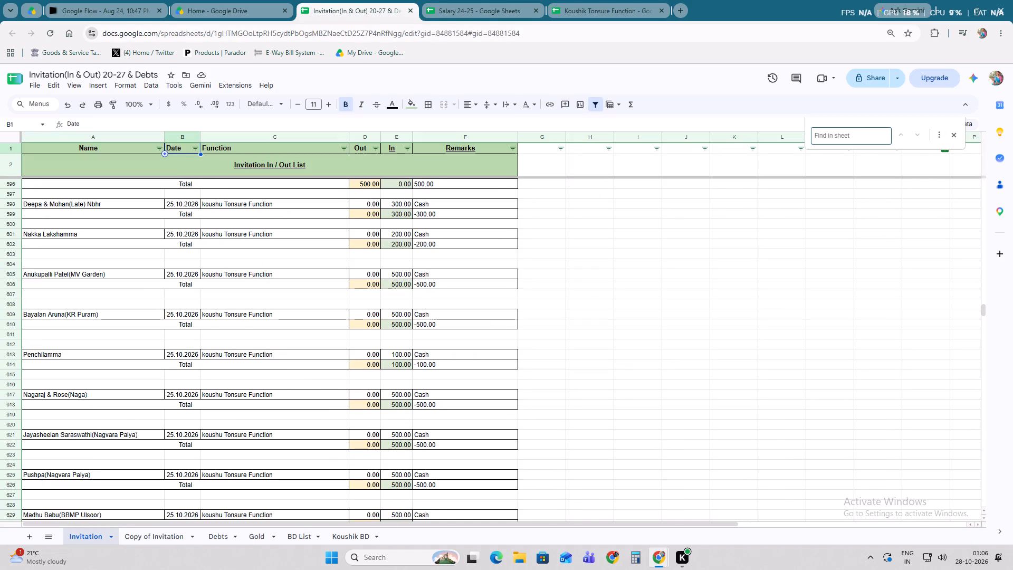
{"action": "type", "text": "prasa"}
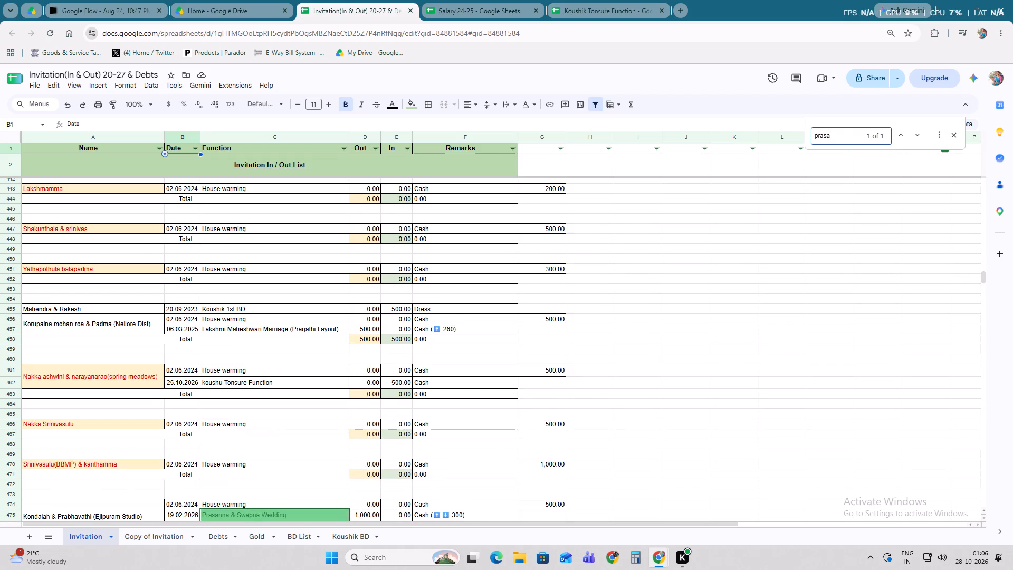
Back in the Koushik Tonsure Function spreadsheet, move the Ejipuram Studio entry in U19:W19 up to U6:W6.
{"action": "left_click", "coordinate": [594, 7]}
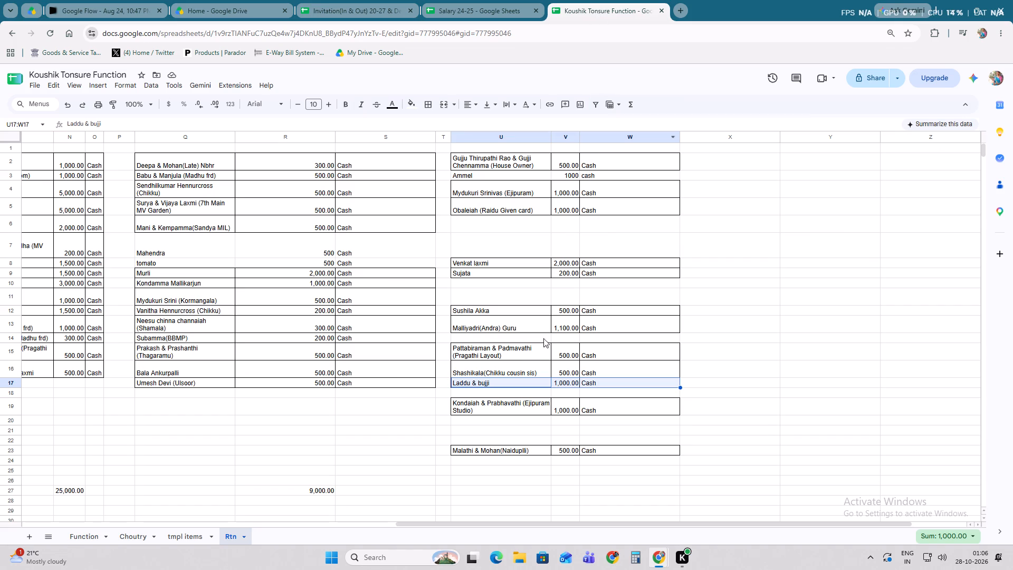
{"action": "left_click_drag", "start_coordinate": [519, 348], "coordinate": [589, 357]}
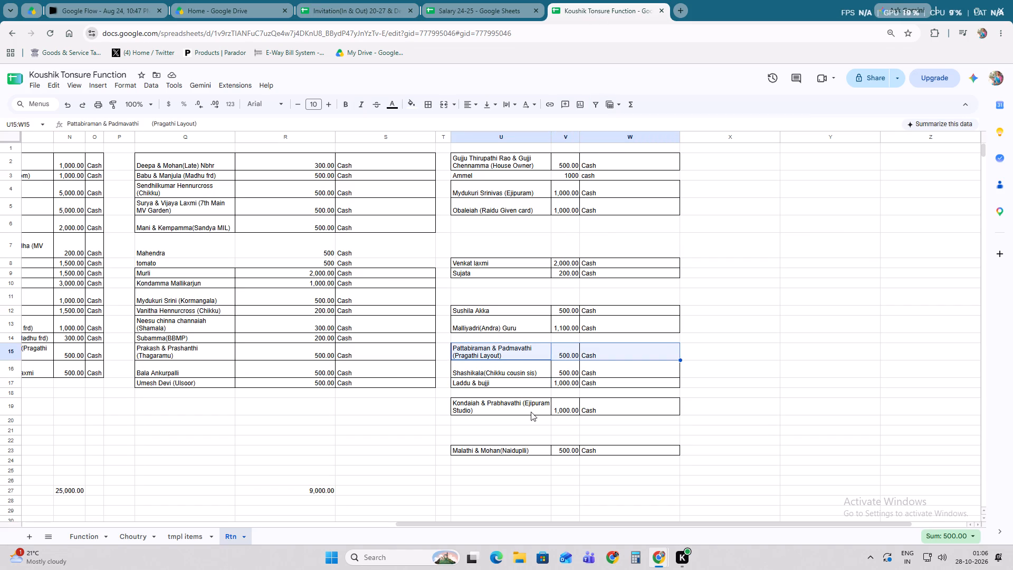
{"action": "left_click_drag", "start_coordinate": [529, 409], "coordinate": [644, 411]}
{"action": "left_click_drag", "start_coordinate": [606, 399], "coordinate": [607, 377]}
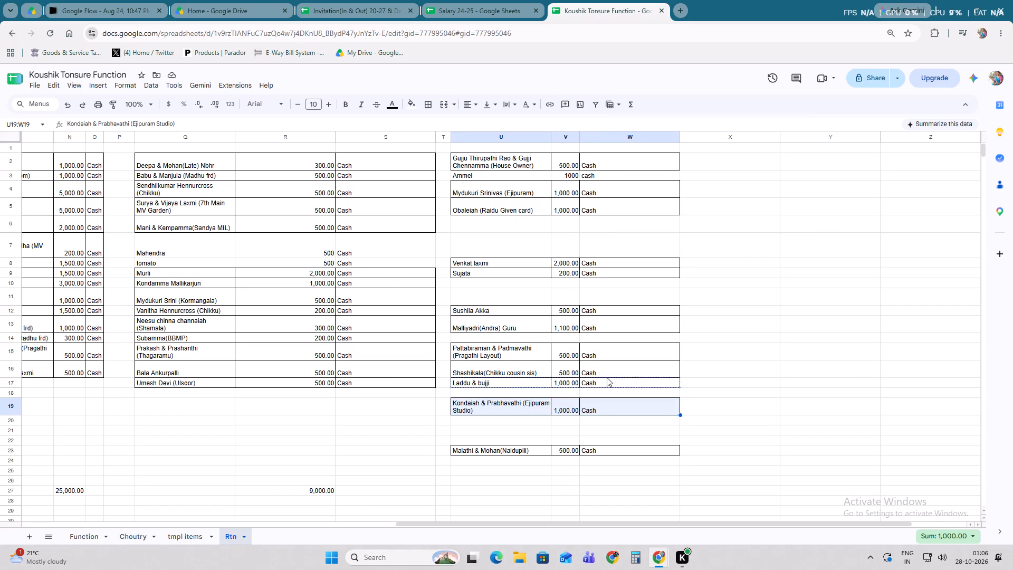
{"action": "left_click_drag", "start_coordinate": [607, 377], "coordinate": [618, 227]}
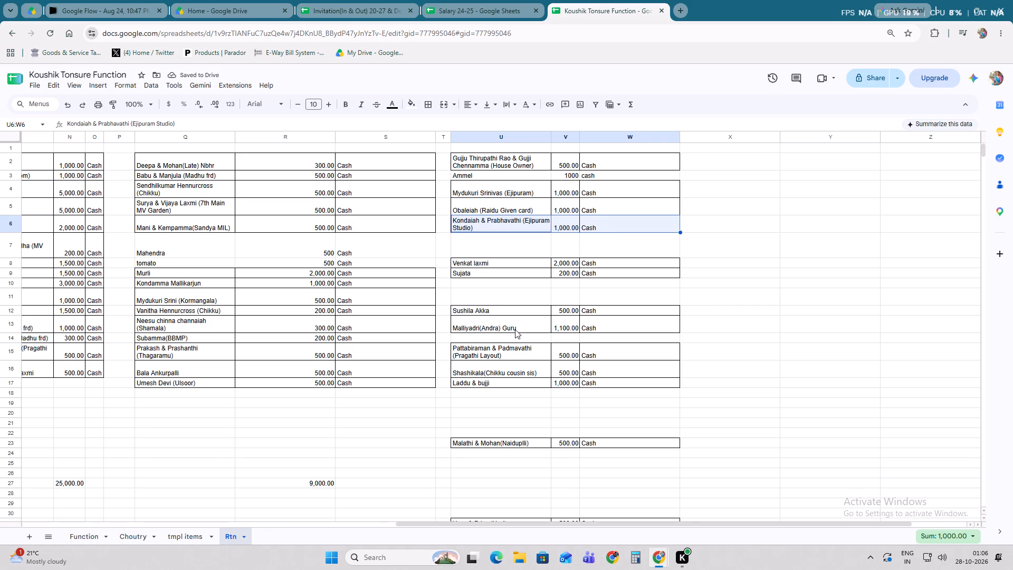
Move the 500.00 cash entry in U12:W12 up to U7:W7.
{"action": "left_click", "coordinate": [501, 307]}
{"action": "left_click_drag", "start_coordinate": [522, 311], "coordinate": [614, 310]}
{"action": "left_click_drag", "start_coordinate": [601, 306], "coordinate": [598, 248]}
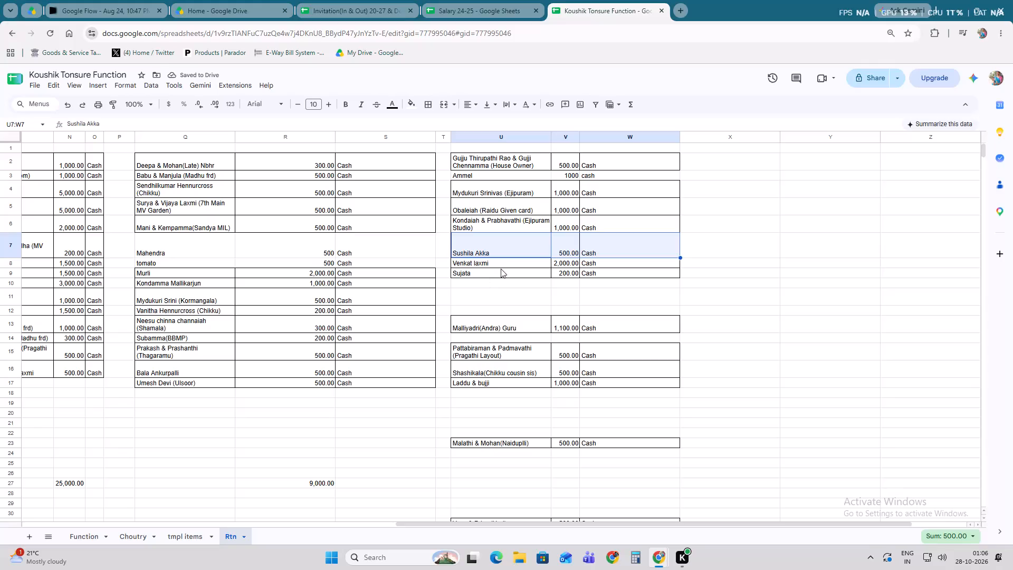
Move the 2,000.00 cash entry in U8:W8 down to the empty row at U14:W14.
{"action": "left_click_drag", "start_coordinate": [503, 267], "coordinate": [584, 264]}
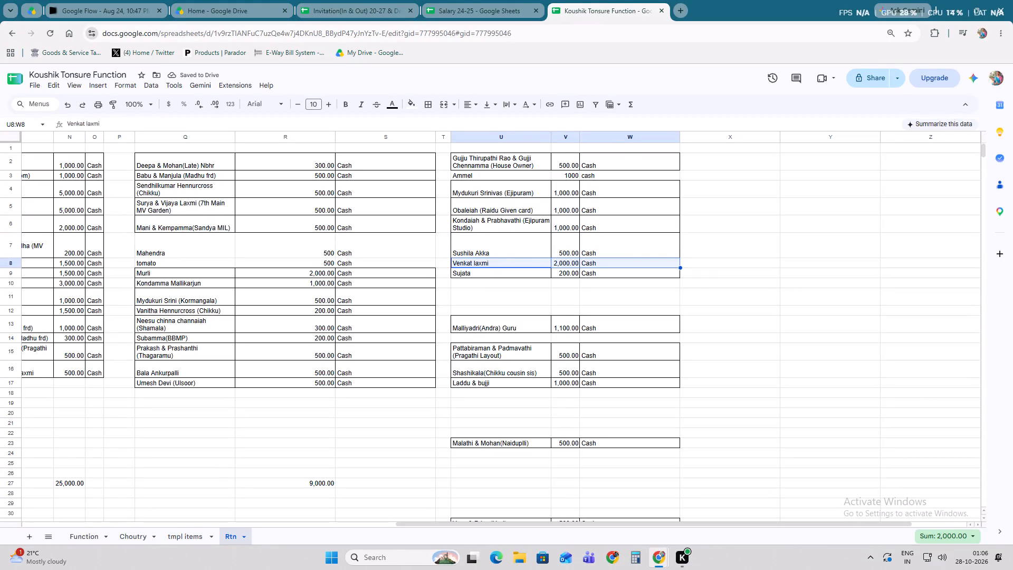
{"action": "left_click_drag", "start_coordinate": [592, 258], "coordinate": [593, 341]}
Move the 200.00 cash entry in U9:W9 up one row to U8:W8.
{"action": "left_click_drag", "start_coordinate": [532, 273], "coordinate": [614, 272]}
{"action": "left_click", "coordinate": [605, 268]}
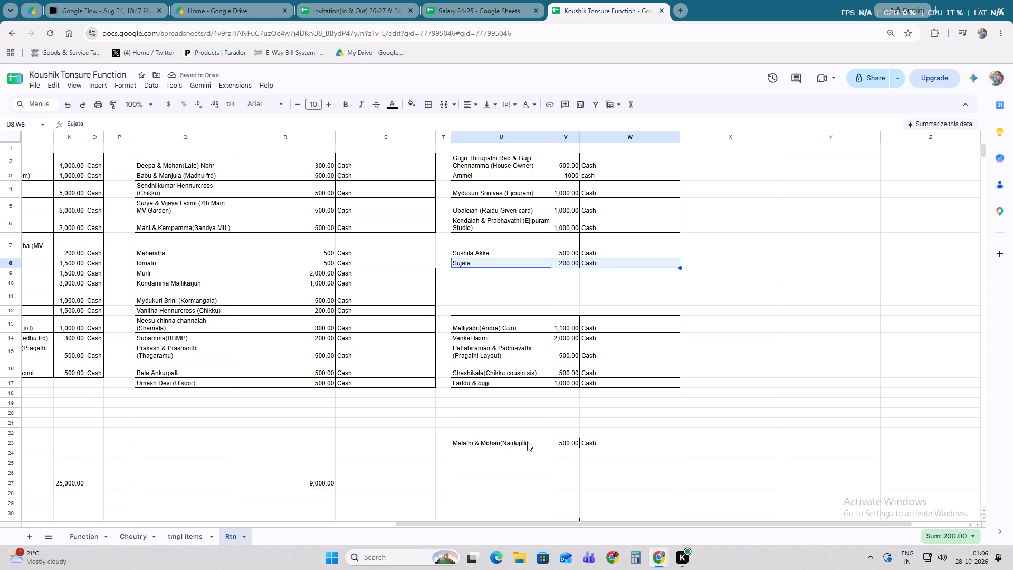
Fill rows 9 to 11 of columns U:W by moving up the entries from rows 23, 14 and 15, in that order.
{"action": "left_click_drag", "start_coordinate": [527, 442], "coordinate": [634, 444]}
{"action": "left_click_drag", "start_coordinate": [626, 439], "coordinate": [636, 273]}
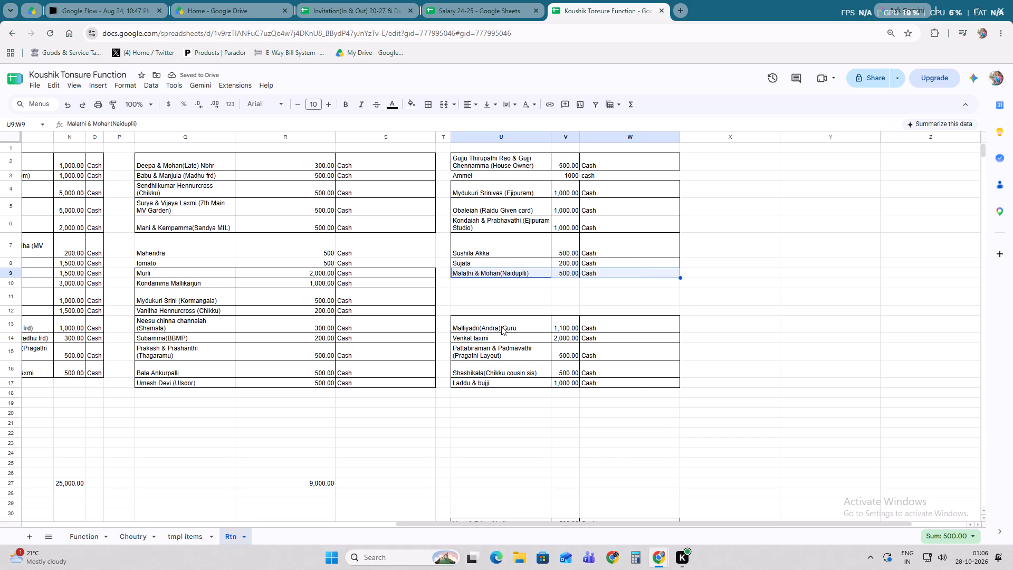
{"action": "left_click_drag", "start_coordinate": [493, 339], "coordinate": [605, 339]}
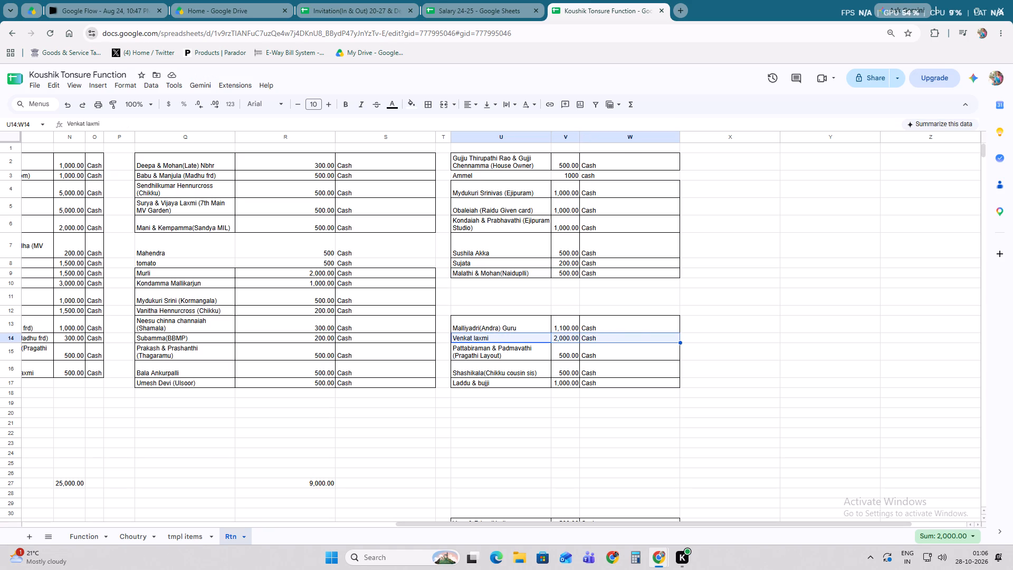
{"action": "left_click_drag", "start_coordinate": [598, 332], "coordinate": [600, 288]}
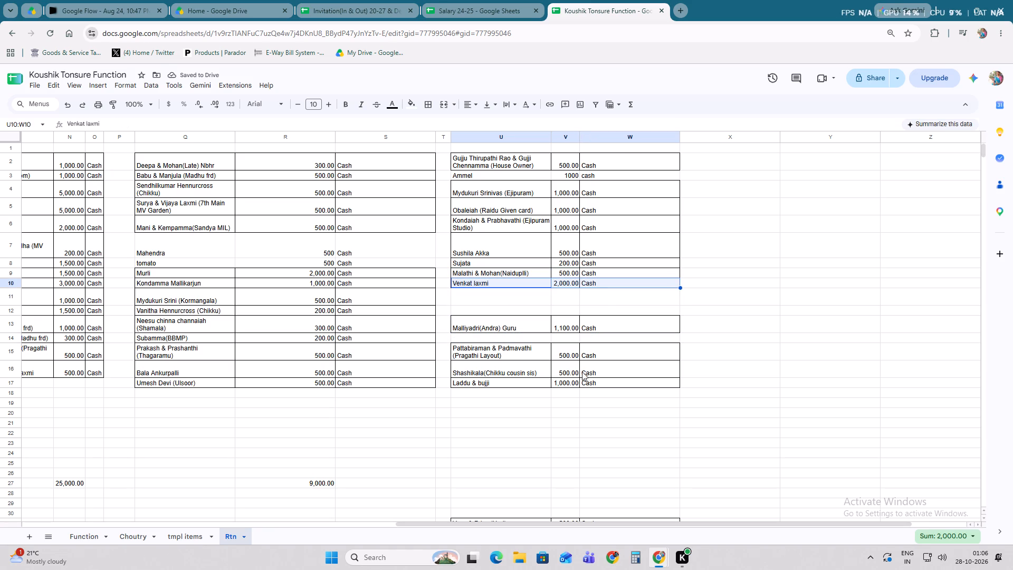
{"action": "left_click_drag", "start_coordinate": [539, 355], "coordinate": [618, 354]}
{"action": "left_click_drag", "start_coordinate": [607, 342], "coordinate": [610, 299]}
Move the remaining block of cash entries U13:W42 across to columns X:Z, starting at X14.
{"action": "left_click_drag", "start_coordinate": [509, 325], "coordinate": [649, 355]}
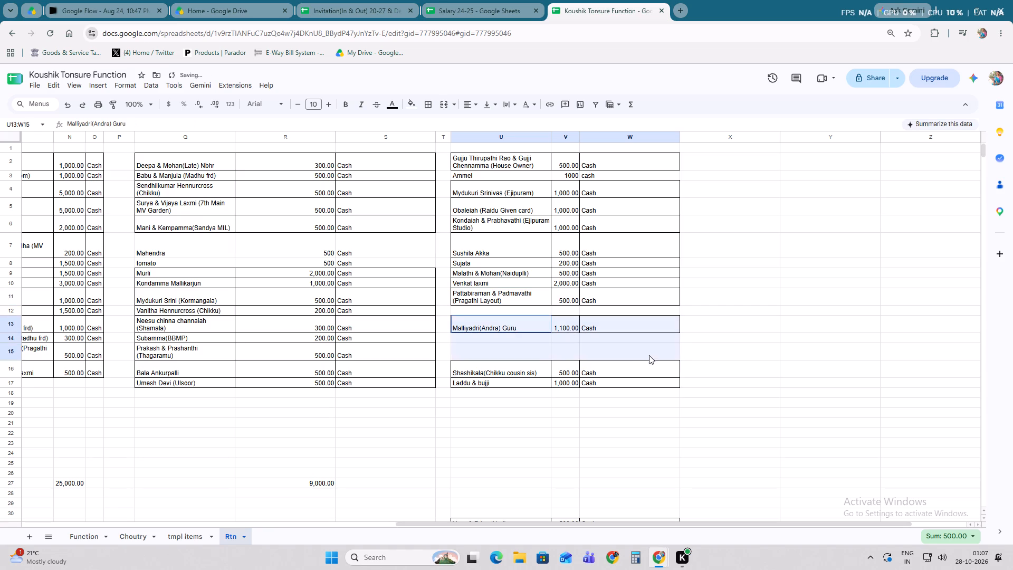
{"action": "left_click_drag", "start_coordinate": [649, 355], "coordinate": [645, 449]}
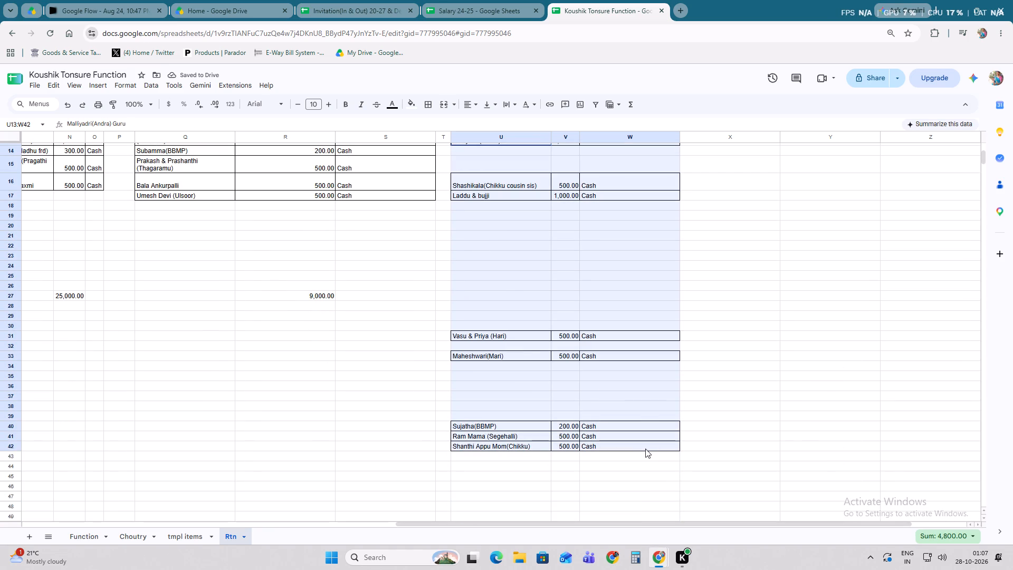
{"action": "left_click_drag", "start_coordinate": [645, 449], "coordinate": [644, 449]}
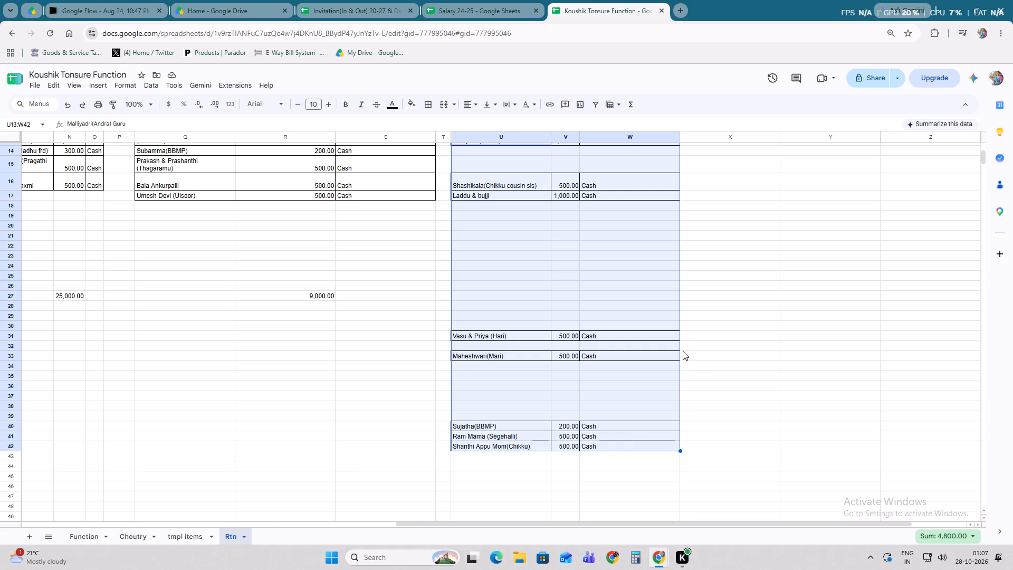
{"action": "left_click_drag", "start_coordinate": [680, 351], "coordinate": [872, 356]}
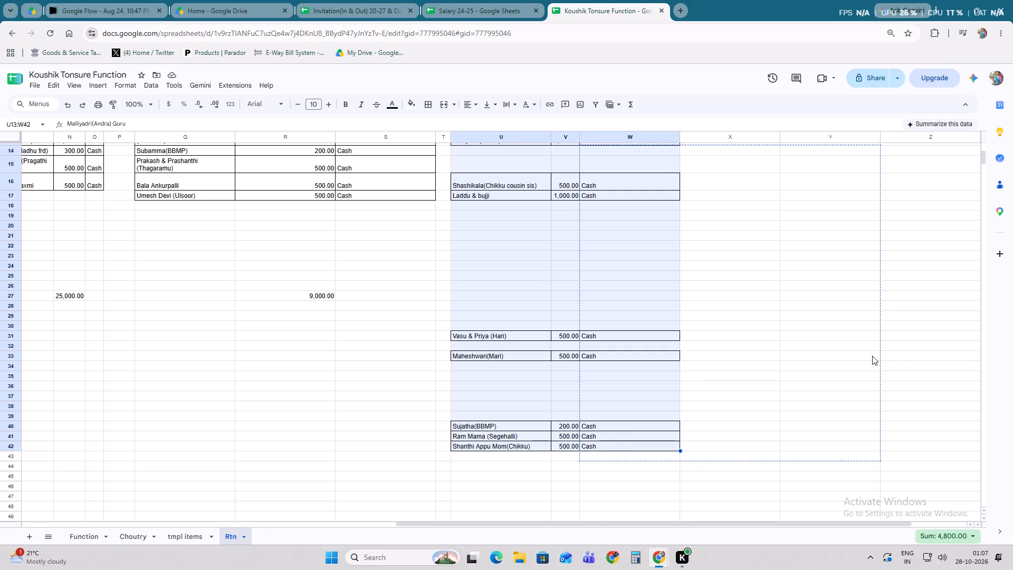
{"action": "left_click_drag", "start_coordinate": [872, 356], "coordinate": [935, 356]}
Copy the column total formula from R27 into V27.
{"action": "left_click", "coordinate": [320, 293]}
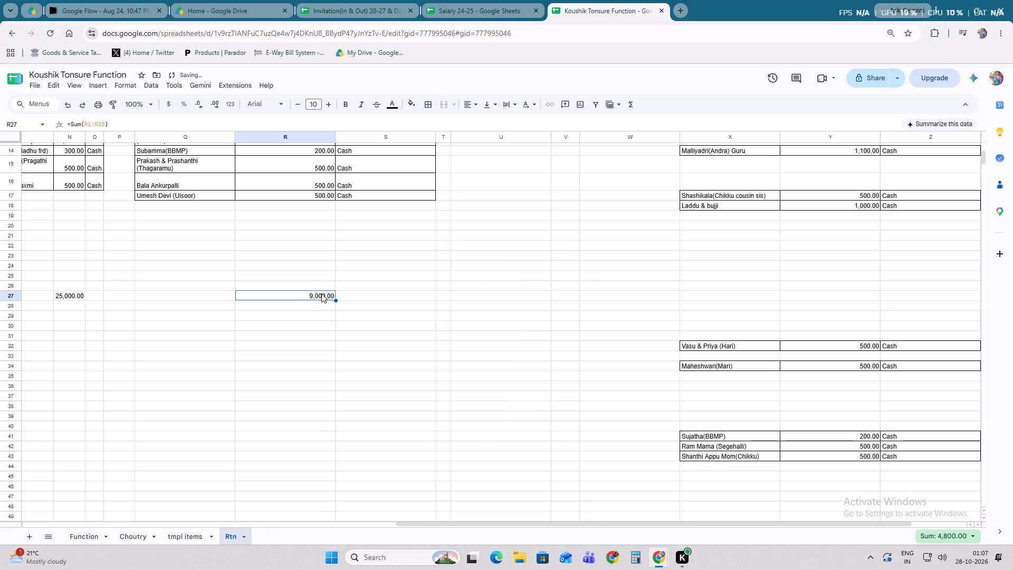
{"action": "right_click", "coordinate": [321, 293]}
{"action": "left_click", "coordinate": [367, 231]}
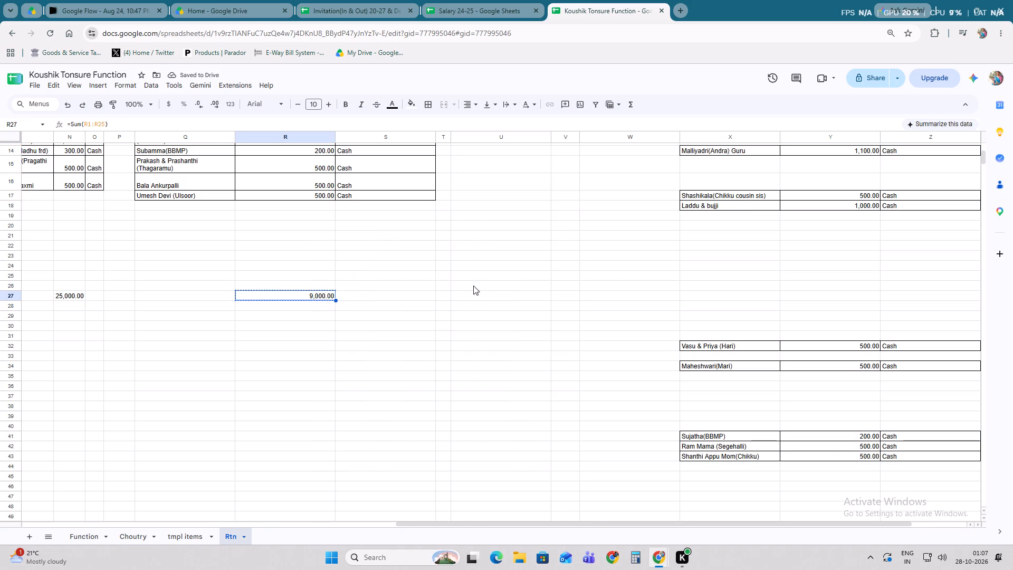
{"action": "left_click", "coordinate": [567, 296]}
{"action": "scroll", "coordinate": [617, 356], "scroll_direction": "up", "scroll_amount": 3}
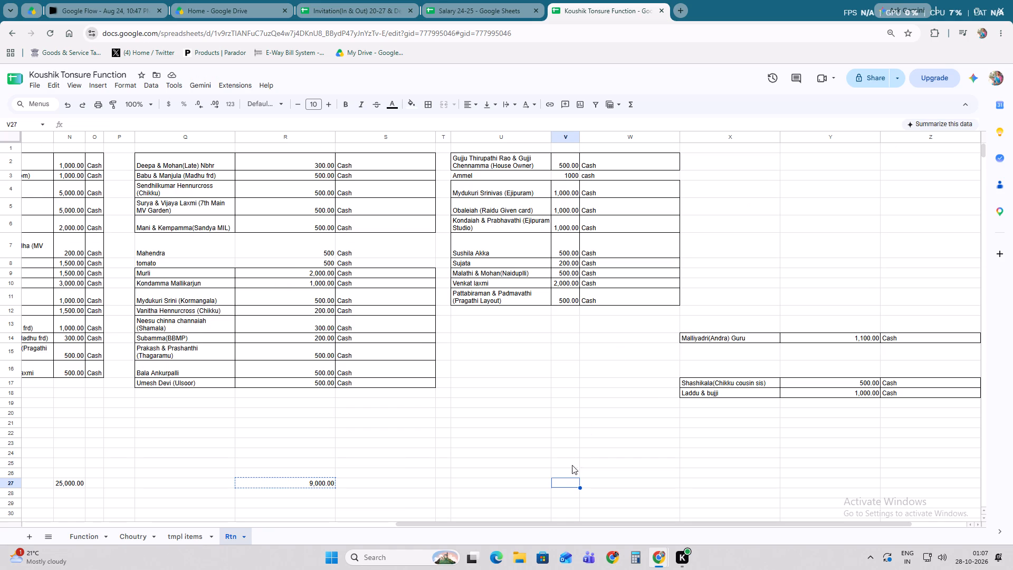
{"action": "right_click", "coordinate": [567, 486]}
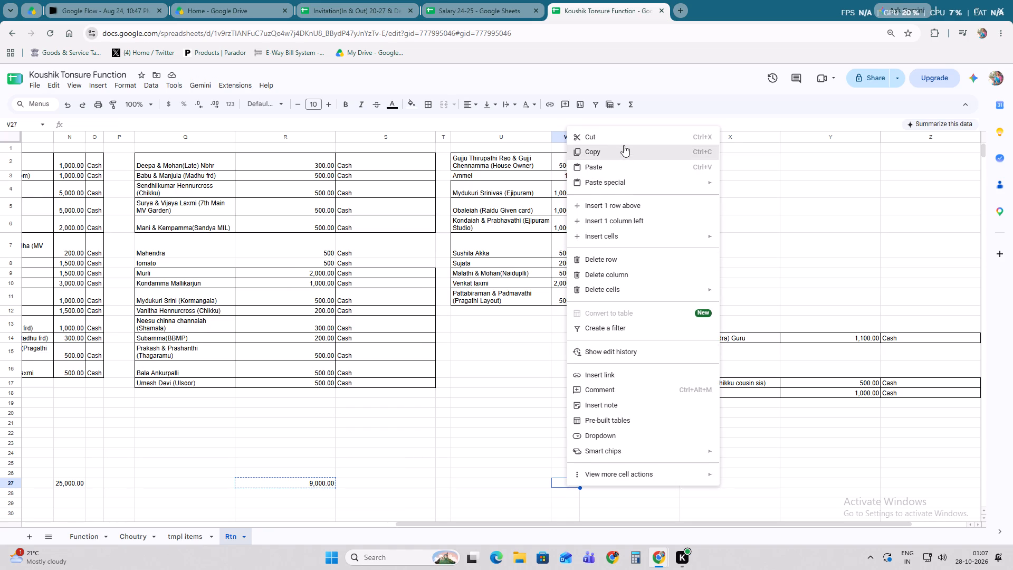
{"action": "left_click", "coordinate": [616, 165]}
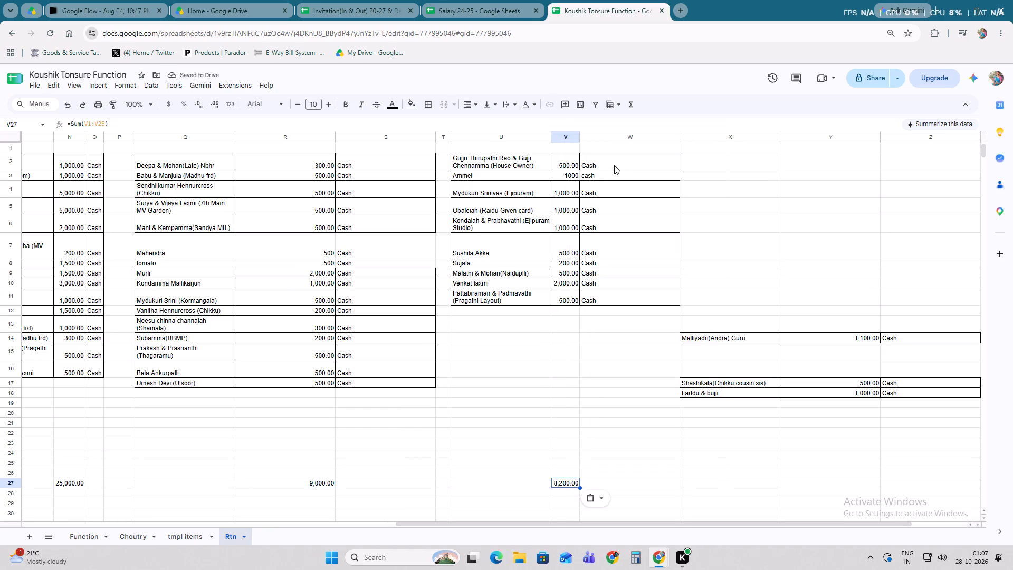
{"action": "scroll", "coordinate": [573, 335], "scroll_direction": "up", "scroll_amount": 2}
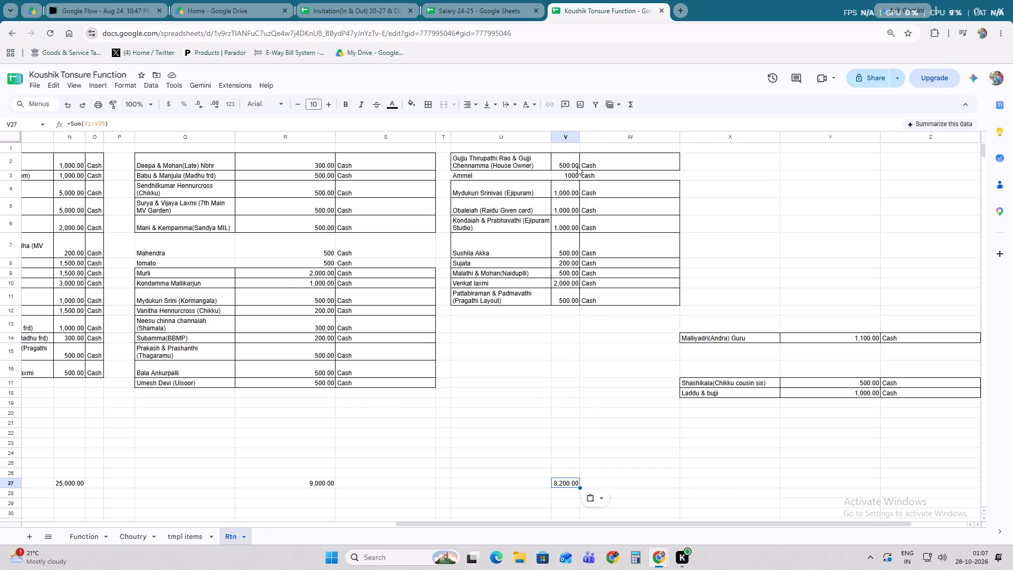
Shift the entries in U5:W11 down one row to U6:W12, leaving row 5 of that group empty.
{"action": "left_click", "coordinate": [574, 176]}
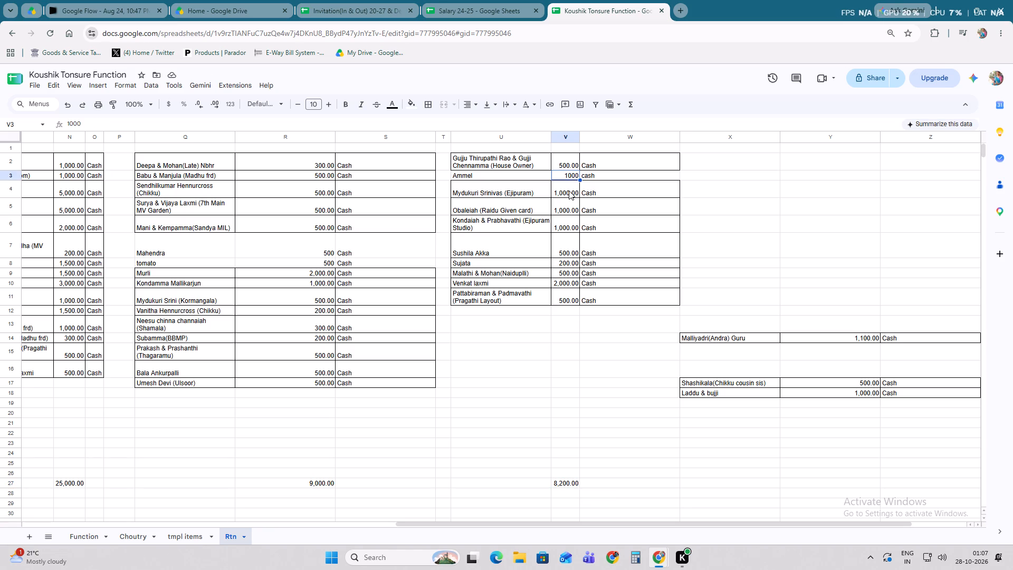
{"action": "left_click", "coordinate": [569, 191]}
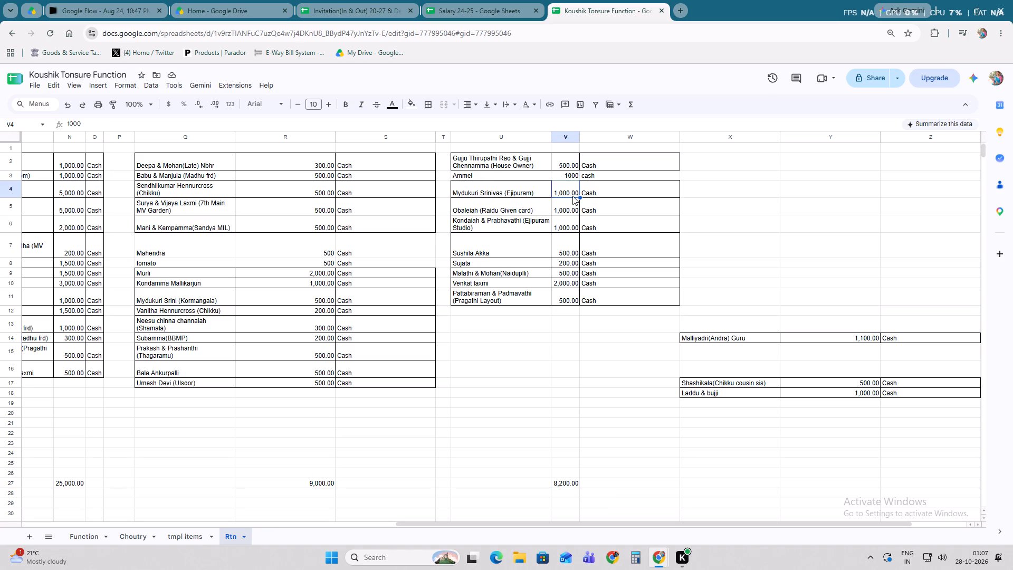
{"action": "left_click_drag", "start_coordinate": [519, 208], "coordinate": [646, 299]}
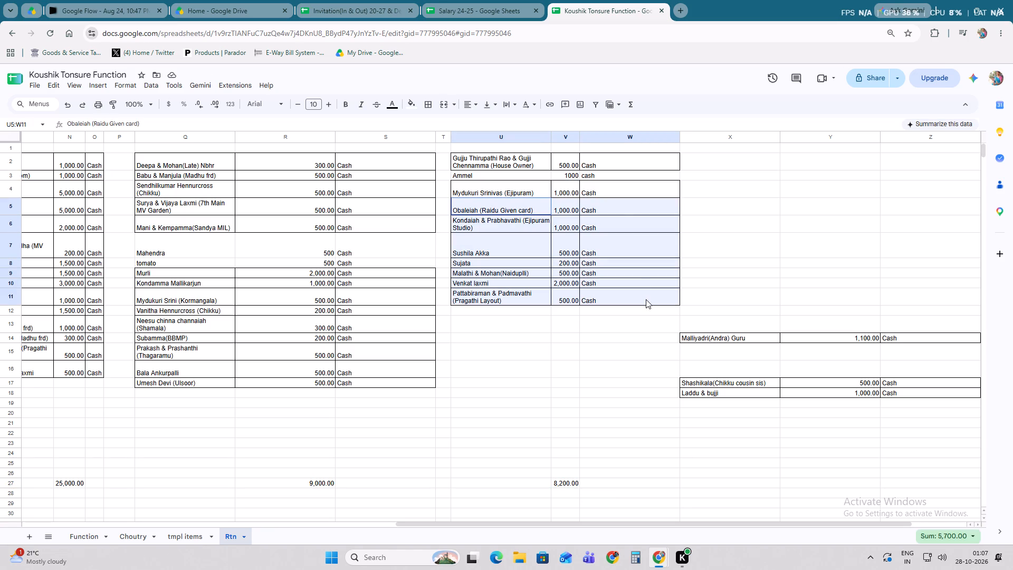
{"action": "left_click_drag", "start_coordinate": [646, 299], "coordinate": [642, 296]}
{"action": "left_click_drag", "start_coordinate": [618, 198], "coordinate": [618, 224]}
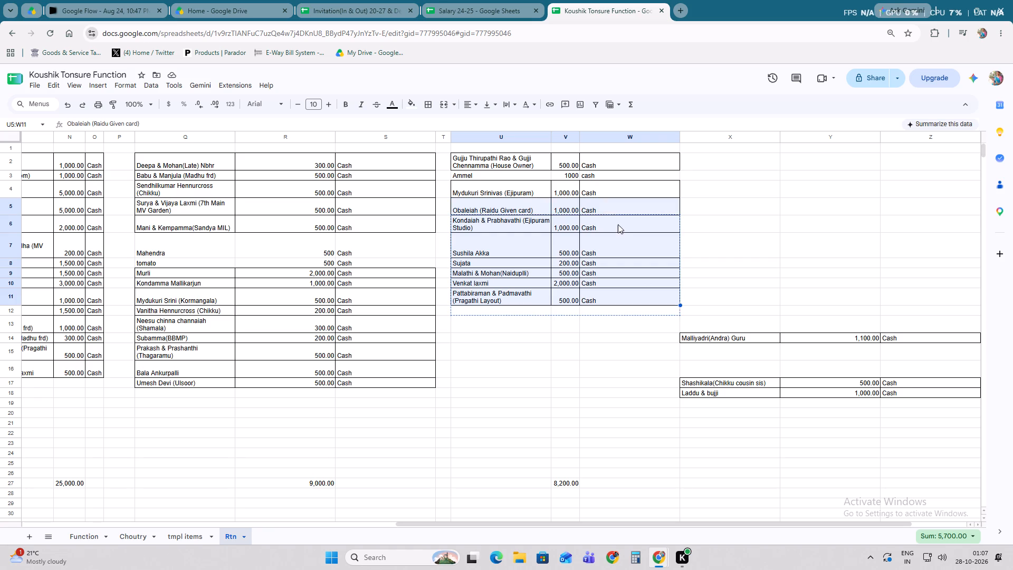
{"action": "left_click_drag", "start_coordinate": [618, 224], "coordinate": [618, 225]}
Move the 500.00 cash entry in X32:Z32 into the empty row at U5:W5.
{"action": "scroll", "coordinate": [745, 432], "scroll_direction": "down", "scroll_amount": 1}
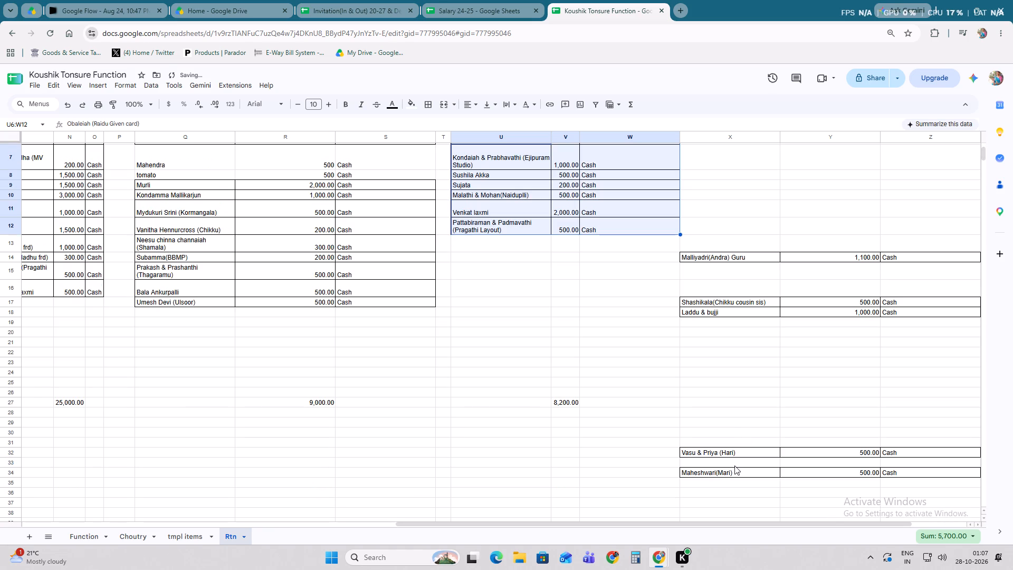
{"action": "left_click_drag", "start_coordinate": [709, 453], "coordinate": [910, 451]}
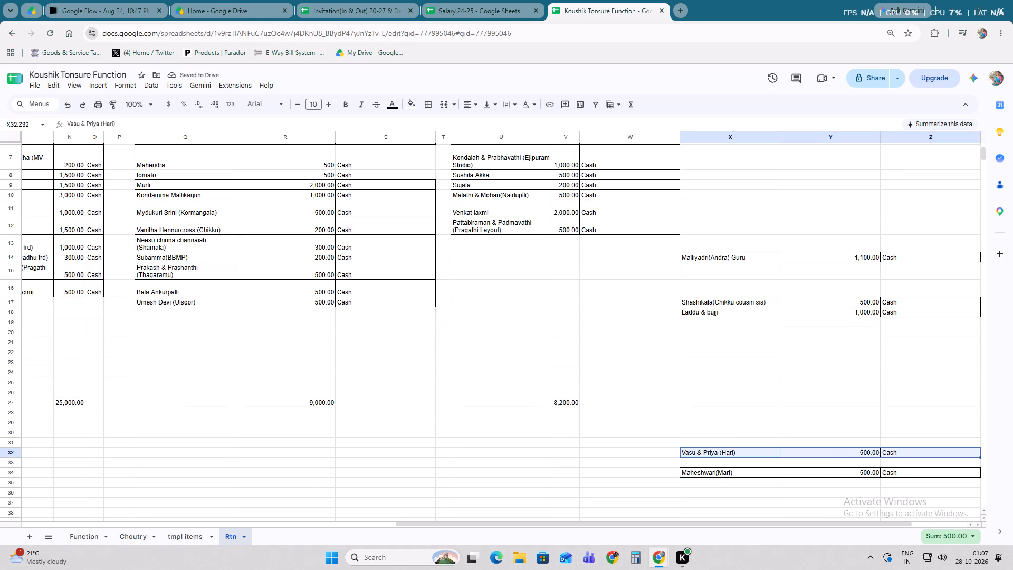
{"action": "left_click_drag", "start_coordinate": [848, 447], "coordinate": [552, 170]}
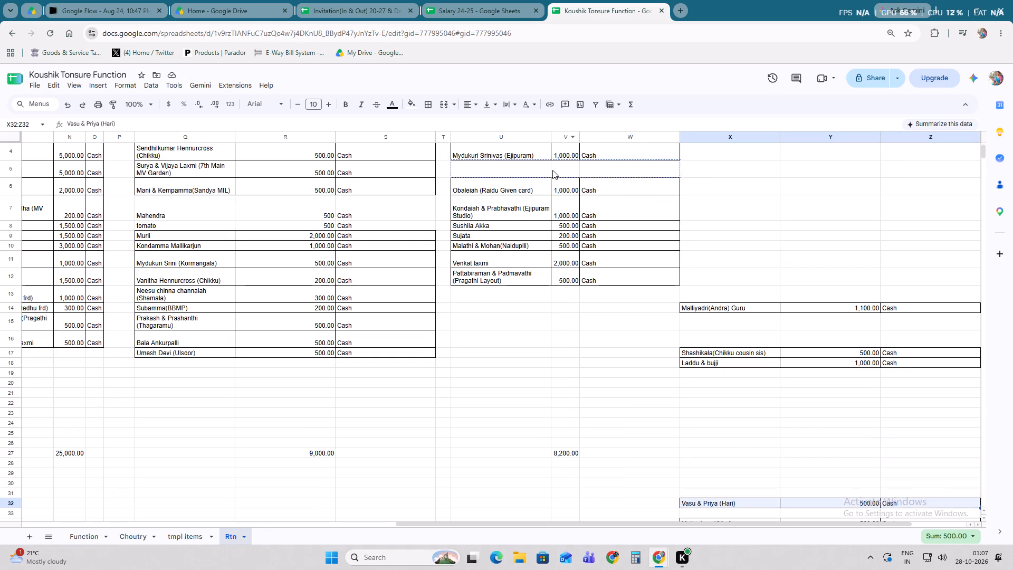
{"action": "left_click_drag", "start_coordinate": [552, 170], "coordinate": [580, 175]}
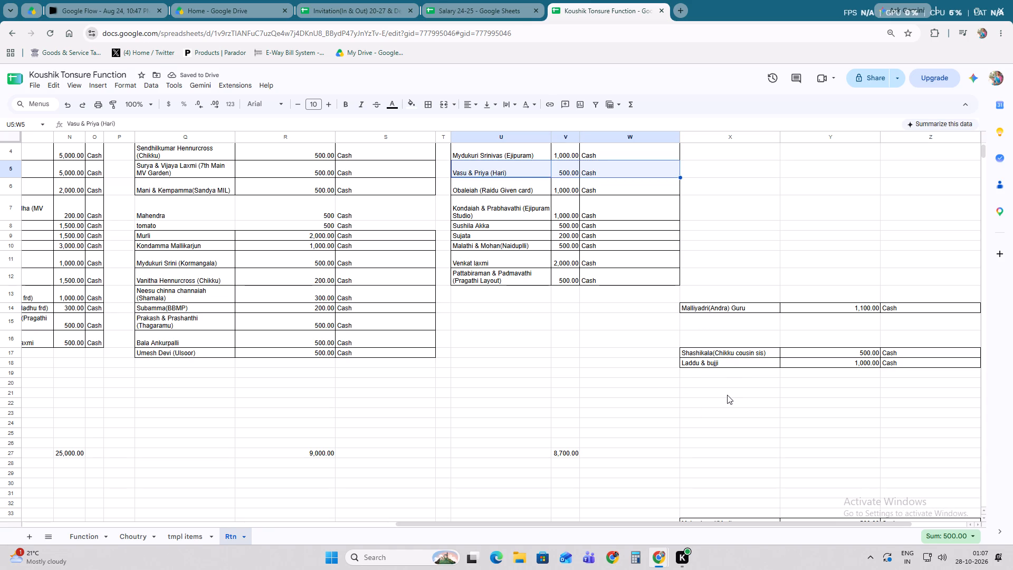
Move the whole block of remaining cash entries in columns X:Z up from row 14 to start at row 2.
{"action": "scroll", "coordinate": [732, 391], "scroll_direction": "down", "scroll_amount": 2}
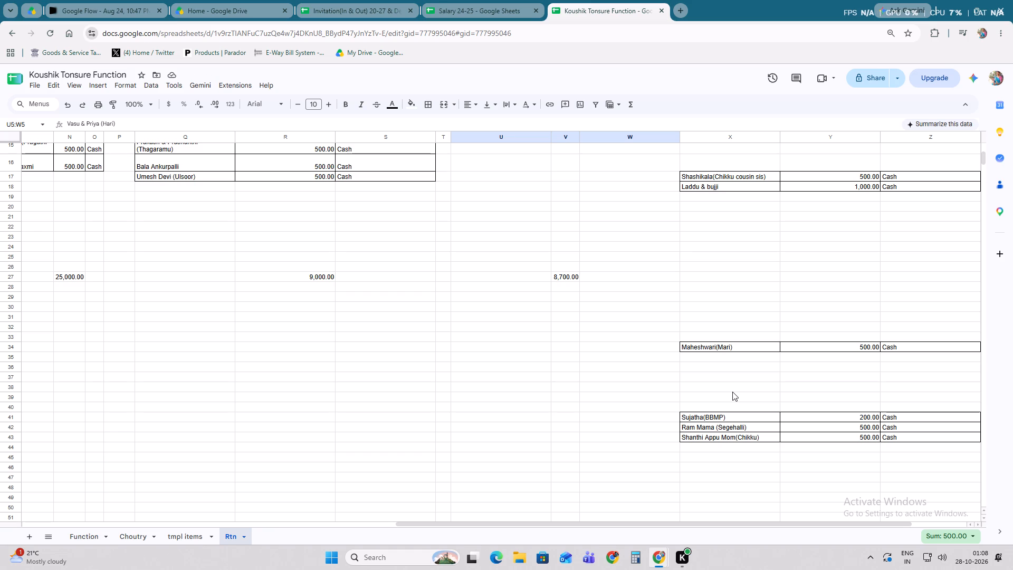
{"action": "scroll", "coordinate": [732, 392], "scroll_direction": "up", "scroll_amount": 1}
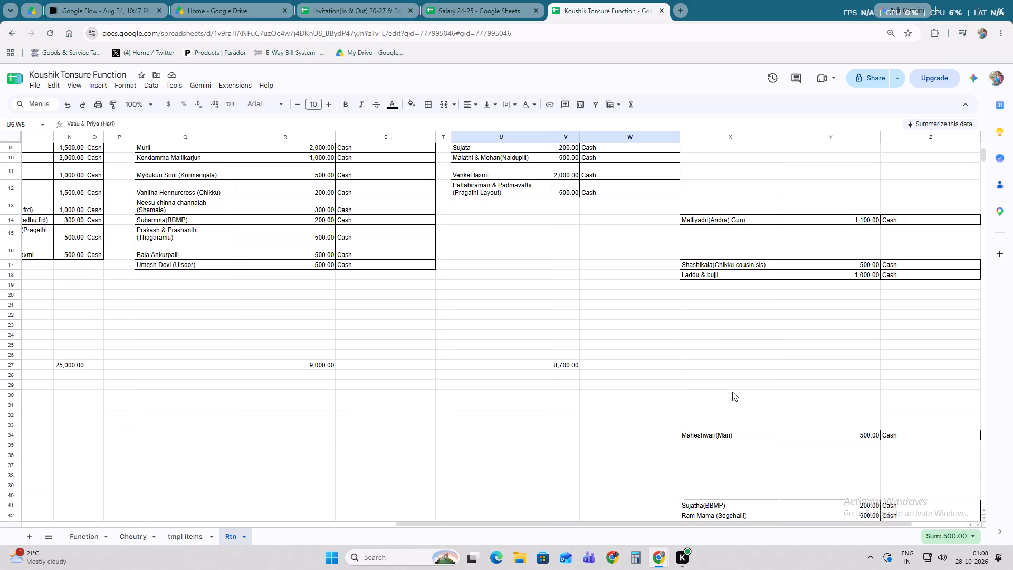
{"action": "scroll", "coordinate": [732, 392], "scroll_direction": "up", "scroll_amount": 5}
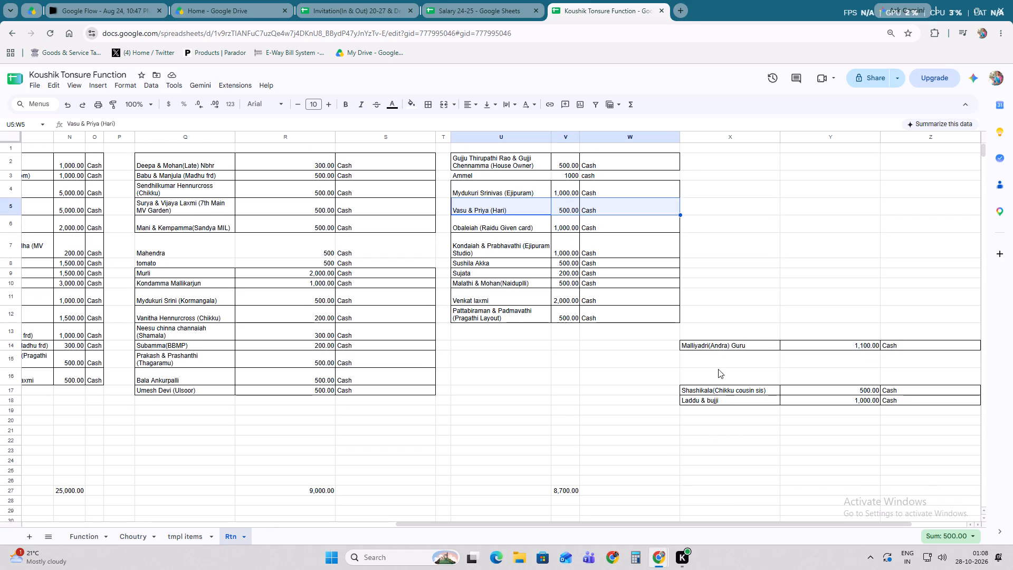
{"action": "left_click_drag", "start_coordinate": [714, 347], "coordinate": [909, 551]}
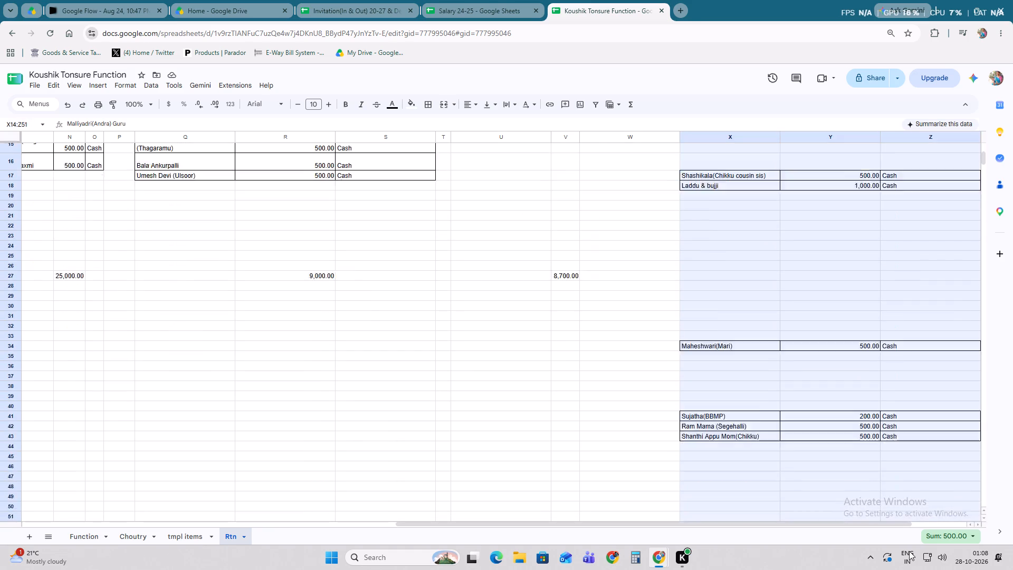
{"action": "left_click_drag", "start_coordinate": [909, 551], "coordinate": [897, 421]}
{"action": "scroll", "coordinate": [901, 412], "scroll_direction": "up", "scroll_amount": 6}
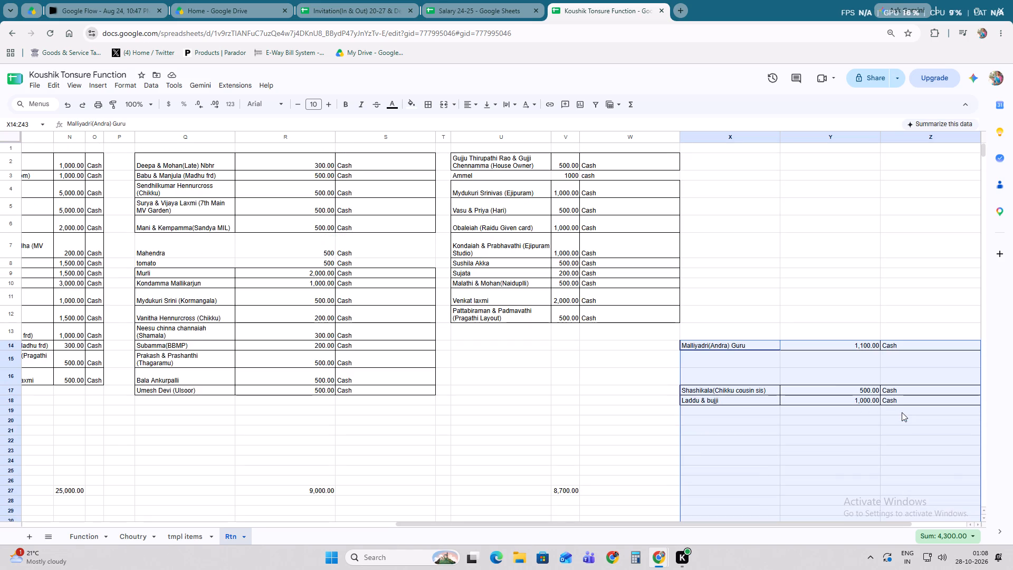
{"action": "scroll", "coordinate": [902, 412], "scroll_direction": "up", "scroll_amount": 2}
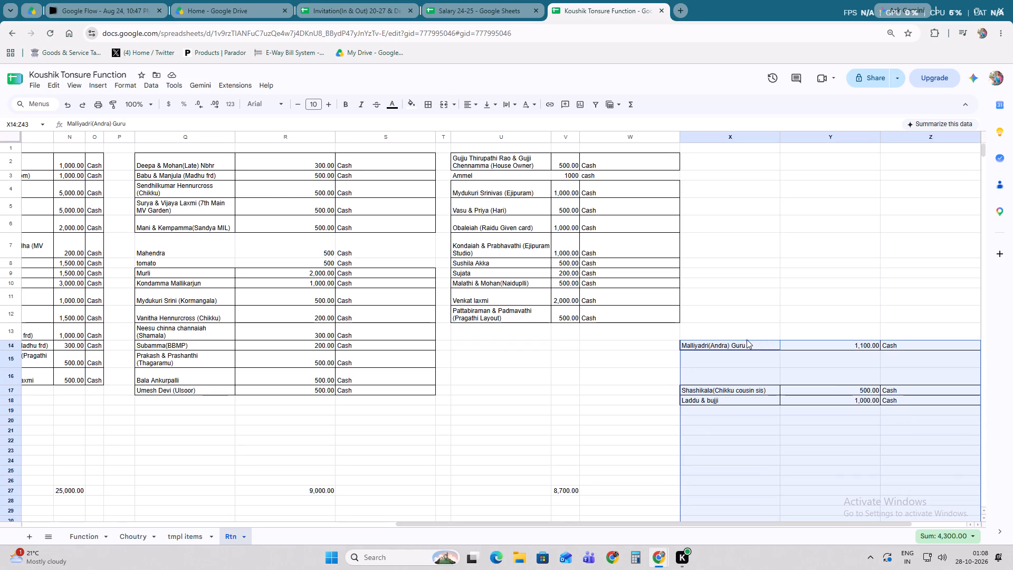
{"action": "left_click", "coordinate": [747, 343]}
{"action": "left_click_drag", "start_coordinate": [747, 344], "coordinate": [904, 541]}
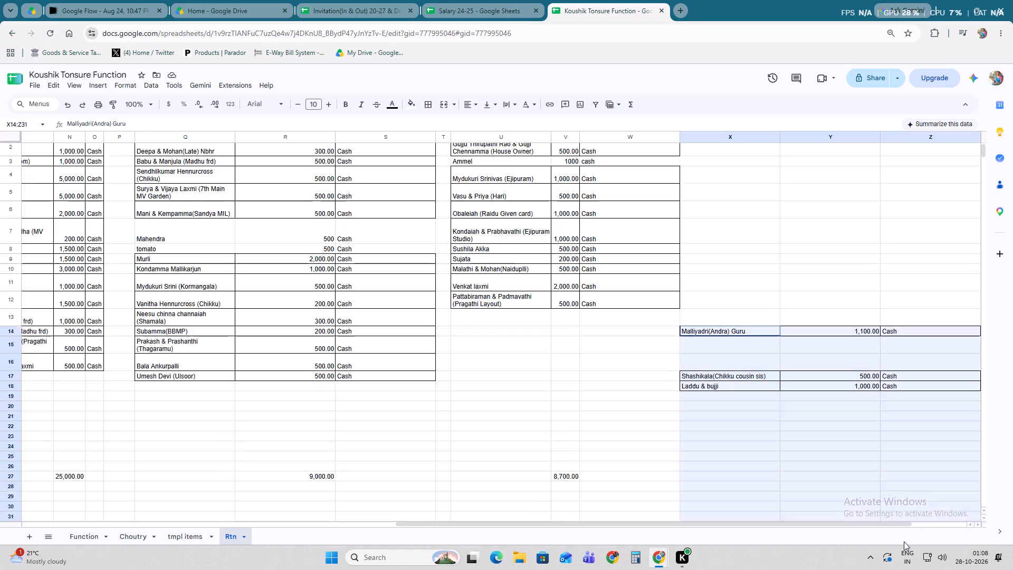
{"action": "left_click_drag", "start_coordinate": [904, 541], "coordinate": [903, 375]}
{"action": "scroll", "coordinate": [894, 394], "scroll_direction": "up", "scroll_amount": 4}
{"action": "left_click_drag", "start_coordinate": [813, 340], "coordinate": [815, 165]}
Insert a blank column before column X and narrow it to a thin spacer between the two entry groups.
{"action": "left_click", "coordinate": [740, 137]}
{"action": "right_click", "coordinate": [740, 137]}
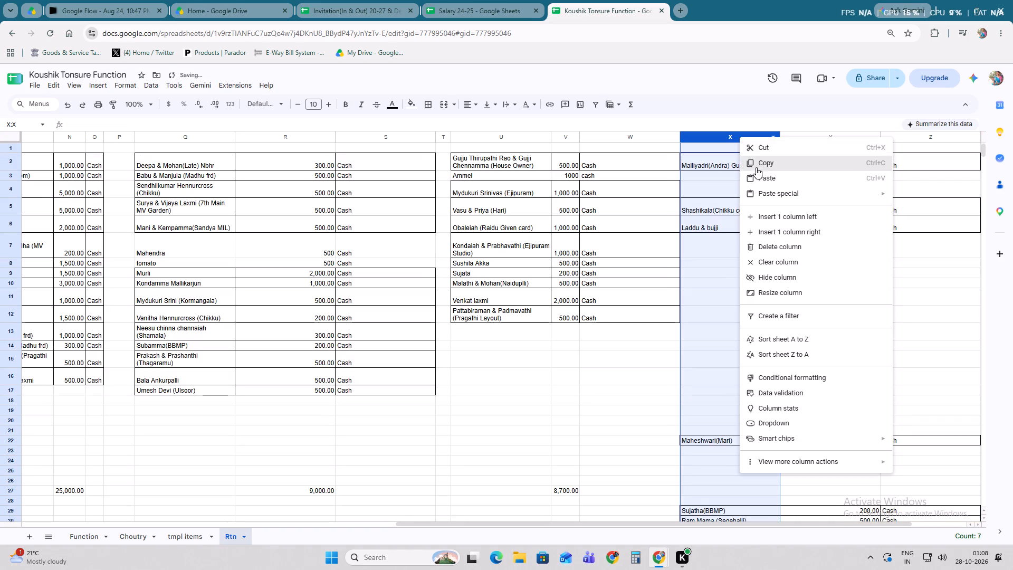
{"action": "left_click", "coordinate": [794, 221]}
{"action": "left_click_drag", "start_coordinate": [836, 525], "coordinate": [836, 525]}
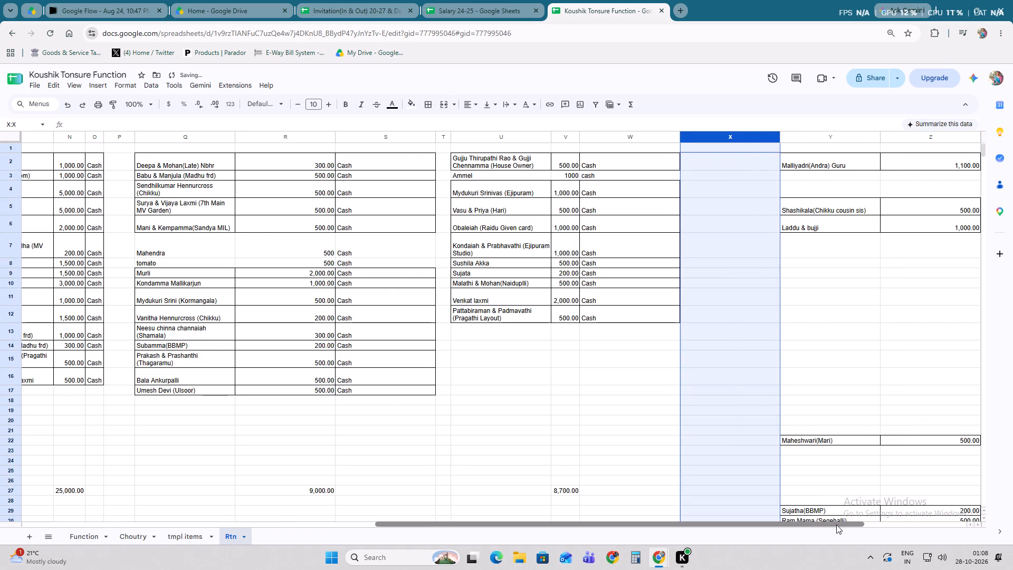
{"action": "left_click_drag", "start_coordinate": [836, 525], "coordinate": [983, 532]}
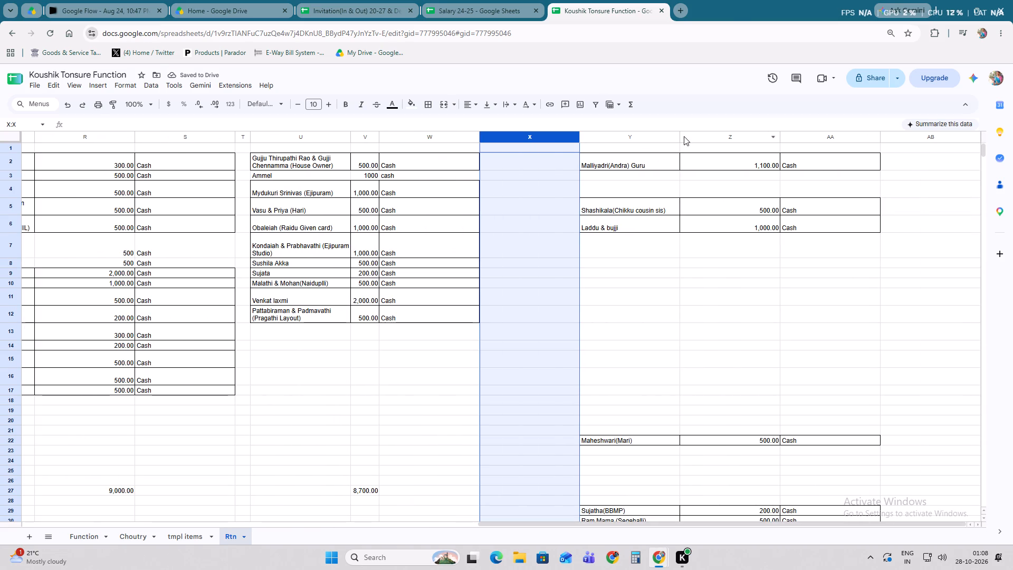
{"action": "left_click_drag", "start_coordinate": [580, 134], "coordinate": [512, 136]}
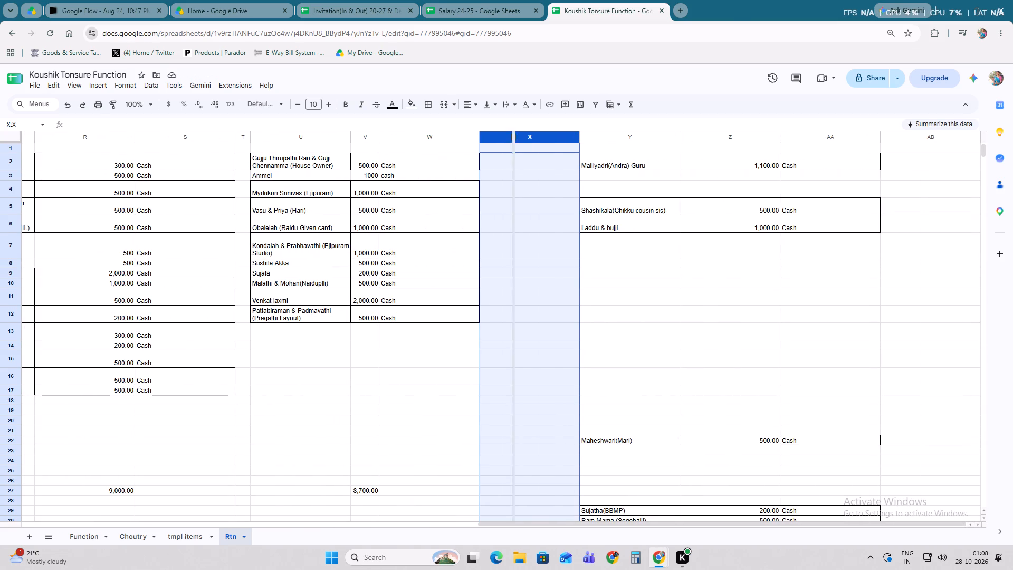
{"action": "left_click_drag", "start_coordinate": [512, 136], "coordinate": [501, 137]}
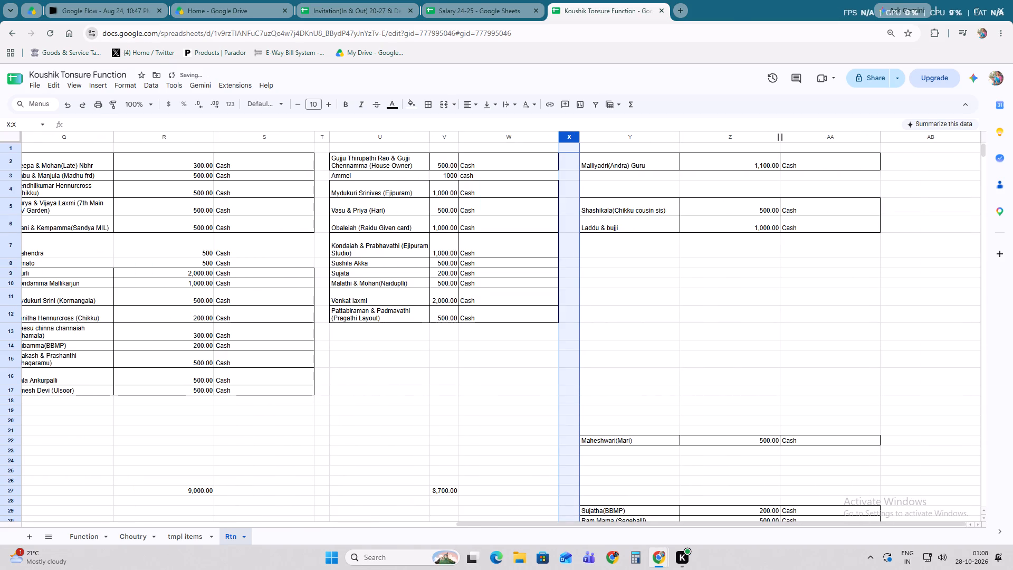
Fit the widths of amount column Z and payment-type column AA to their contents.
{"action": "double_click", "coordinate": [781, 134]}
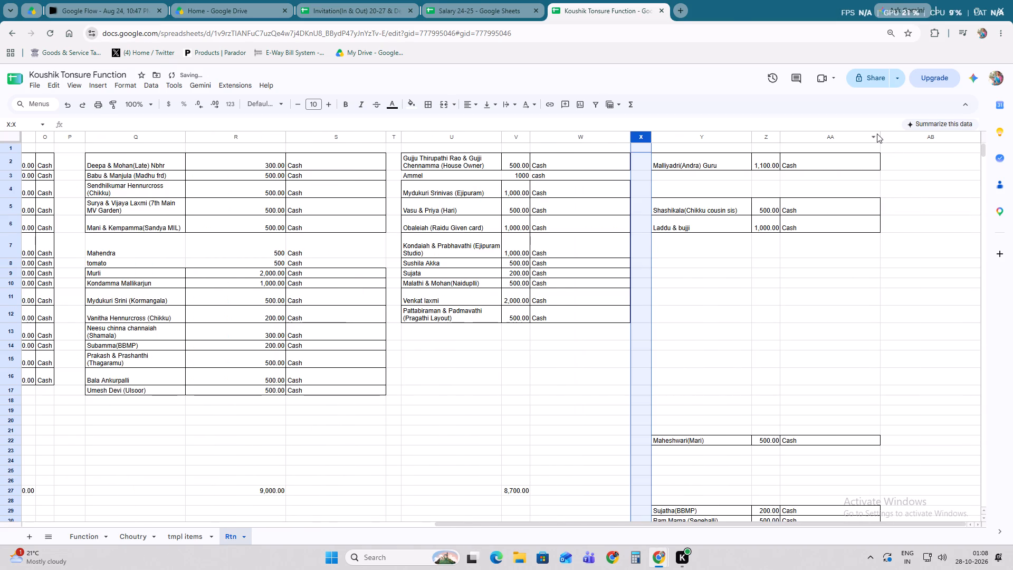
{"action": "double_click", "coordinate": [880, 136]}
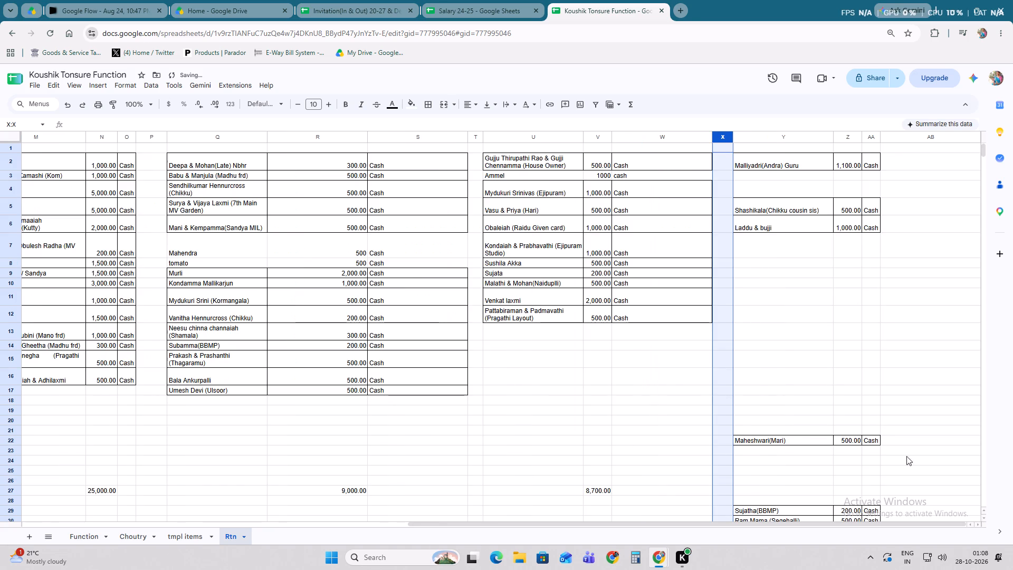
Insert 23 blank narrow columns directly after payment-type column AA, filling AB through AX.
{"action": "right_click", "coordinate": [868, 138]}
{"action": "left_click", "coordinate": [826, 230]}
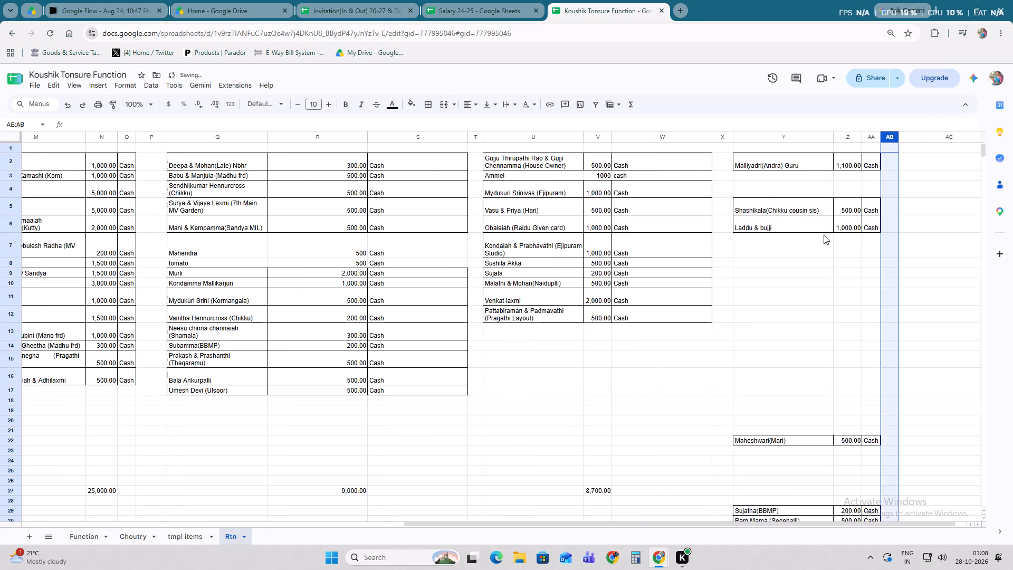
{"action": "key", "text": "F4"}
{"action": "key", "text": "F4"}
{"action": "key", "text": "F4"}
{"action": "key", "text": "F4"}
{"action": "key", "text": "F4"}
{"action": "key", "text": "F4"}
{"action": "key", "text": "F4"}
{"action": "key", "text": "F4"}
{"action": "key", "text": "F4"}
{"action": "key", "text": "F4"}
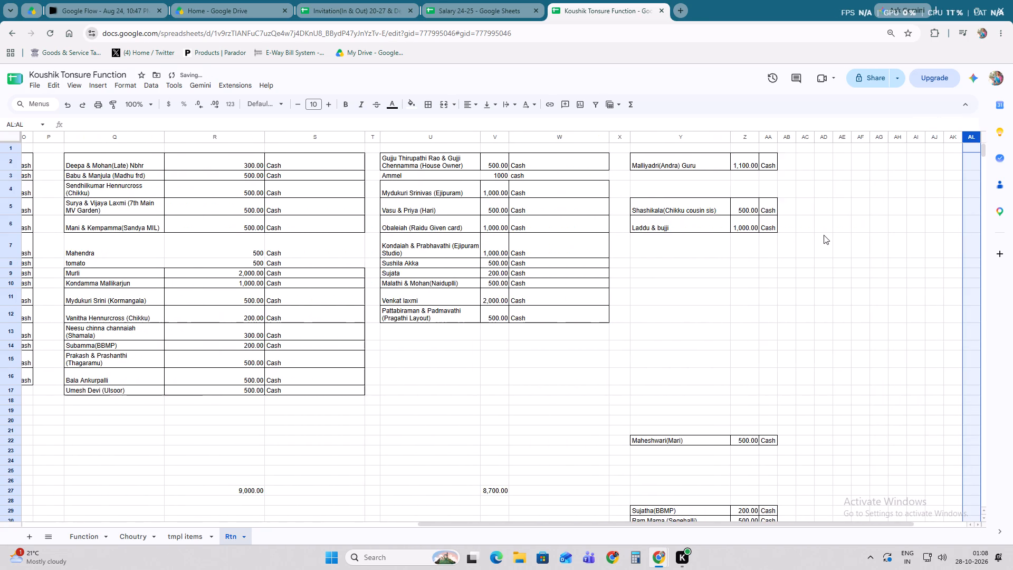
{"action": "key", "text": "F4"}
{"action": "key", "text": "F4"}
{"action": "key", "text": "F4"}
{"action": "key", "text": "F4"}
{"action": "key", "text": "F4"}
{"action": "key", "text": "F4"}
{"action": "key", "text": "F4"}
{"action": "key", "text": "F4"}
{"action": "key", "text": "F4"}
{"action": "key", "text": "F4"}
{"action": "key", "text": "F4"}
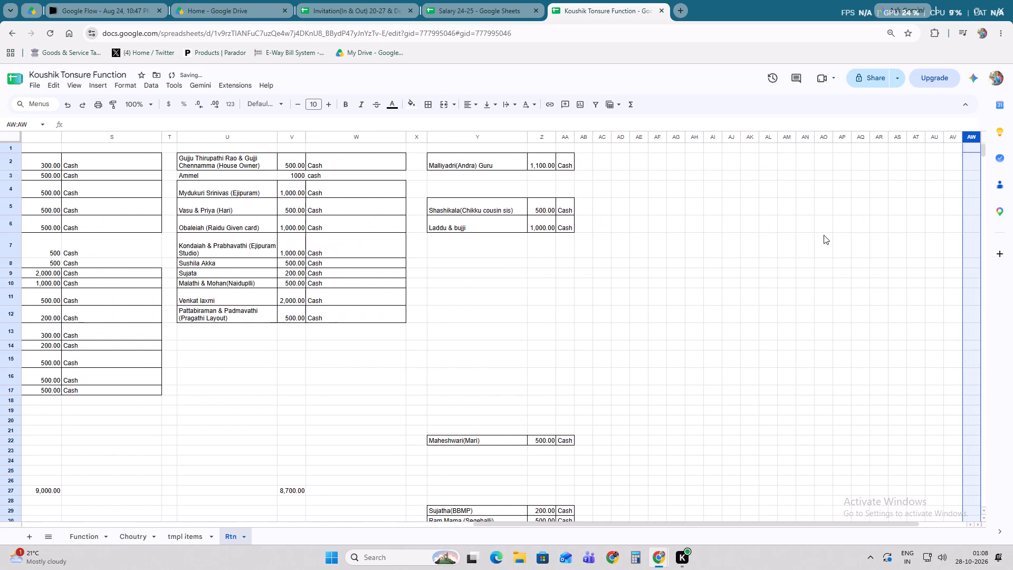
{"action": "key", "text": "F4"}
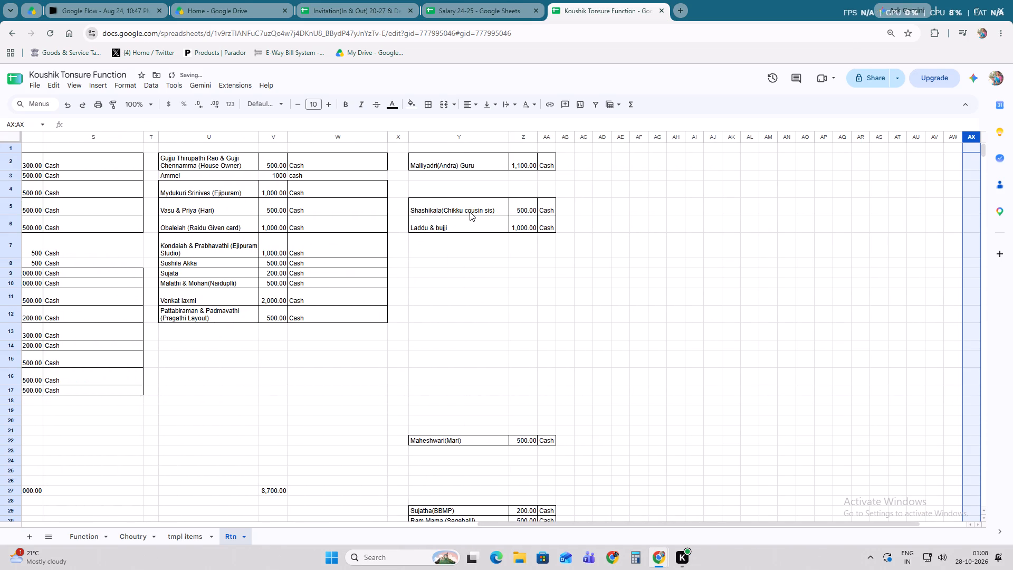
Move the two cash entries in Y5:AA6 up to Y3:AA4, directly under the 1,100.00 entry.
{"action": "left_click_drag", "start_coordinate": [470, 212], "coordinate": [542, 227]}
{"action": "left_click_drag", "start_coordinate": [520, 198], "coordinate": [528, 182]}
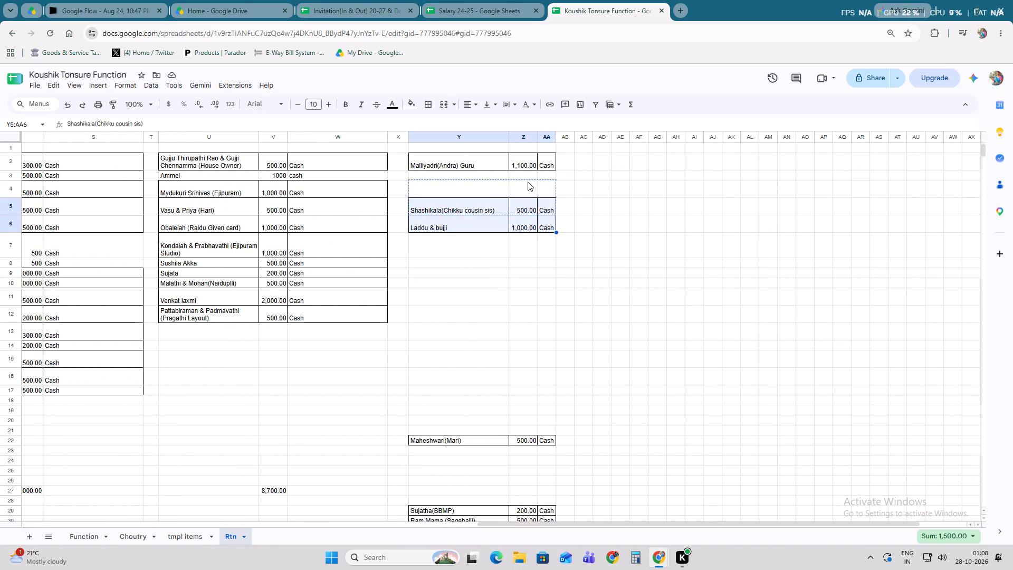
{"action": "left_click_drag", "start_coordinate": [528, 182], "coordinate": [530, 179]}
{"action": "left_click", "coordinate": [640, 340]}
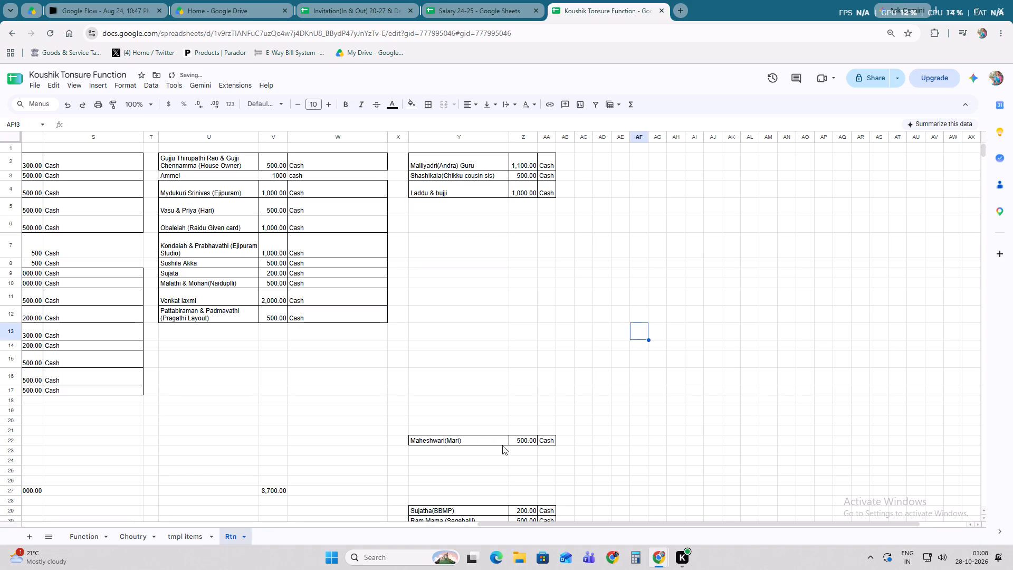
Delete the 500.00 cash entry in Y22:AA22 and clear its leftover borders by filling blank unbordered cells over it.
{"action": "left_click_drag", "start_coordinate": [467, 440], "coordinate": [542, 438]}
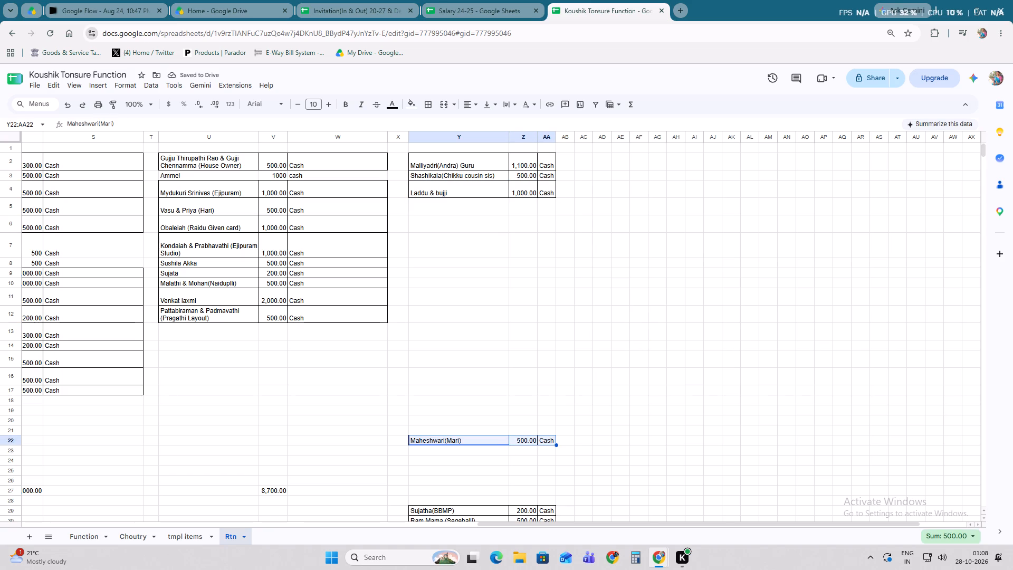
{"action": "key", "text": "Delete"}
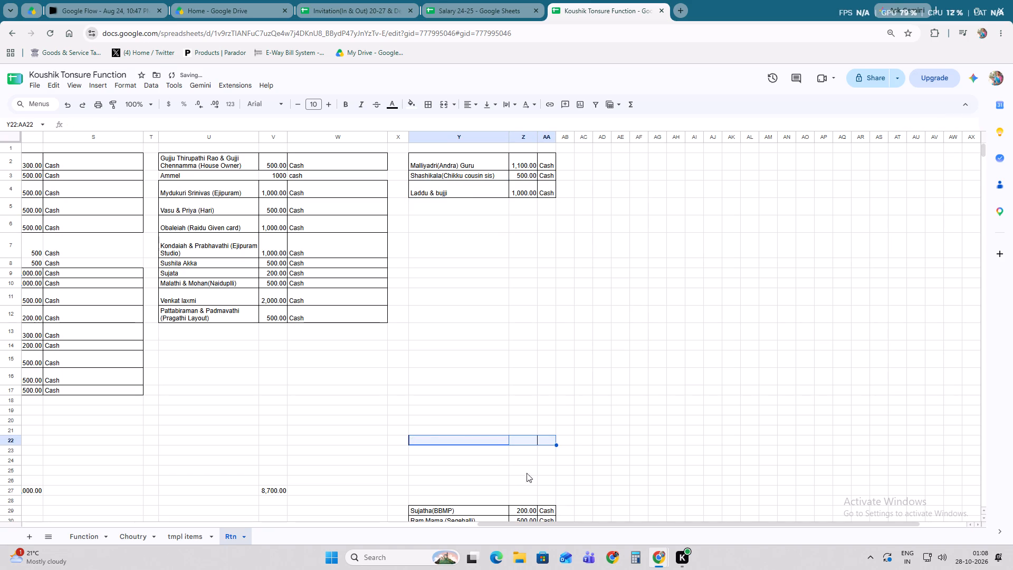
{"action": "left_click_drag", "start_coordinate": [556, 444], "coordinate": [556, 452]}
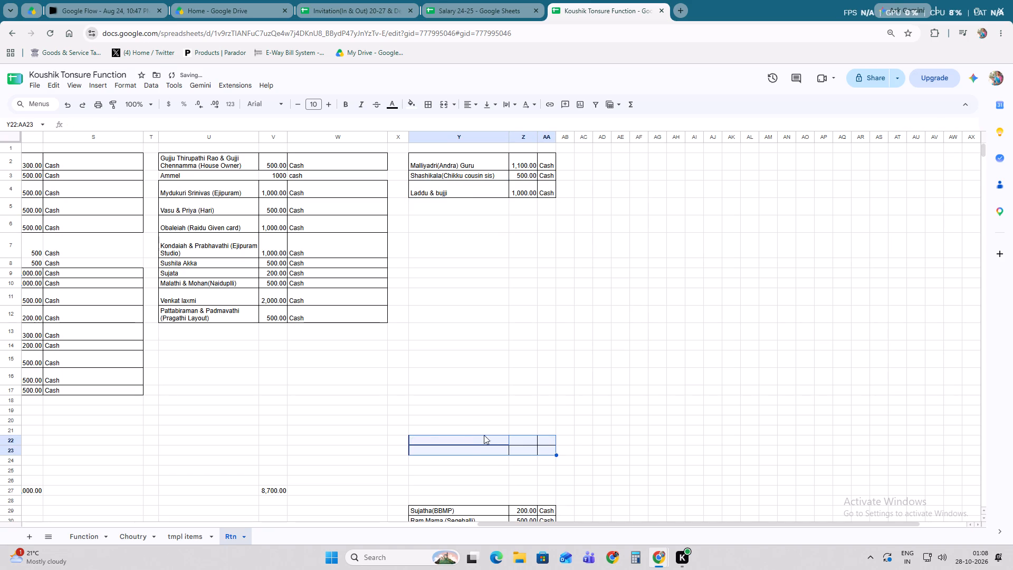
{"action": "left_click_drag", "start_coordinate": [477, 432], "coordinate": [558, 454]}
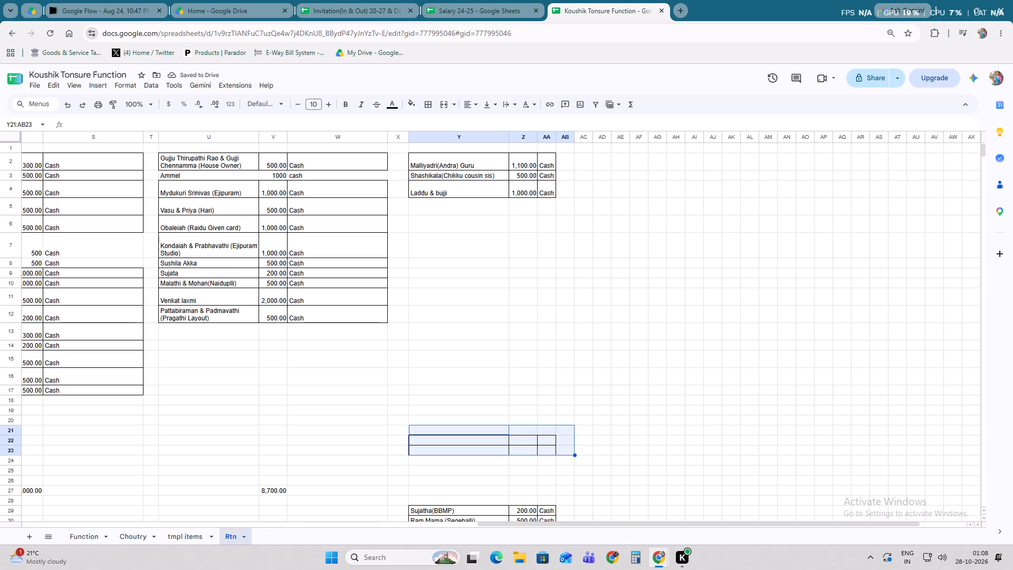
{"action": "key", "text": "Delete"}
{"action": "left_click_drag", "start_coordinate": [453, 431], "coordinate": [533, 430]}
{"action": "left_click_drag", "start_coordinate": [538, 434], "coordinate": [539, 453]}
{"action": "left_click_drag", "start_coordinate": [537, 455], "coordinate": [552, 454]}
{"action": "left_click", "coordinate": [591, 452]}
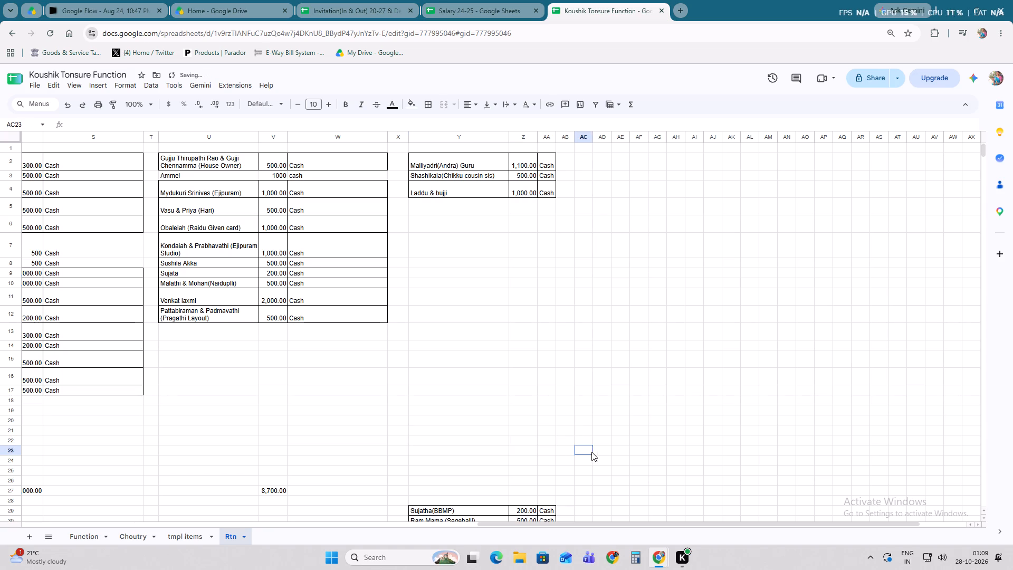
Delete the 200.00 cash entry in Y29:AA29.
{"action": "scroll", "coordinate": [566, 471], "scroll_direction": "down", "scroll_amount": 2}
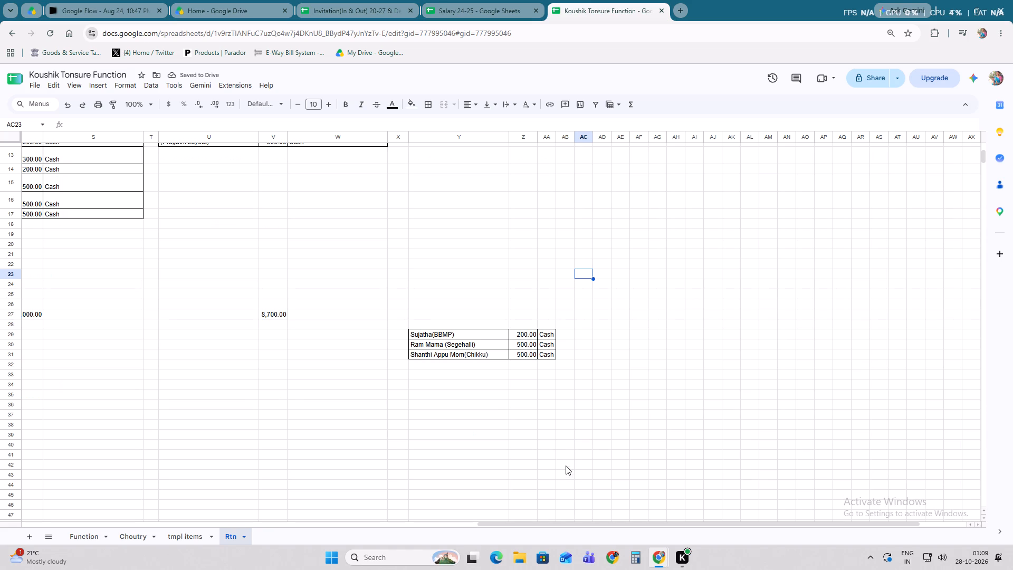
{"action": "left_click_drag", "start_coordinate": [437, 326], "coordinate": [549, 326]}
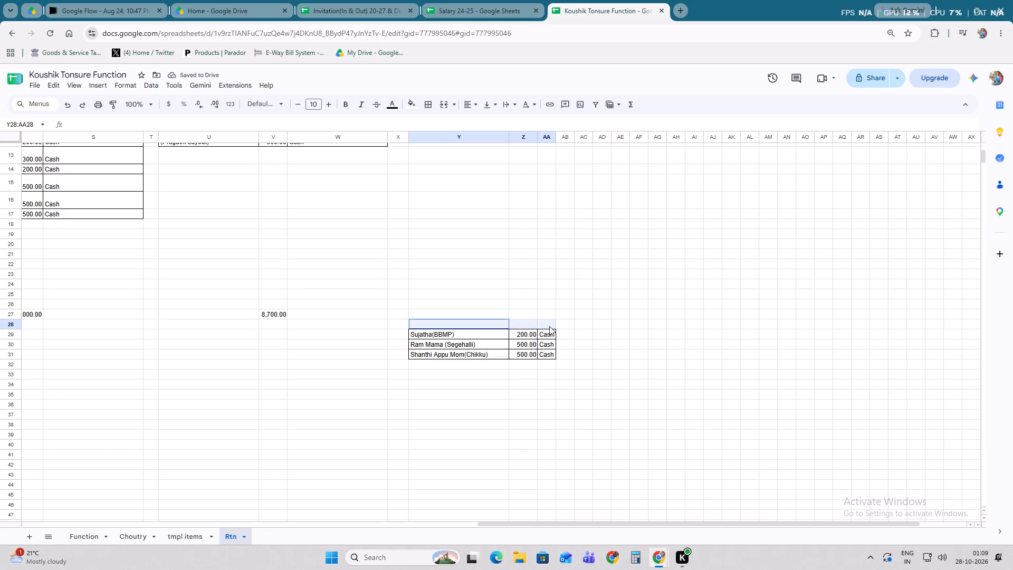
{"action": "left_click_drag", "start_coordinate": [549, 326], "coordinate": [550, 334]}
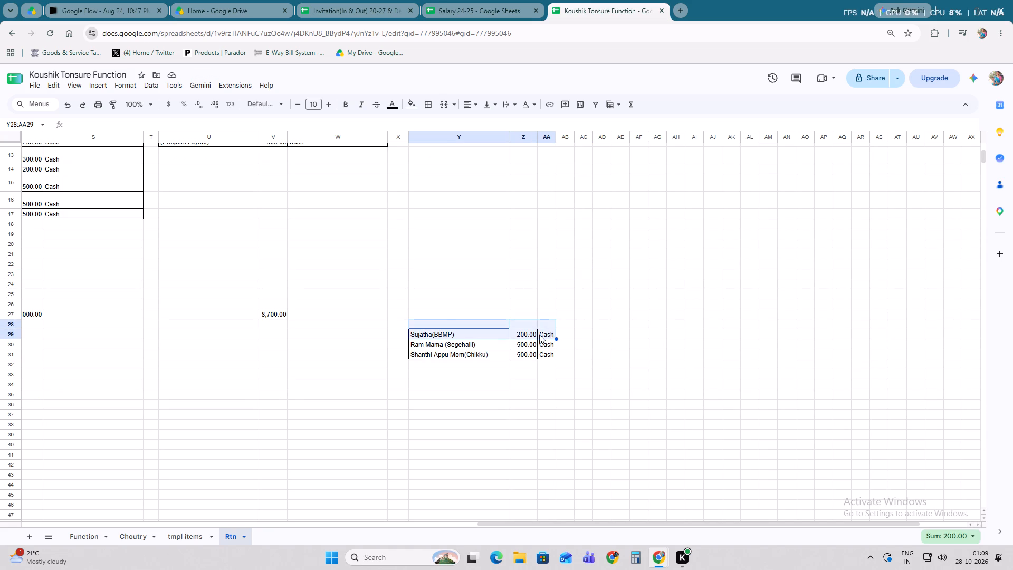
{"action": "key", "text": "Delete"}
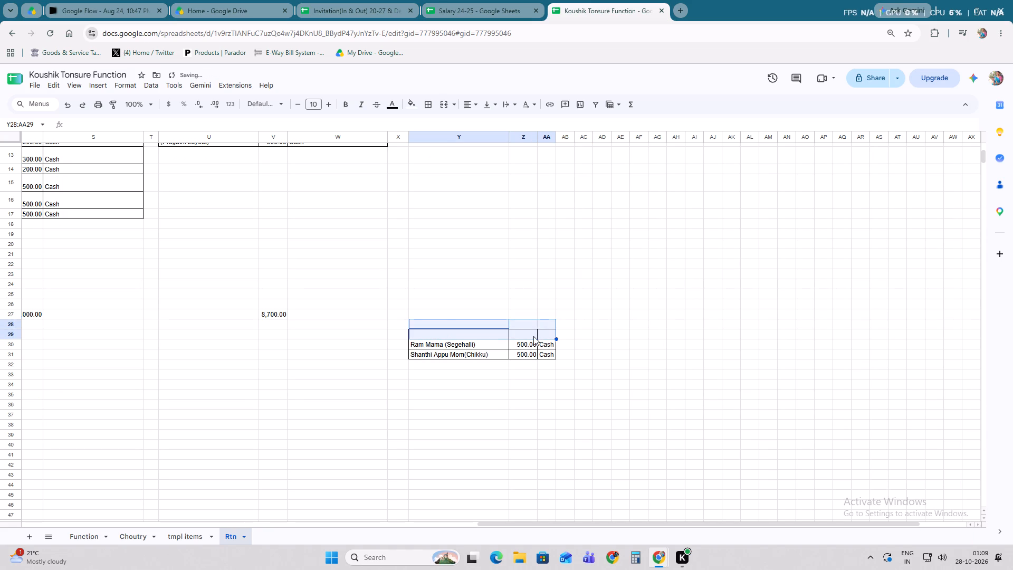
Move the two 500.00 cash entries in Y30:AA31 up to Y5:AA6, directly under the other entries.
{"action": "left_click_drag", "start_coordinate": [452, 346], "coordinate": [524, 354]}
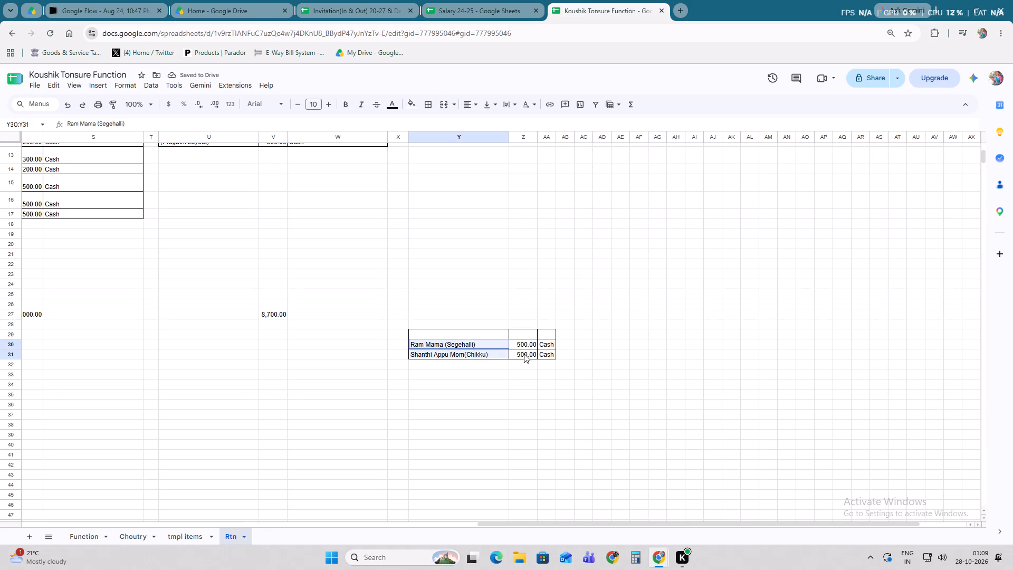
{"action": "left_click_drag", "start_coordinate": [524, 354], "coordinate": [543, 355]}
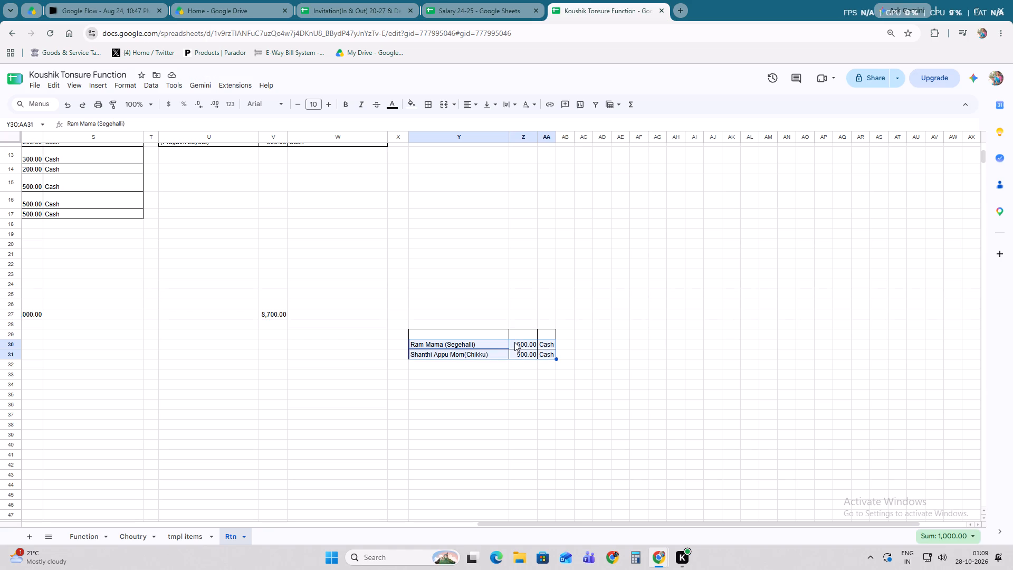
{"action": "left_click_drag", "start_coordinate": [514, 339], "coordinate": [515, 136]}
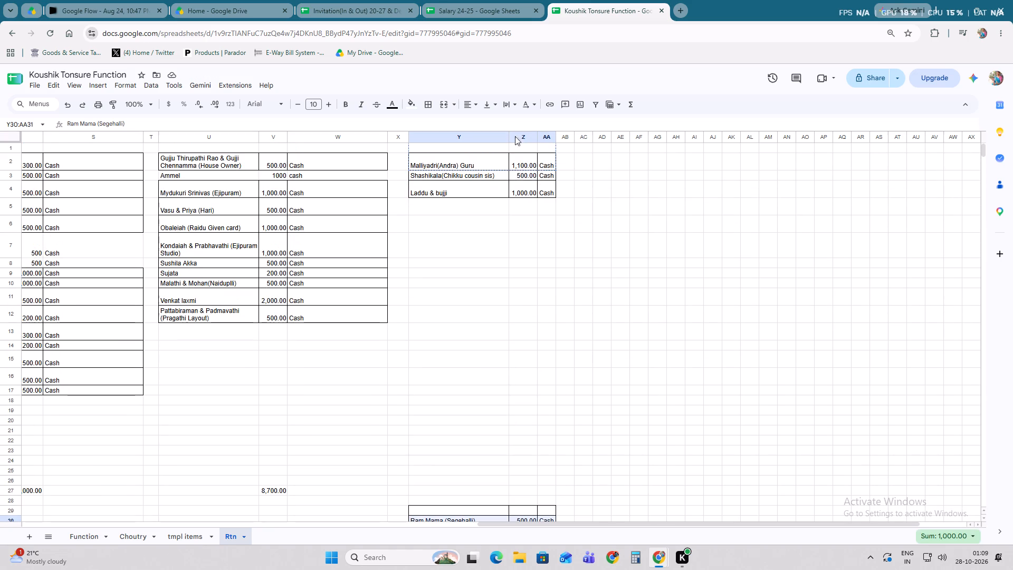
{"action": "left_click_drag", "start_coordinate": [515, 136], "coordinate": [513, 213]}
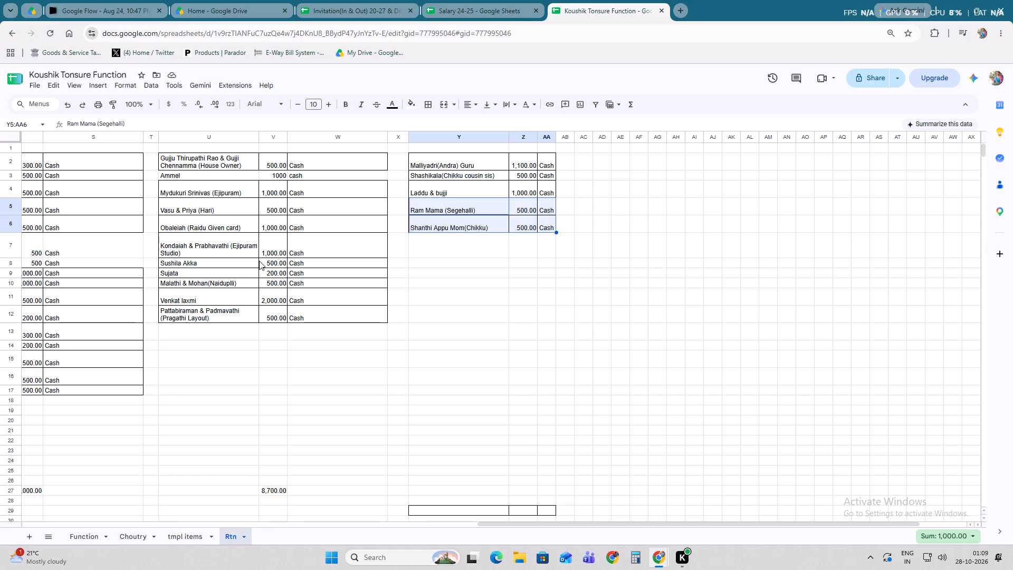
{"action": "left_click", "coordinate": [204, 274]}
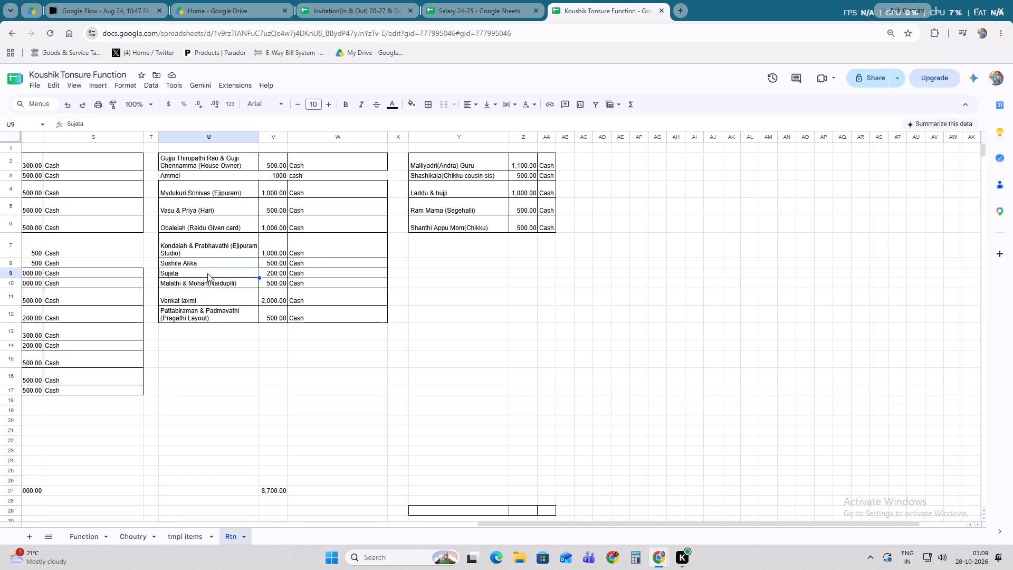
Clear the leftover cell borders in row 29 by filling the blank cells Y27:AA27 downward over it.
{"action": "scroll", "coordinate": [490, 361], "scroll_direction": "down", "scroll_amount": 2}
{"action": "left_click_drag", "start_coordinate": [451, 314], "coordinate": [532, 321]}
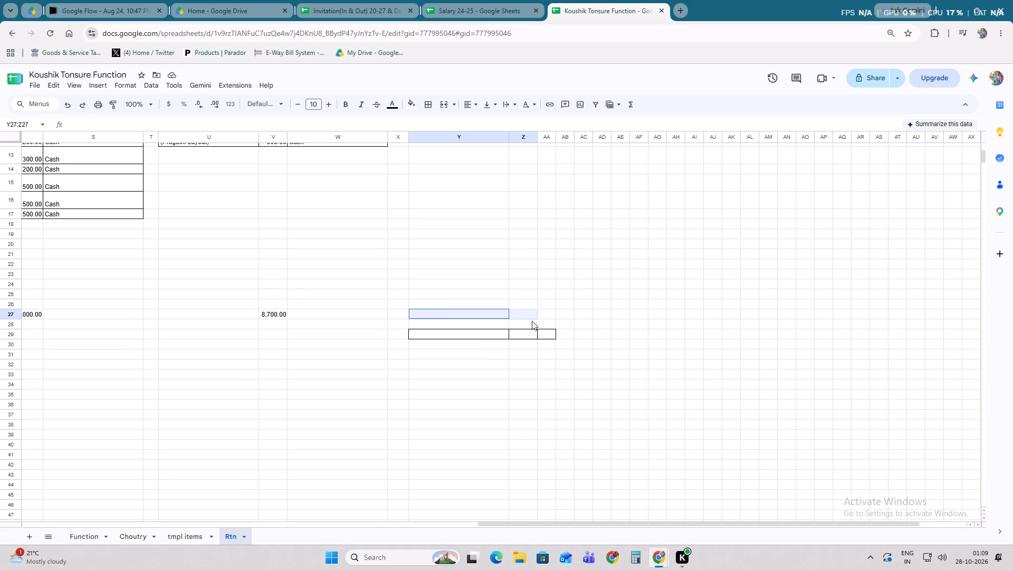
{"action": "left_click_drag", "start_coordinate": [532, 321], "coordinate": [549, 316]}
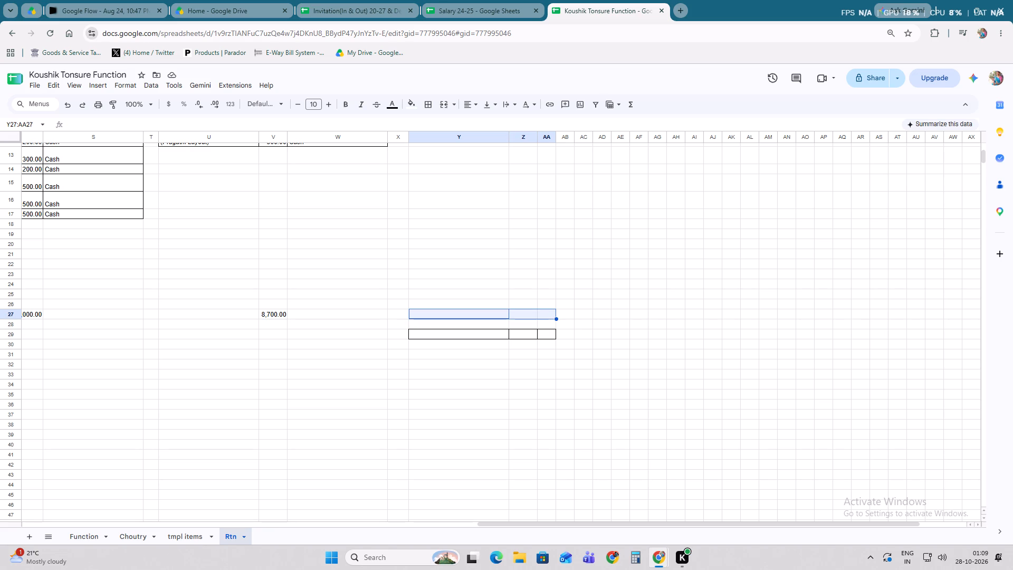
{"action": "left_click_drag", "start_coordinate": [557, 317], "coordinate": [547, 359]}
{"action": "left_click", "coordinate": [666, 359]}
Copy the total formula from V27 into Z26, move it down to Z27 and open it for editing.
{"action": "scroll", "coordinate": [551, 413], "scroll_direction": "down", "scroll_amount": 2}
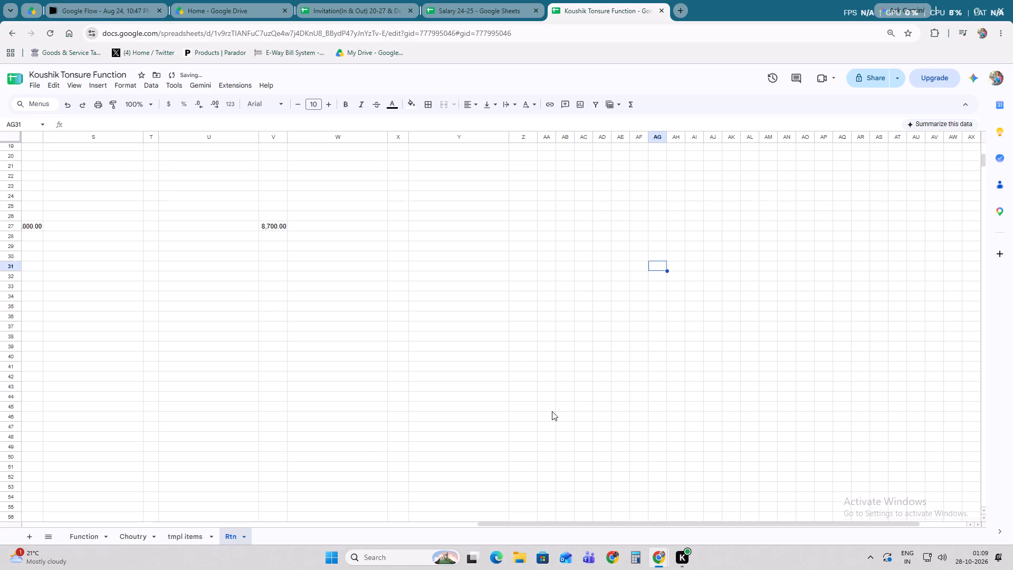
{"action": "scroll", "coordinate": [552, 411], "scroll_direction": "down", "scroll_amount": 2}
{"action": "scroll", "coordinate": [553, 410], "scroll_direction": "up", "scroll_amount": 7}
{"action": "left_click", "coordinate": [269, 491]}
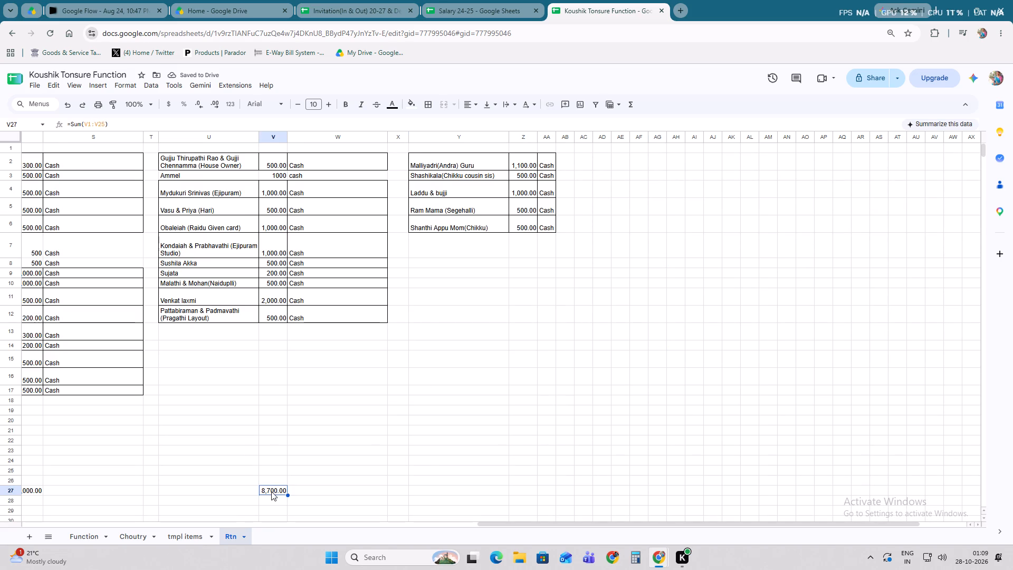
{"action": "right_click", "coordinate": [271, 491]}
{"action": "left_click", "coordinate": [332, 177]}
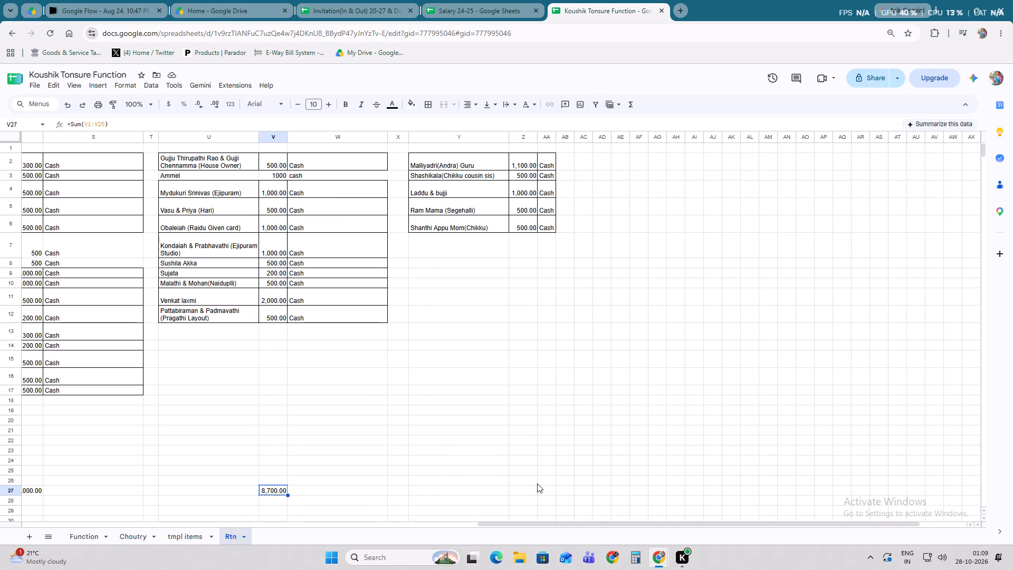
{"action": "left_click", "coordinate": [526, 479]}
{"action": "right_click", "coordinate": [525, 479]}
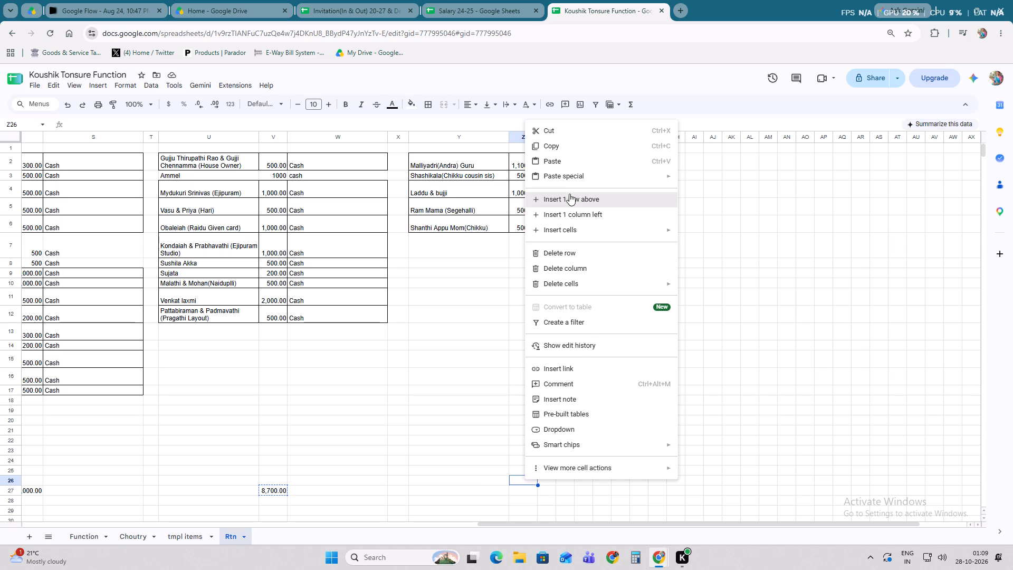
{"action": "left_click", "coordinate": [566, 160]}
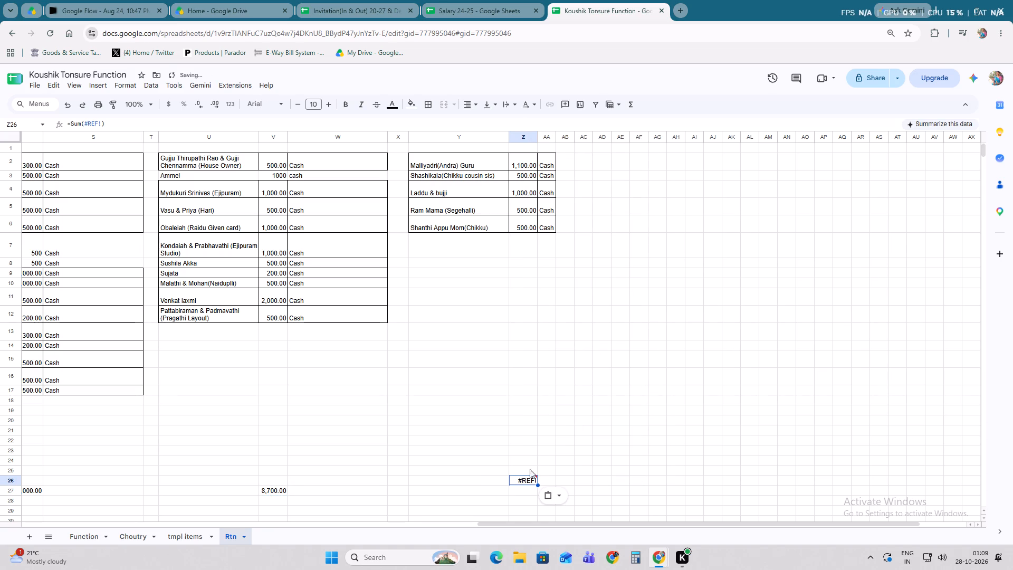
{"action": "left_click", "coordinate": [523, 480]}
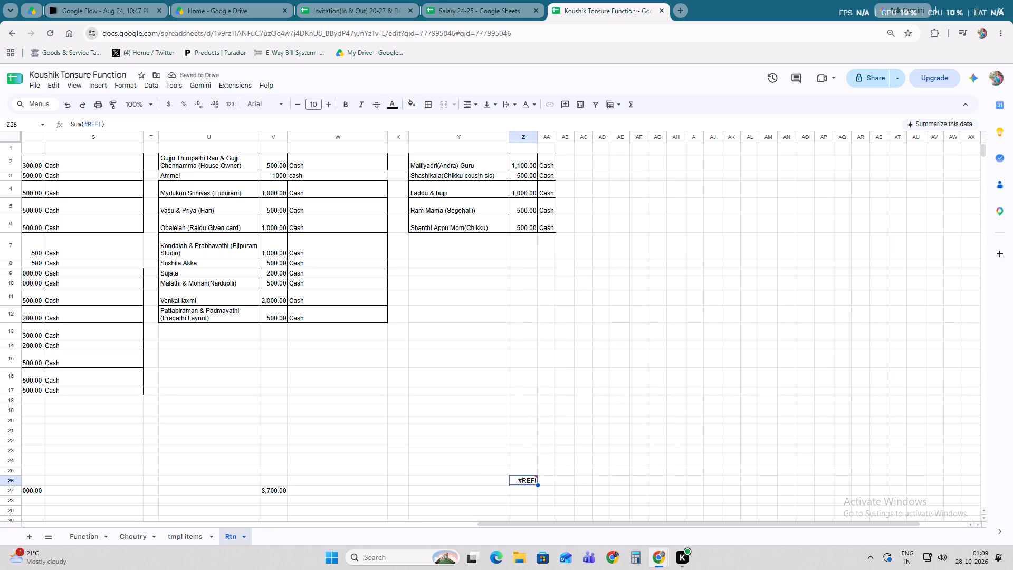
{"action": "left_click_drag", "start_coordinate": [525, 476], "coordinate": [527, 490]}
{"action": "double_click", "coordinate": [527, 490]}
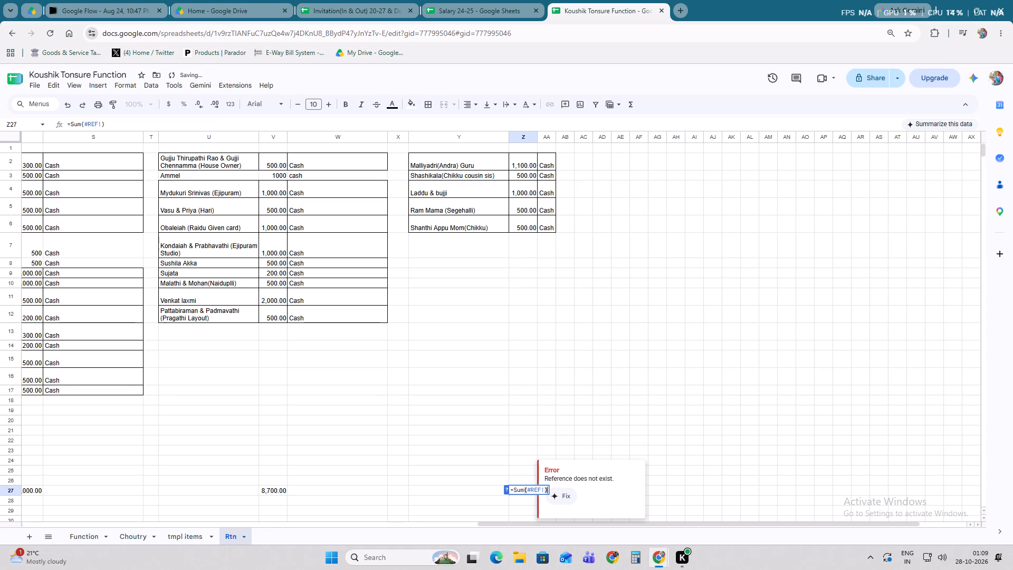
Copy the total formula from V27 directly into Z27 to sum the amounts in column Z.
{"action": "left_click", "coordinate": [275, 492]}
{"action": "right_click", "coordinate": [276, 492]}
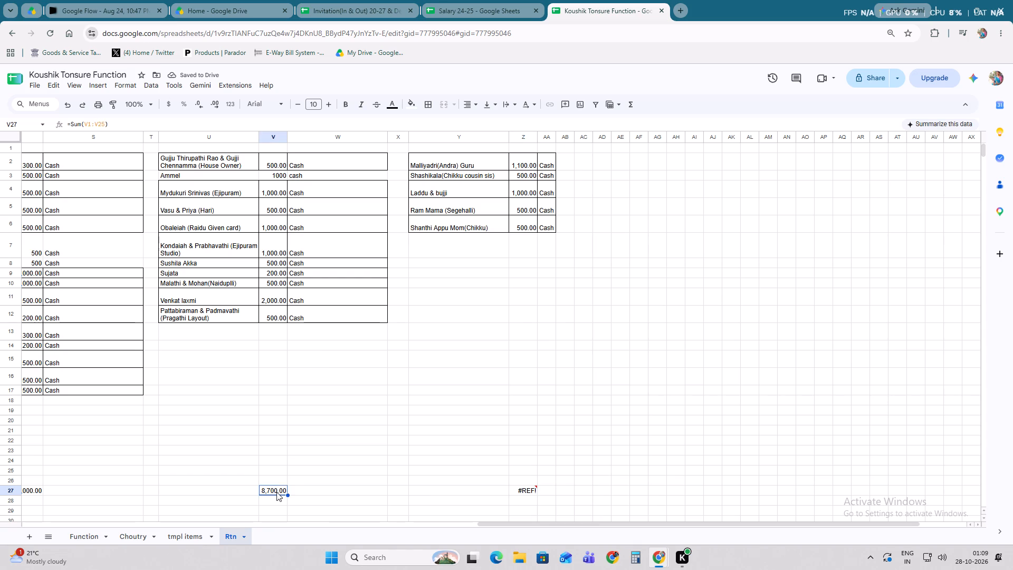
{"action": "left_click", "coordinate": [316, 170]}
{"action": "right_click", "coordinate": [533, 488]}
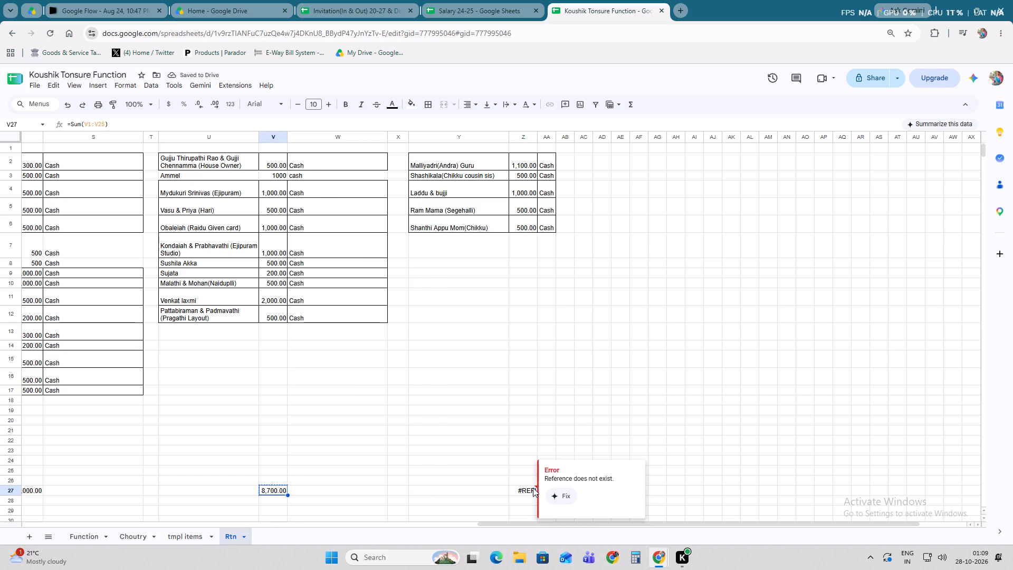
{"action": "left_click", "coordinate": [578, 184]}
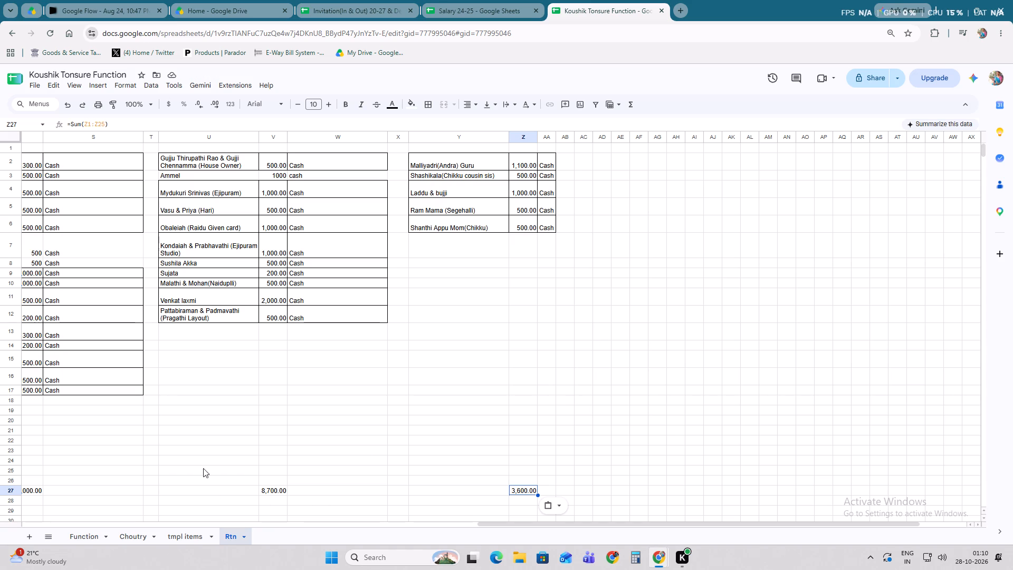
Delete the empty rows 22–26 between the last entries and the totals row on the Rtn sheet.
{"action": "left_click_drag", "start_coordinate": [574, 523], "coordinate": [111, 490]}
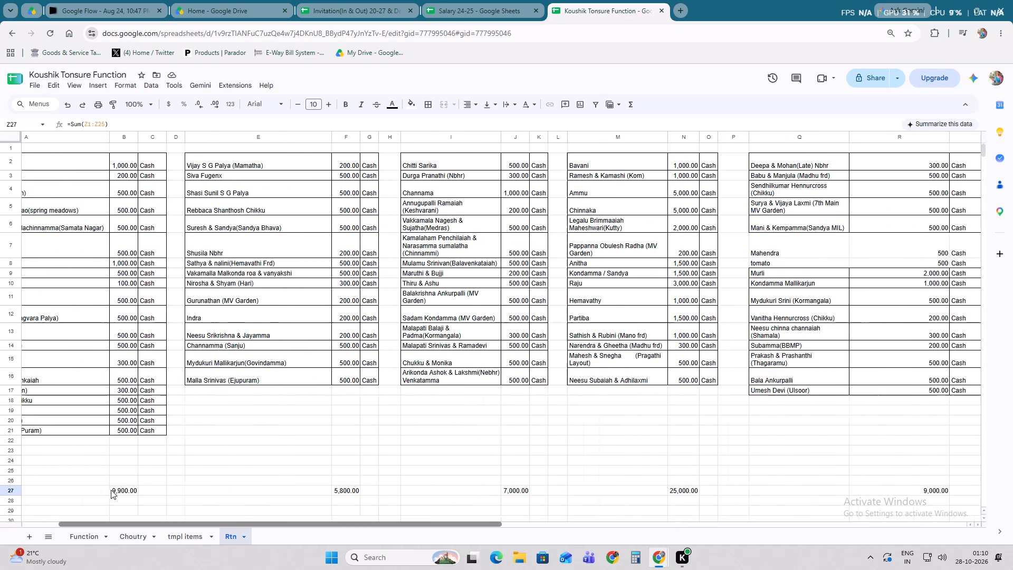
{"action": "left_click_drag", "start_coordinate": [111, 490], "coordinate": [72, 481]}
{"action": "left_click_drag", "start_coordinate": [12, 440], "coordinate": [12, 477]}
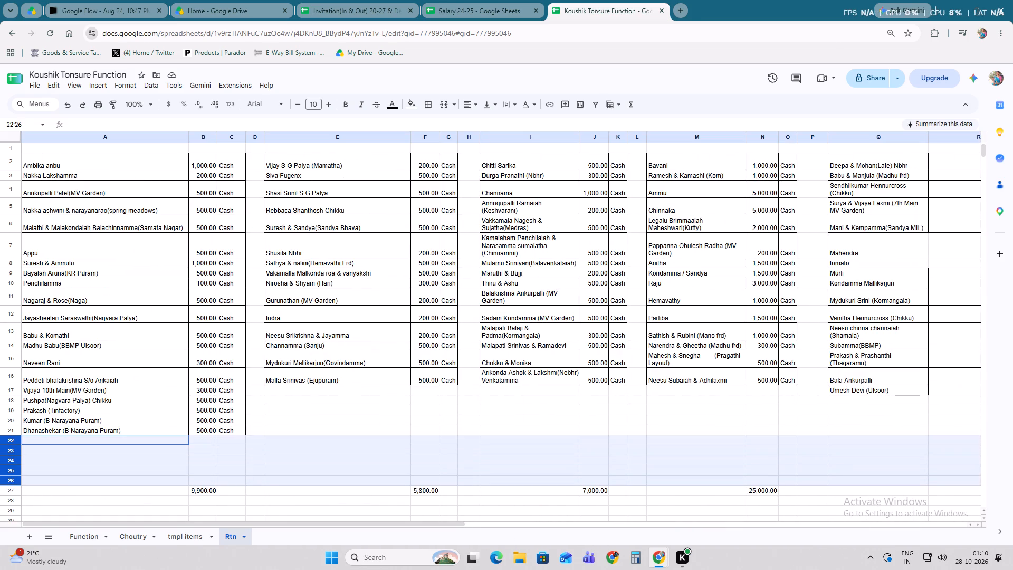
{"action": "left_click_drag", "start_coordinate": [12, 477], "coordinate": [12, 481]}
{"action": "right_click", "coordinate": [13, 477]}
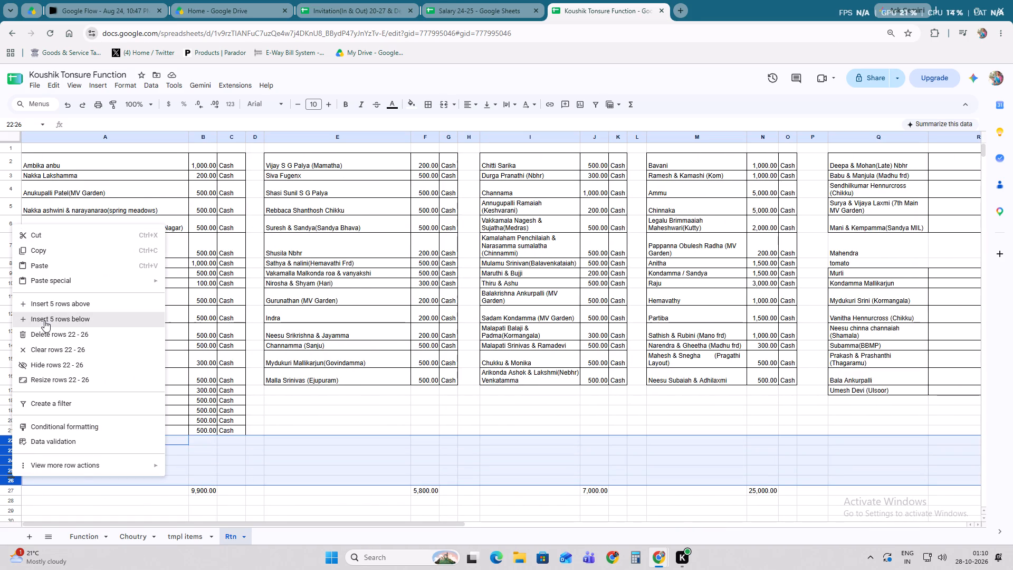
{"action": "left_click", "coordinate": [46, 330]}
{"action": "left_click", "coordinate": [205, 452]}
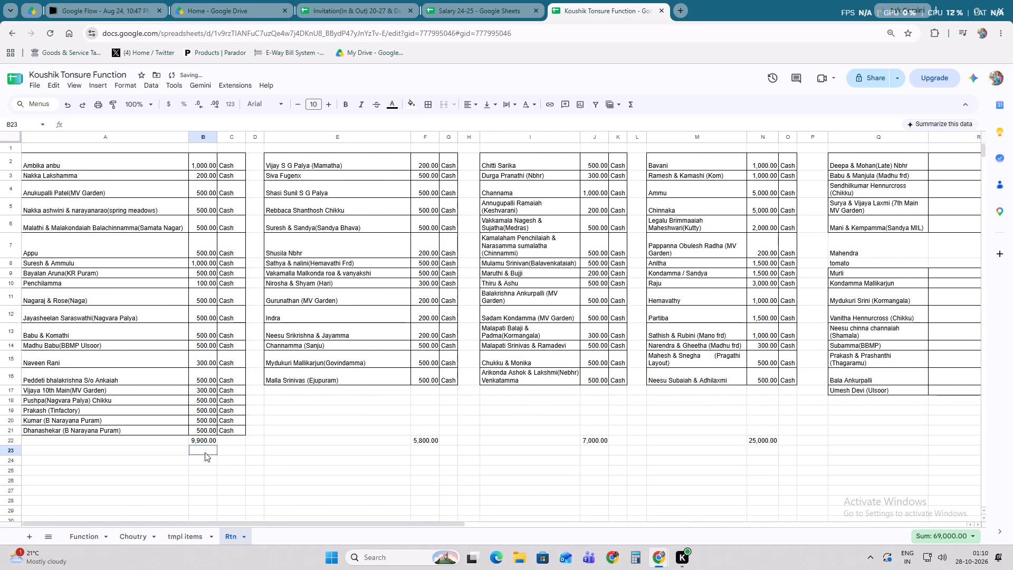
Enter the grand total formula =sum(B22:Z22) in cell E24 to add up all the group totals.
{"action": "left_click", "coordinate": [287, 465]}
{"action": "key", "text": "equal"}
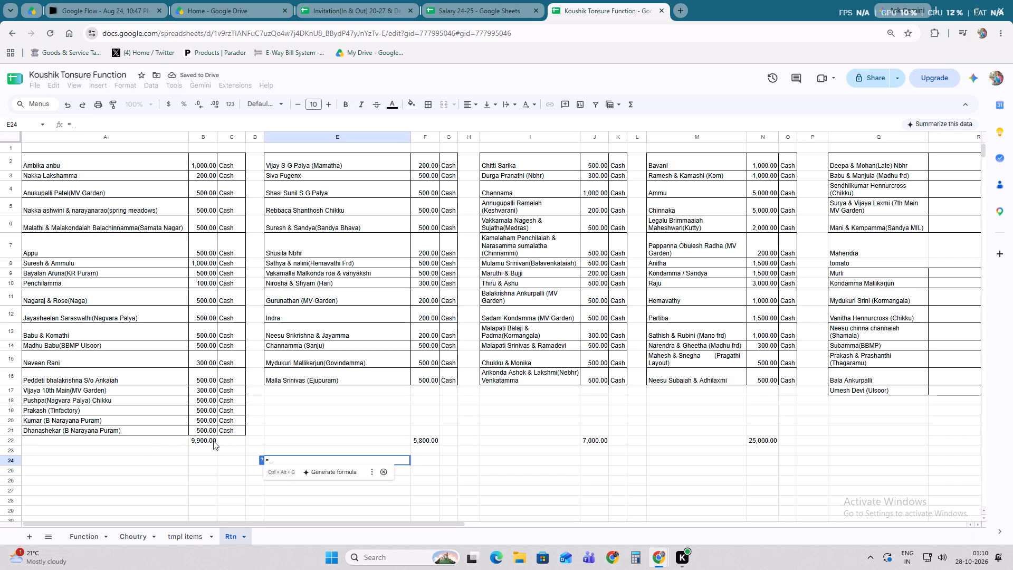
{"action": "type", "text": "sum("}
{"action": "left_click_drag", "start_coordinate": [208, 439], "coordinate": [245, 444]}
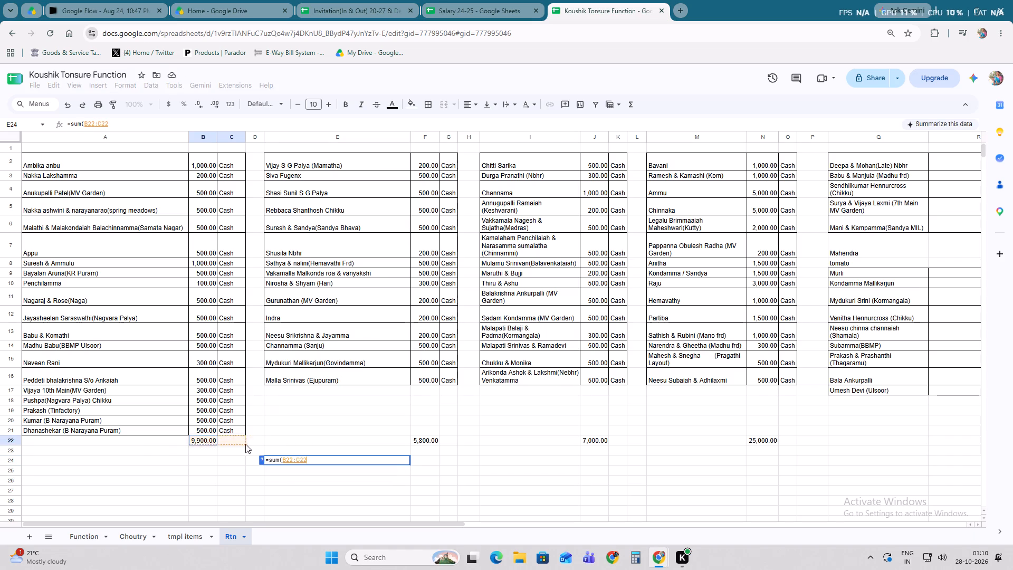
{"action": "left_click_drag", "start_coordinate": [245, 444], "coordinate": [984, 442]}
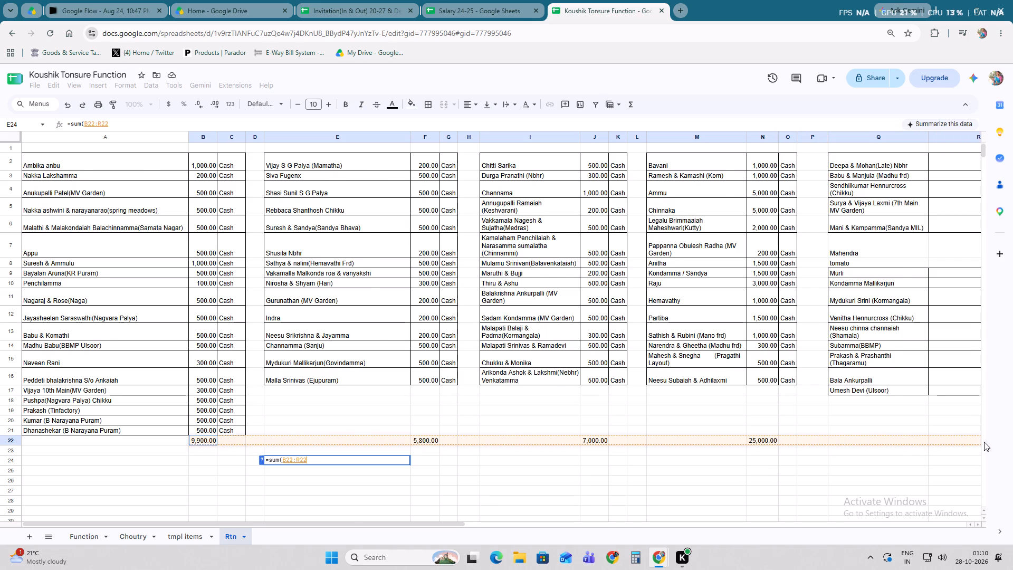
{"action": "left_click_drag", "start_coordinate": [984, 442], "coordinate": [961, 442]}
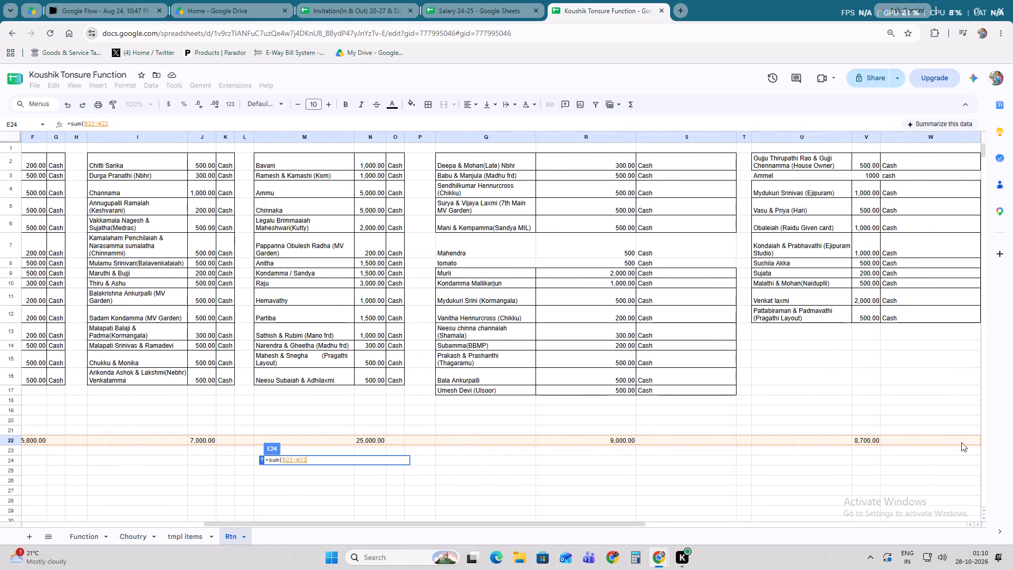
{"action": "left_click_drag", "start_coordinate": [961, 442], "coordinate": [956, 443]}
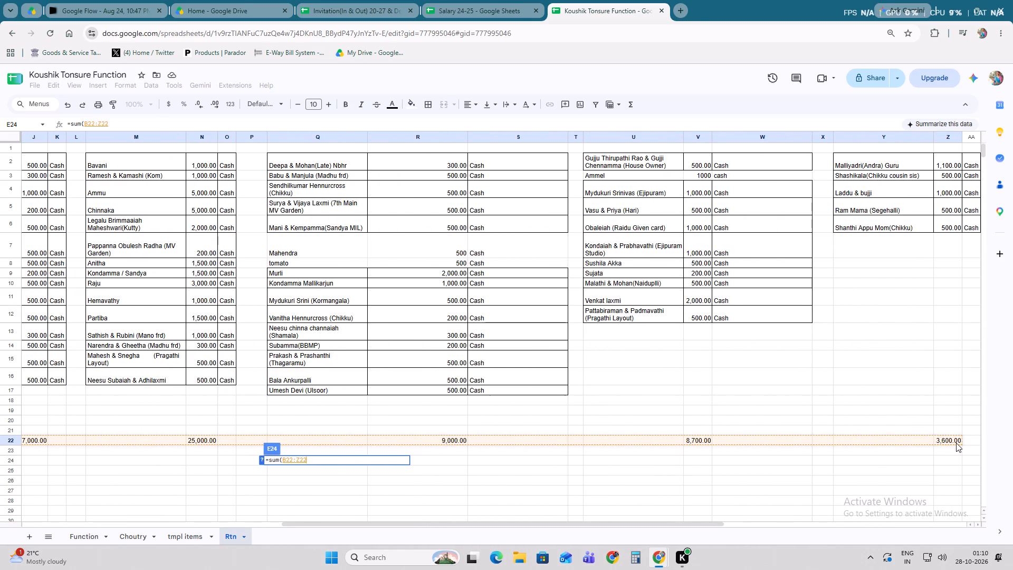
{"action": "left_click_drag", "start_coordinate": [956, 443], "coordinate": [955, 443]}
{"action": "key", "text": "shift+parenright"}
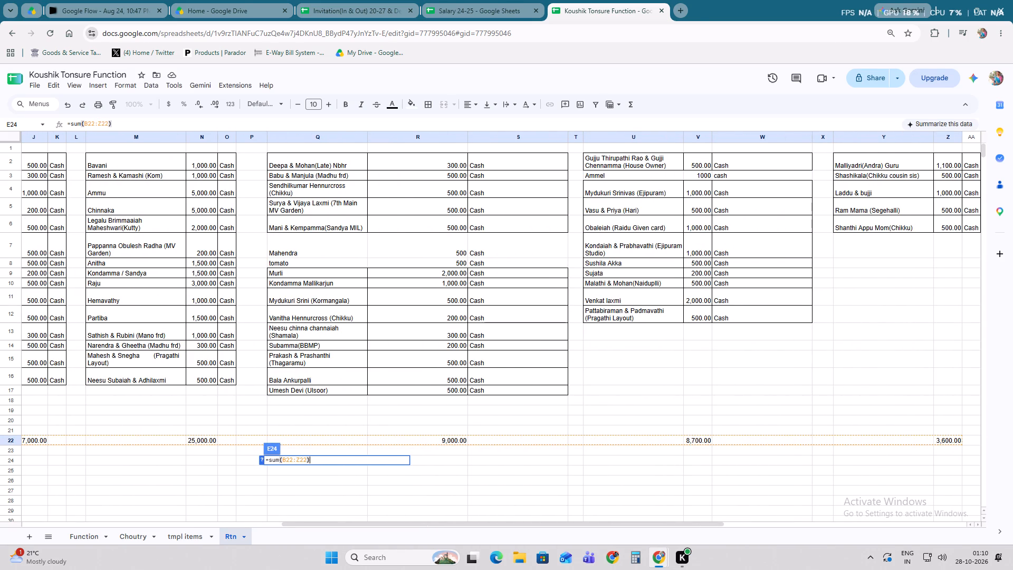
{"action": "key", "text": "Return"}
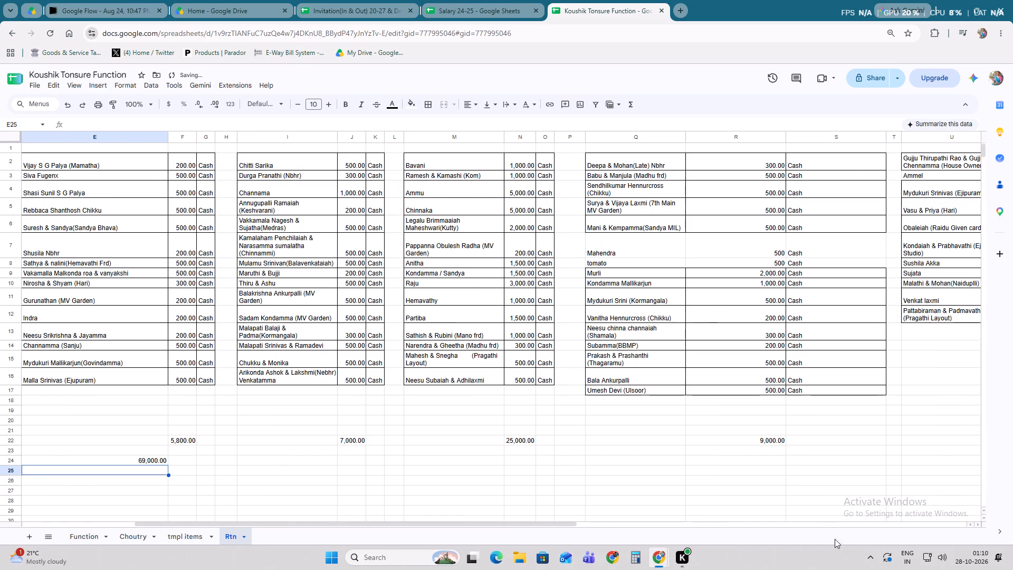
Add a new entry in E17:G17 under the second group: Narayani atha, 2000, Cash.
{"action": "left_click_drag", "start_coordinate": [483, 522], "coordinate": [235, 519]}
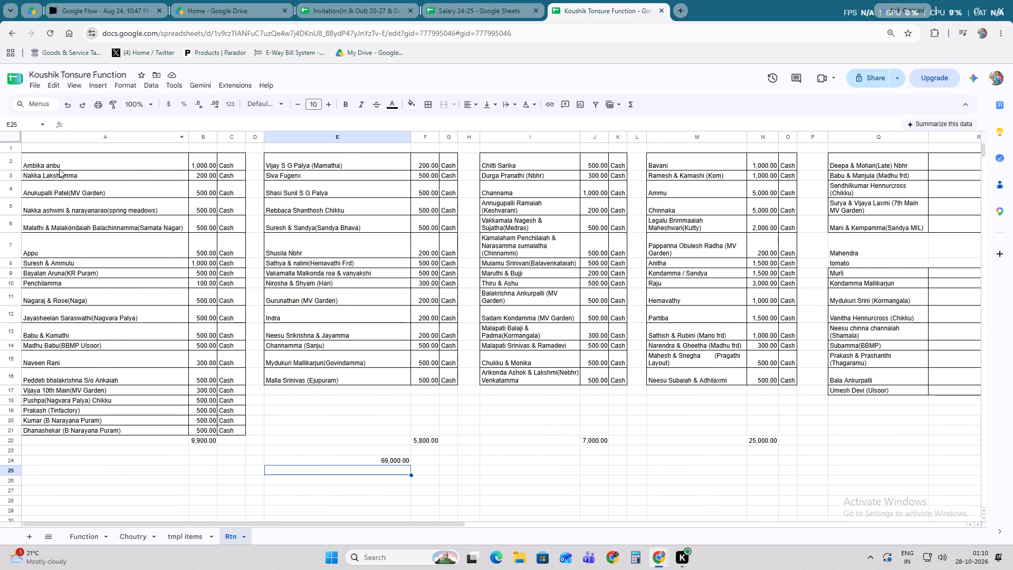
{"action": "left_click", "coordinate": [340, 391]}
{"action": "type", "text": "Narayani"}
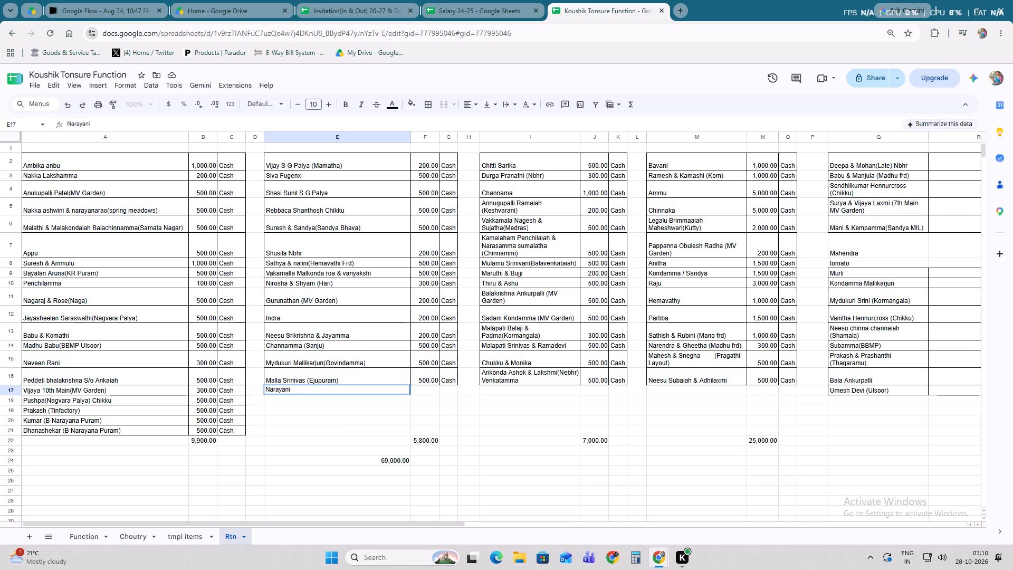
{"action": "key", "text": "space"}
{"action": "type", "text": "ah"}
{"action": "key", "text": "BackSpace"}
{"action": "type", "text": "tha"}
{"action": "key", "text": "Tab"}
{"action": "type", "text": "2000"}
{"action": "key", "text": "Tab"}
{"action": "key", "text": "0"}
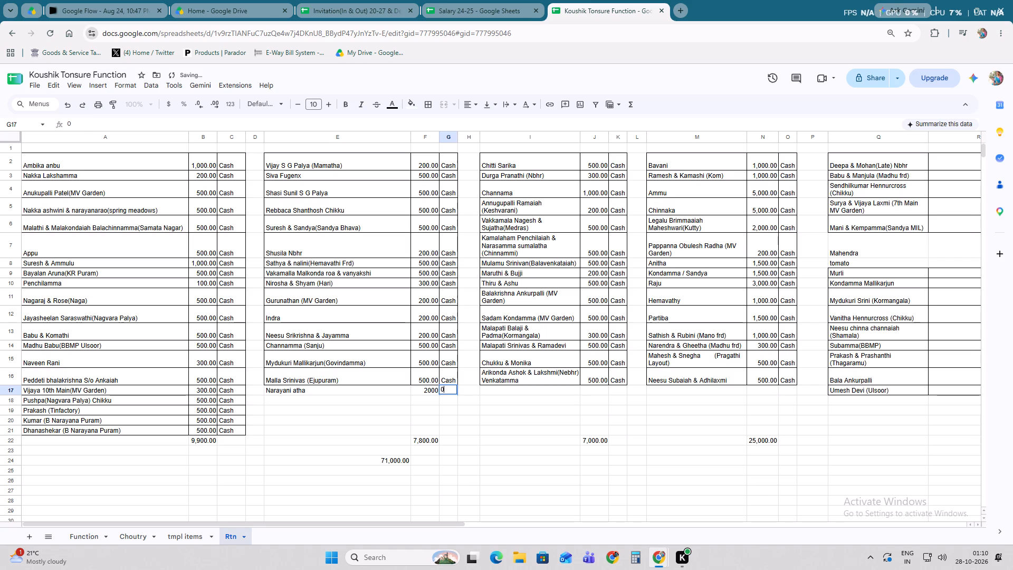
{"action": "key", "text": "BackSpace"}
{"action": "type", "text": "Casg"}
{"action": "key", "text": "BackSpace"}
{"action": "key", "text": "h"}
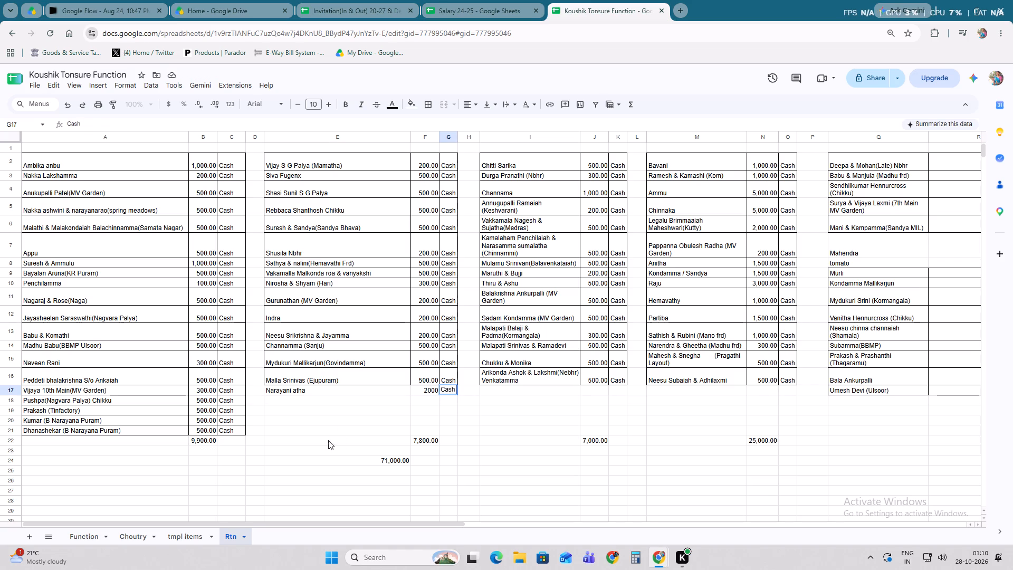
Set the amount of the new entry in F17 to 20000.
{"action": "double_click", "coordinate": [424, 392]}
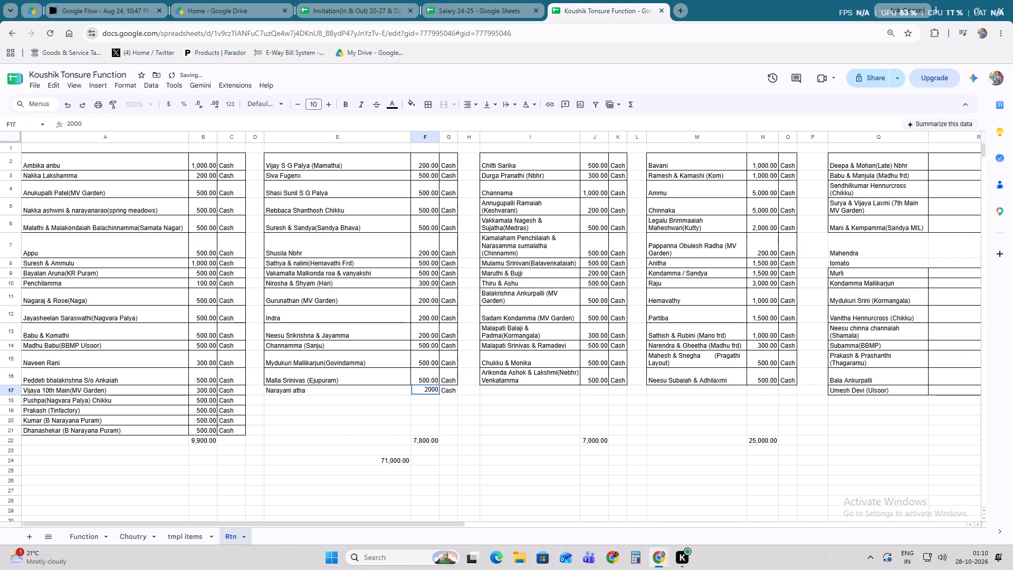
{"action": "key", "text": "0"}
{"action": "key", "text": "Return"}
{"action": "left_click", "coordinate": [471, 424]}
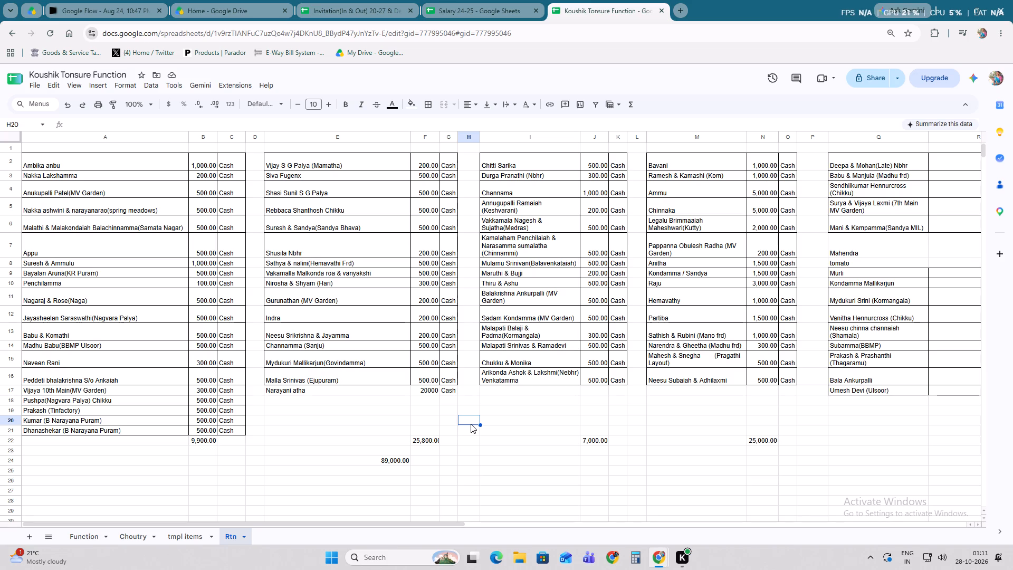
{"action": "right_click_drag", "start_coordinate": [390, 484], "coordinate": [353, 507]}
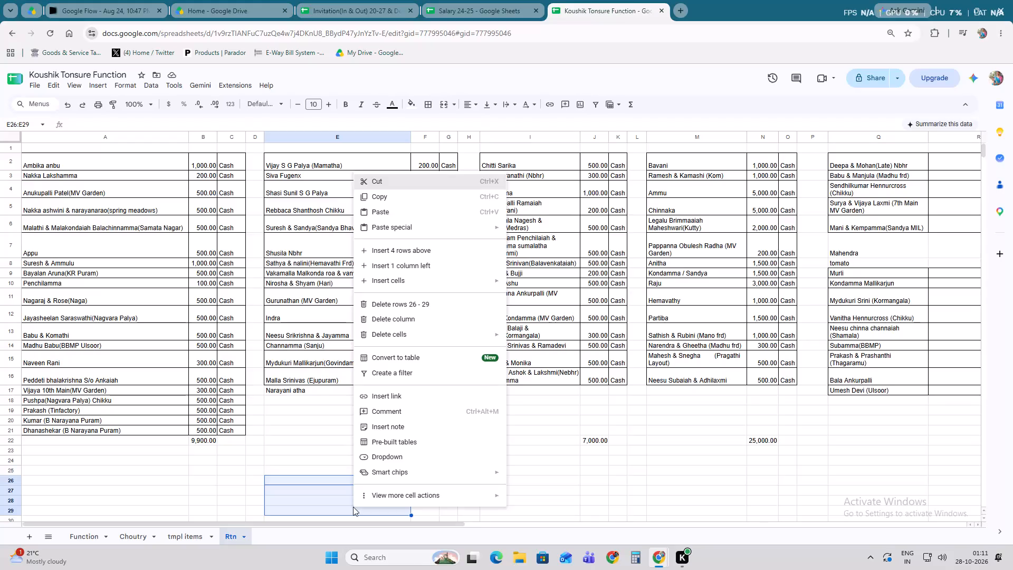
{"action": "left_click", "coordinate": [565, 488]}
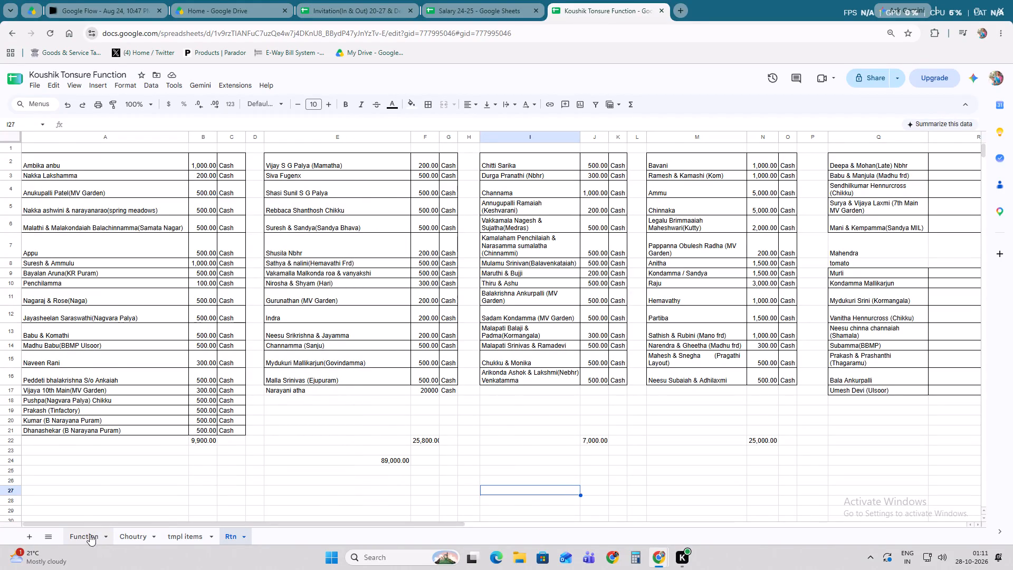
Look through the guest list and the advance and expense table on the Function sheet, and return to the Rtn sheet.
{"action": "left_click", "coordinate": [90, 534]}
{"action": "scroll", "coordinate": [185, 416], "scroll_direction": "up", "scroll_amount": 3}
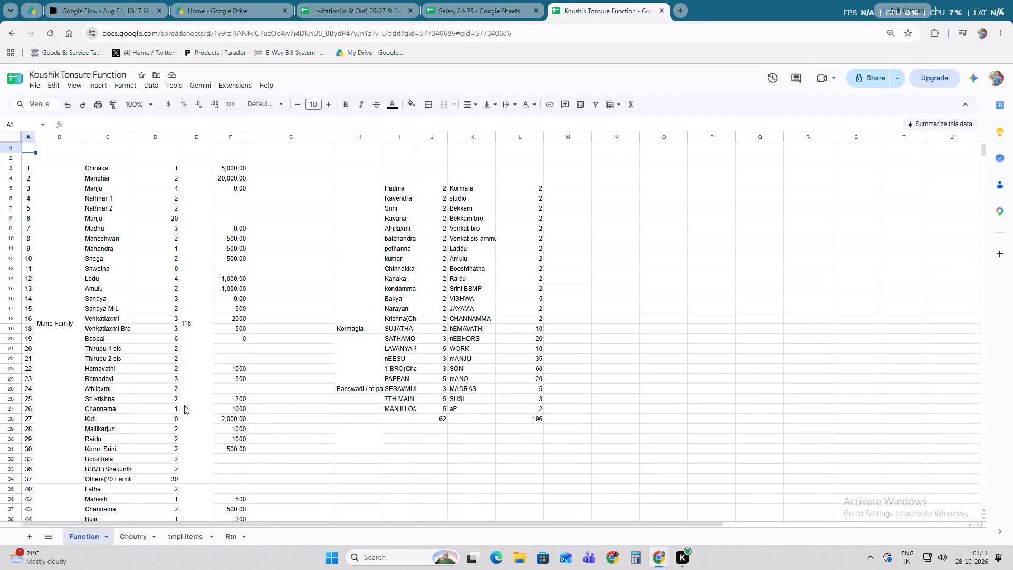
{"action": "scroll", "coordinate": [184, 405], "scroll_direction": "down", "scroll_amount": 7}
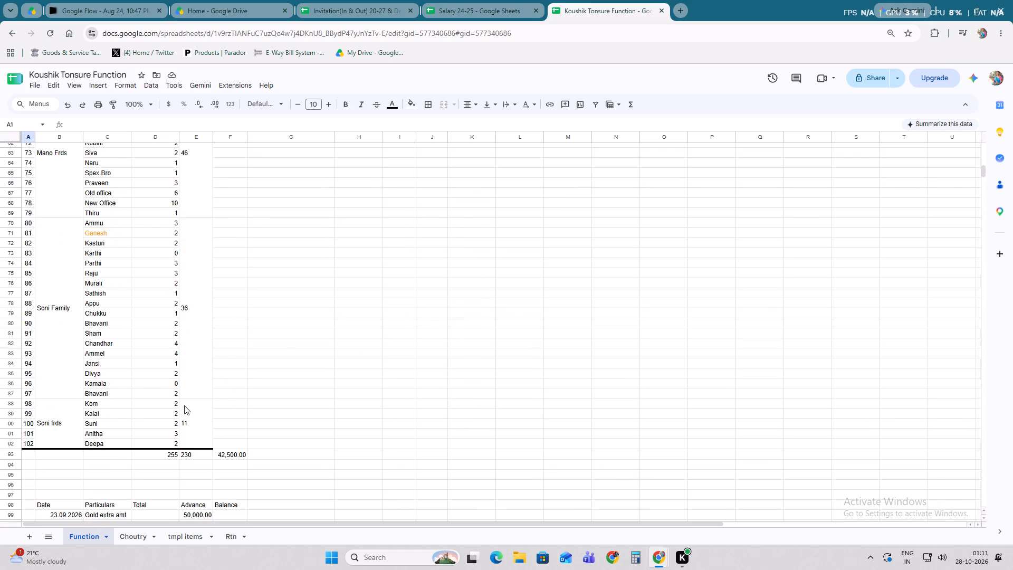
{"action": "scroll", "coordinate": [184, 405], "scroll_direction": "down", "scroll_amount": 2}
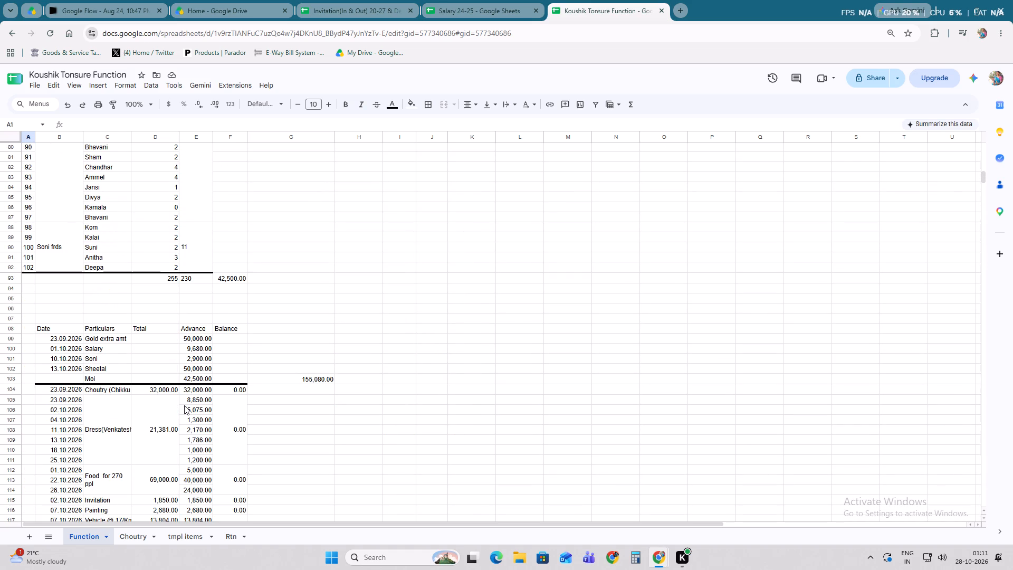
{"action": "left_click", "coordinate": [227, 541]}
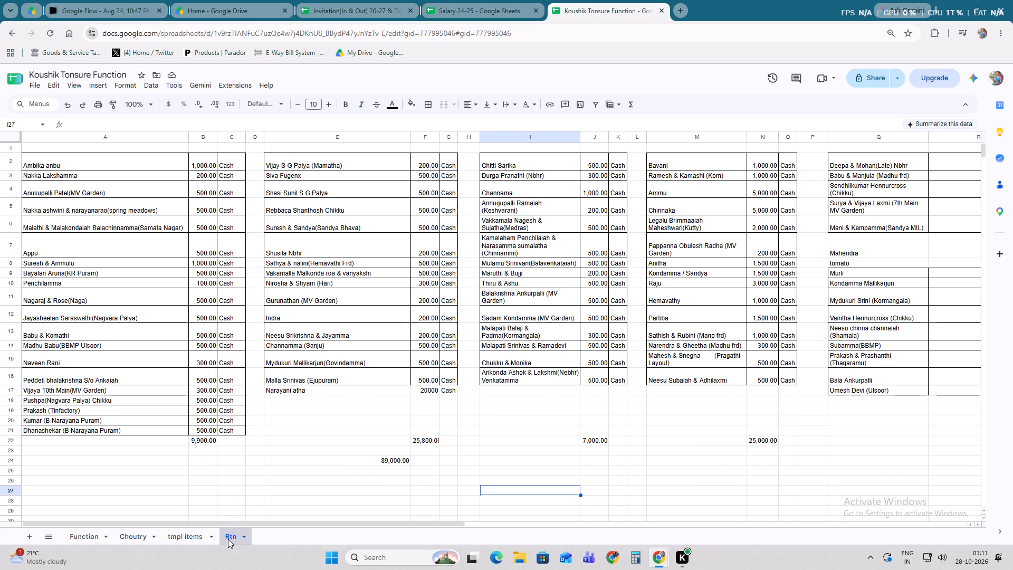
{"action": "scroll", "coordinate": [284, 408], "scroll_direction": "up", "scroll_amount": 1}
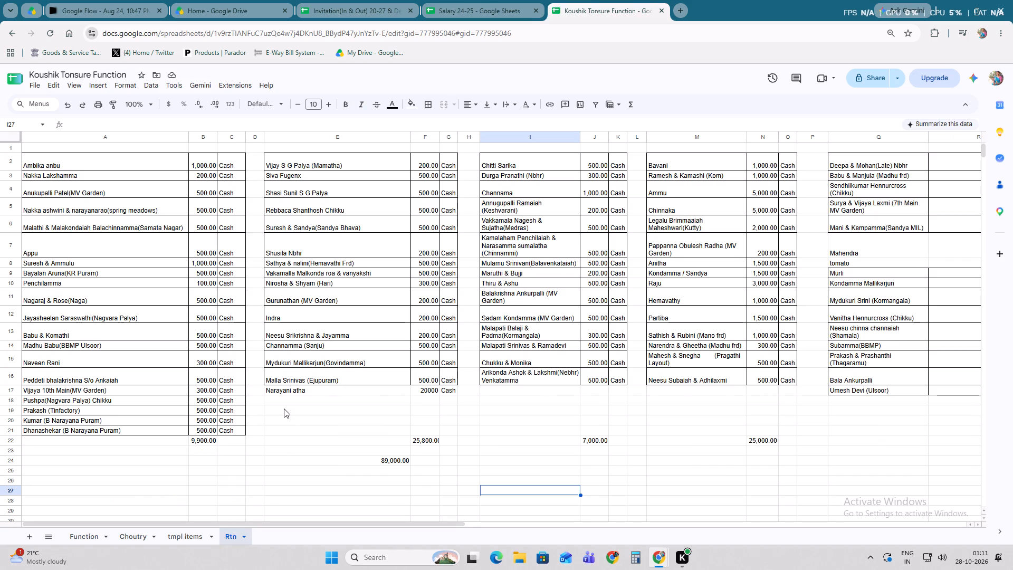
{"action": "scroll", "coordinate": [284, 408], "scroll_direction": "up", "scroll_amount": 5}
Cut rows 1–26 of the Rtn sheet and paste them at cell A1 of the Function sheet.
{"action": "left_click_drag", "start_coordinate": [11, 146], "coordinate": [47, 464]}
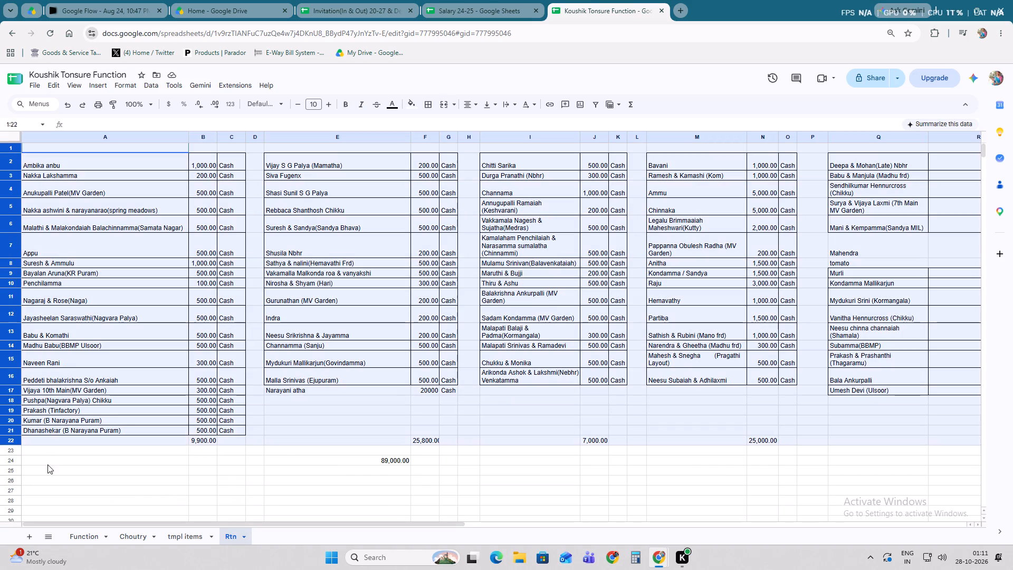
{"action": "left_click_drag", "start_coordinate": [47, 464], "coordinate": [47, 483]}
{"action": "key", "text": "ctrl+x"}
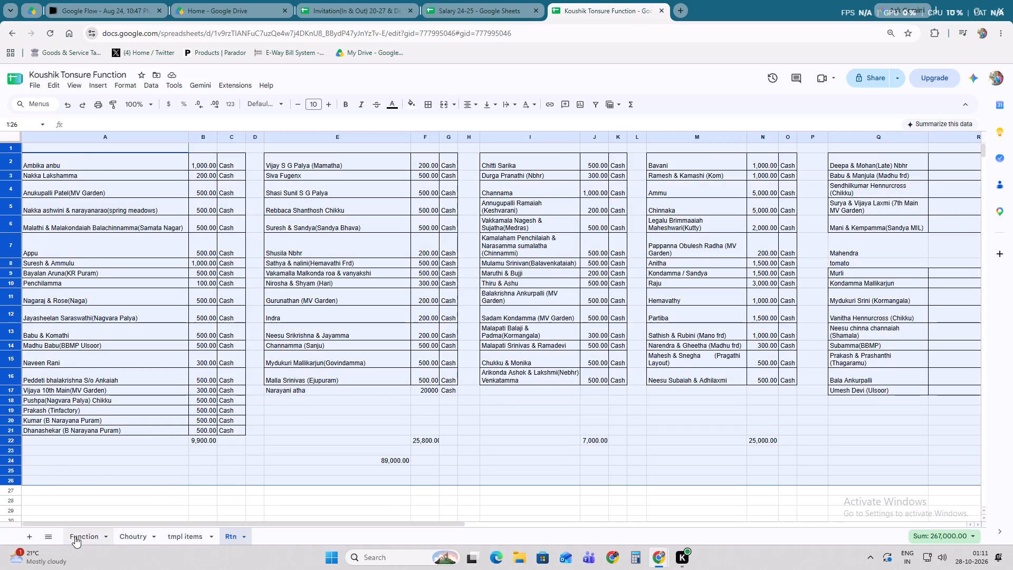
{"action": "left_click", "coordinate": [75, 536]}
{"action": "scroll", "coordinate": [177, 304], "scroll_direction": "up", "scroll_amount": 15}
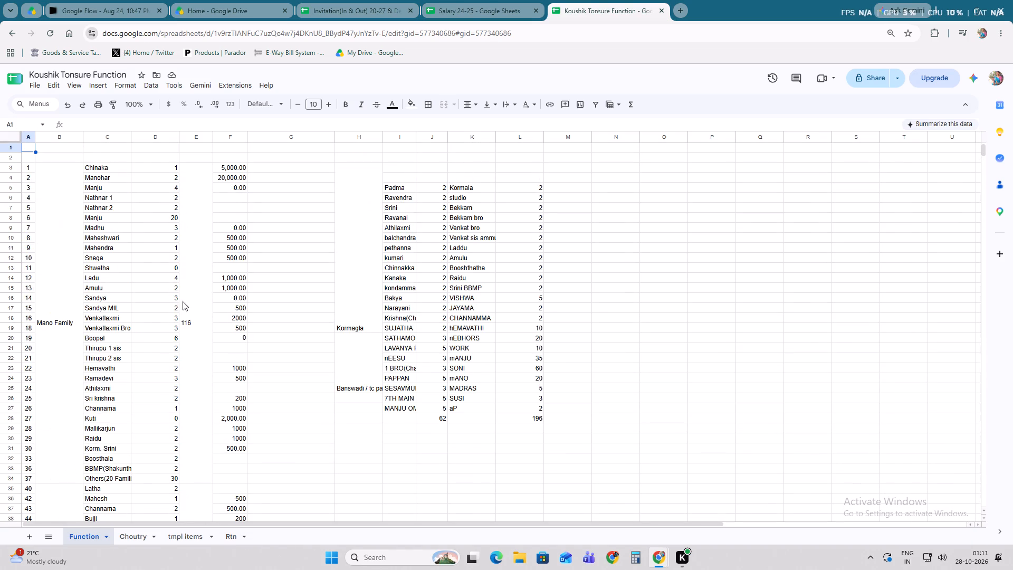
{"action": "key", "text": "ctrl+v"}
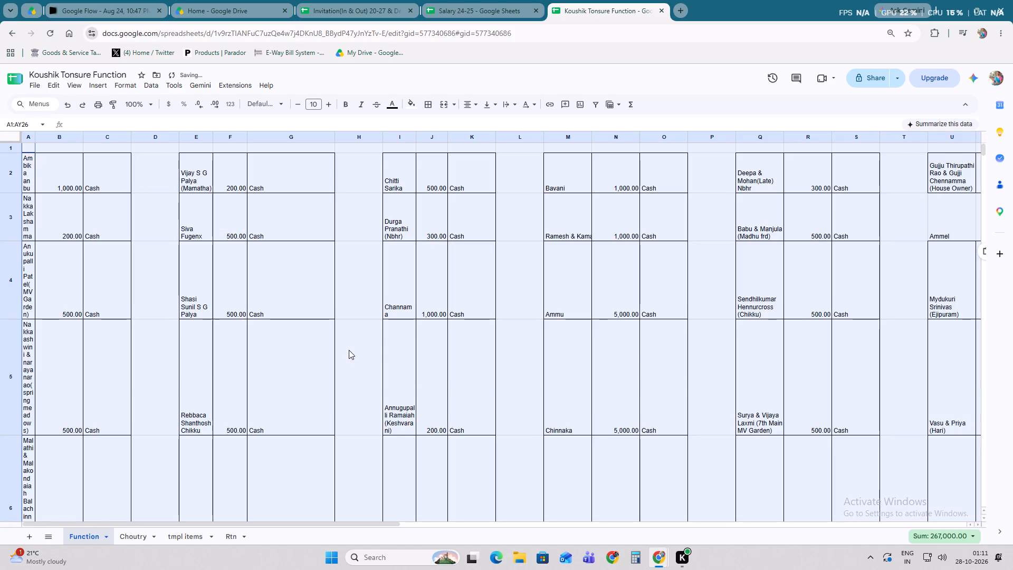
Examine the Function sheet below the pasted block, including the guest list totals, the Moi row and the expense table.
{"action": "scroll", "coordinate": [349, 354], "scroll_direction": "down", "scroll_amount": 12}
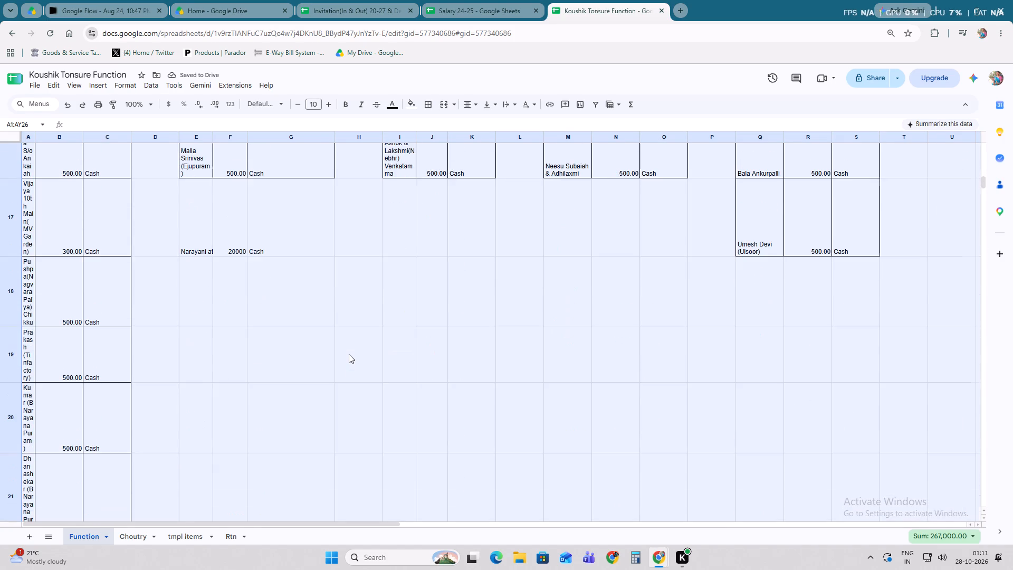
{"action": "scroll", "coordinate": [349, 354], "scroll_direction": "down", "scroll_amount": 5}
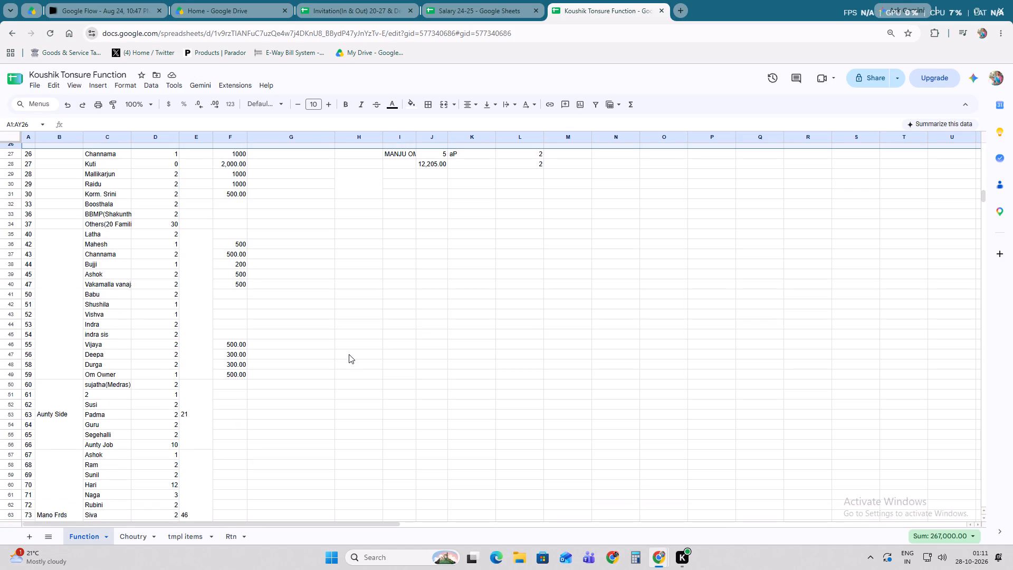
{"action": "scroll", "coordinate": [349, 354], "scroll_direction": "down", "scroll_amount": 8}
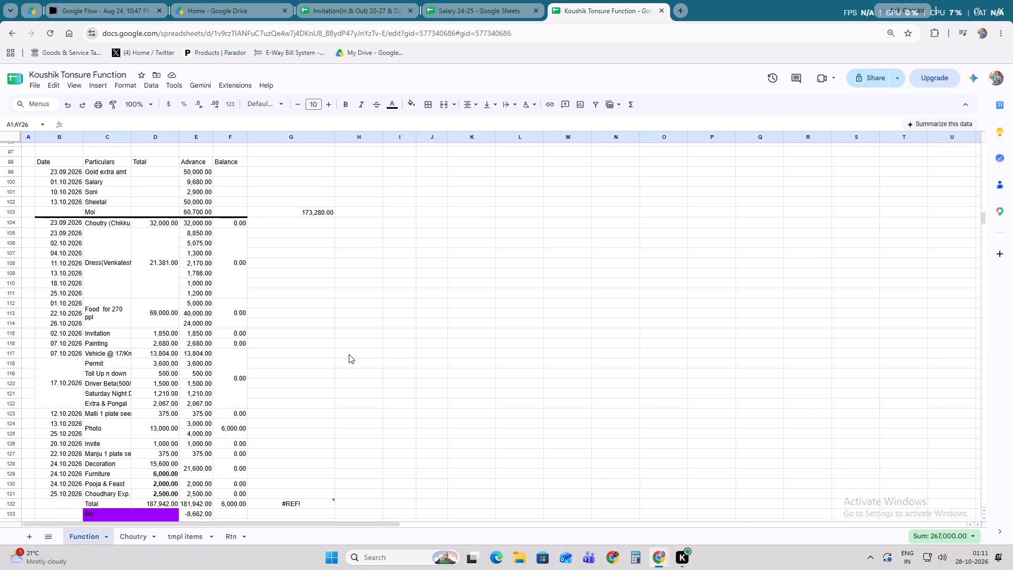
{"action": "scroll", "coordinate": [349, 354], "scroll_direction": "up", "scroll_amount": 4}
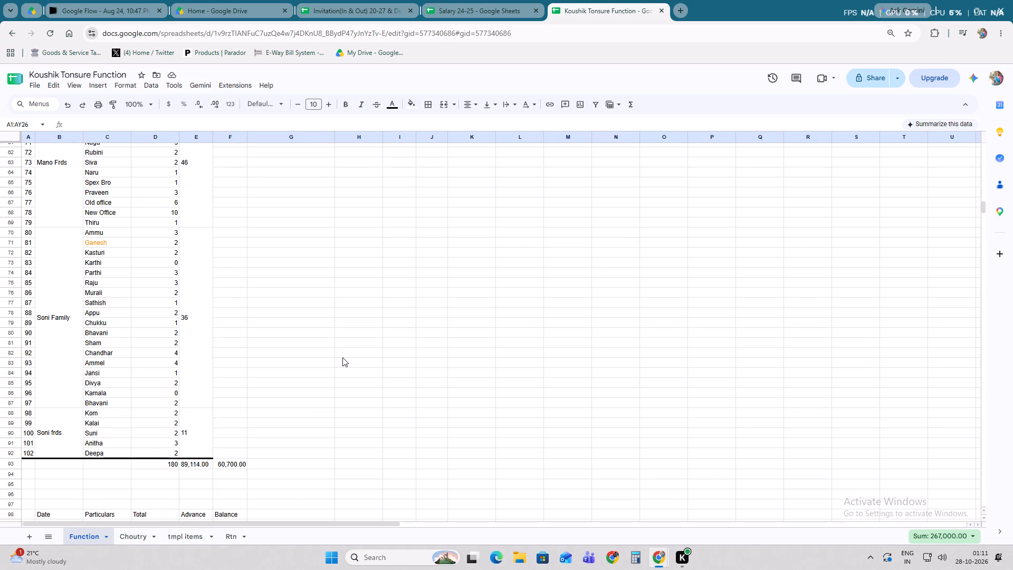
{"action": "scroll", "coordinate": [342, 357], "scroll_direction": "down", "scroll_amount": 2}
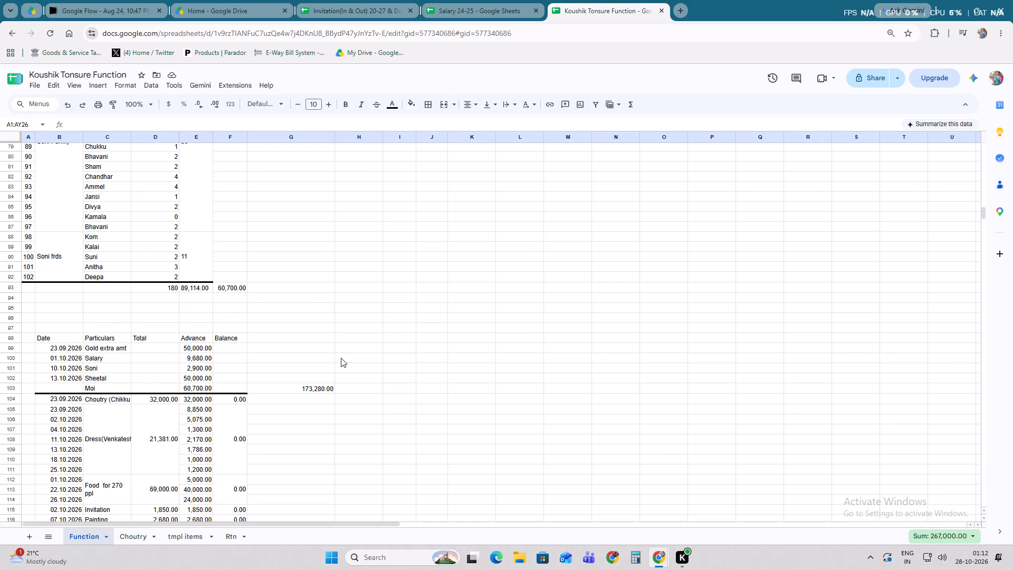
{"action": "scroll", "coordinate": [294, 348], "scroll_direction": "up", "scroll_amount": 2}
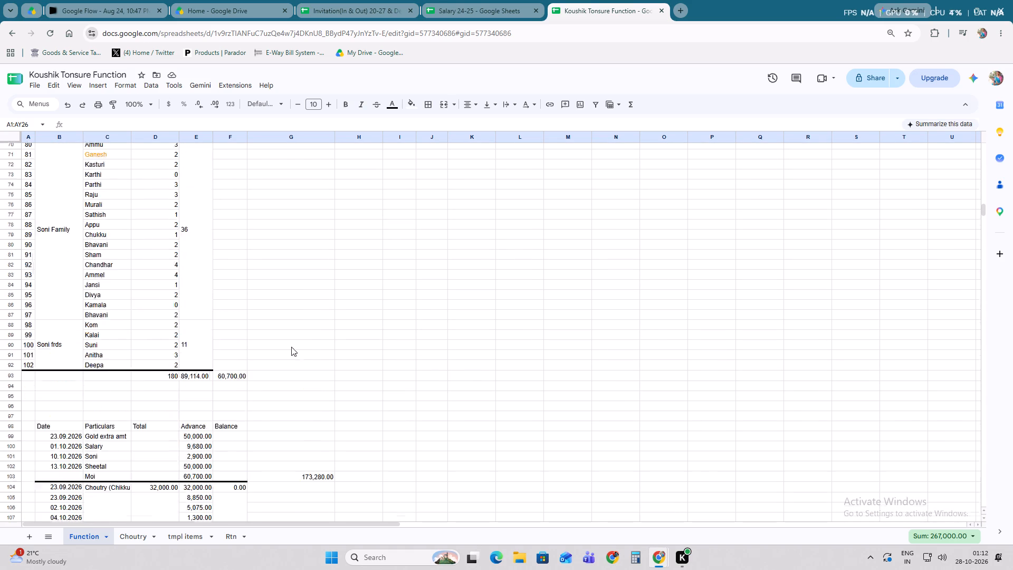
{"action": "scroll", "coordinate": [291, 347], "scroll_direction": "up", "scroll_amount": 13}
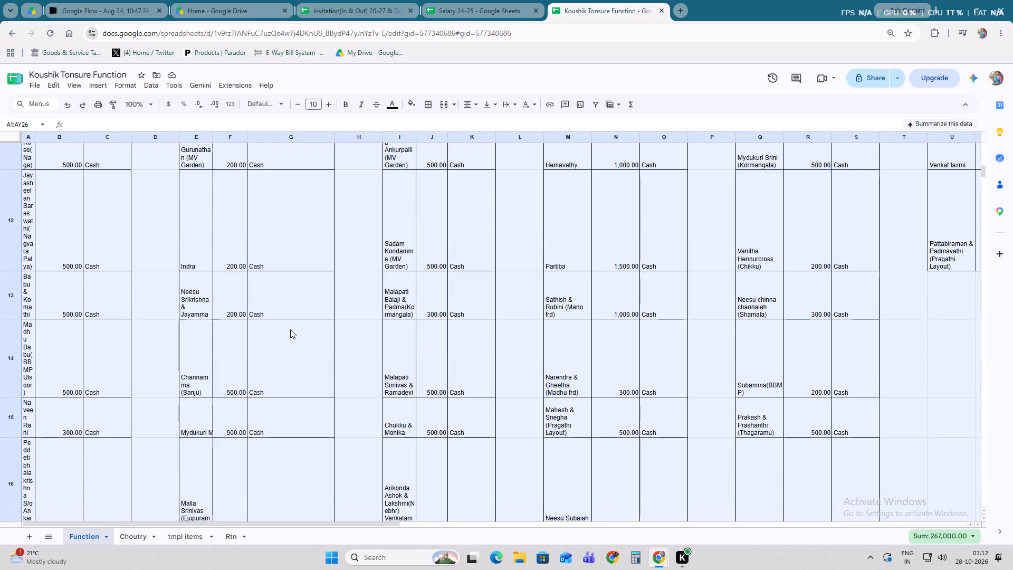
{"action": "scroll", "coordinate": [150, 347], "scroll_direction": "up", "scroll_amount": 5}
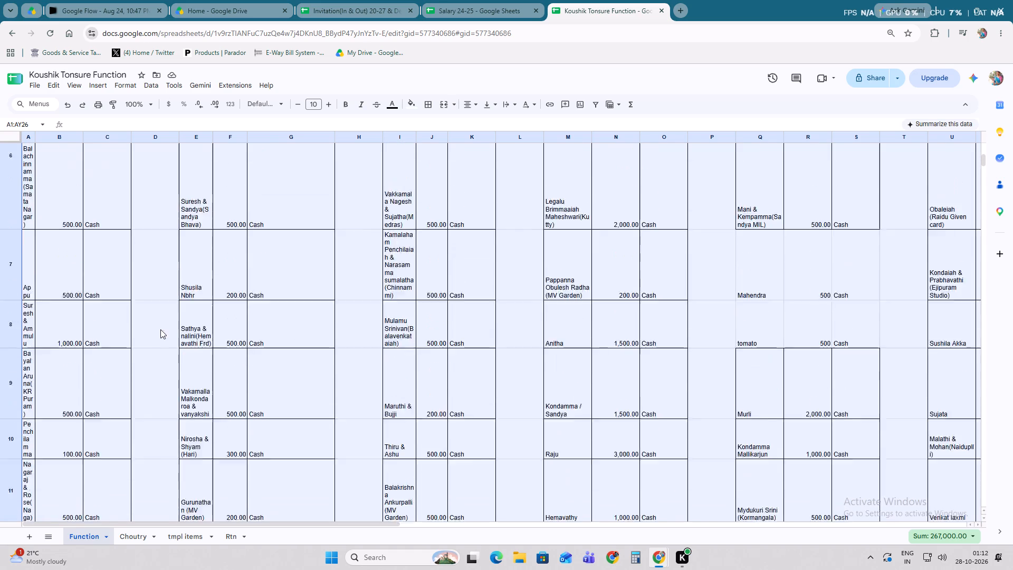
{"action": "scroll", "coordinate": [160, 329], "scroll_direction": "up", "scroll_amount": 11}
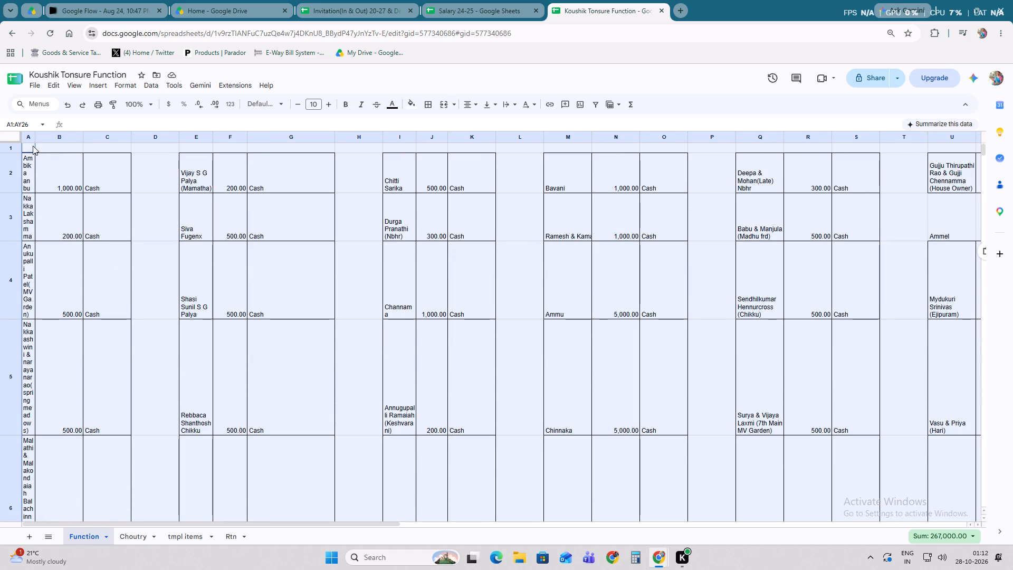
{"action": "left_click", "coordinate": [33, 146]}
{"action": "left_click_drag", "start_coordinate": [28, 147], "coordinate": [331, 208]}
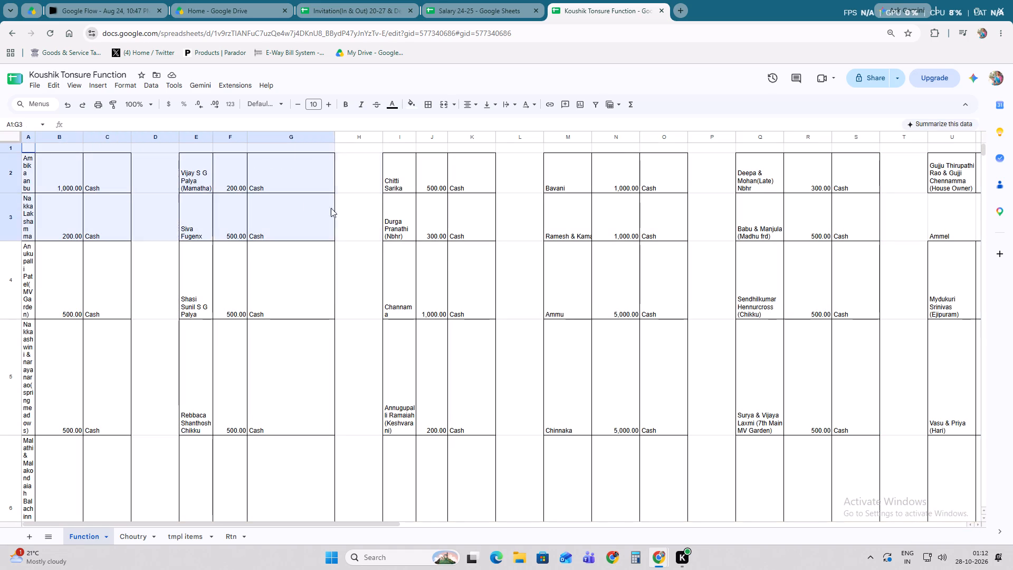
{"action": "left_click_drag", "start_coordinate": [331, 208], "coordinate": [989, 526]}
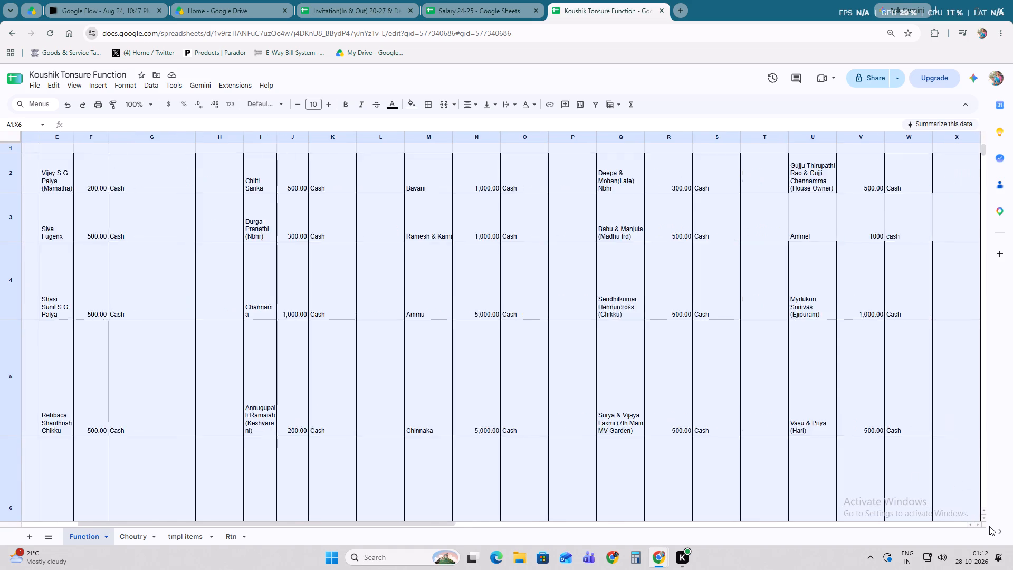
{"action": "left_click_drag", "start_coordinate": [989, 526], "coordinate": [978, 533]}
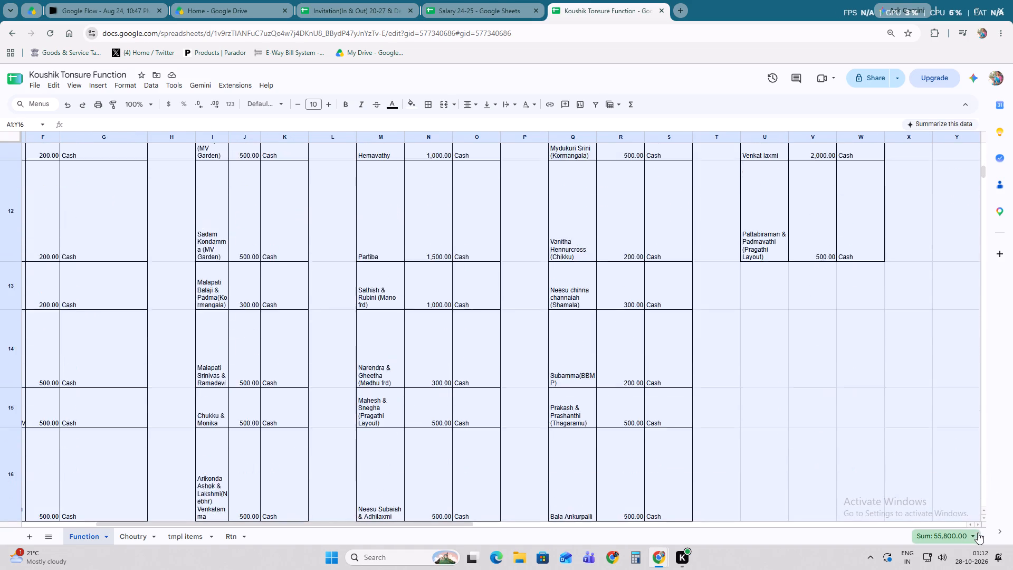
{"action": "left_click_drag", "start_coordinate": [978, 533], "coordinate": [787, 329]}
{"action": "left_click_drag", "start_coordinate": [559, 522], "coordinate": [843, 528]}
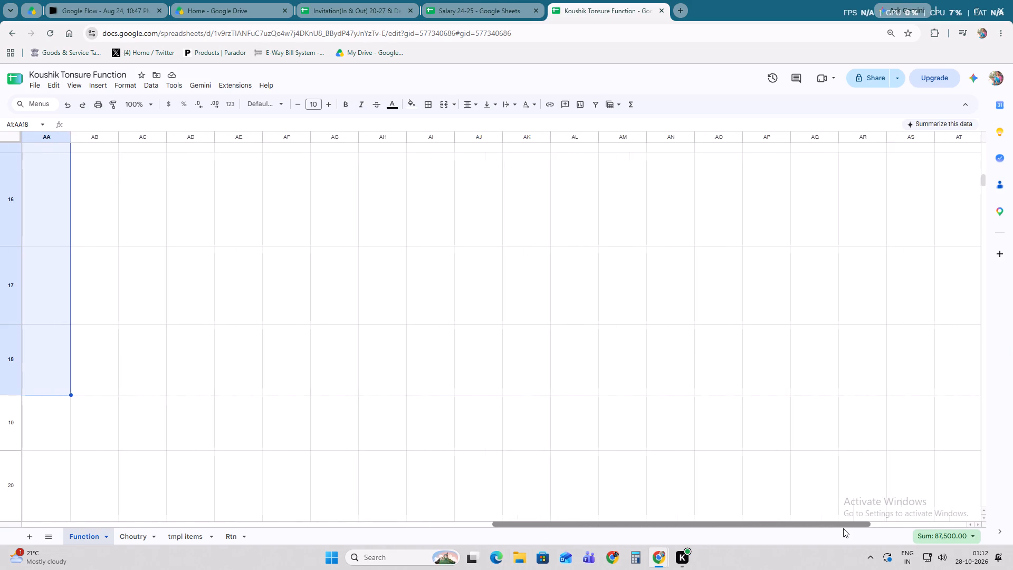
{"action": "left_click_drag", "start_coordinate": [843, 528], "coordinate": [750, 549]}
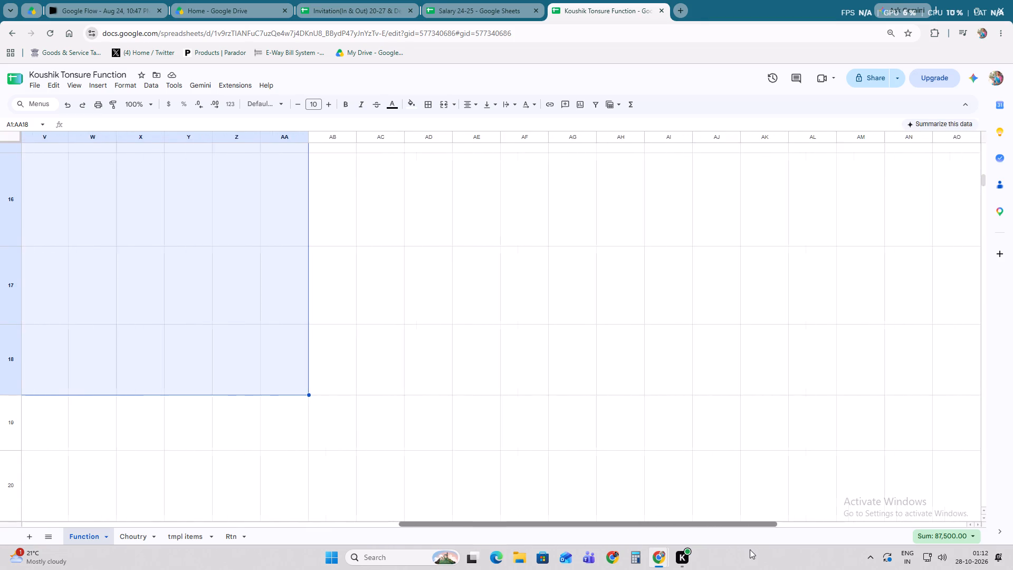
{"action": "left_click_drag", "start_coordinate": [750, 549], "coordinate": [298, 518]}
Select the cash gift block A1:AC22 on the Function sheet and move it one column over to start at B1.
{"action": "scroll", "coordinate": [545, 399], "scroll_direction": "down", "scroll_amount": 2}
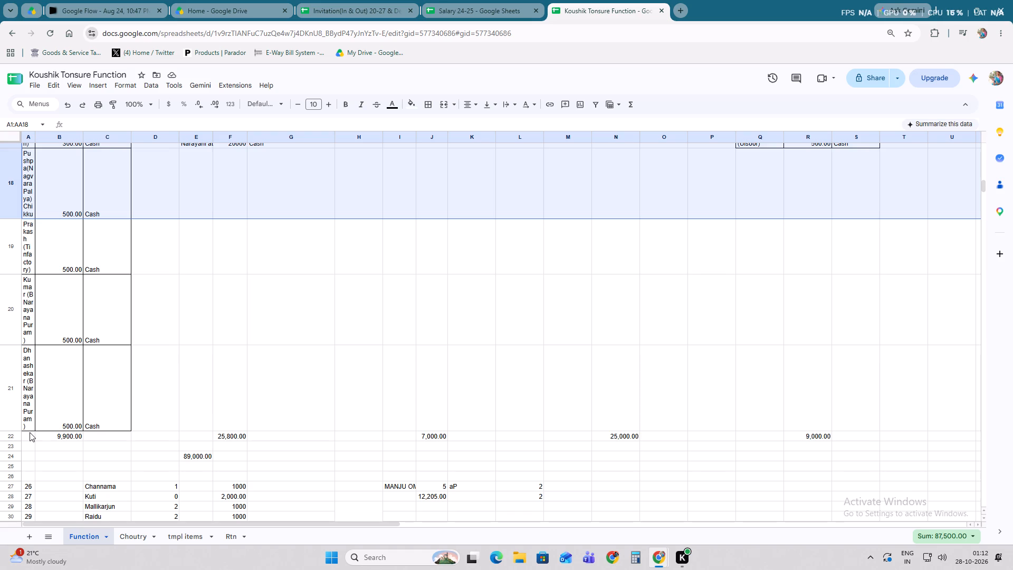
{"action": "left_click_drag", "start_coordinate": [25, 435], "coordinate": [875, 424]}
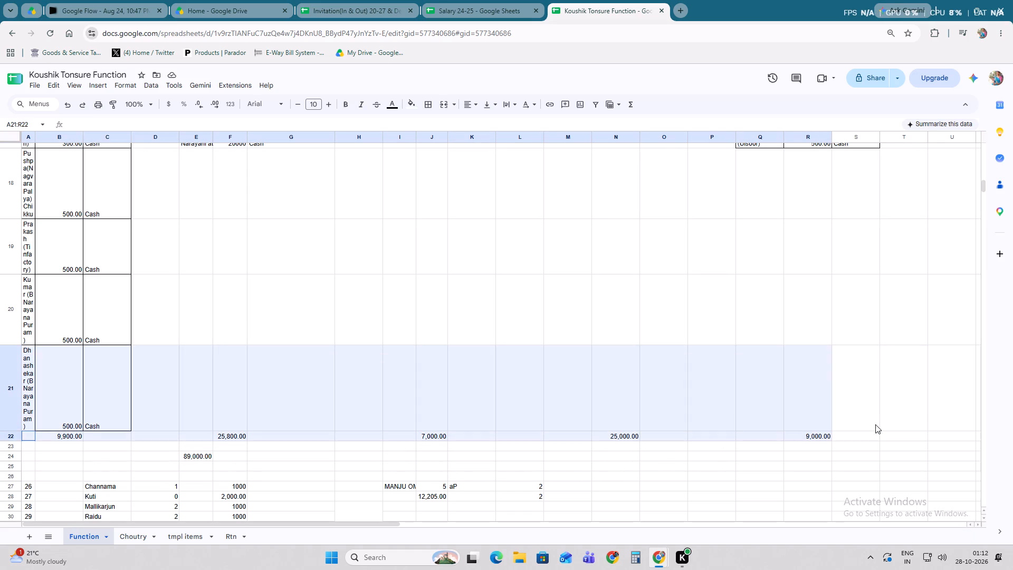
{"action": "left_click_drag", "start_coordinate": [875, 424], "coordinate": [953, 418]}
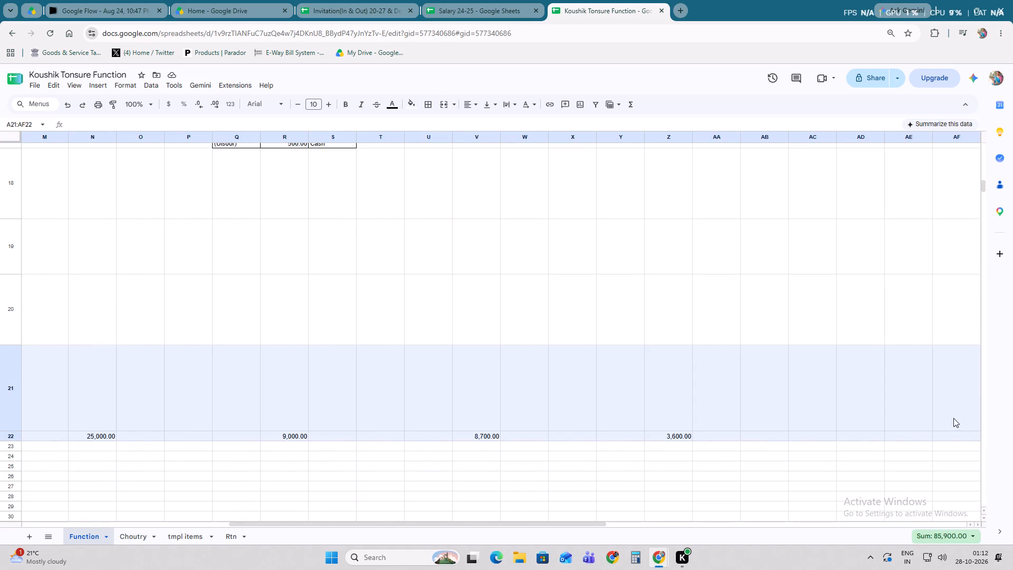
{"action": "left_click_drag", "start_coordinate": [953, 418], "coordinate": [794, 74]}
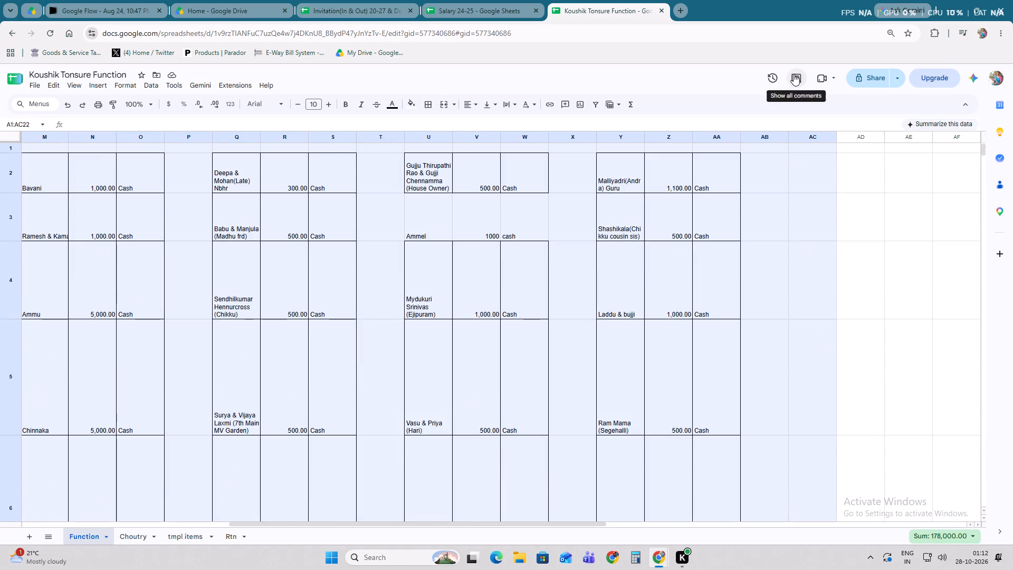
{"action": "left_click_drag", "start_coordinate": [794, 74], "coordinate": [794, 77]}
{"action": "left_click_drag", "start_coordinate": [562, 523], "coordinate": [192, 516]}
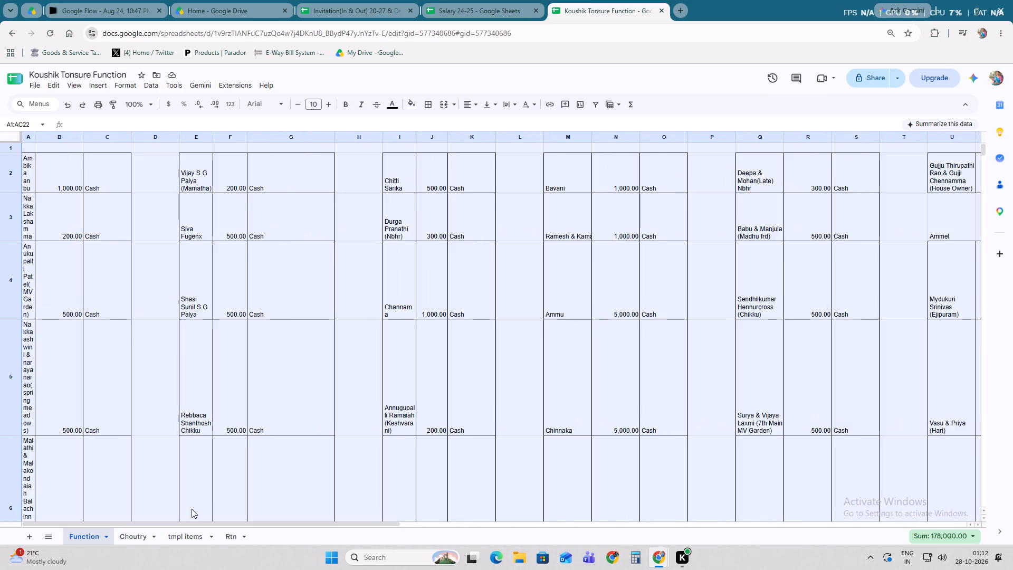
{"action": "left_click_drag", "start_coordinate": [21, 201], "coordinate": [45, 204]}
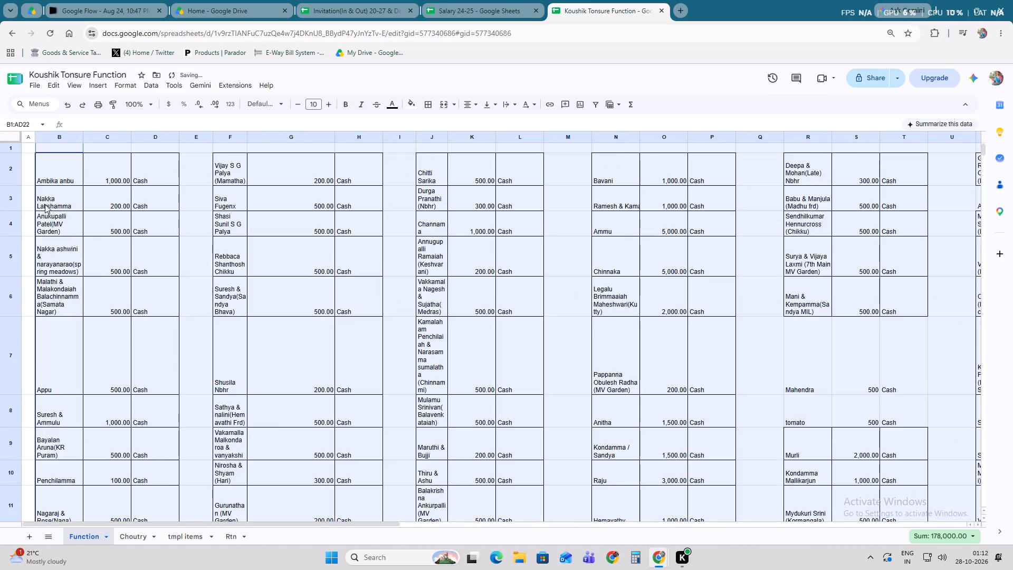
Delete rows 25–94 of the Function sheet, which hold the old guest list between the gift block and the expense table.
{"action": "scroll", "coordinate": [131, 246], "scroll_direction": "down", "scroll_amount": 6}
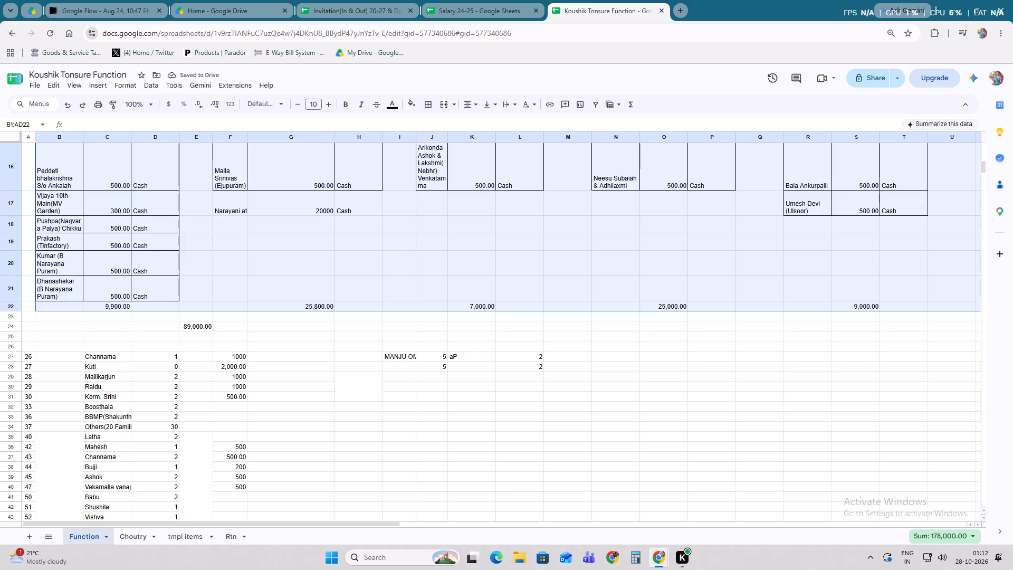
{"action": "scroll", "coordinate": [92, 316], "scroll_direction": "down", "scroll_amount": 10}
{"action": "scroll", "coordinate": [101, 313], "scroll_direction": "up", "scroll_amount": 10}
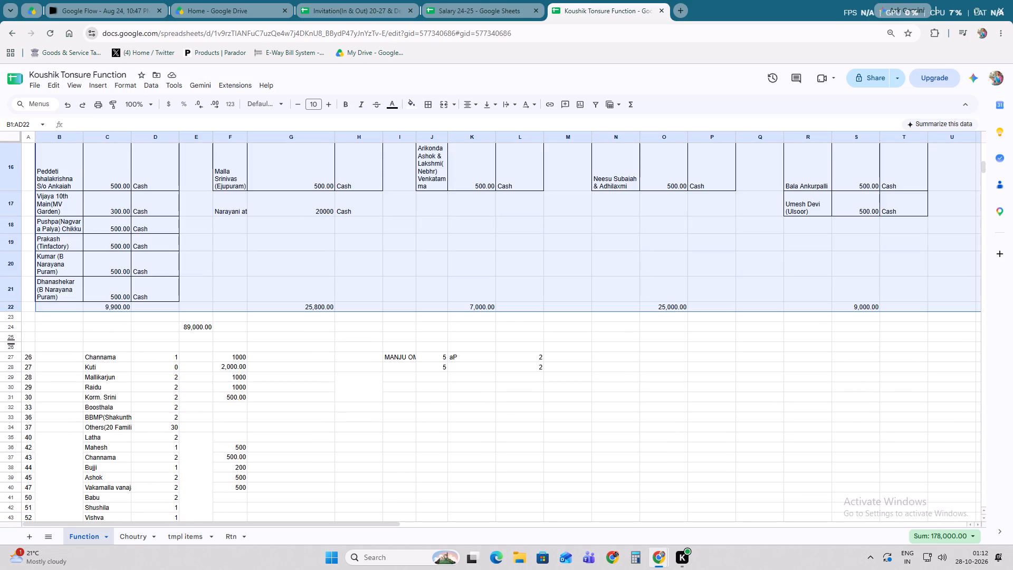
{"action": "left_click_drag", "start_coordinate": [15, 338], "coordinate": [24, 534]}
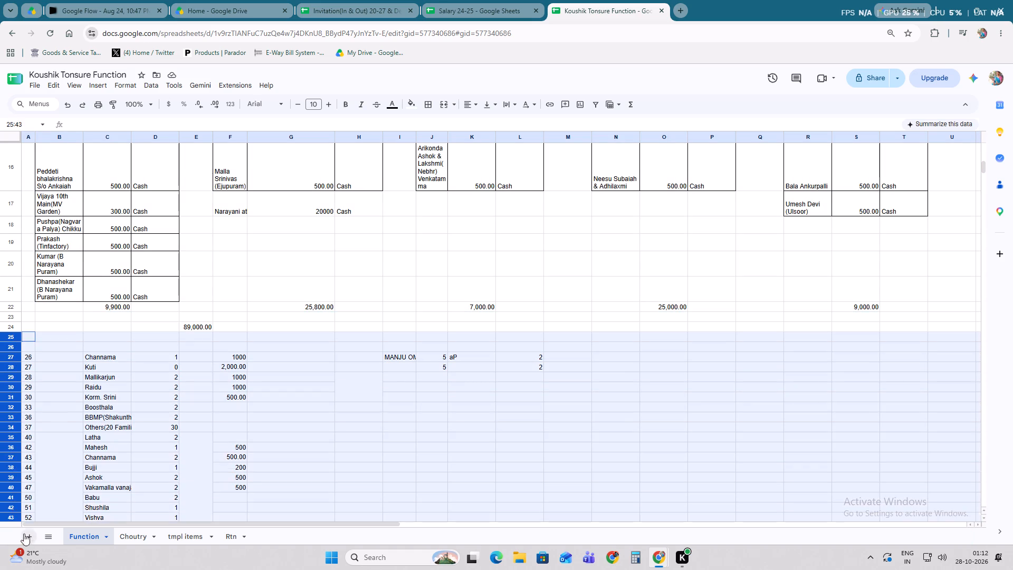
{"action": "left_click_drag", "start_coordinate": [24, 534], "coordinate": [69, 143]}
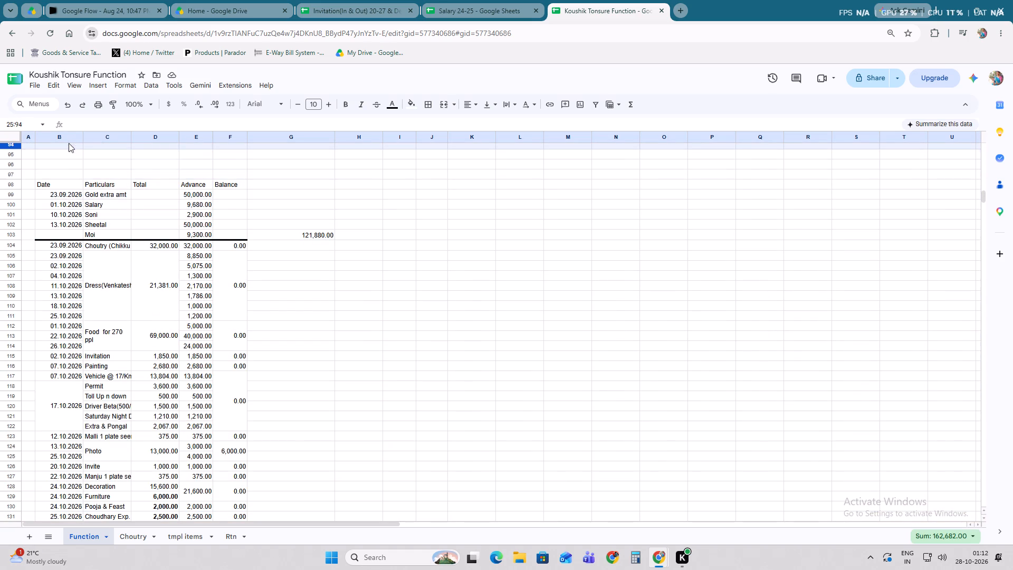
{"action": "left_click_drag", "start_coordinate": [69, 143], "coordinate": [81, 188]}
{"action": "right_click", "coordinate": [81, 188]}
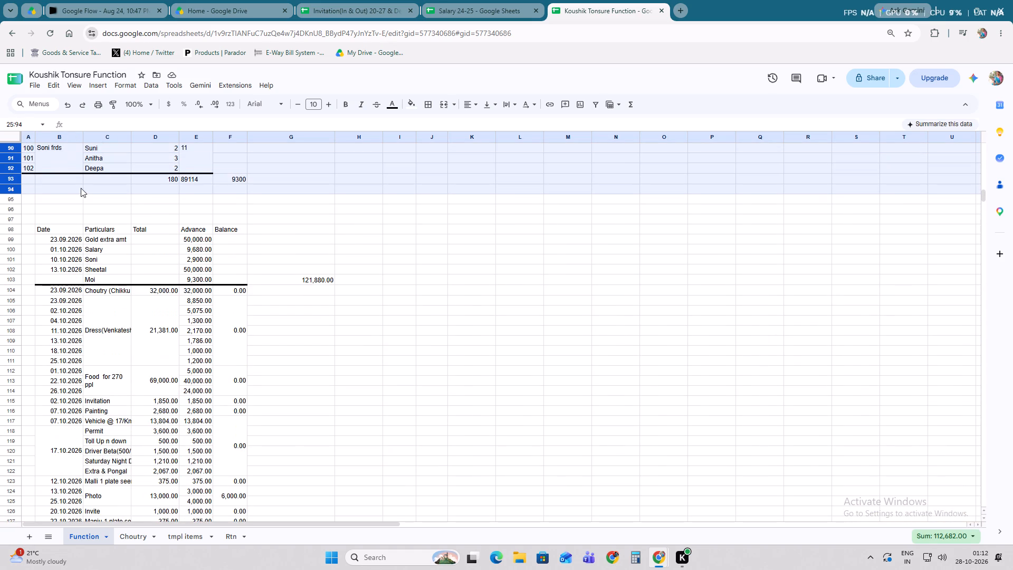
{"action": "left_click", "coordinate": [130, 297]}
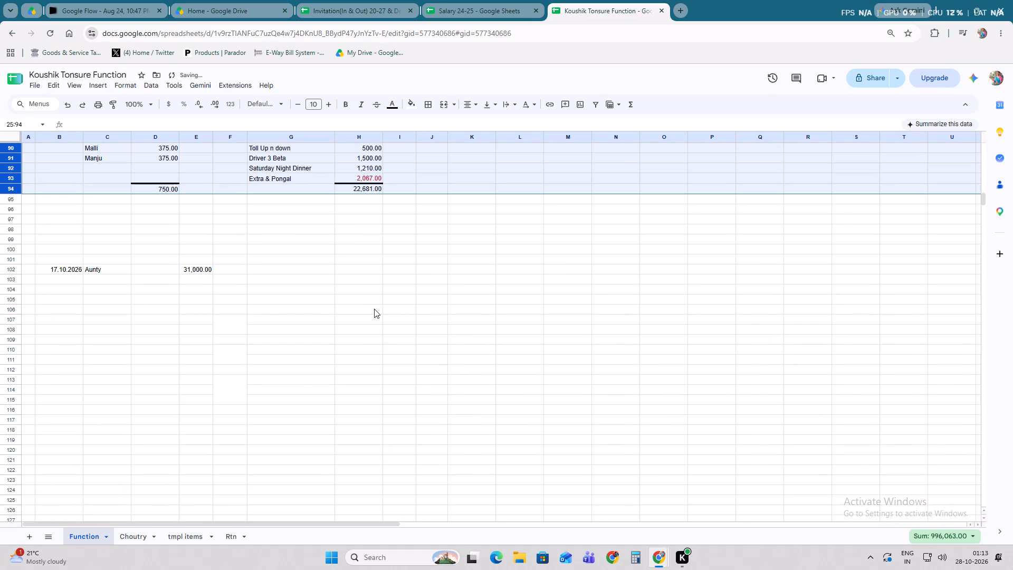
Examine the Function sheet's cash gift block and the advance, expense, Dress and Temple tables below it.
{"action": "left_click", "coordinate": [394, 312]}
{"action": "scroll", "coordinate": [270, 340], "scroll_direction": "up", "scroll_amount": 4}
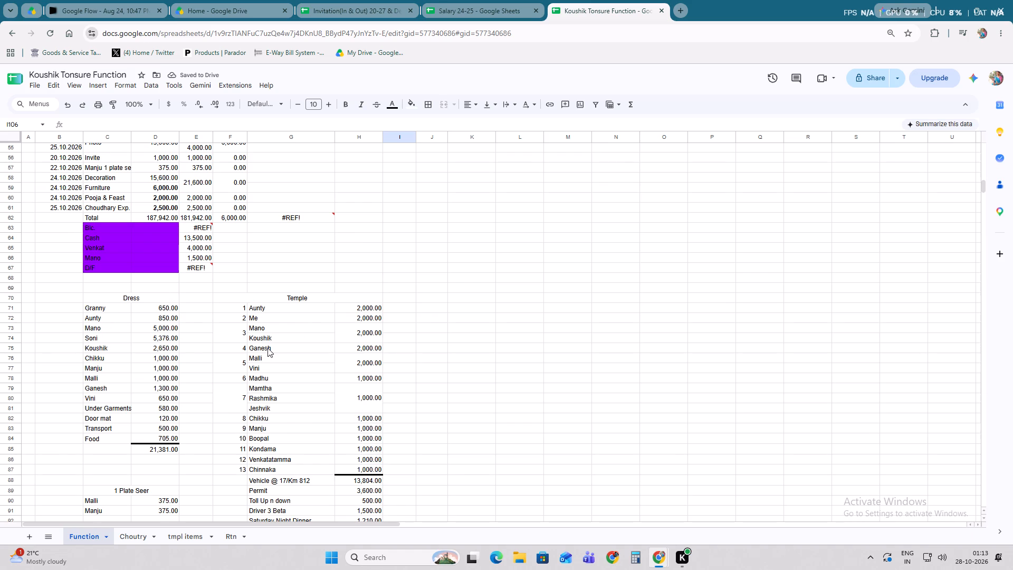
{"action": "scroll", "coordinate": [267, 348], "scroll_direction": "up", "scroll_amount": 10}
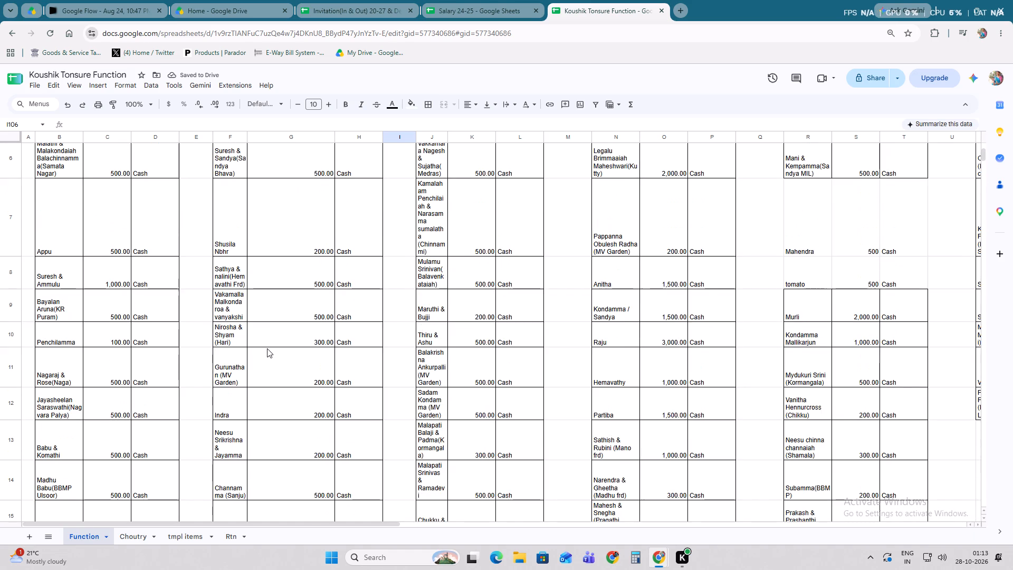
{"action": "scroll", "coordinate": [267, 348], "scroll_direction": "up", "scroll_amount": 8}
{"action": "scroll", "coordinate": [267, 348], "scroll_direction": "down", "scroll_amount": 9}
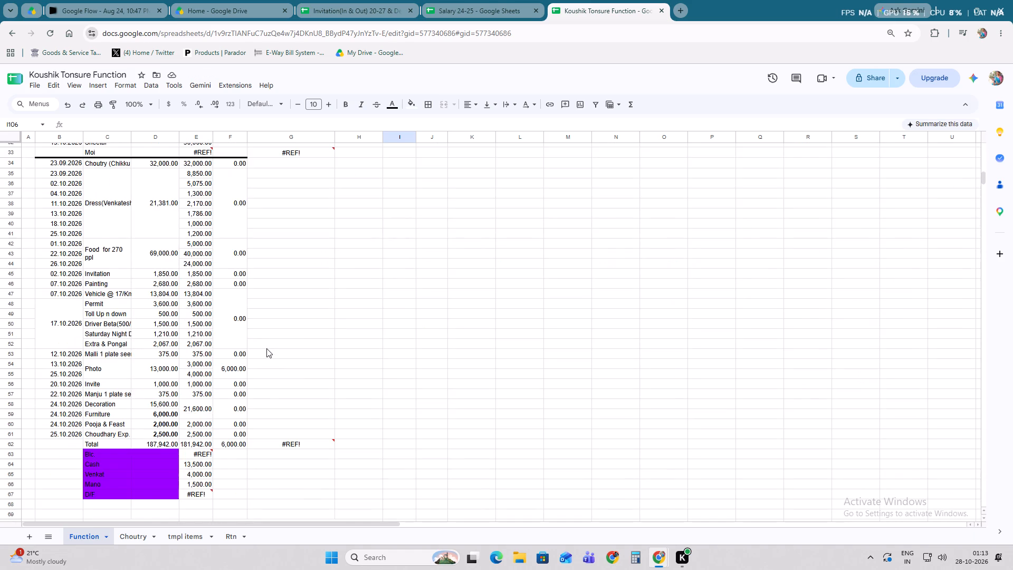
{"action": "scroll", "coordinate": [266, 348], "scroll_direction": "up", "scroll_amount": 15}
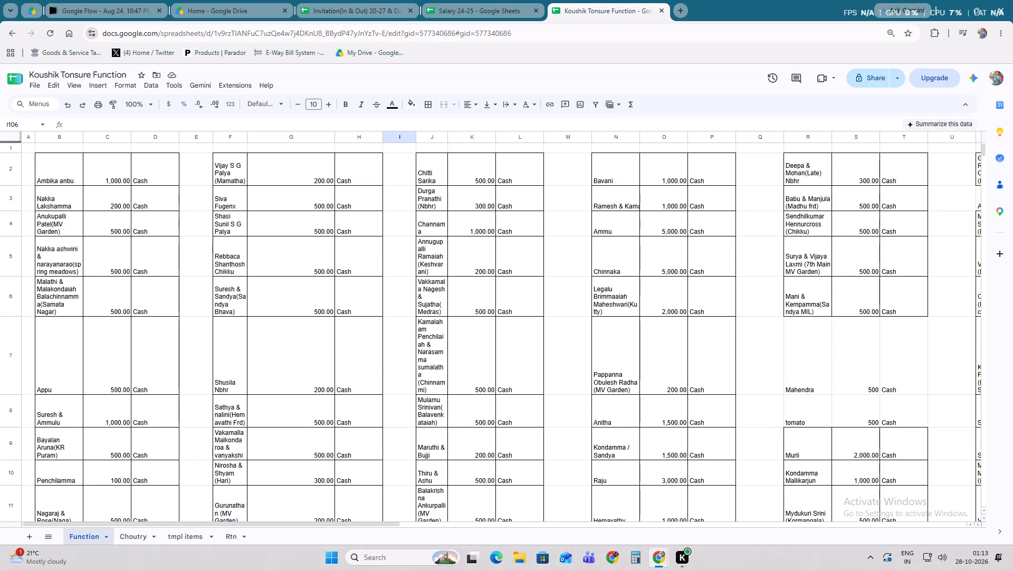
Select the gift entries with their totals, B2:AC24, and move the block one column over to start at C2.
{"action": "left_click_drag", "start_coordinate": [64, 158], "coordinate": [845, 520]}
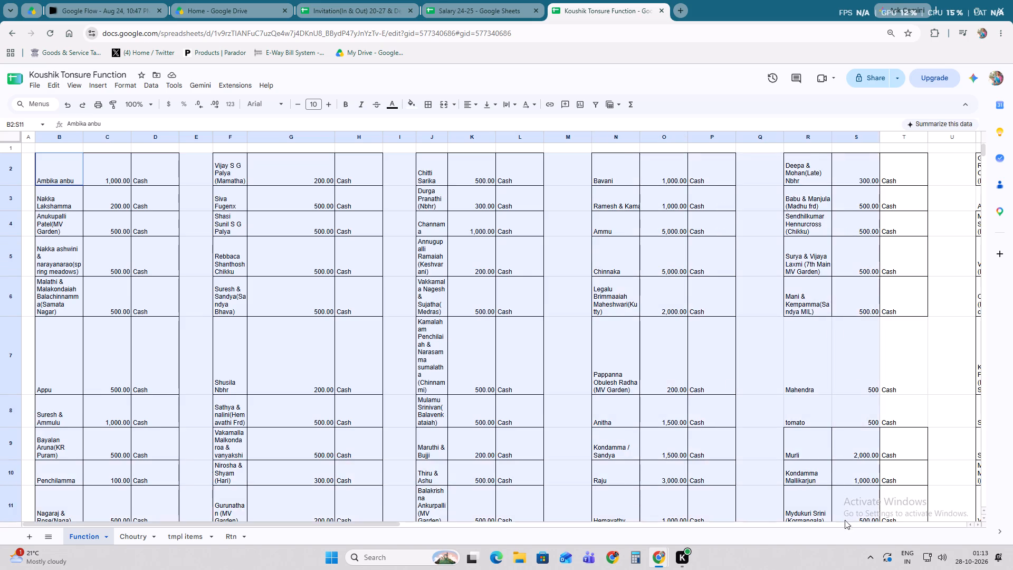
{"action": "left_click_drag", "start_coordinate": [845, 520], "coordinate": [972, 277]}
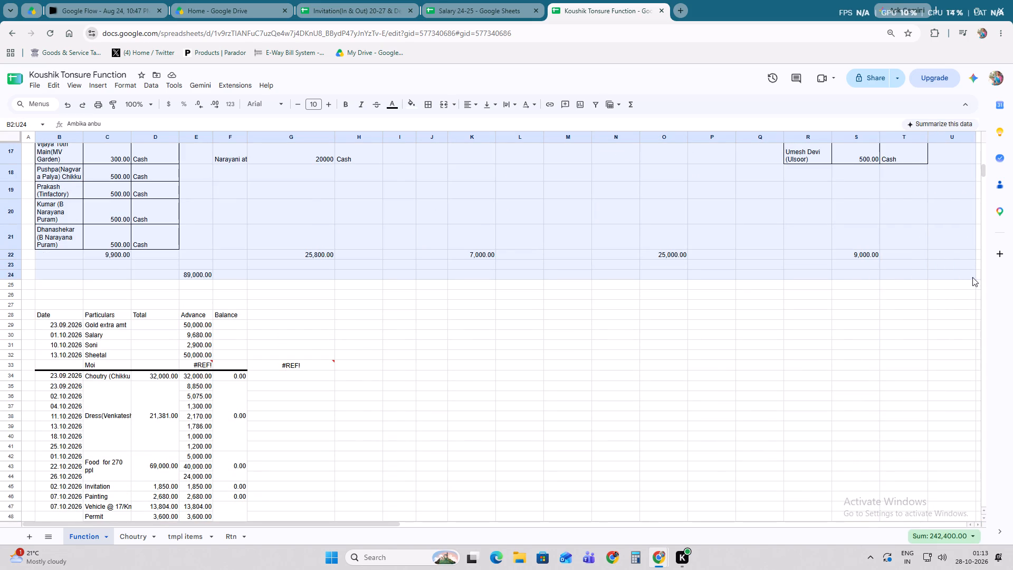
{"action": "left_click_drag", "start_coordinate": [972, 277], "coordinate": [1012, 275]}
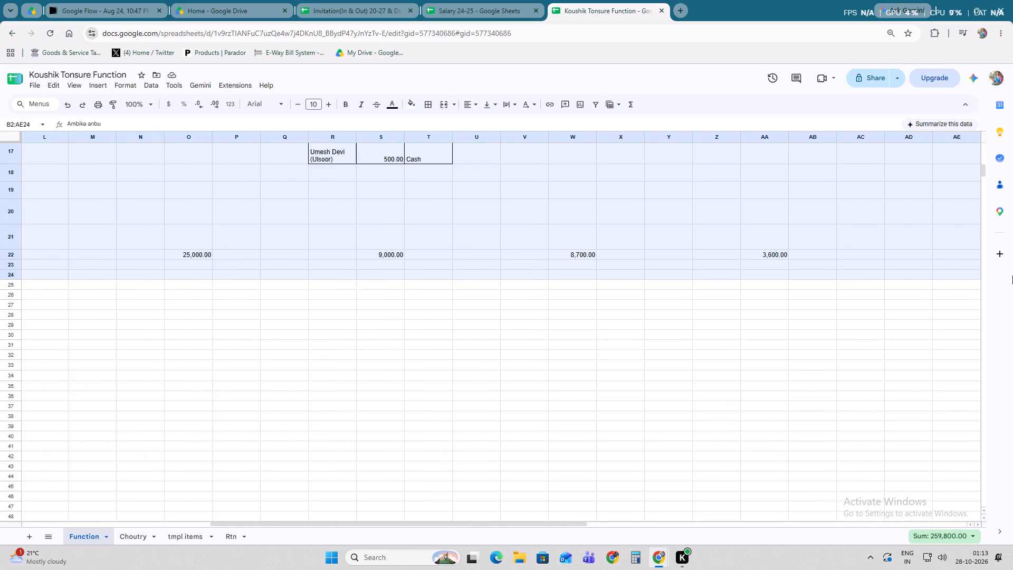
{"action": "left_click_drag", "start_coordinate": [1012, 275], "coordinate": [854, 274]}
{"action": "left_click_drag", "start_coordinate": [565, 524], "coordinate": [267, 479]}
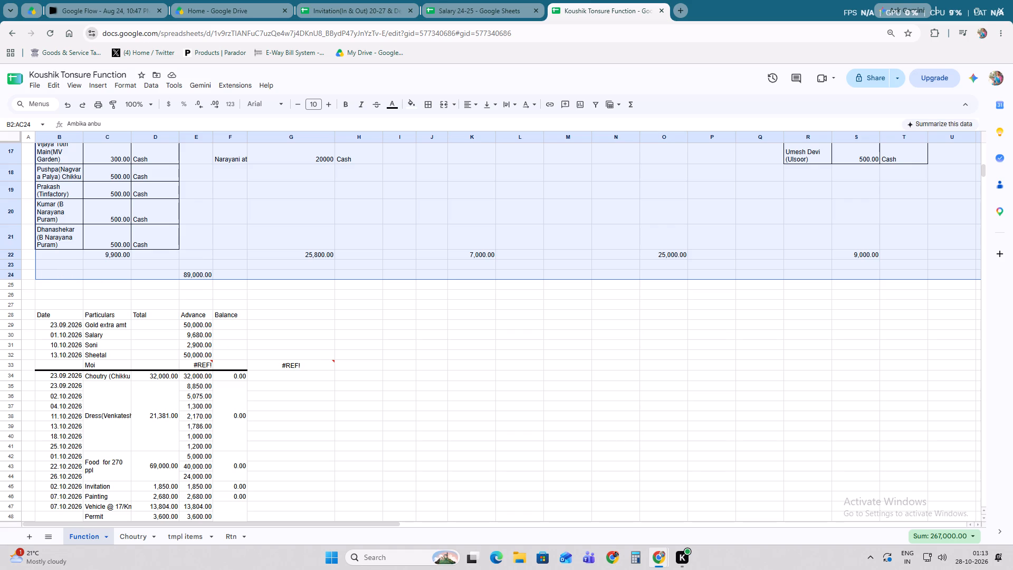
{"action": "left_click_drag", "start_coordinate": [92, 281], "coordinate": [137, 281]}
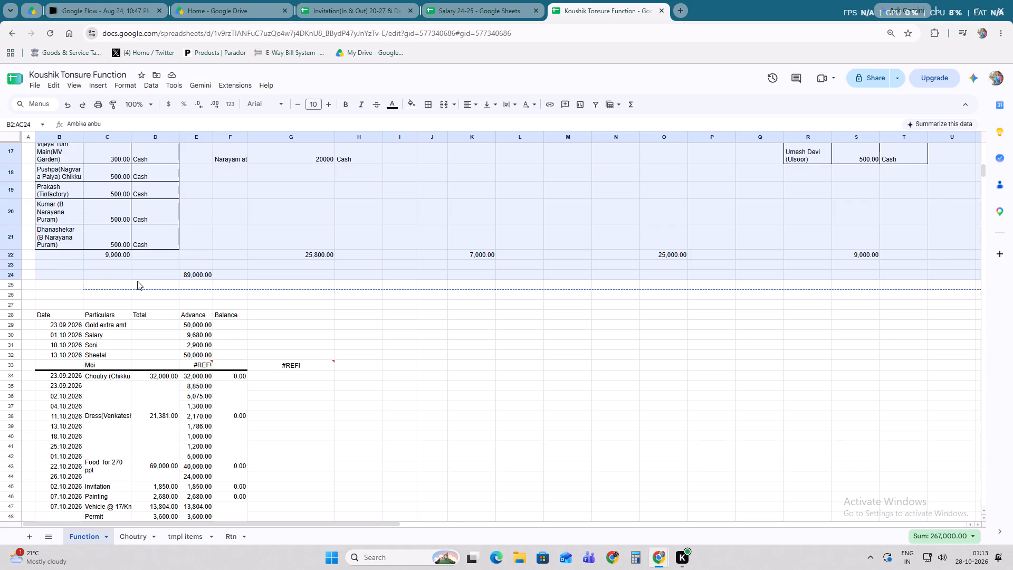
{"action": "left_click_drag", "start_coordinate": [137, 281], "coordinate": [160, 278]}
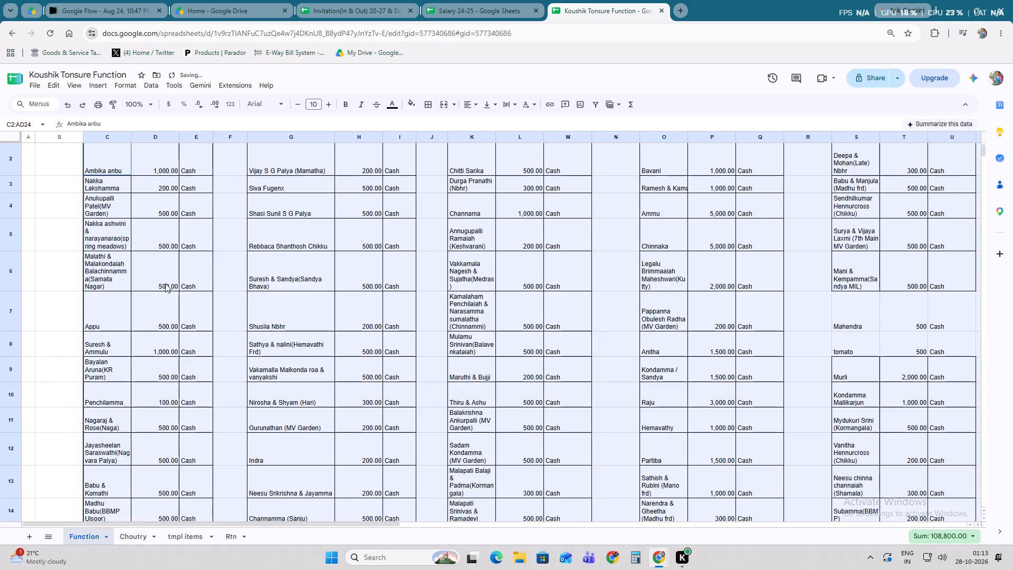
{"action": "scroll", "coordinate": [203, 318], "scroll_direction": "down", "scroll_amount": 3}
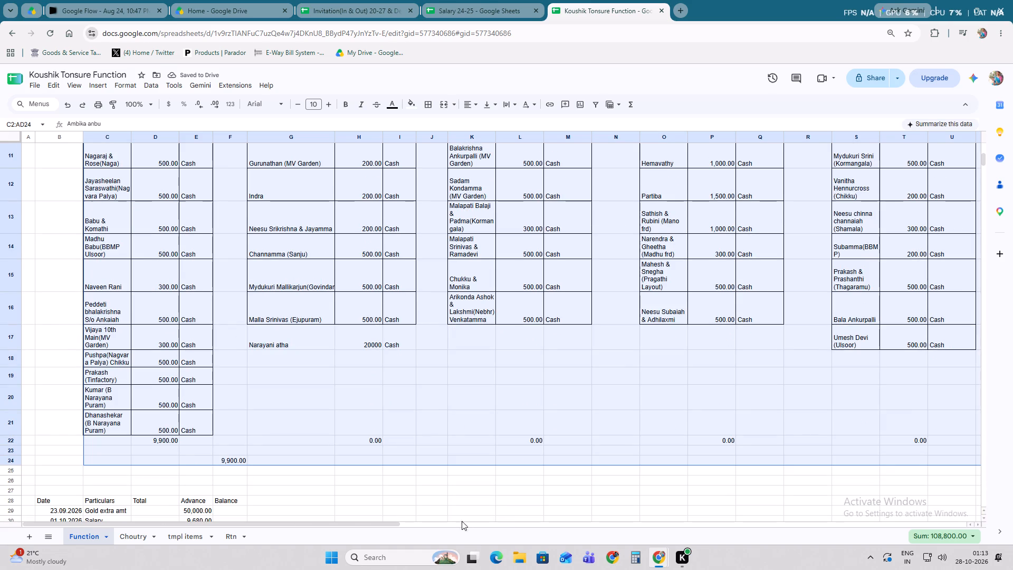
{"action": "left_click_drag", "start_coordinate": [379, 524], "coordinate": [291, 517]}
{"action": "left_click", "coordinate": [305, 498]}
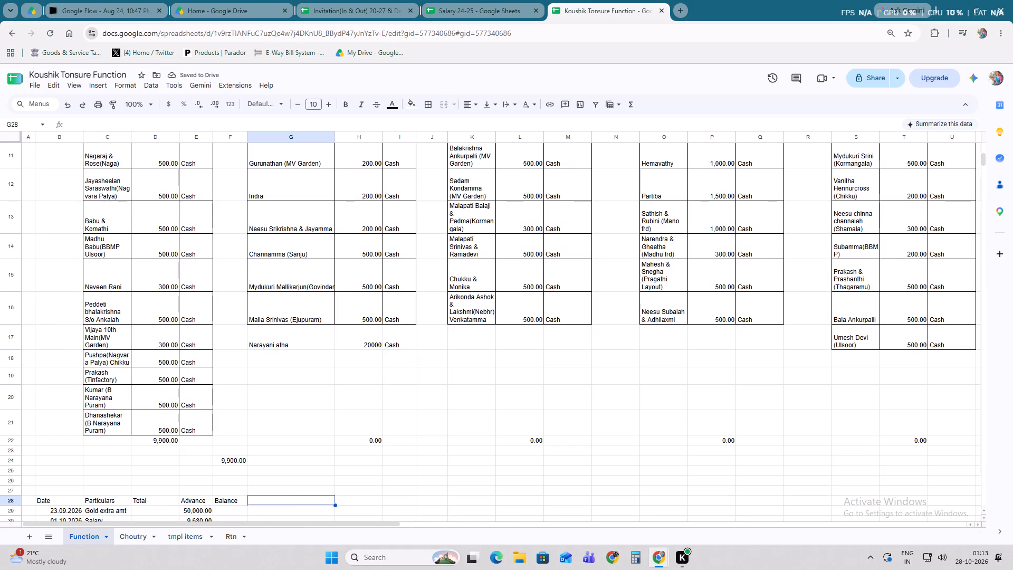
Relink the Moi advance amount in E33 to the cash gift grand total in F24.
{"action": "scroll", "coordinate": [302, 460], "scroll_direction": "down", "scroll_amount": 2}
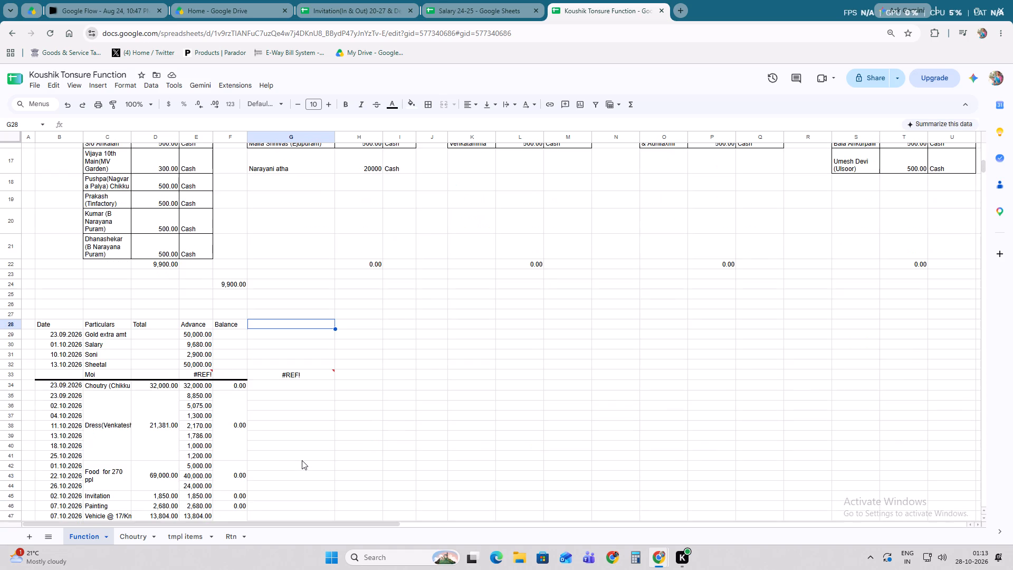
{"action": "left_click", "coordinate": [209, 375]}
{"action": "key", "text": "equal"}
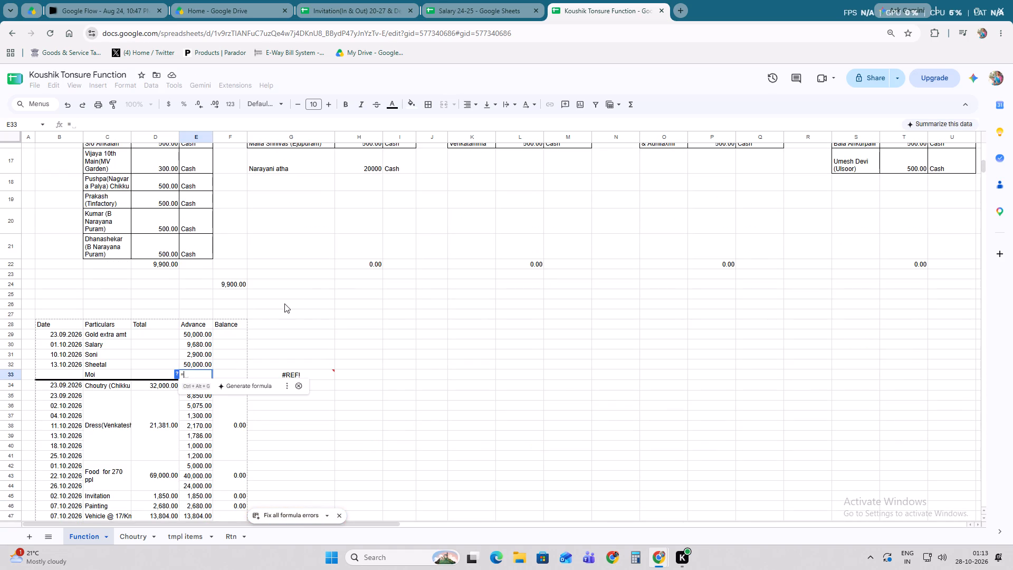
{"action": "scroll", "coordinate": [284, 301], "scroll_direction": "up", "scroll_amount": 8}
{"action": "scroll", "coordinate": [281, 297], "scroll_direction": "down", "scroll_amount": 4}
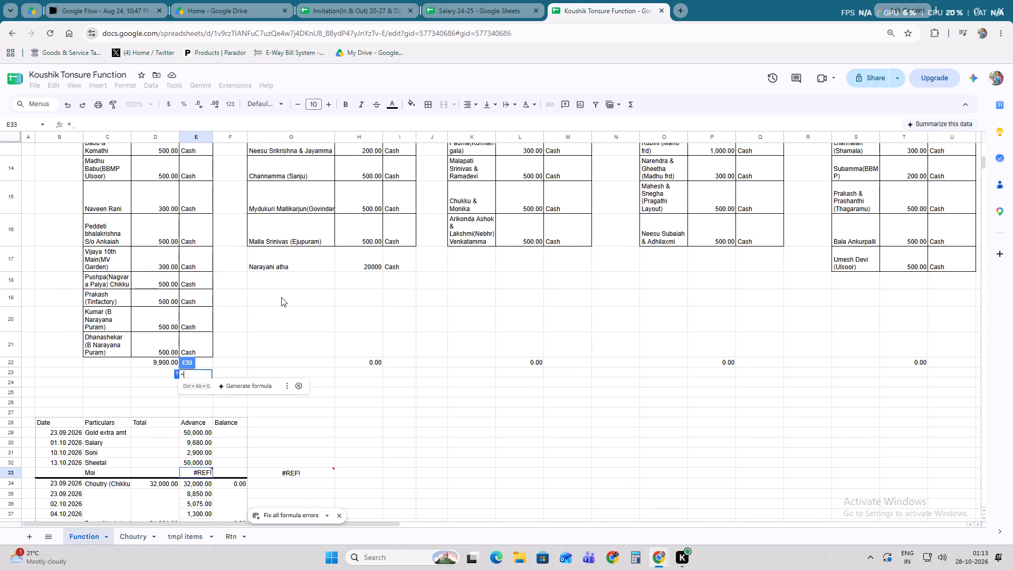
{"action": "scroll", "coordinate": [281, 297], "scroll_direction": "down", "scroll_amount": 2}
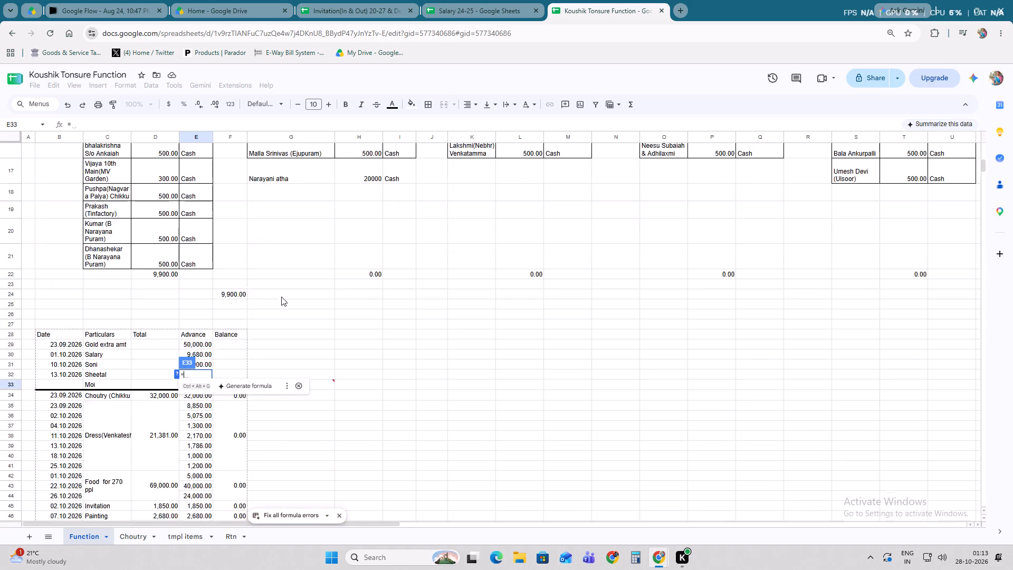
{"action": "left_click", "coordinate": [236, 204]}
{"action": "key", "text": "Return"}
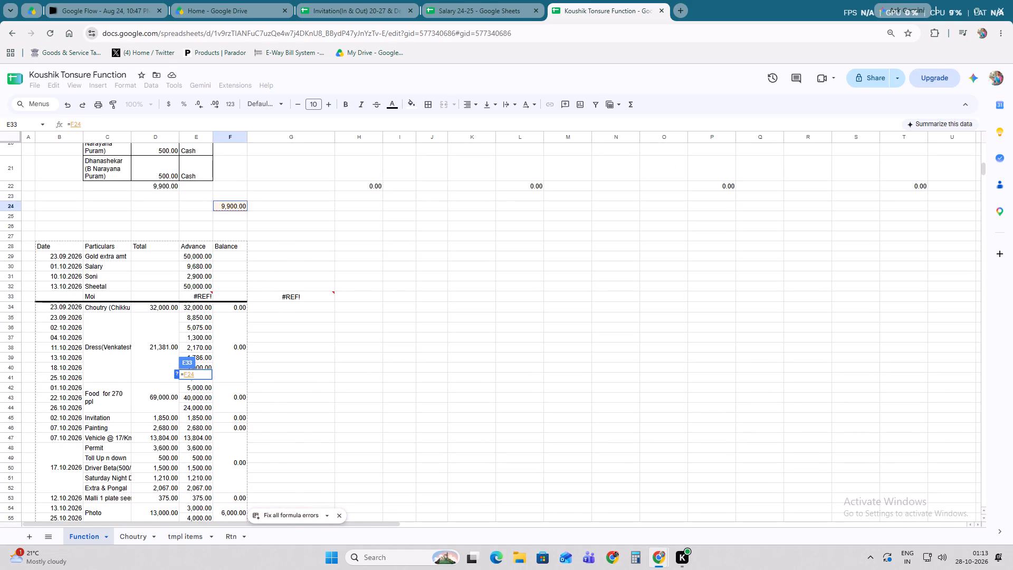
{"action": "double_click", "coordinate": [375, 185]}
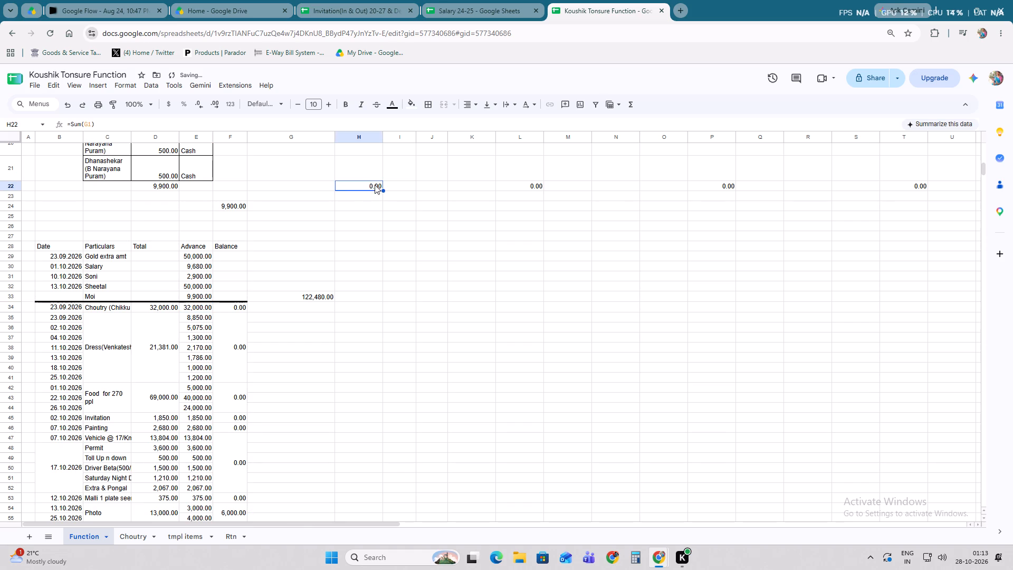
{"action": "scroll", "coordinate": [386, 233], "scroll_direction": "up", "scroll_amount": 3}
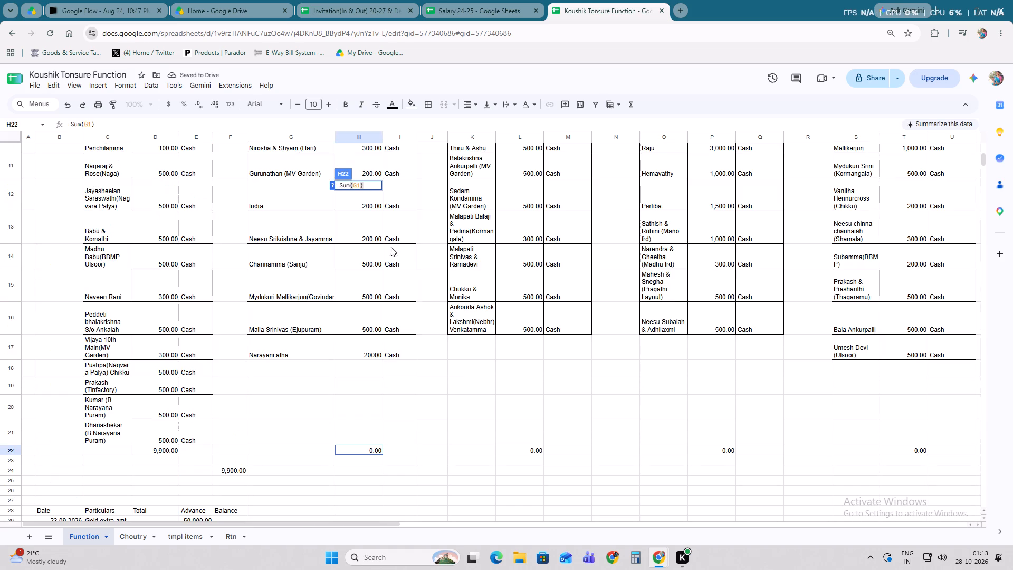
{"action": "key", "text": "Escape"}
Copy the column total formula from D22 into the other gift total cells H22, L22, P22, T22, X22 and AB22.
{"action": "left_click", "coordinate": [169, 453]}
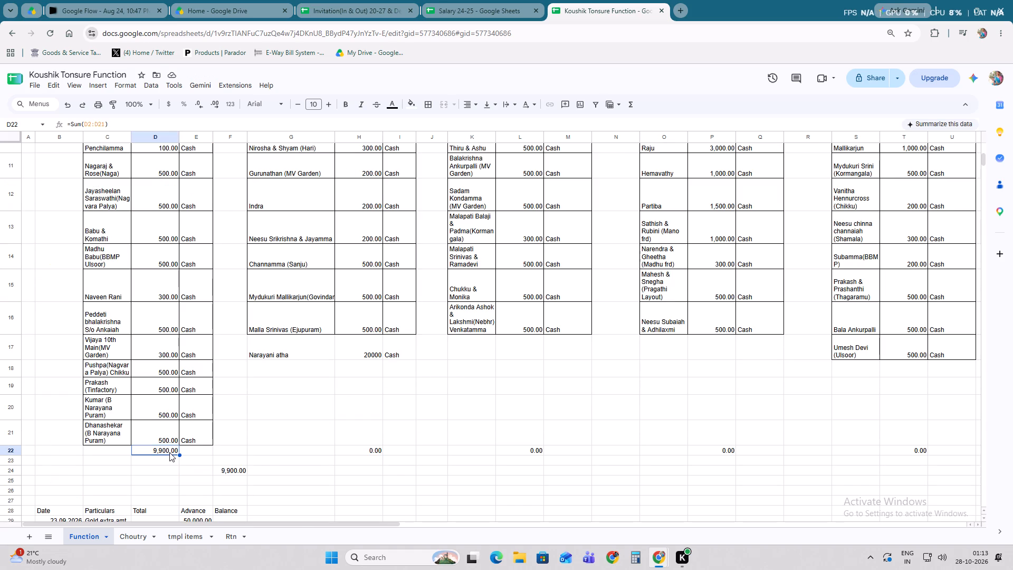
{"action": "key", "text": "ctrl+c"}
{"action": "left_click", "coordinate": [372, 454]}
{"action": "key", "text": "ctrl+v"}
{"action": "left_click", "coordinate": [526, 454]}
{"action": "key", "text": "ctrl+v"}
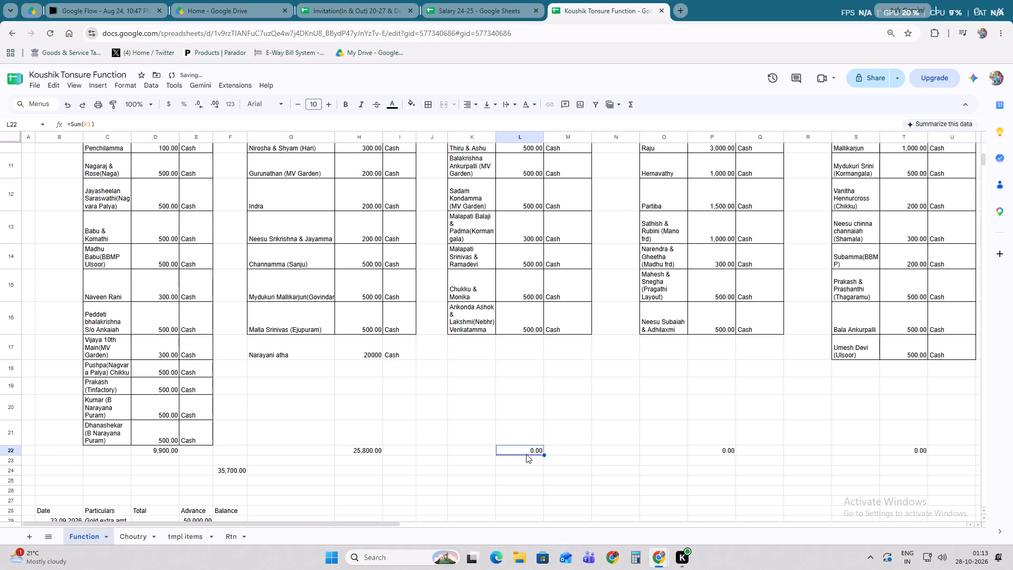
{"action": "left_click", "coordinate": [727, 452]}
{"action": "key", "text": "ctrl+v"}
{"action": "left_click", "coordinate": [906, 449]}
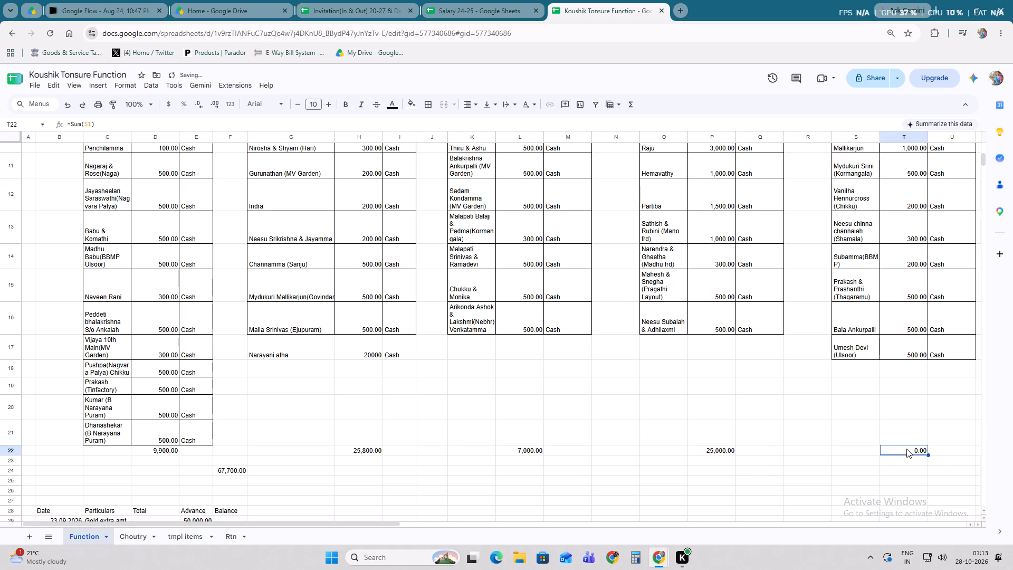
{"action": "key", "text": "ctrl+v"}
{"action": "left_click_drag", "start_coordinate": [353, 525], "coordinate": [496, 525]}
{"action": "left_click", "coordinate": [747, 453]}
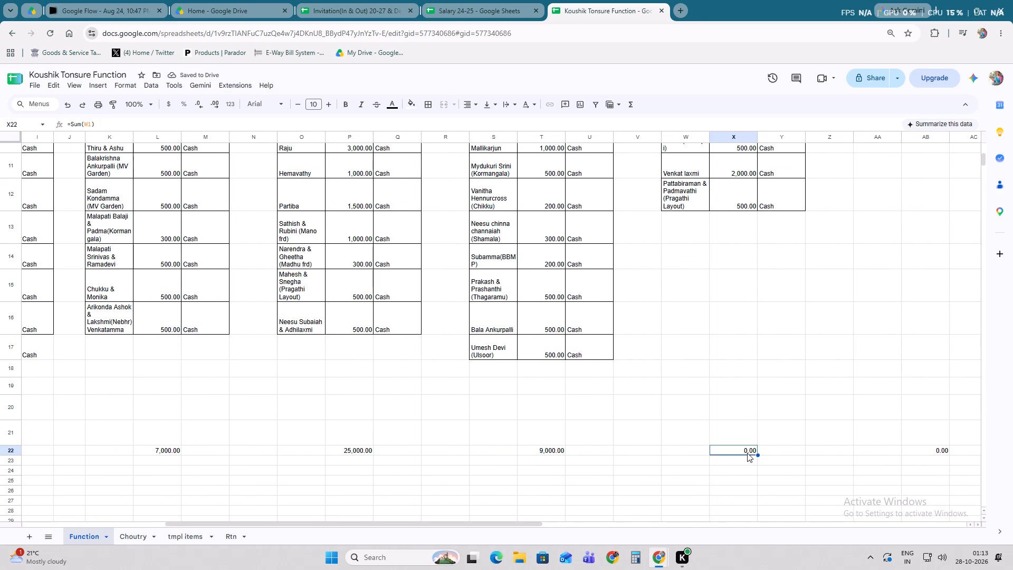
{"action": "key", "text": "ctrl+v"}
{"action": "left_click", "coordinate": [922, 450]}
{"action": "key", "text": "ctrl+v"}
Delete rows 102–104 below the Dress and Temple tables, which hold the stray Aunty entry dated 17.10.2026.
{"action": "left_click_drag", "start_coordinate": [497, 525], "coordinate": [423, 522]}
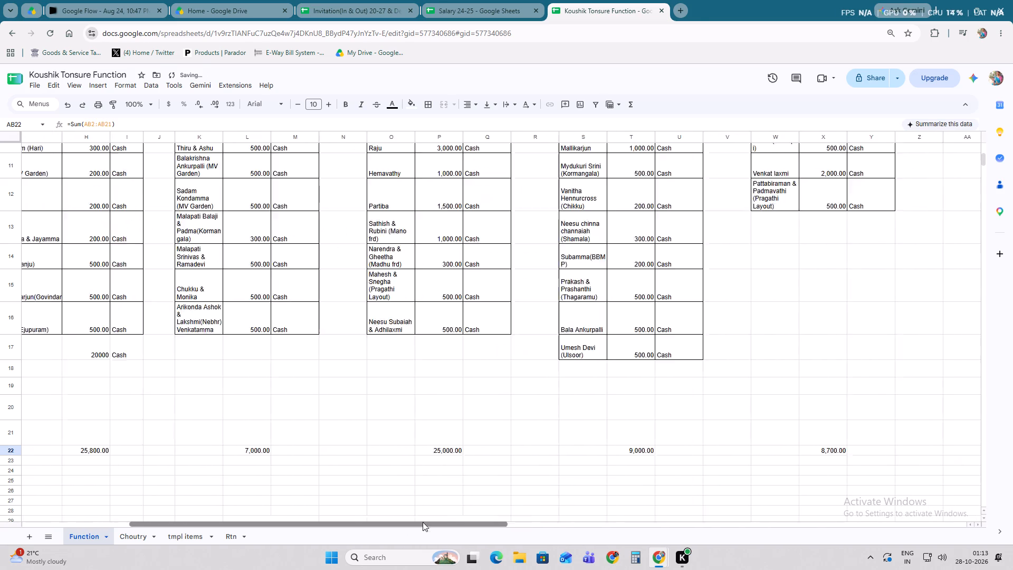
{"action": "left_click_drag", "start_coordinate": [423, 522], "coordinate": [212, 498]}
{"action": "left_click", "coordinate": [305, 469]}
{"action": "scroll", "coordinate": [308, 468], "scroll_direction": "down", "scroll_amount": 4}
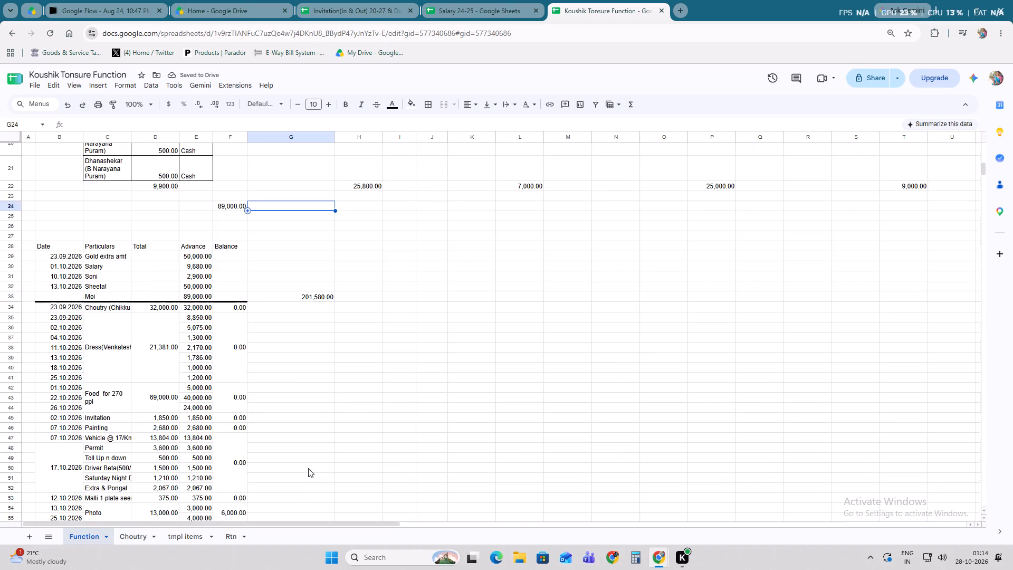
{"action": "scroll", "coordinate": [308, 468], "scroll_direction": "down", "scroll_amount": 1}
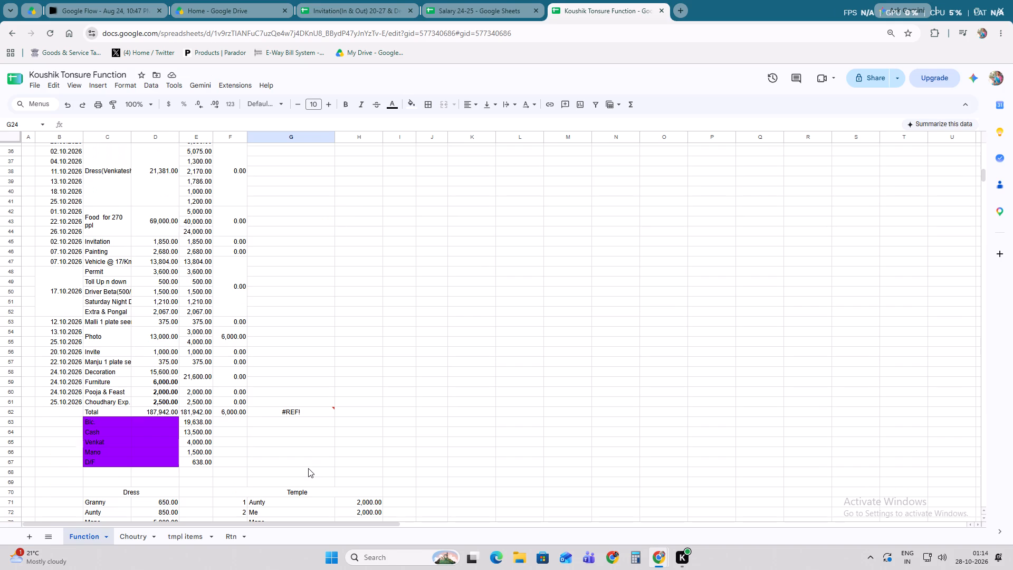
{"action": "scroll", "coordinate": [308, 468], "scroll_direction": "down", "scroll_amount": 4}
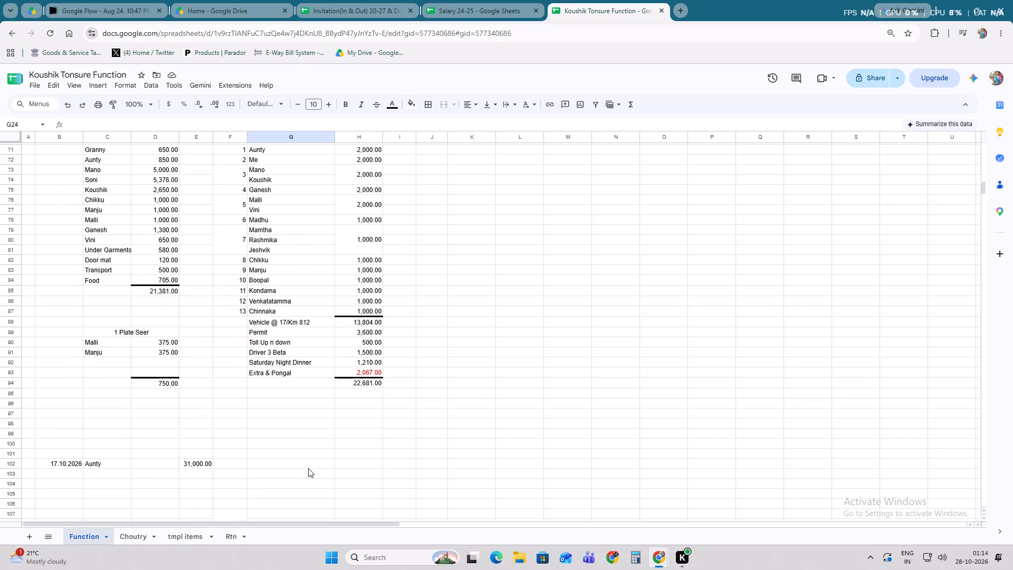
{"action": "scroll", "coordinate": [308, 468], "scroll_direction": "down", "scroll_amount": 1}
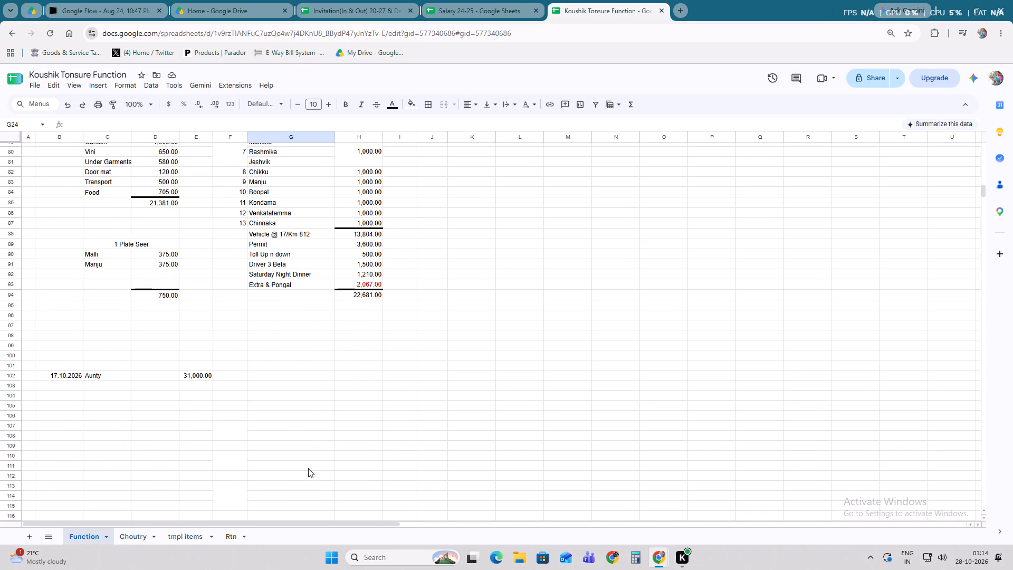
{"action": "left_click_drag", "start_coordinate": [8, 378], "coordinate": [12, 400]}
{"action": "right_click", "coordinate": [12, 400]}
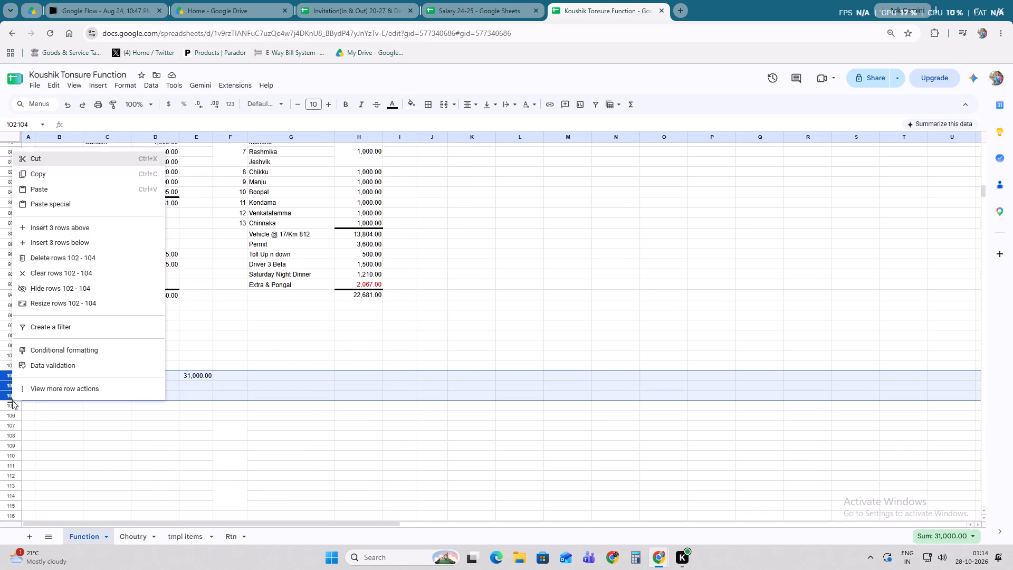
{"action": "left_click", "coordinate": [60, 257]}
{"action": "left_click", "coordinate": [385, 348]}
Review the Function sheet from the cash gift block and its totals down through the expense, Dress and Temple tables.
{"action": "scroll", "coordinate": [273, 421], "scroll_direction": "up", "scroll_amount": 8}
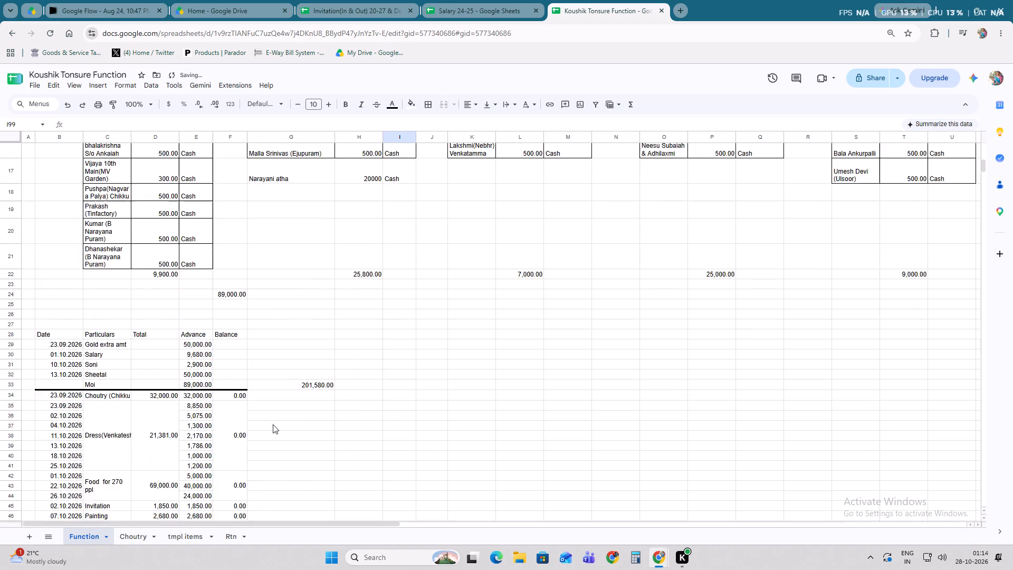
{"action": "scroll", "coordinate": [273, 424], "scroll_direction": "up", "scroll_amount": 3}
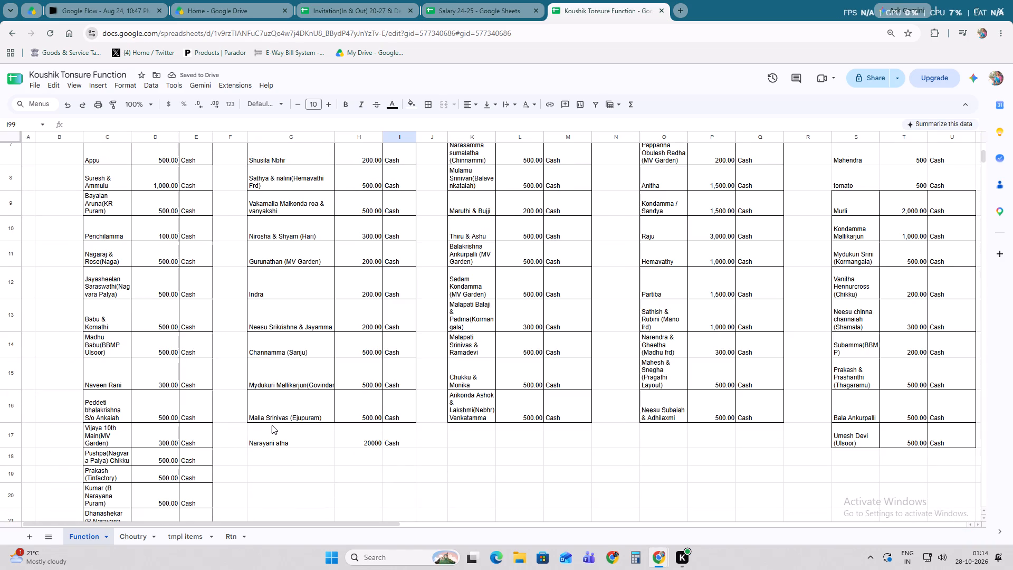
{"action": "scroll", "coordinate": [272, 425], "scroll_direction": "down", "scroll_amount": 3}
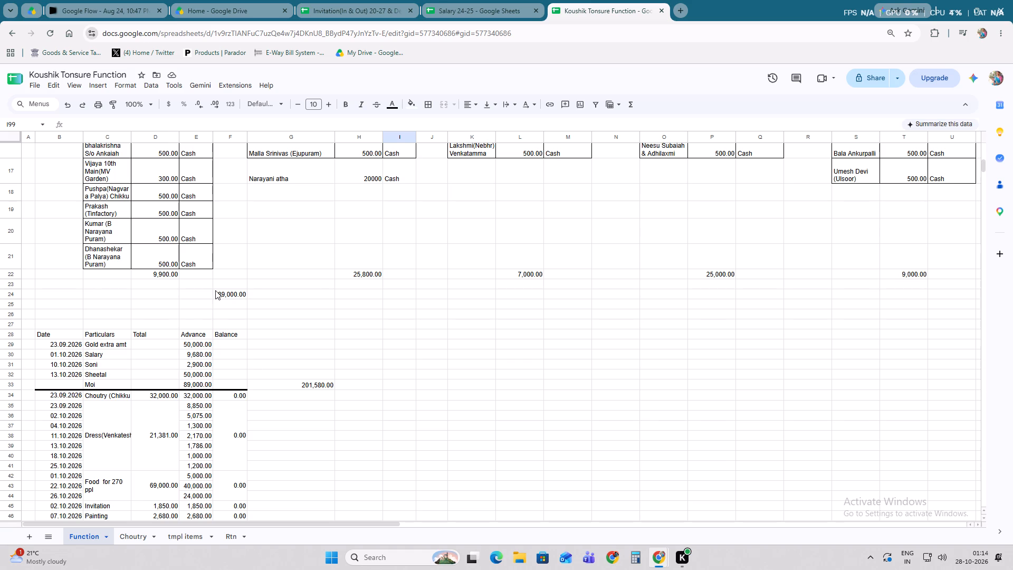
{"action": "scroll", "coordinate": [252, 375], "scroll_direction": "down", "scroll_amount": 6}
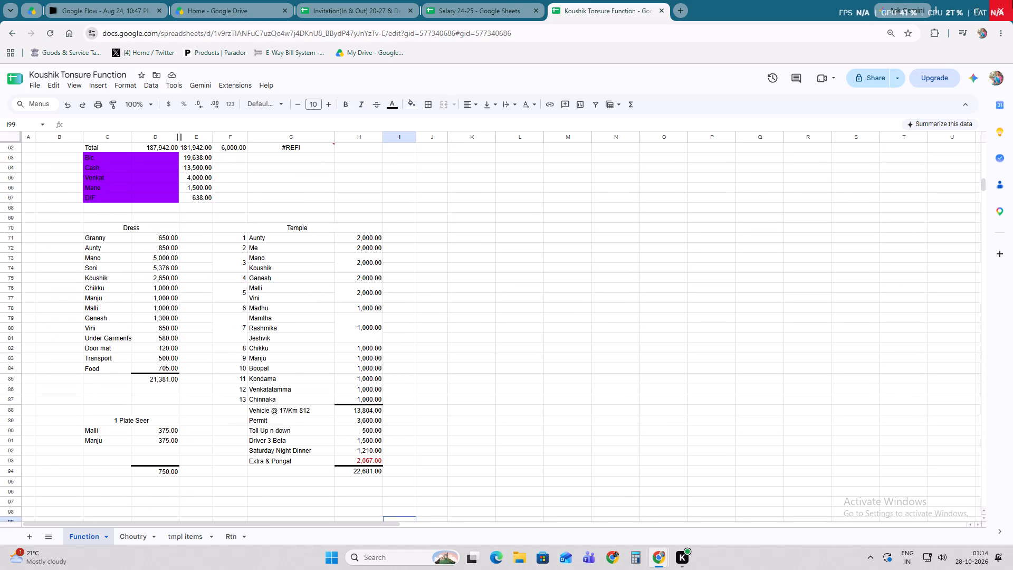